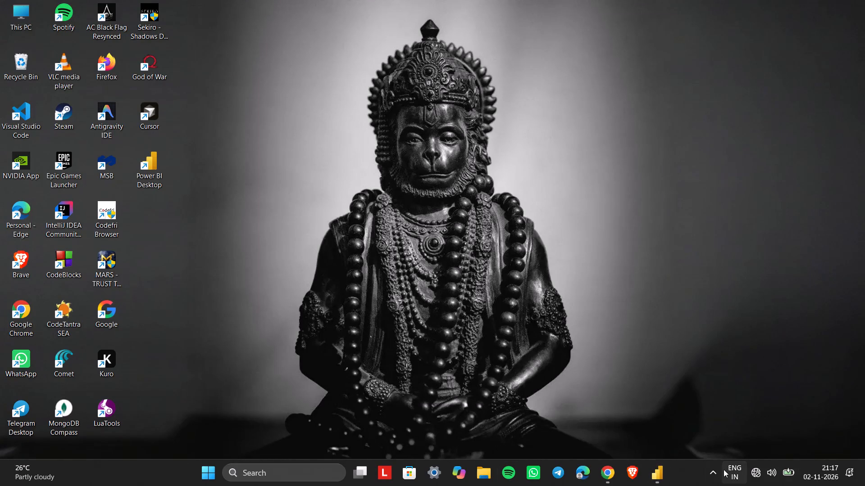
Open the browser sign-in page for the LPU Hostels-5G Wi-Fi network to get internet access.
click(756, 477)
click(713, 269)
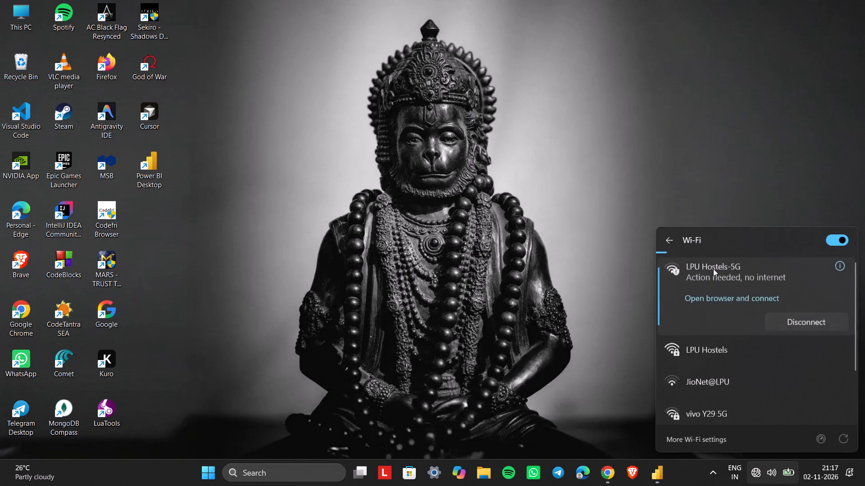
click(742, 288)
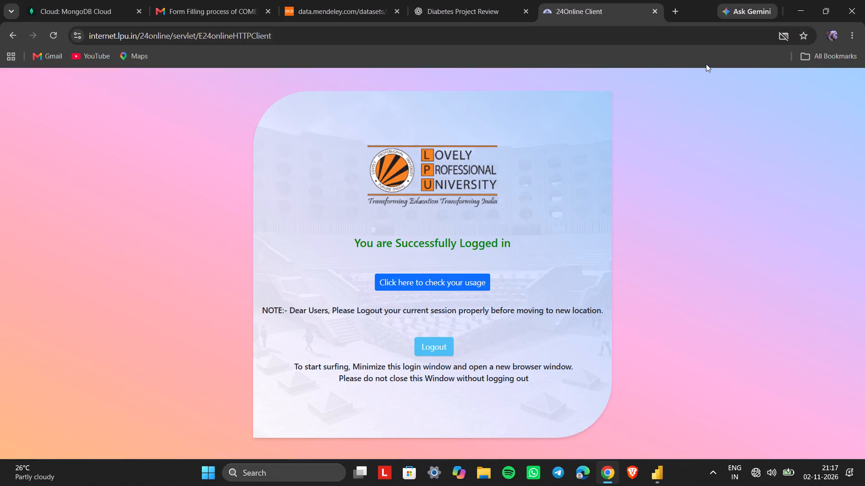
Close the 24Online Client login page and minimize the browser window to return to the desktop.
click(646, 10)
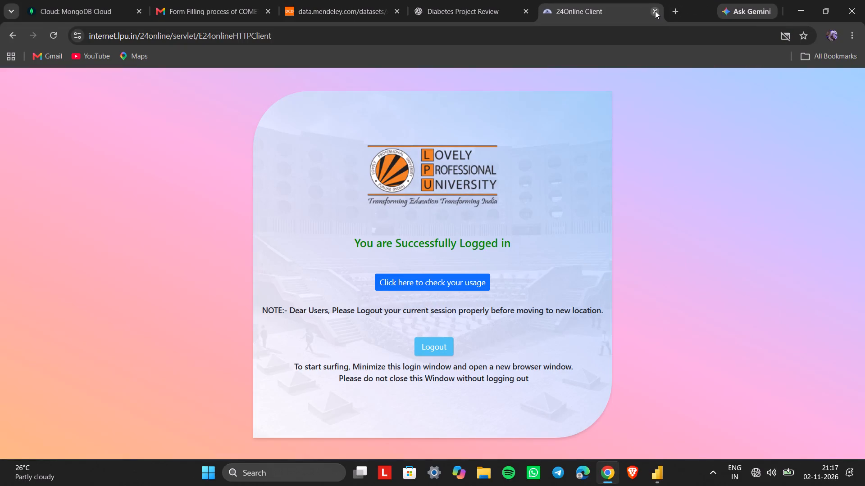
click(655, 11)
click(801, 11)
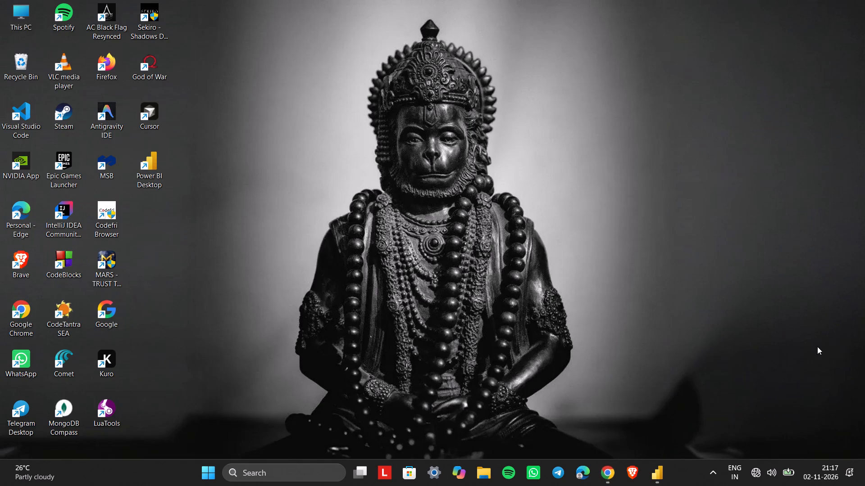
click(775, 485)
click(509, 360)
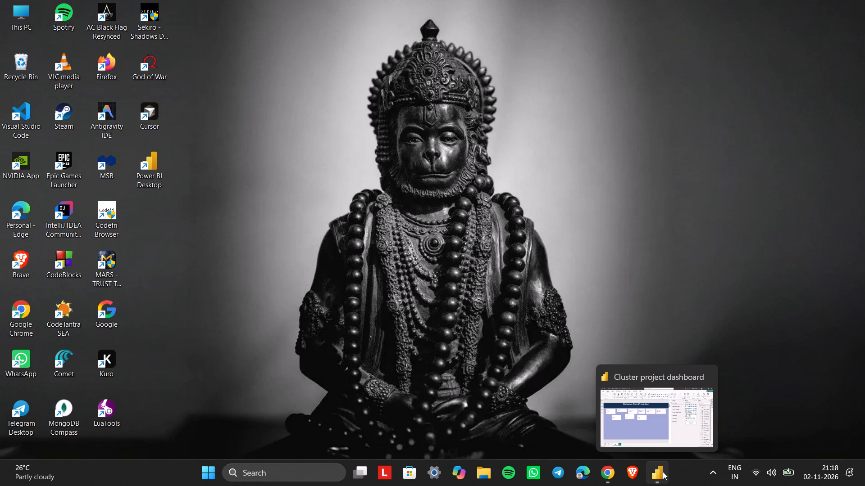
Switch to the Cluster project dashboard in Power BI Desktop and look through the Diabetes Dataset fields and measures.
click(663, 472)
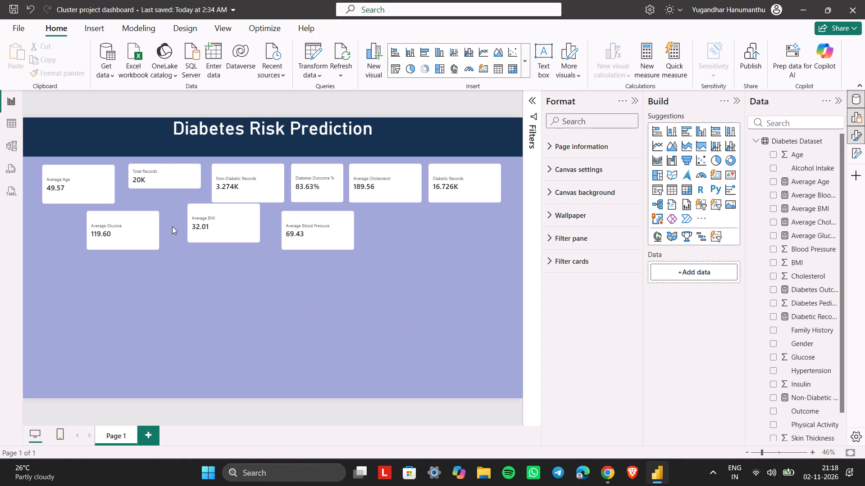
scroll(738, 278, down, 3)
scroll(784, 306, down, 2)
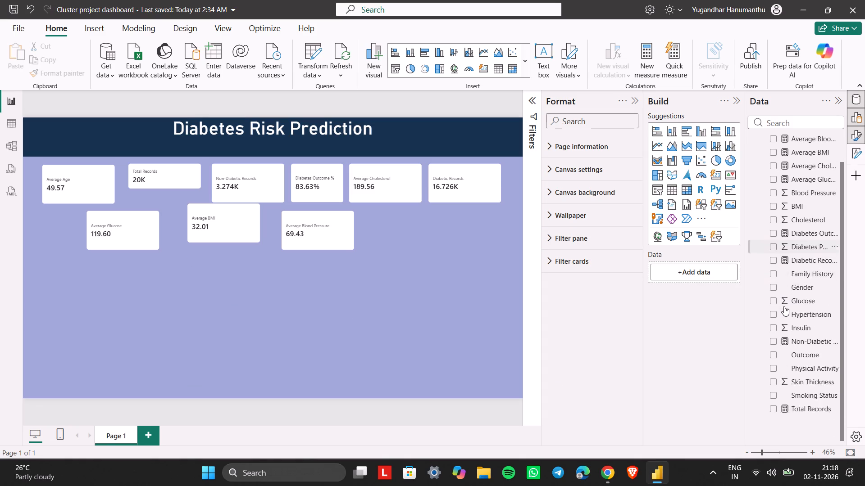
scroll(784, 306, up, 4)
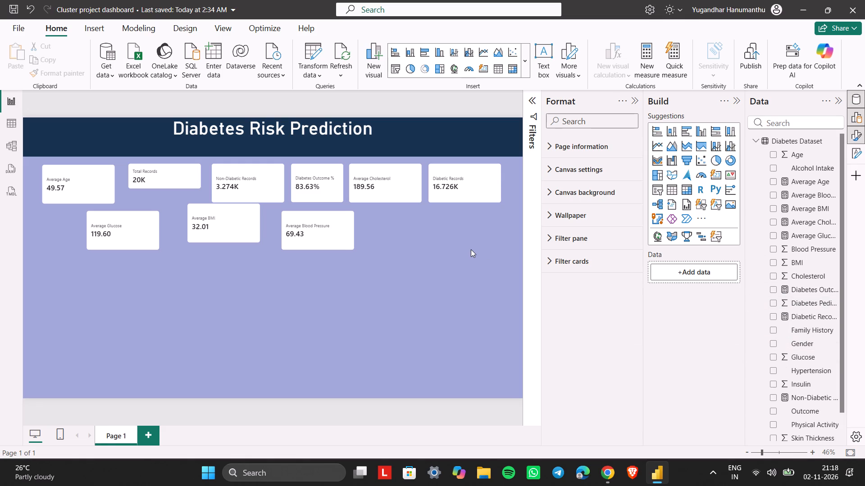
Switch to the Diabetes Project Review chat in Chrome and read the Step 4 instructions for creating the KPI cards.
click(605, 484)
scroll(427, 208, up, 2)
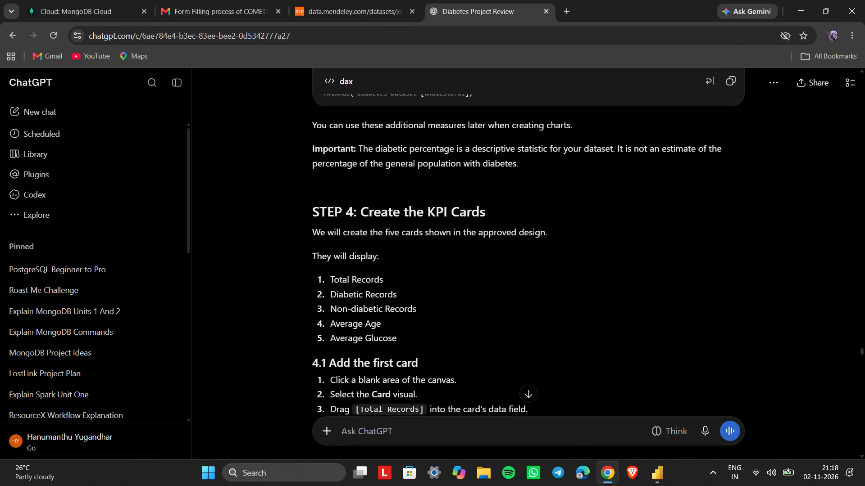
scroll(427, 208, down, 1)
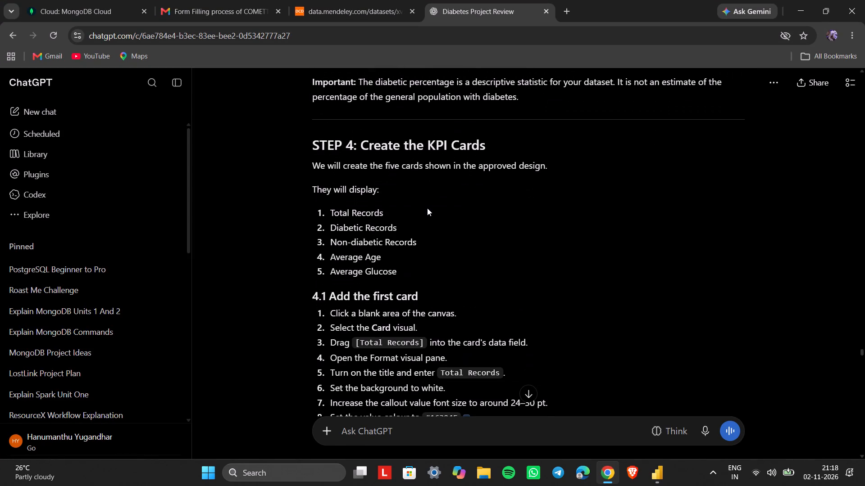
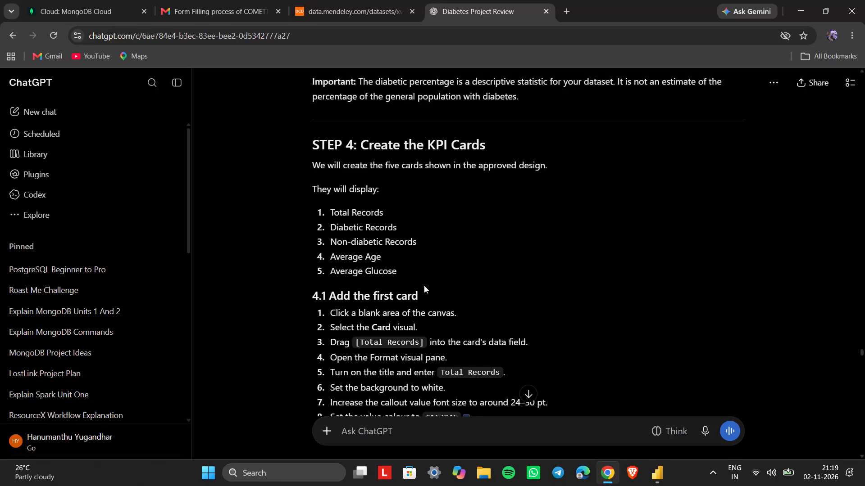
Read the first-card instructions, switch to Power BI Desktop, and move the Total Records card to the empty canvas area below the other cards.
scroll(424, 285, down, 2)
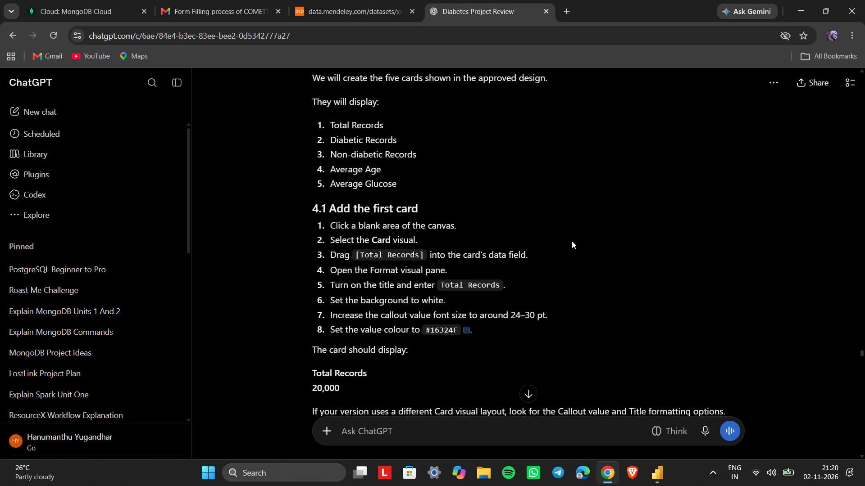
scroll(572, 241, down, 2)
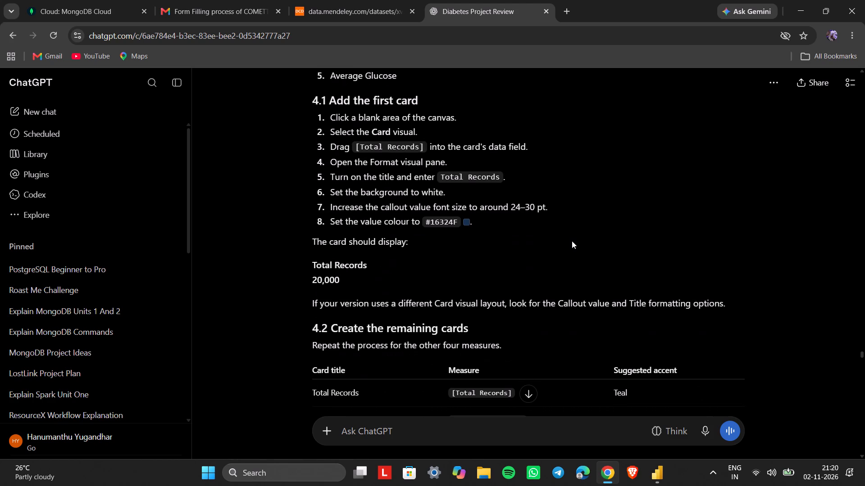
click(665, 479)
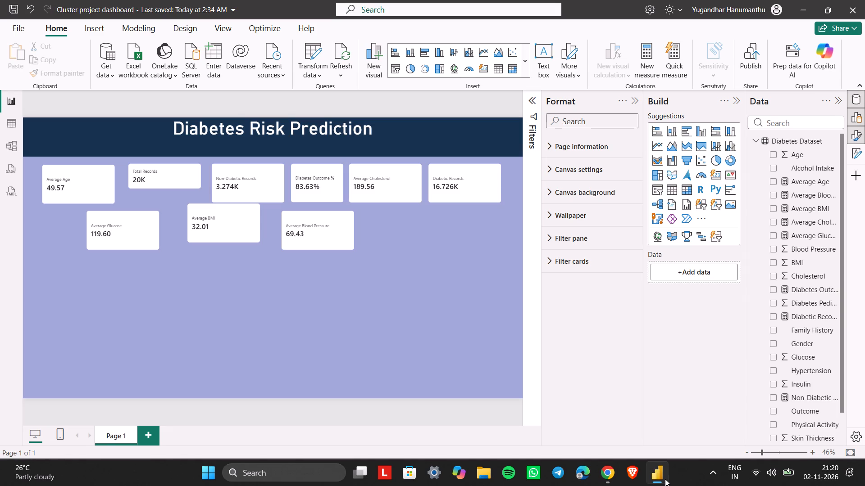
click(158, 174)
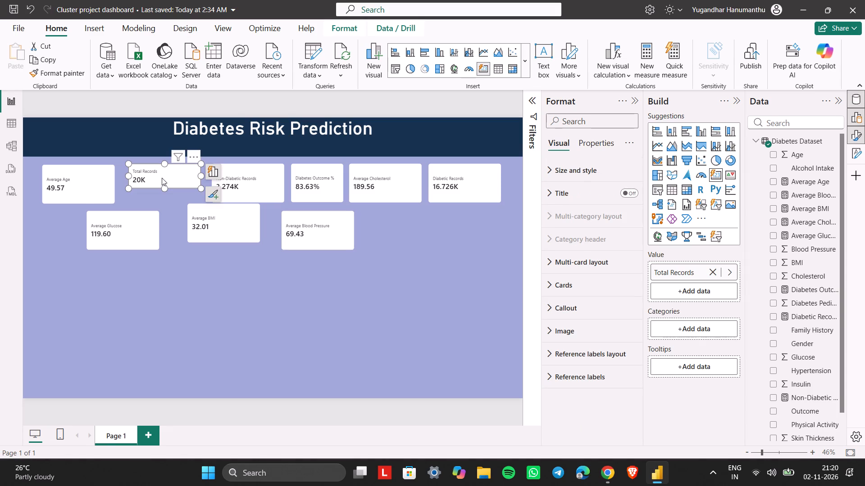
drag(162, 178, 313, 319)
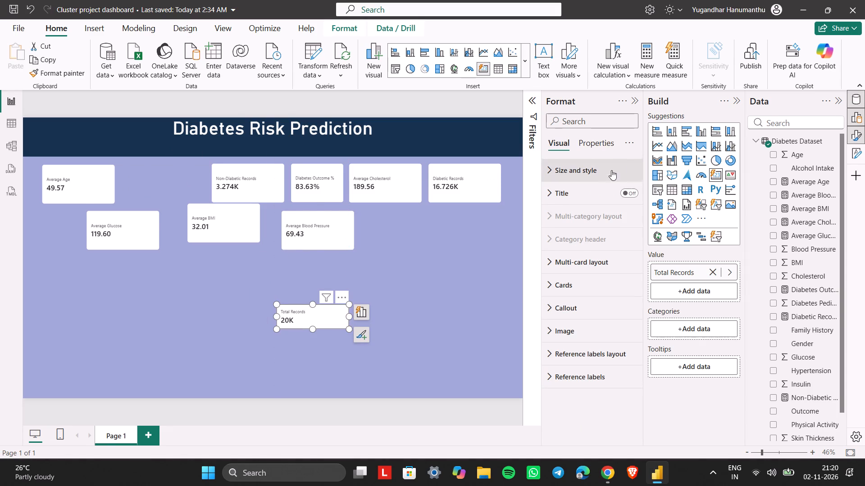
Turn on the Total Records card's title, enter Total Records as its text, and centre it horizontally.
click(621, 197)
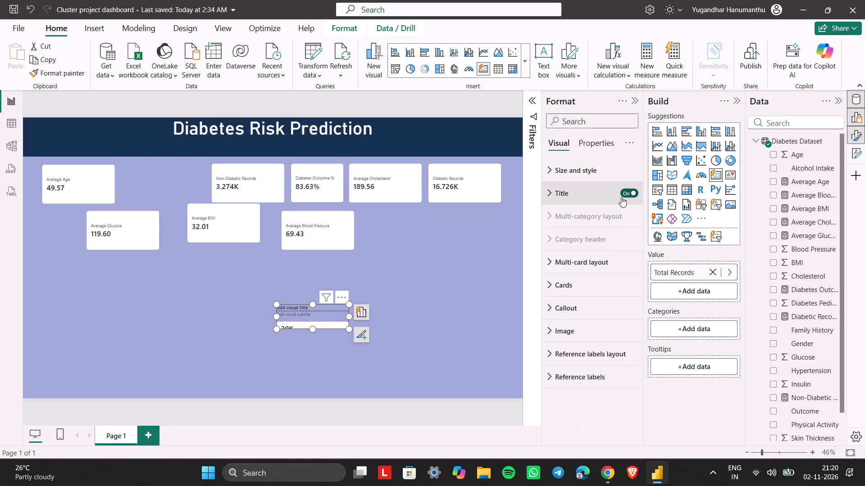
click(557, 195)
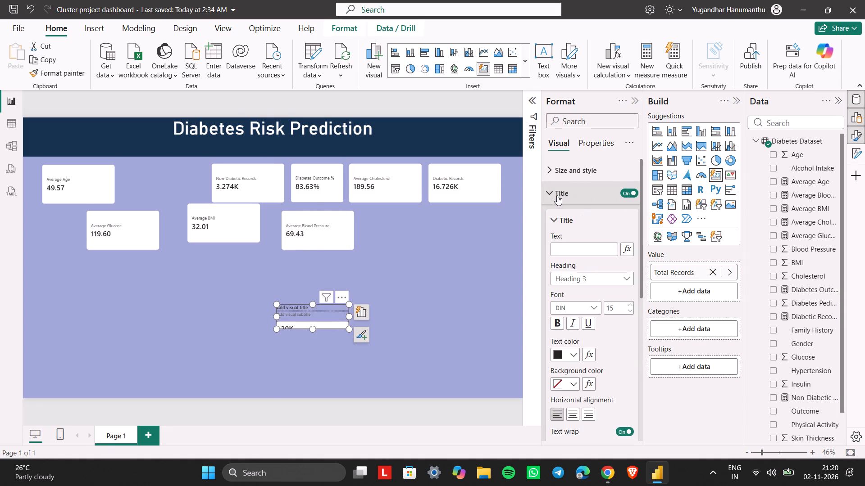
click(567, 245)
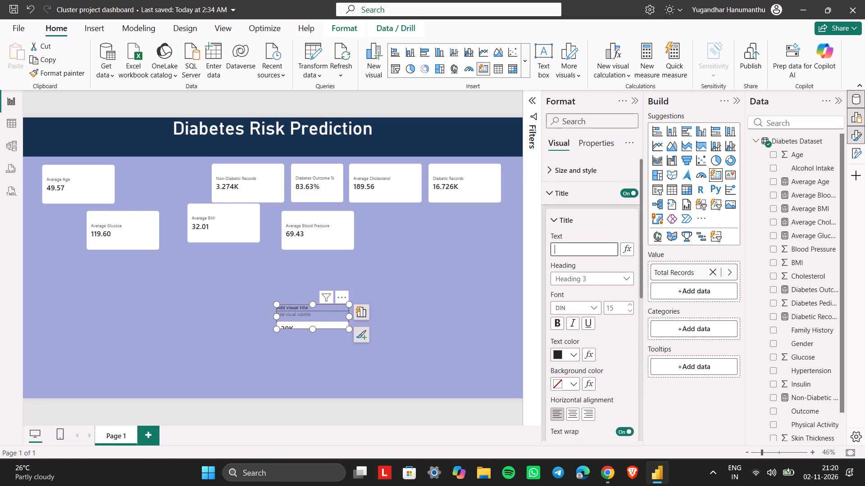
text(Total)
key(space)
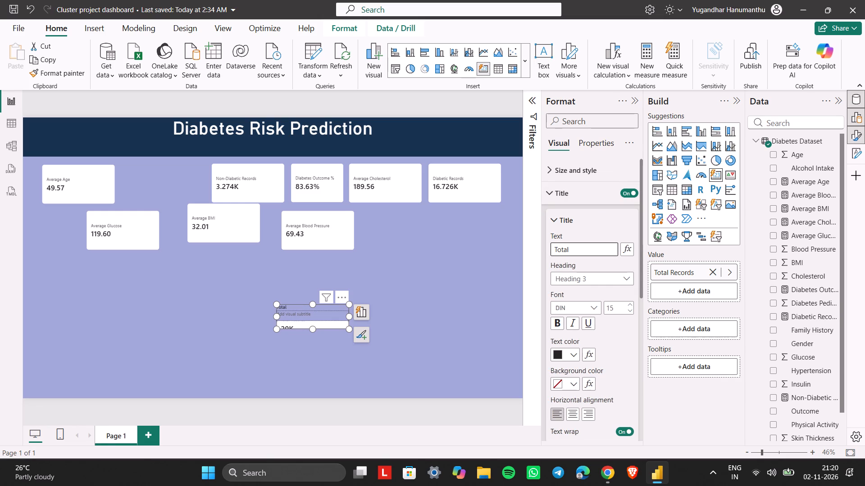
text(Records)
scroll(555, 363, down, 1)
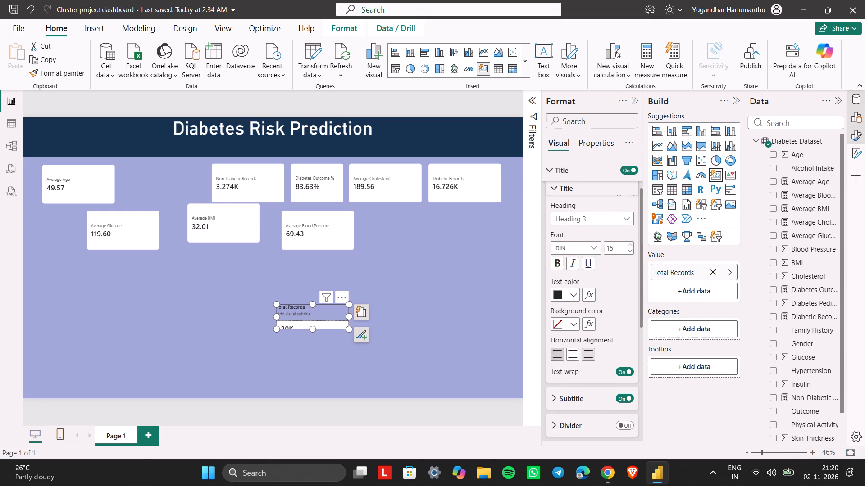
click(576, 353)
scroll(589, 303, down, 1)
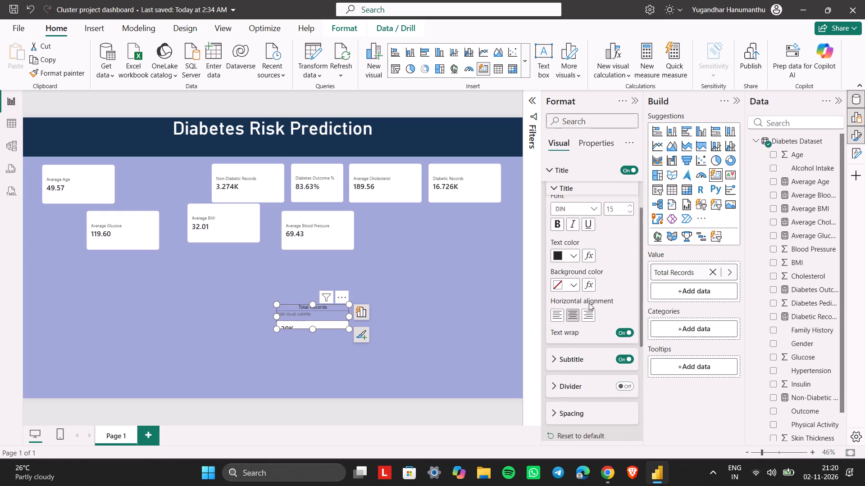
scroll(589, 303, down, 1)
scroll(589, 303, up, 5)
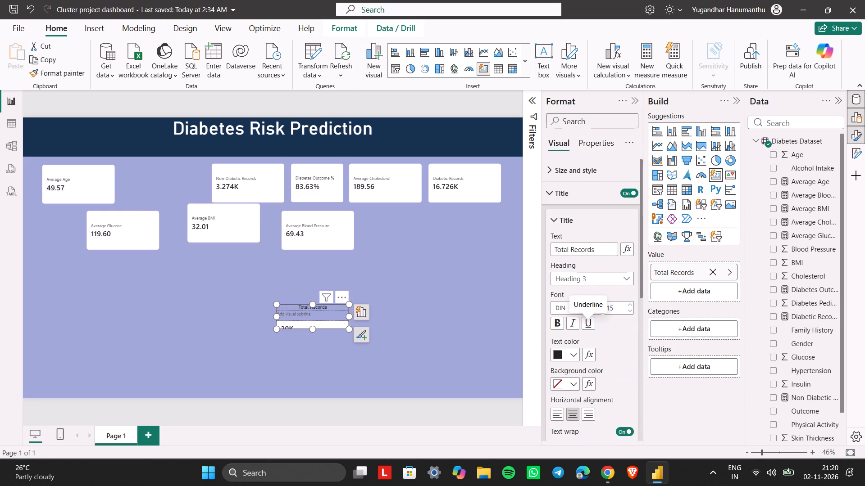
Look through the Total Records card's size, padding, background, border, shadow and title settings.
click(558, 171)
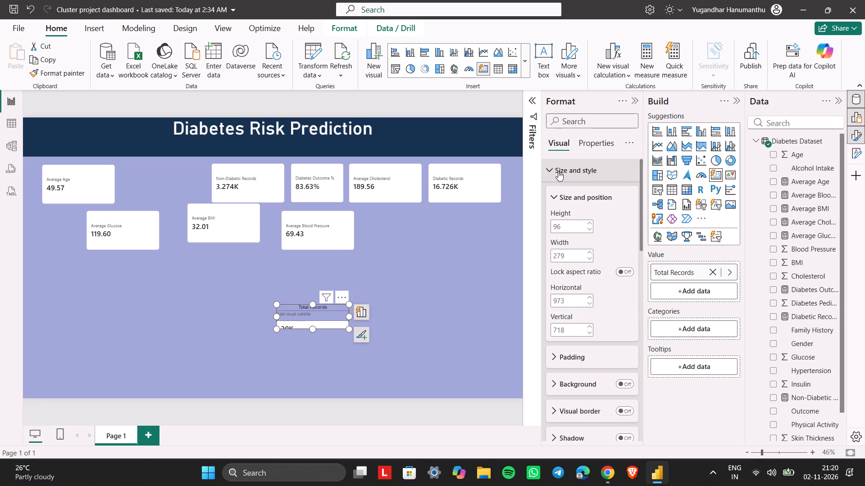
scroll(572, 373, down, 1)
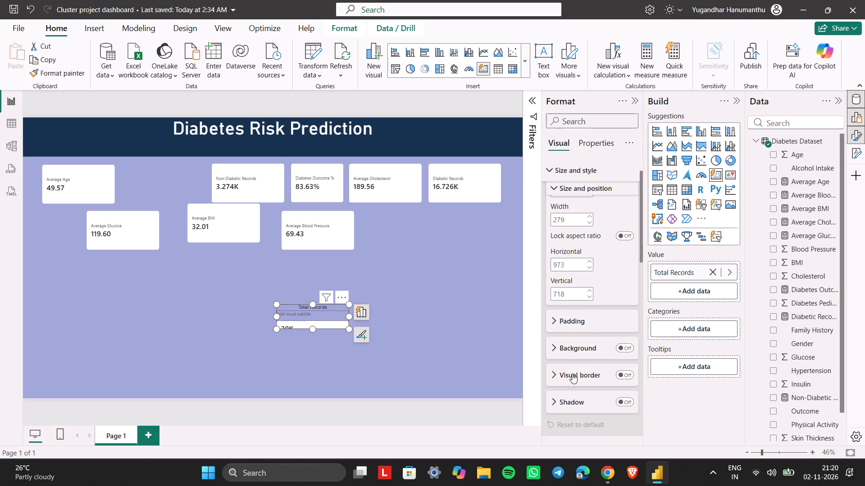
scroll(572, 373, down, 2)
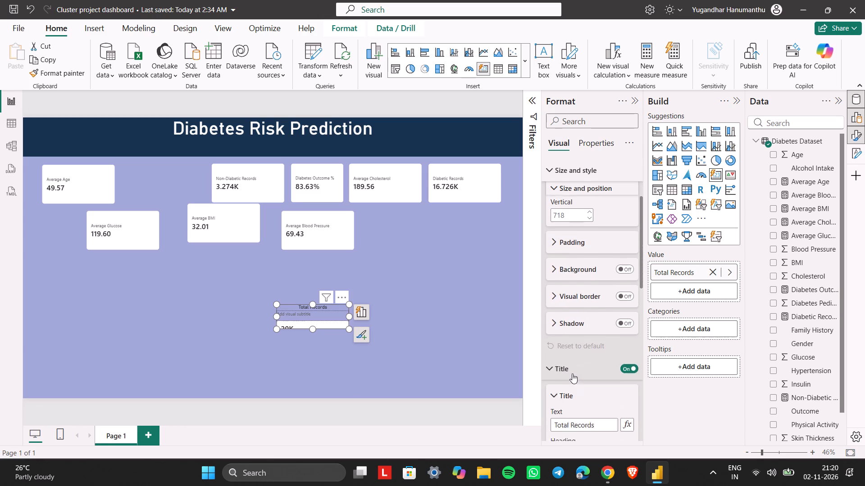
scroll(572, 373, down, 2)
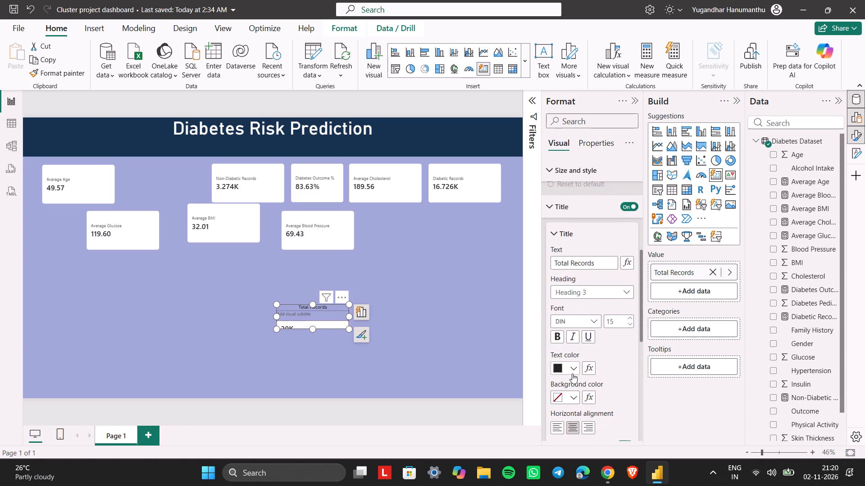
Reduce the height of the Diabetes Risk Prediction header banner so its lower edge sits just below the title text.
click(296, 148)
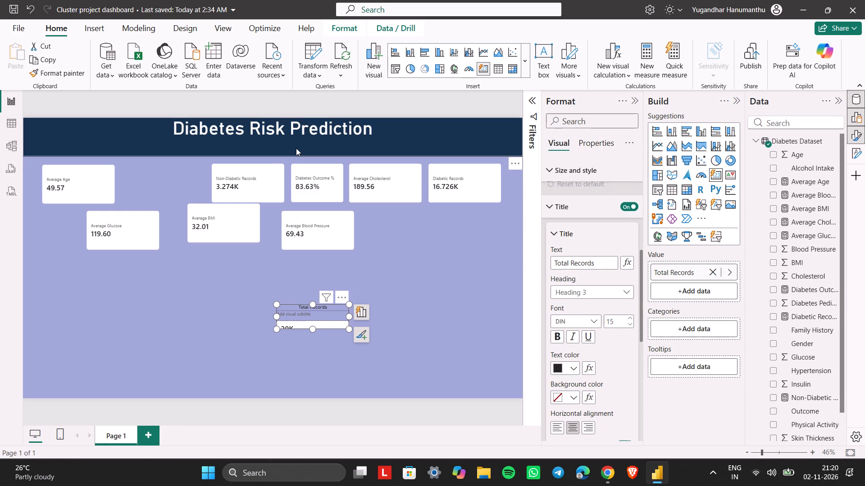
drag(269, 154, 266, 142)
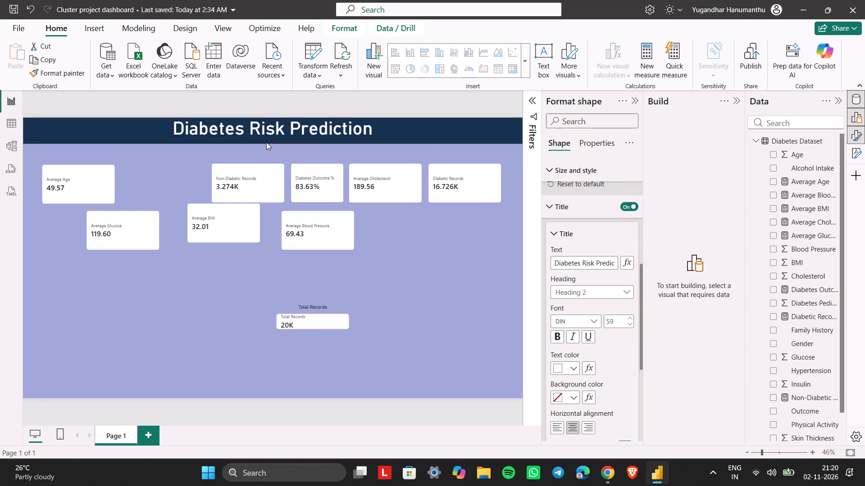
drag(266, 142, 266, 140)
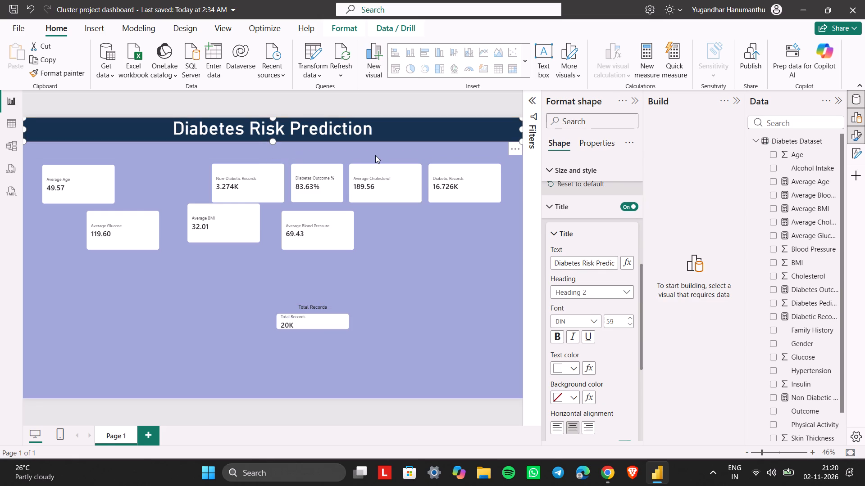
click(460, 265)
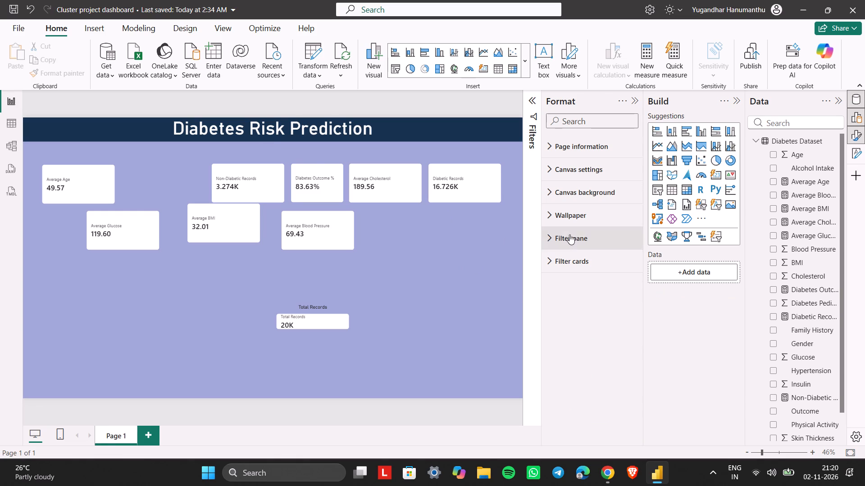
Examine the Total Records card's data format, header icon, title and other visual formatting options.
click(323, 324)
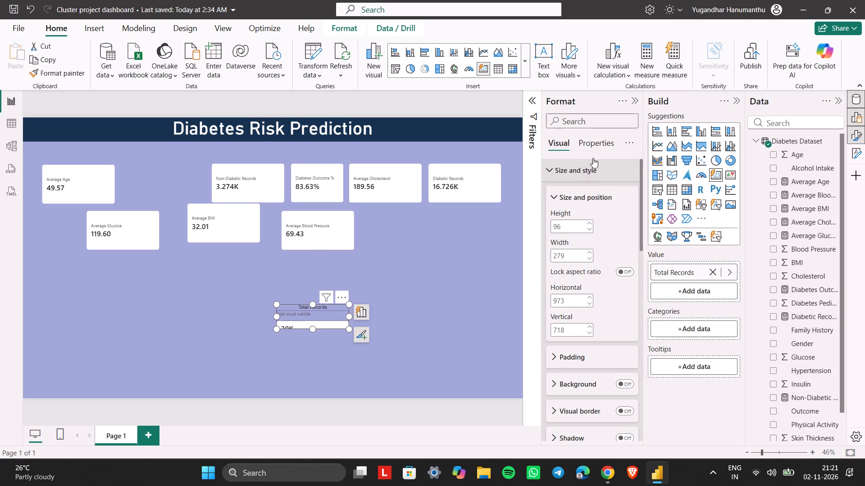
click(597, 140)
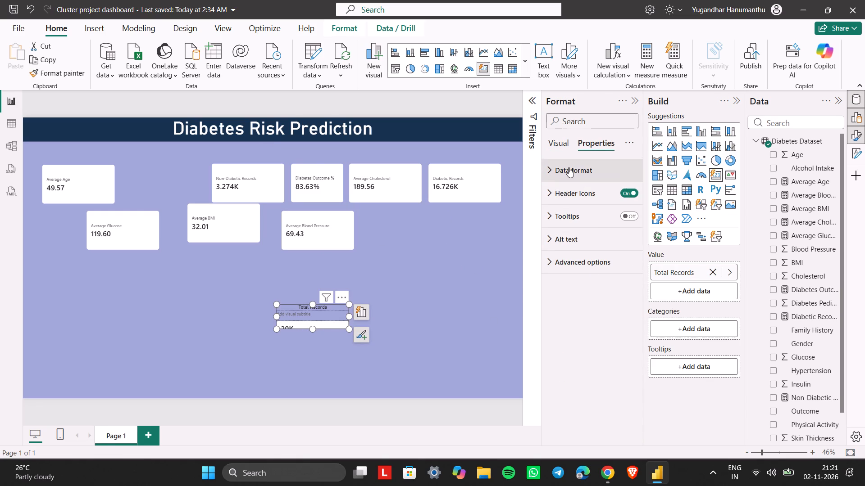
click(569, 167)
click(569, 167)
click(569, 167)
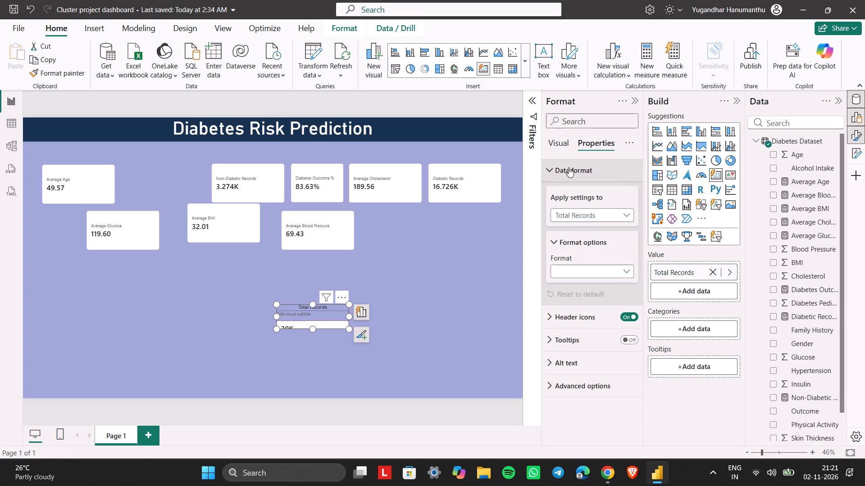
click(595, 217)
click(595, 217)
click(571, 312)
scroll(576, 353, down, 2)
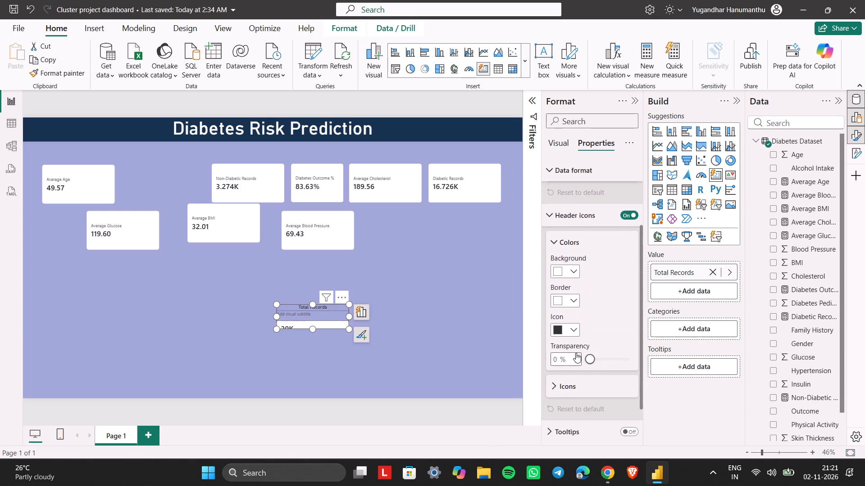
scroll(576, 353, down, 2)
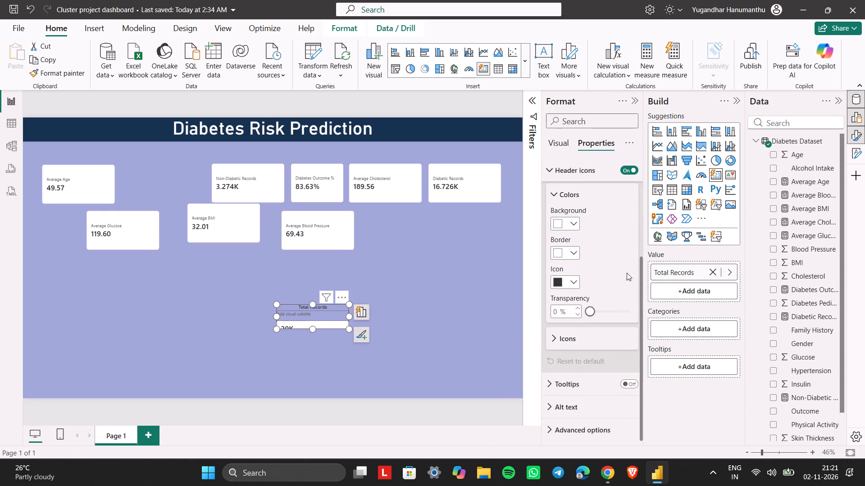
click(555, 152)
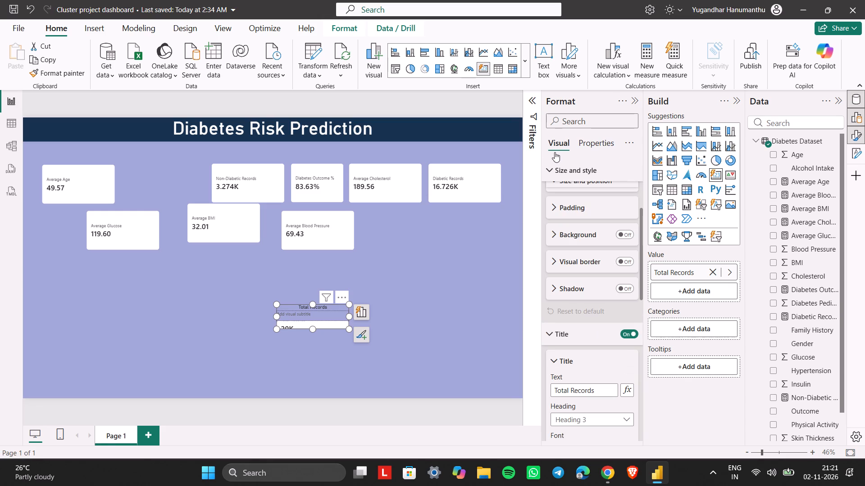
scroll(555, 152, down, 5)
scroll(564, 287, down, 4)
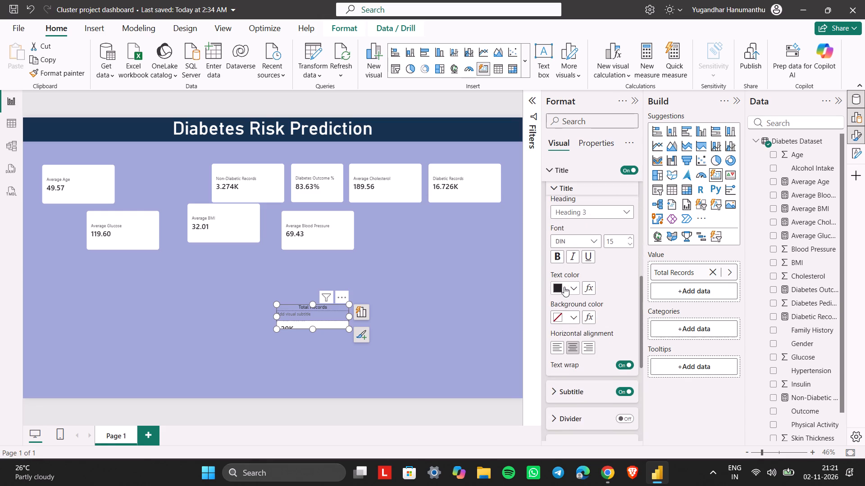
scroll(564, 287, down, 6)
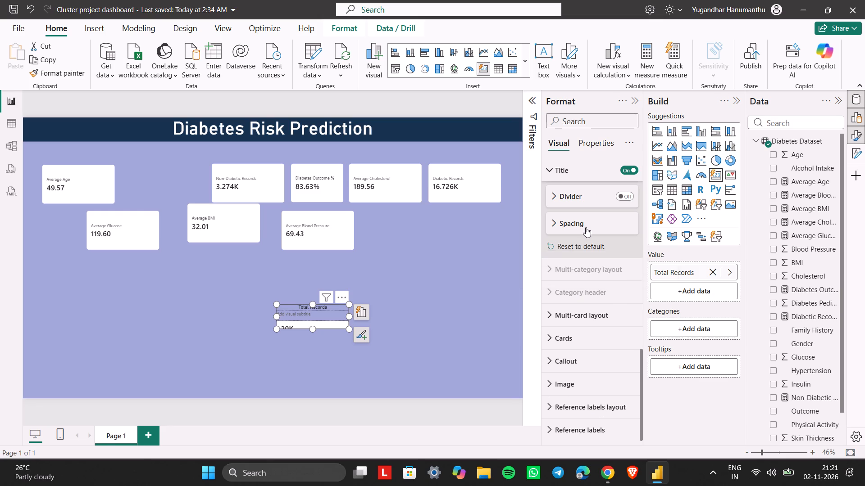
scroll(586, 227, up, 4)
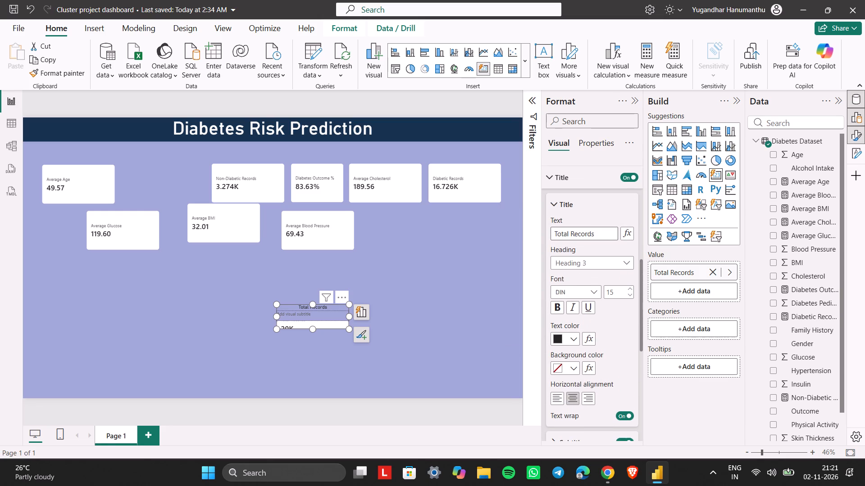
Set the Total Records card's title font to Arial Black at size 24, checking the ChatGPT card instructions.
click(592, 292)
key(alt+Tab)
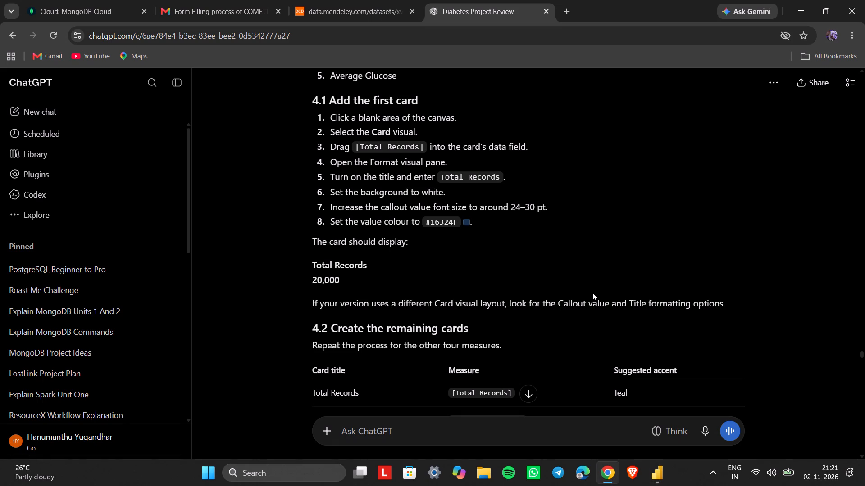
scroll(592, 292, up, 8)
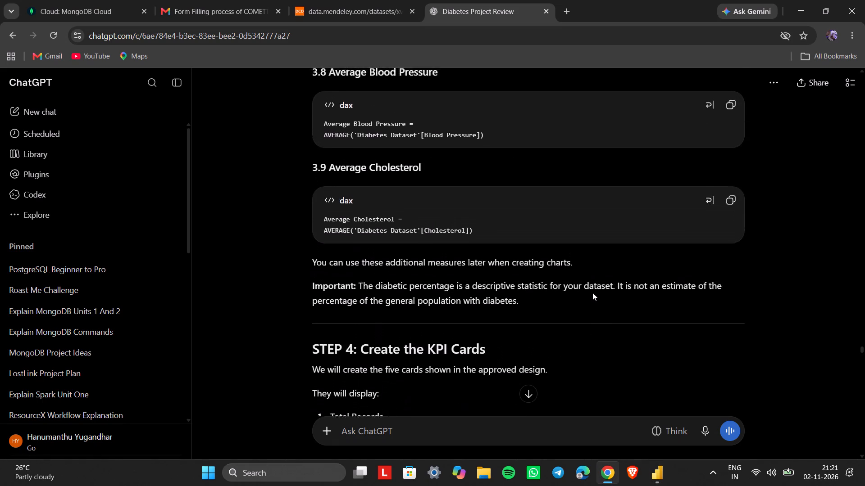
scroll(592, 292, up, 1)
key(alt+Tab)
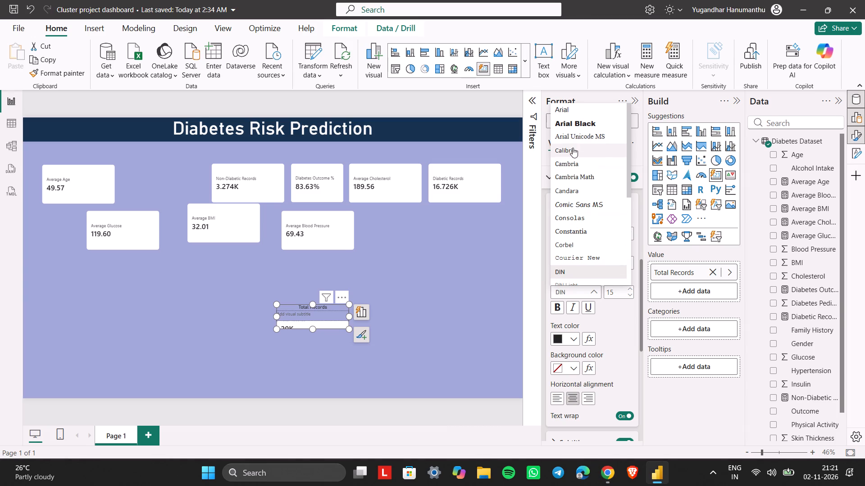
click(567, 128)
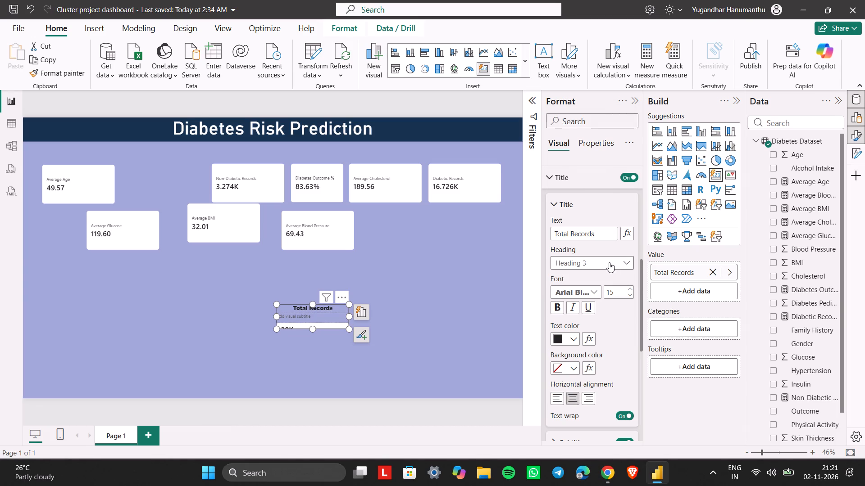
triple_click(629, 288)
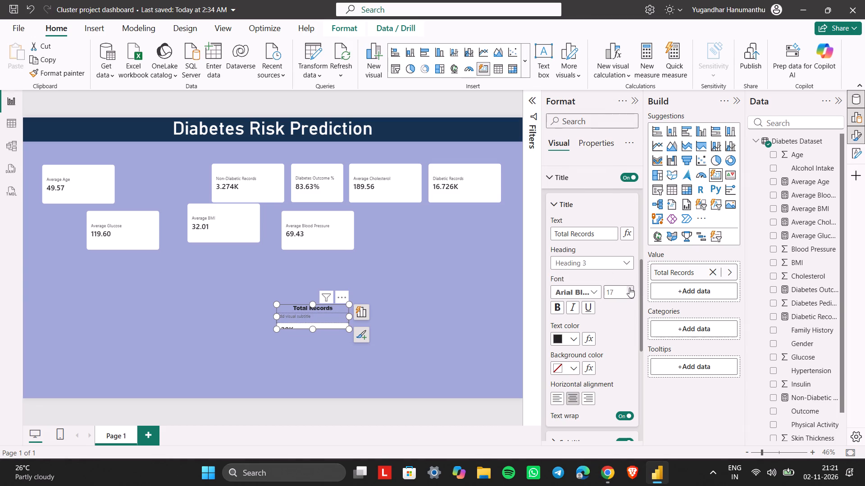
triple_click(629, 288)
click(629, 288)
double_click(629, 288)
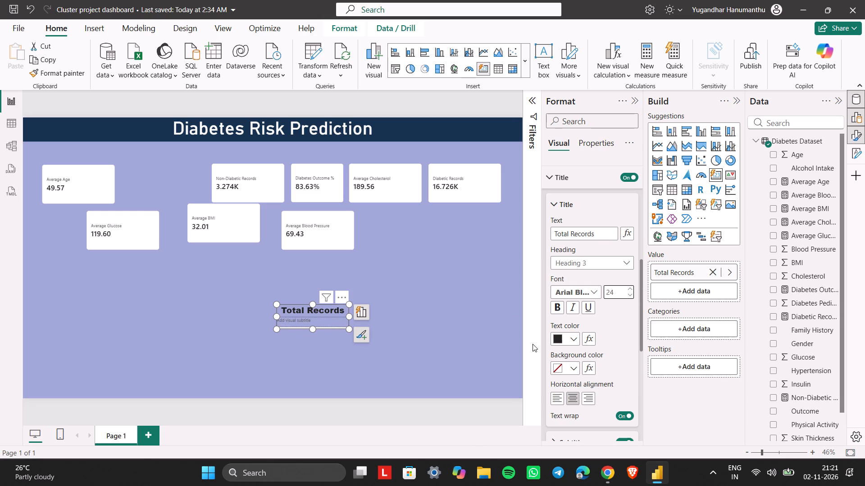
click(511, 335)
Turn off the Total Records card's title.
click(318, 318)
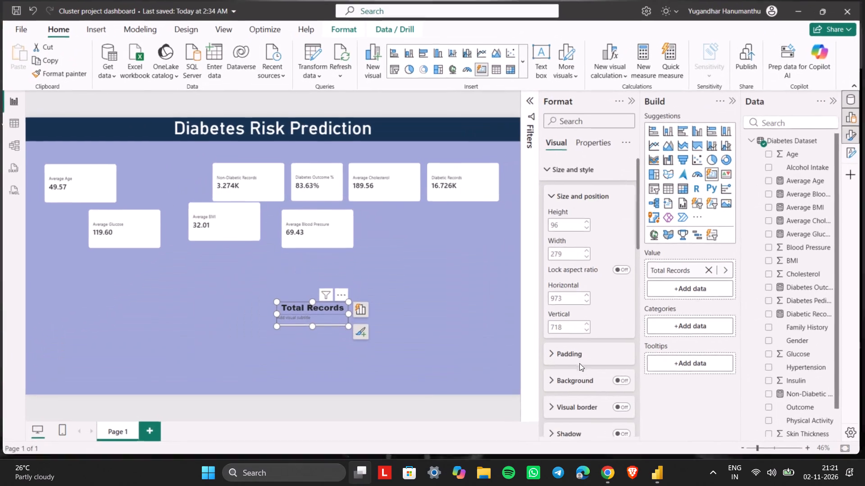
scroll(578, 406, down, 2)
click(628, 392)
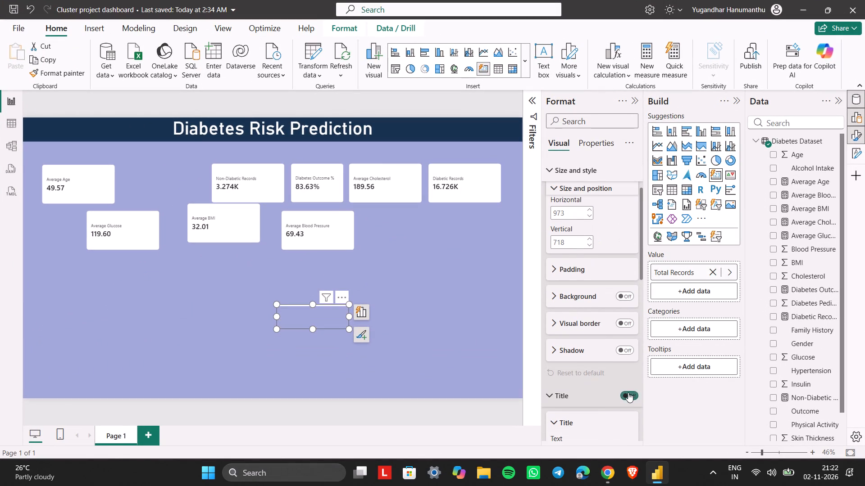
click(286, 321)
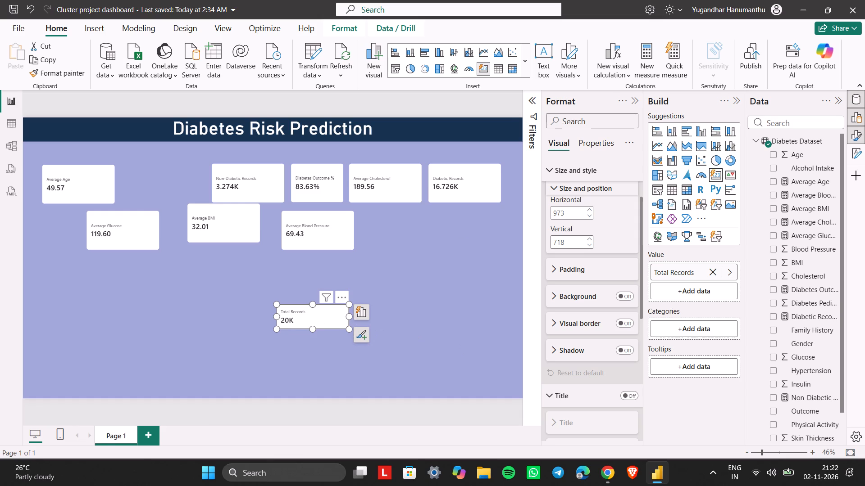
Look through the Total Records card's layout, shape, border, background and multi-card layout settings.
scroll(563, 237, down, 2)
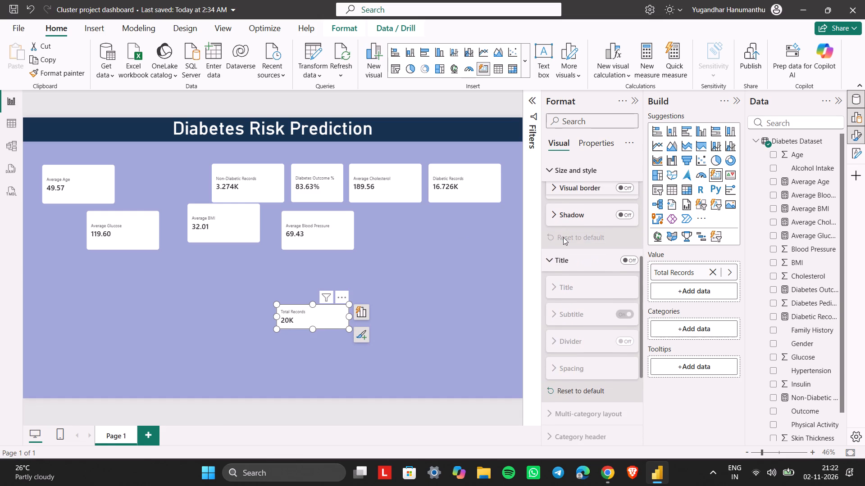
scroll(563, 237, down, 3)
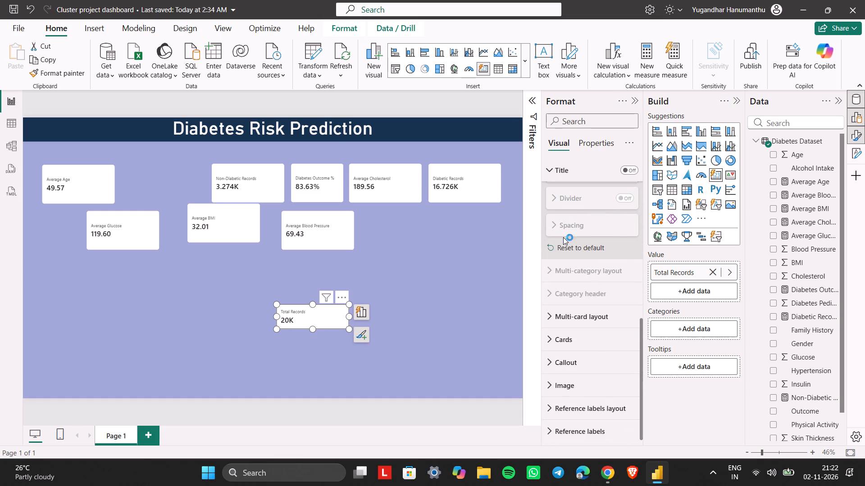
scroll(563, 237, down, 2)
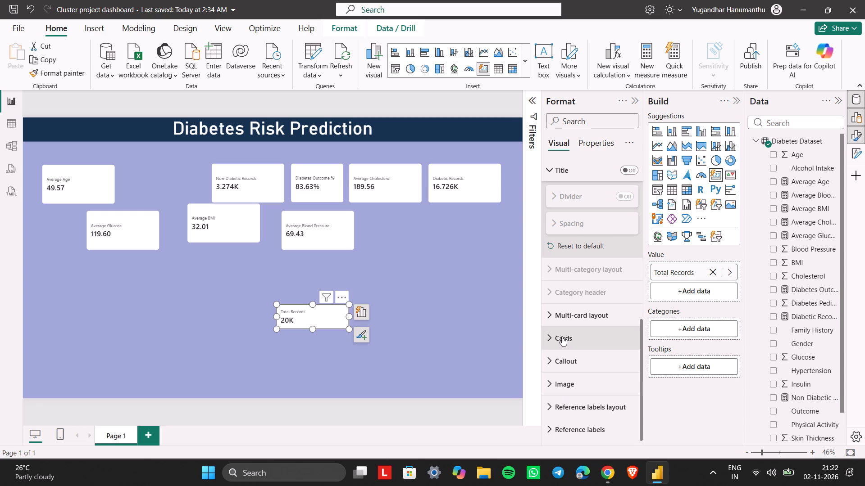
click(562, 336)
scroll(562, 336, down, 2)
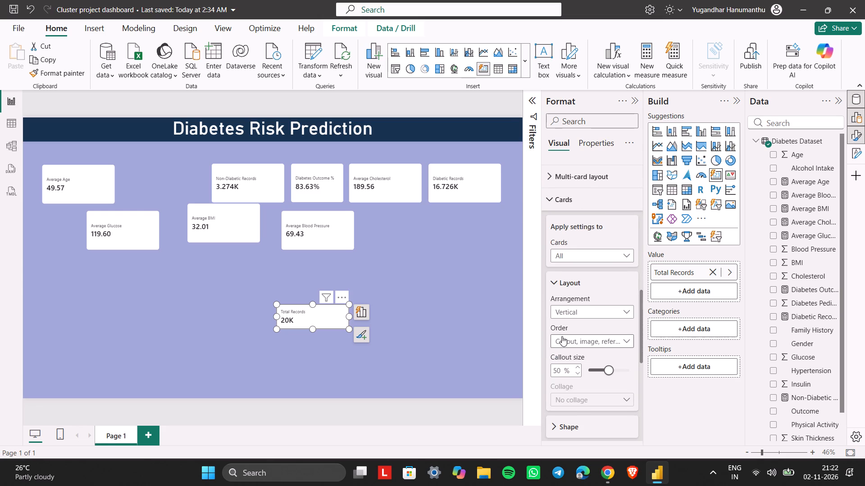
scroll(562, 336, down, 3)
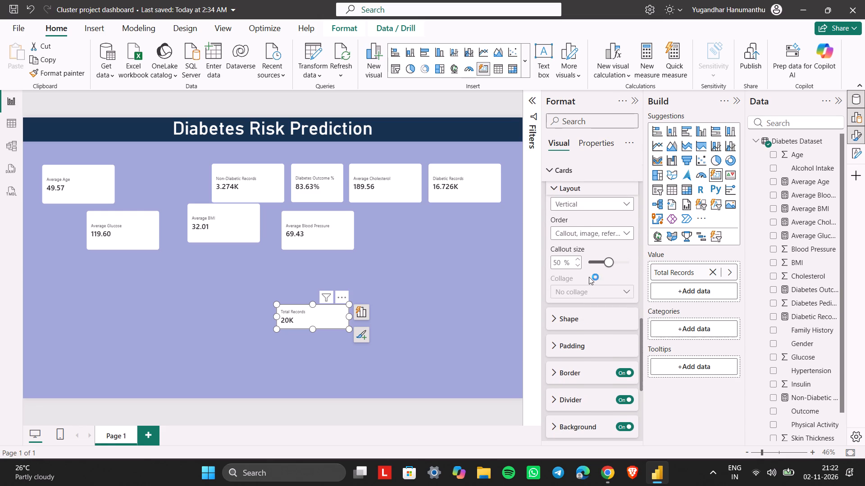
click(583, 320)
scroll(583, 320, down, 1)
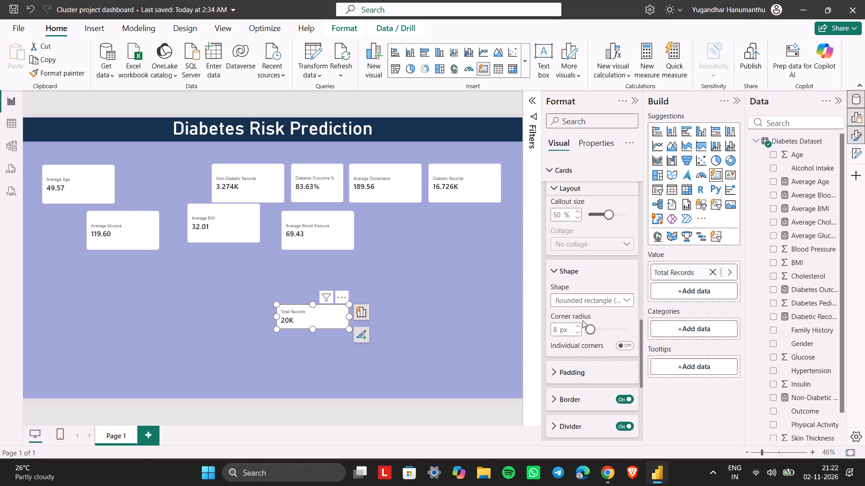
scroll(566, 381, down, 2)
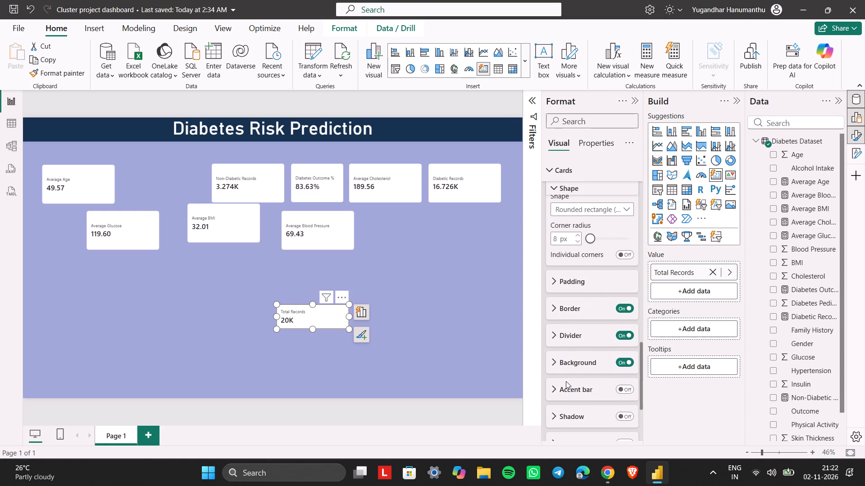
scroll(566, 381, down, 3)
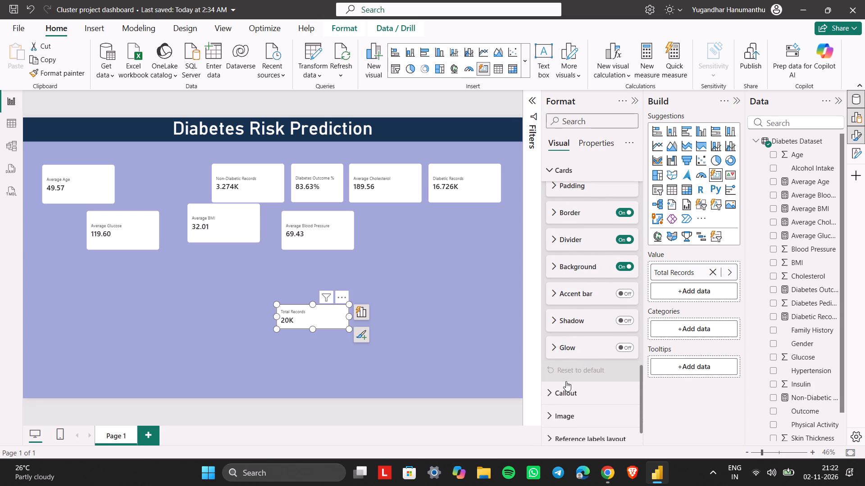
scroll(566, 381, up, 3)
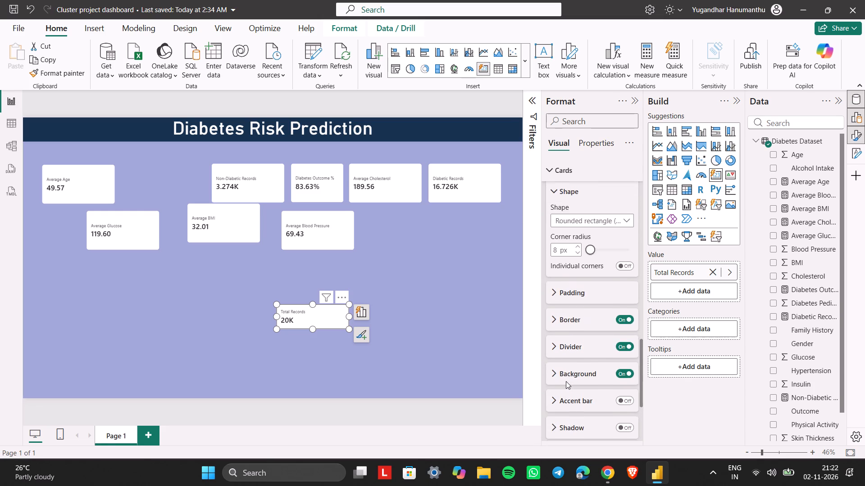
scroll(566, 381, up, 4)
click(566, 381)
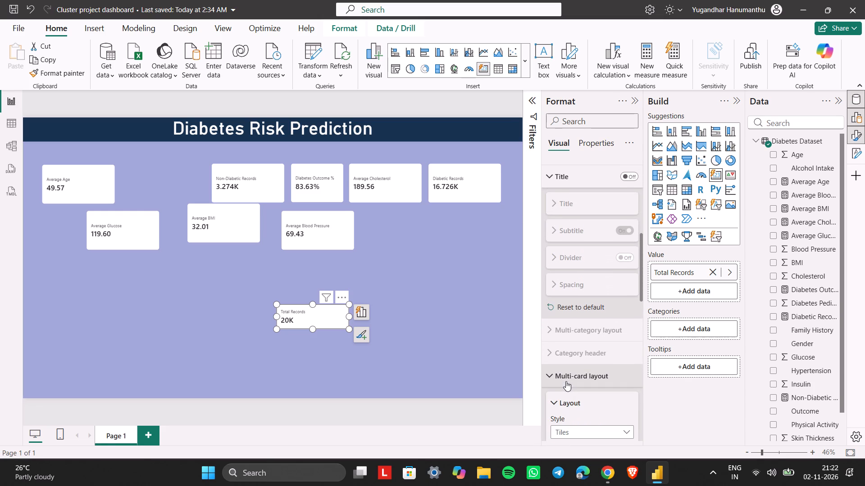
scroll(566, 381, up, 4)
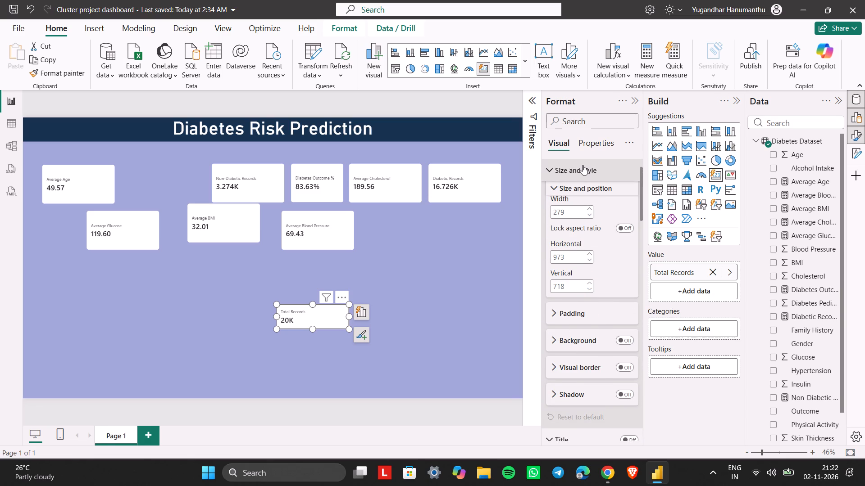
click(583, 165)
click(583, 165)
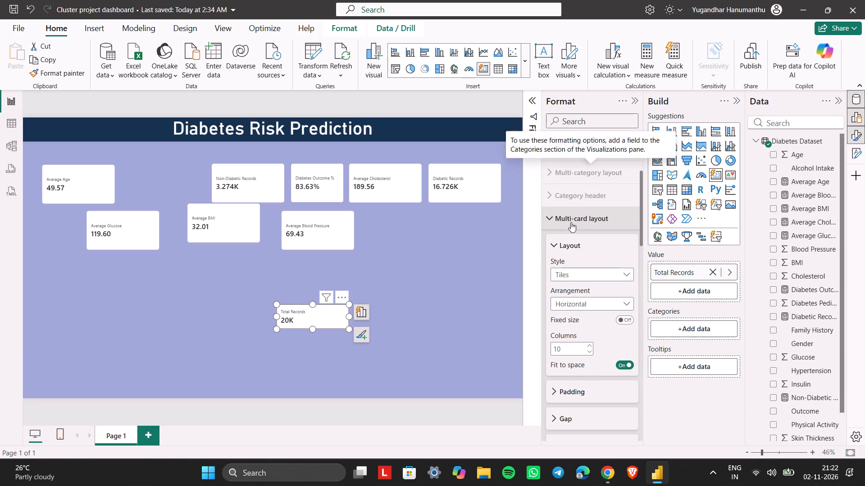
click(571, 226)
click(565, 241)
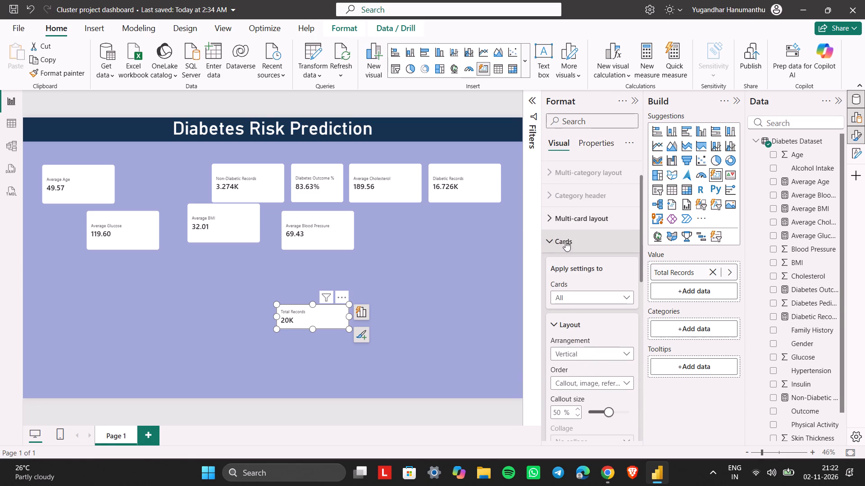
scroll(565, 241, up, 5)
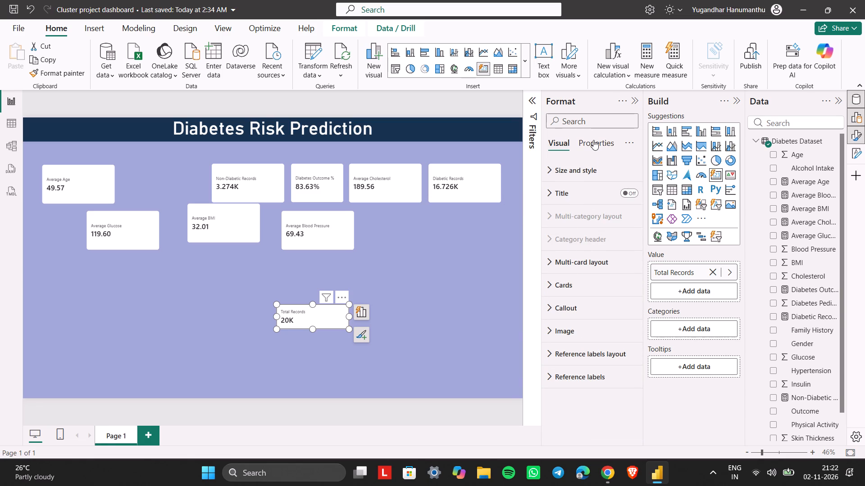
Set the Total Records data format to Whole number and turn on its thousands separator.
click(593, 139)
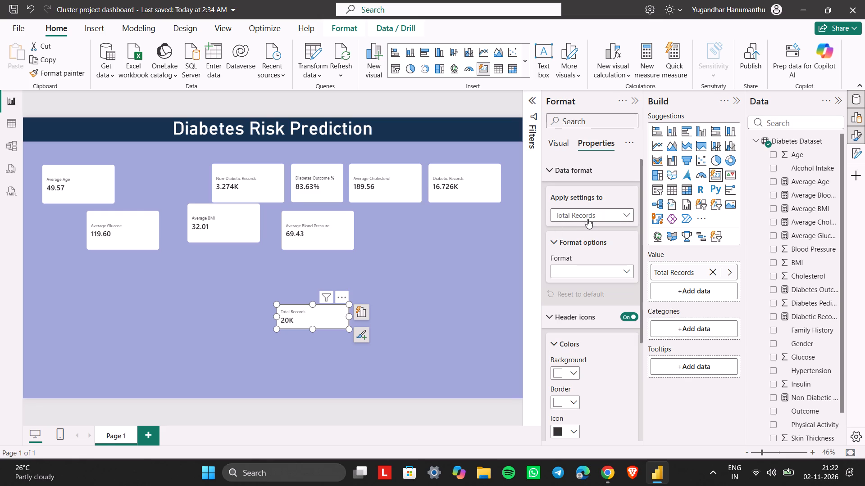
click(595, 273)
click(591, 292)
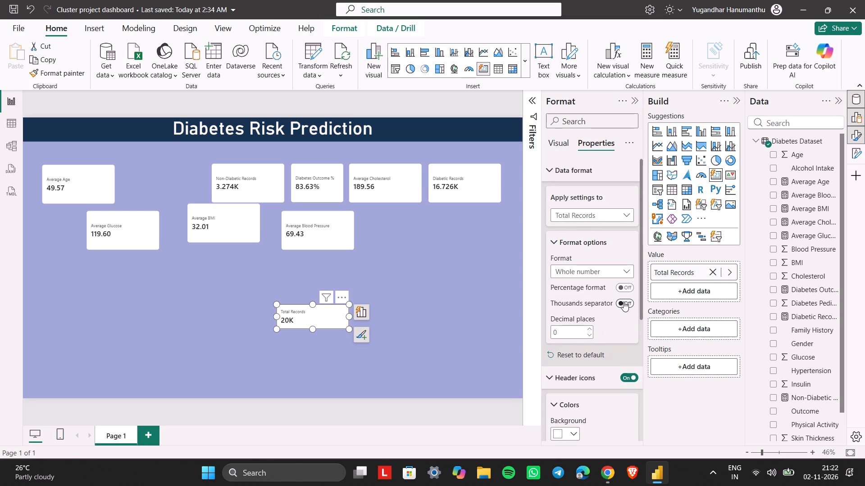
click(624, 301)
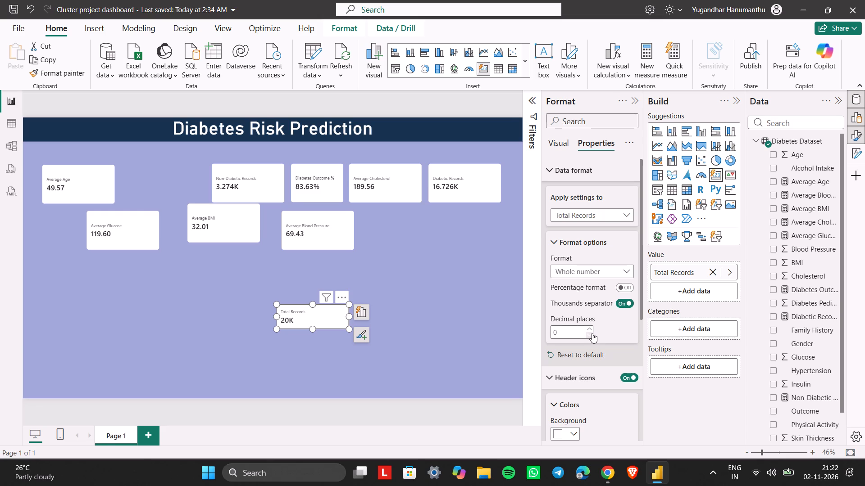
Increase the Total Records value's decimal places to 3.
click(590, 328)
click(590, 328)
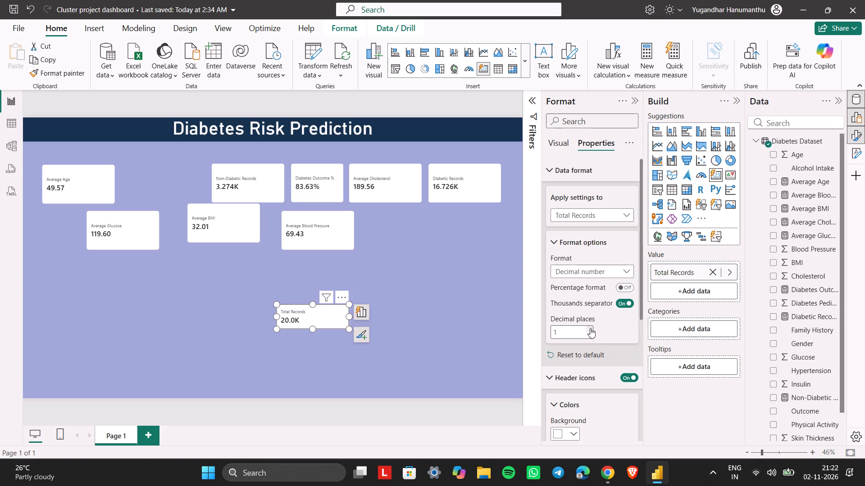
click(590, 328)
Turn off the thousands separator for Total Records and set its decimal places to 0.
click(624, 303)
click(589, 334)
click(589, 334)
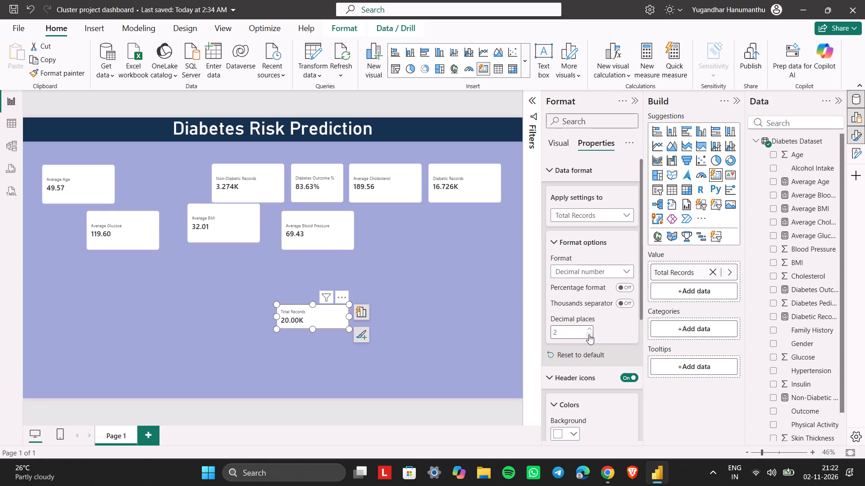
click(589, 334)
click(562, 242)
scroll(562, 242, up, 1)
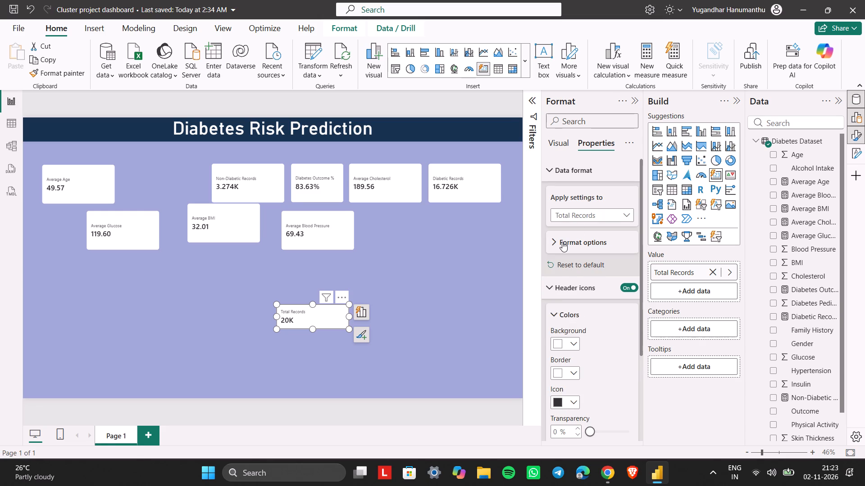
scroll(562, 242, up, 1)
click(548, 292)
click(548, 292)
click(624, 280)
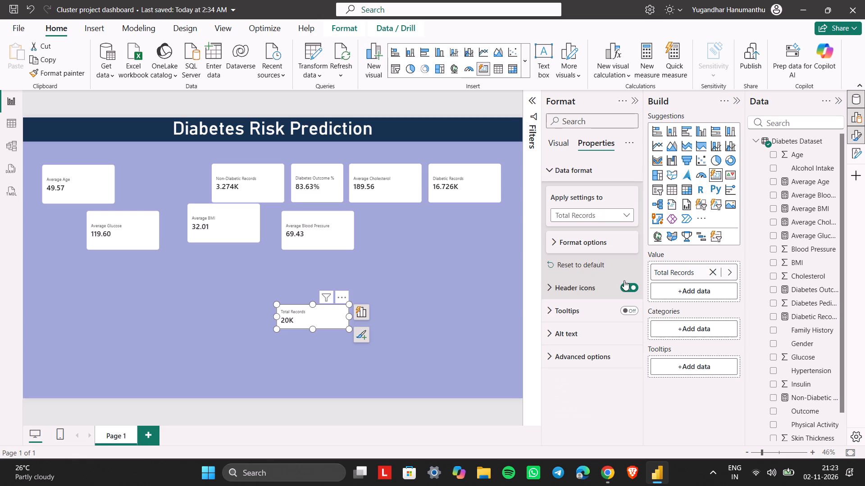
Examine the Total Records card's header icon settings and its card layout, shape, border and background options.
click(627, 285)
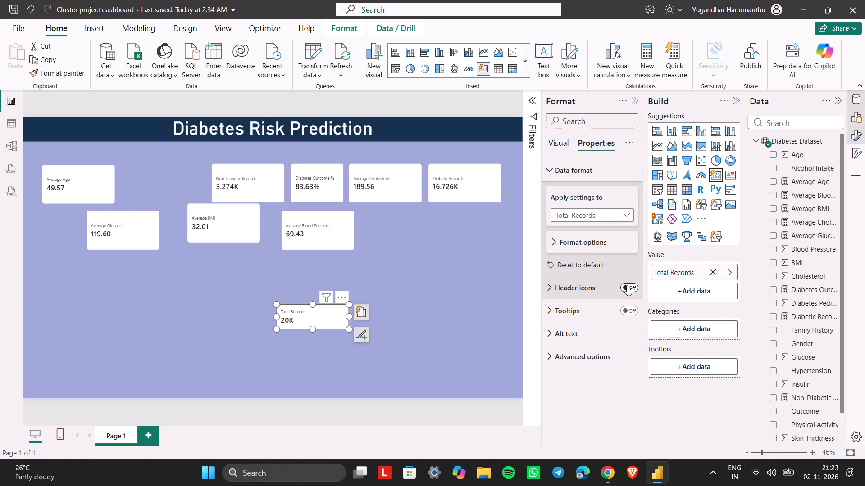
click(627, 285)
click(580, 289)
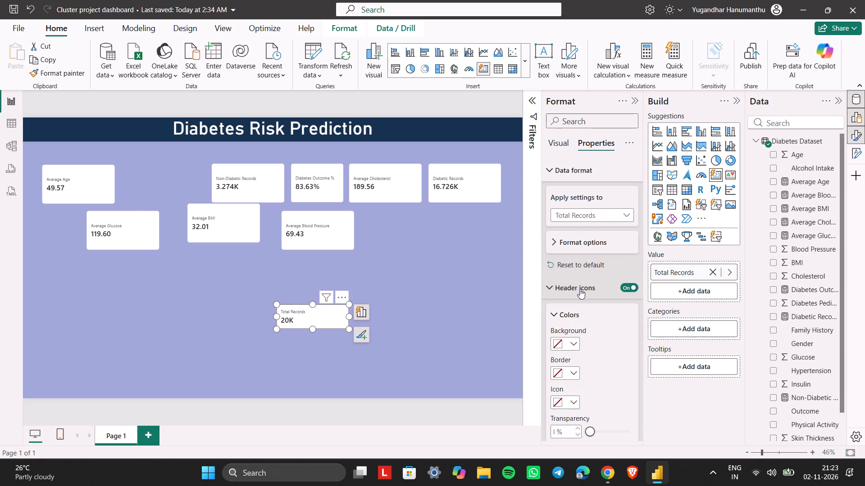
scroll(611, 383, down, 3)
scroll(611, 383, up, 1)
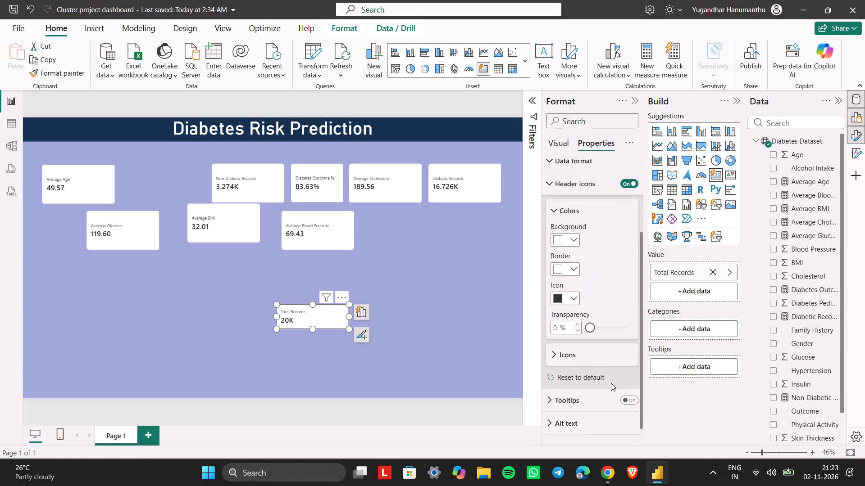
scroll(611, 383, up, 5)
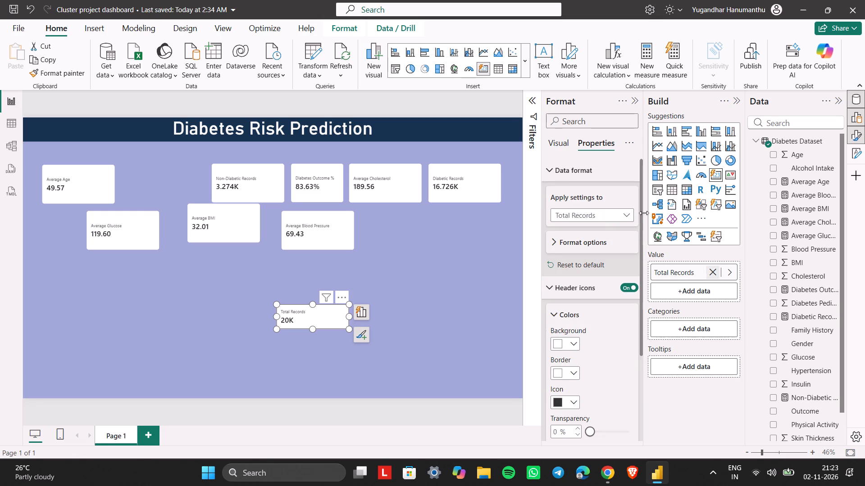
click(563, 140)
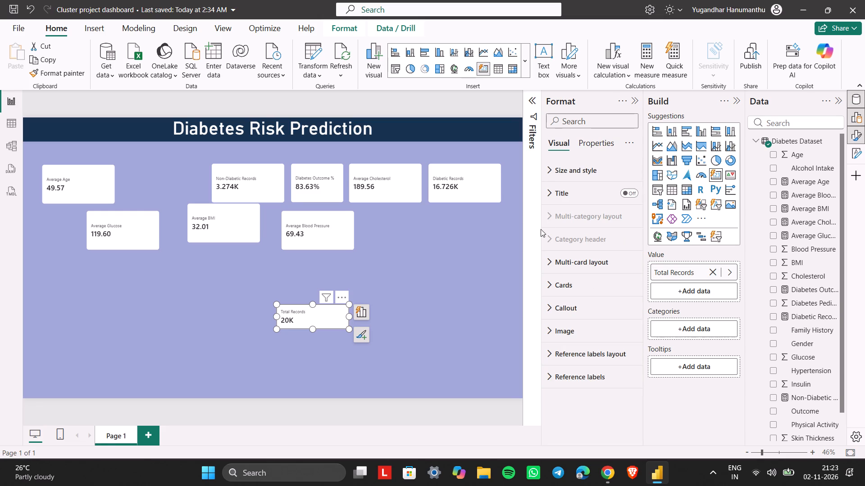
click(562, 277)
scroll(574, 294, down, 2)
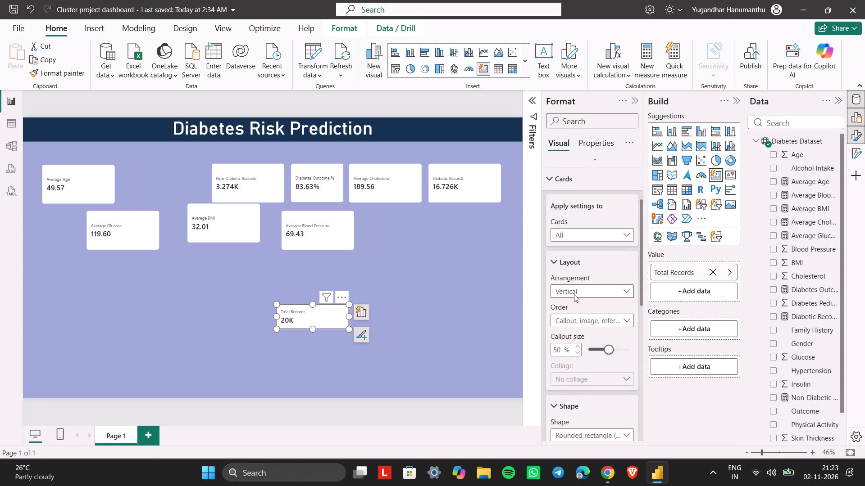
scroll(574, 294, down, 3)
scroll(566, 348, down, 2)
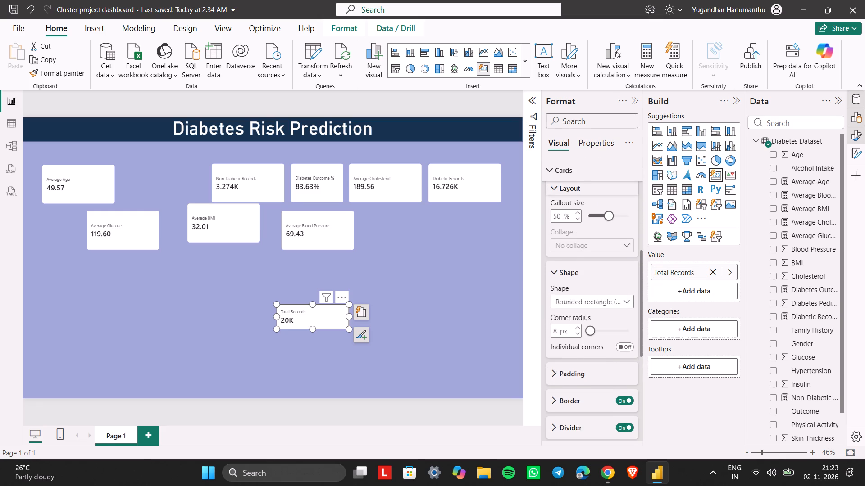
scroll(566, 348, down, 2)
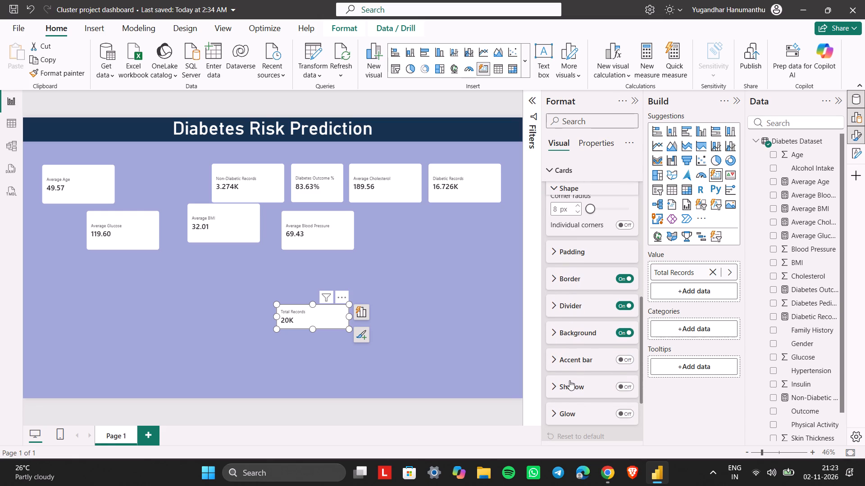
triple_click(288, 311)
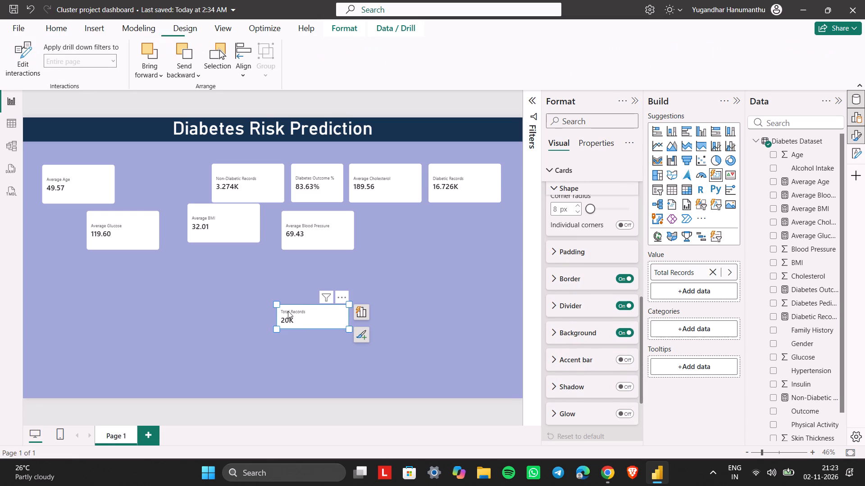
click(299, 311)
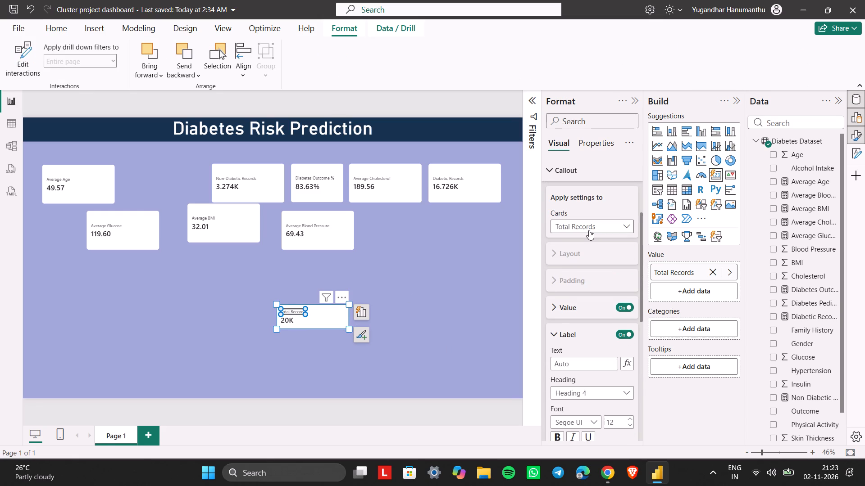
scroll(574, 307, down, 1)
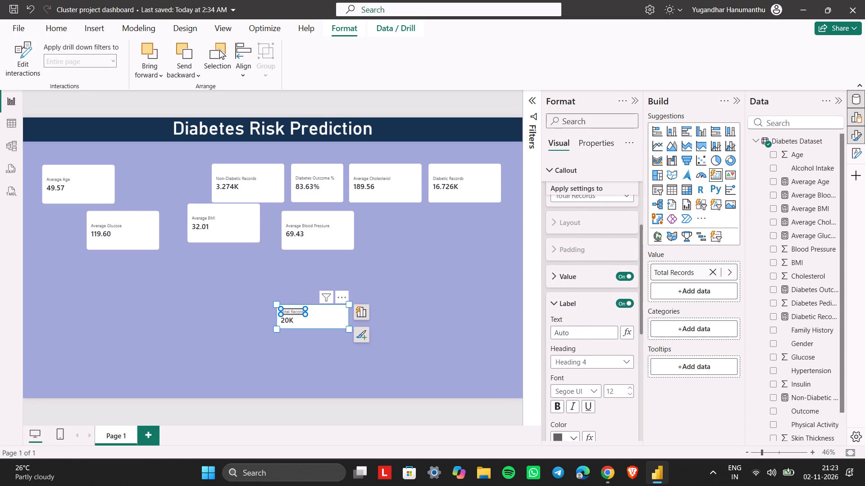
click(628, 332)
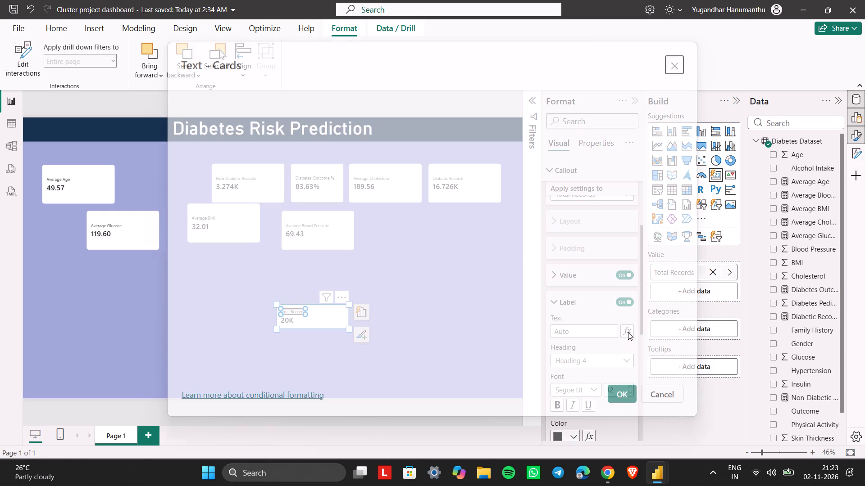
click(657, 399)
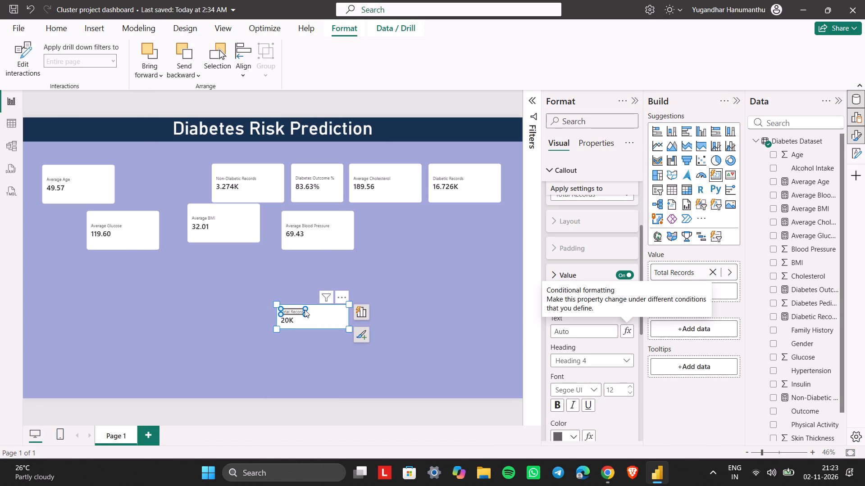
Format the Total Records card's label text as bold, size 19 and black.
click(305, 315)
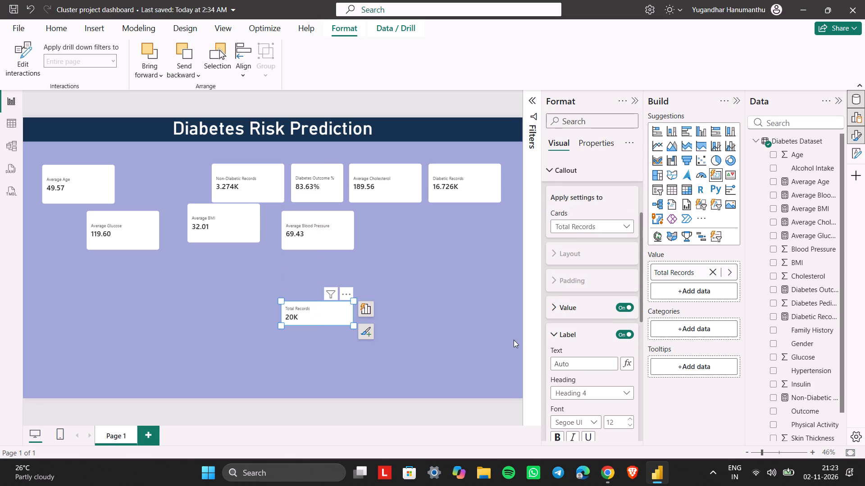
double_click(300, 306)
scroll(580, 273, down, 1)
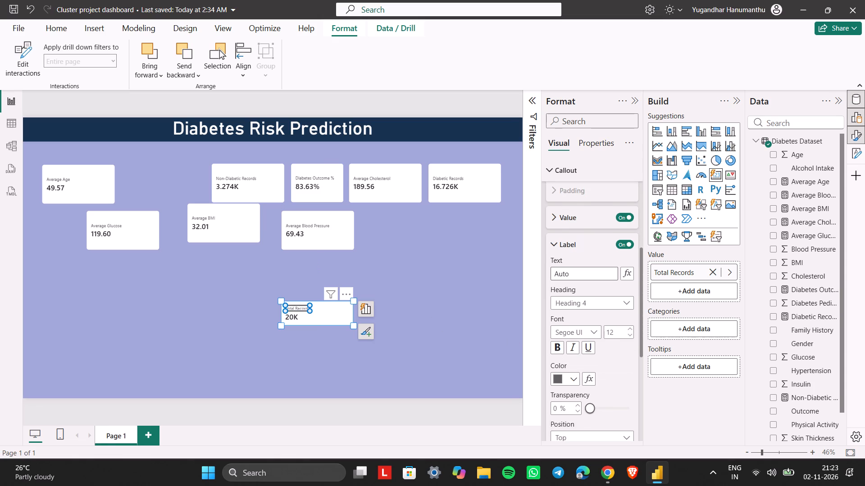
scroll(580, 273, down, 1)
click(558, 299)
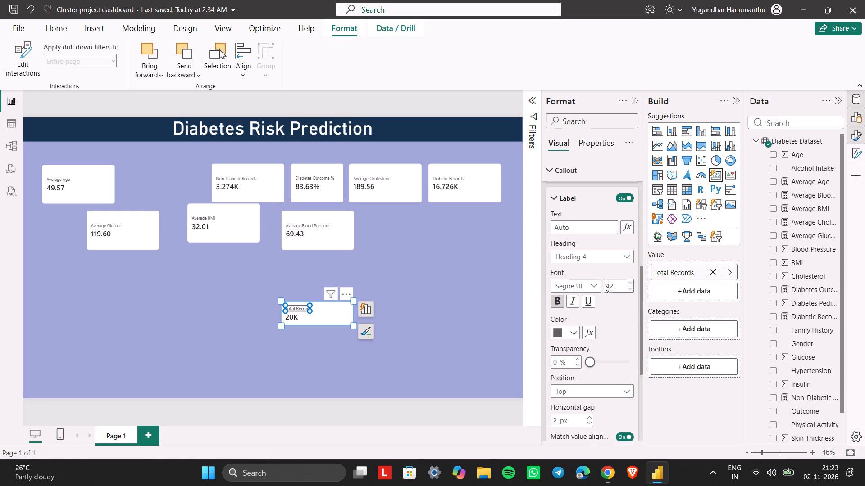
triple_click(630, 283)
double_click(630, 283)
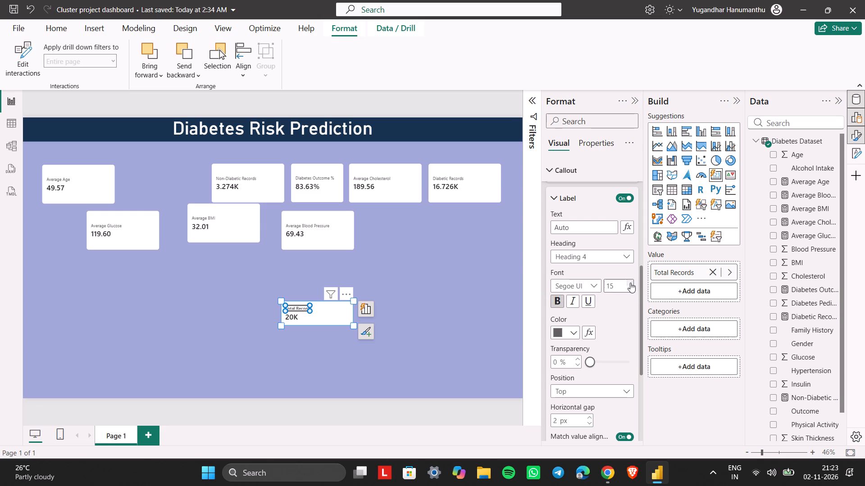
click(630, 283)
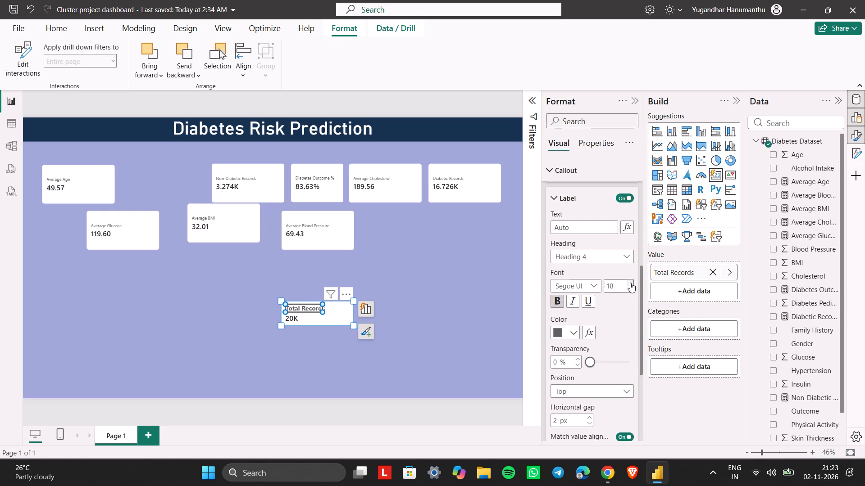
click(630, 283)
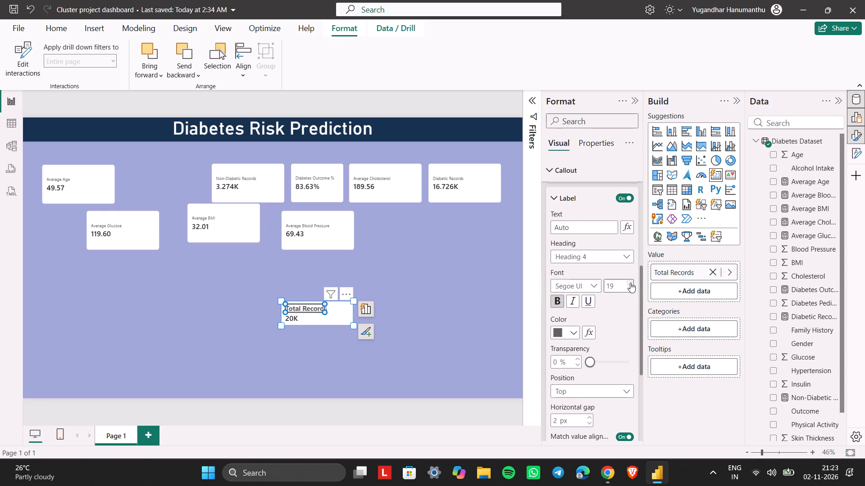
click(576, 333)
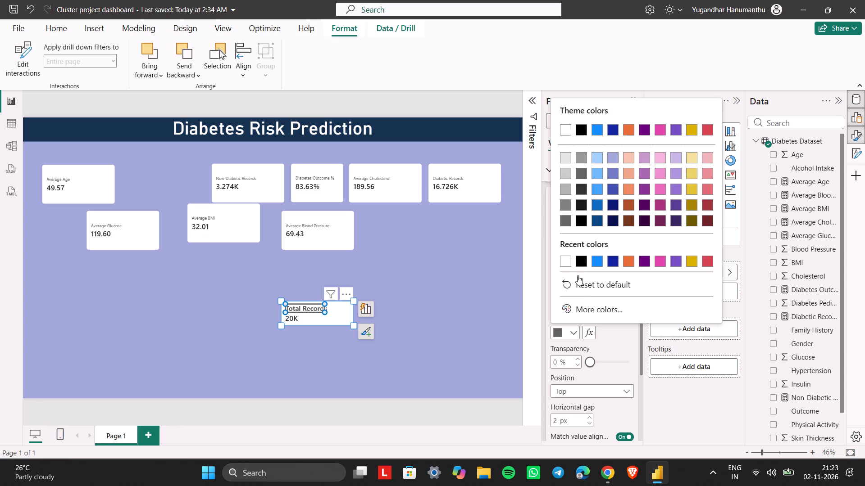
click(578, 262)
click(435, 292)
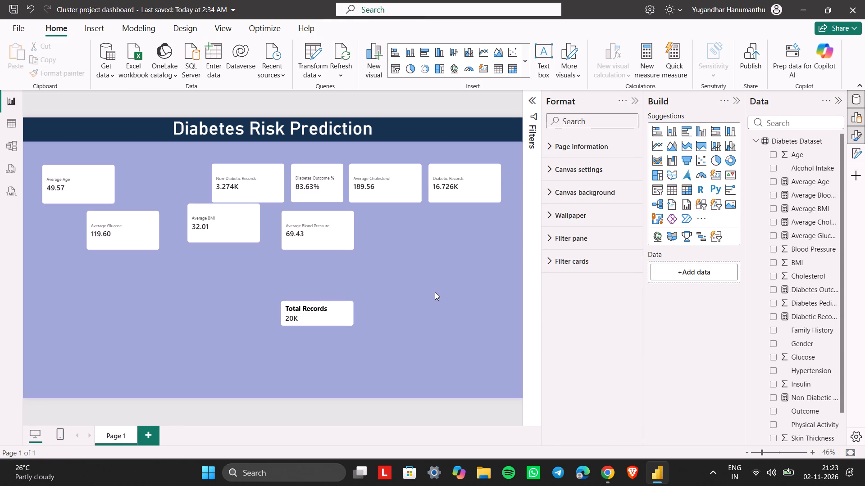
Extend the Total Records card's lower edge to make the card about half as tall again.
click(314, 322)
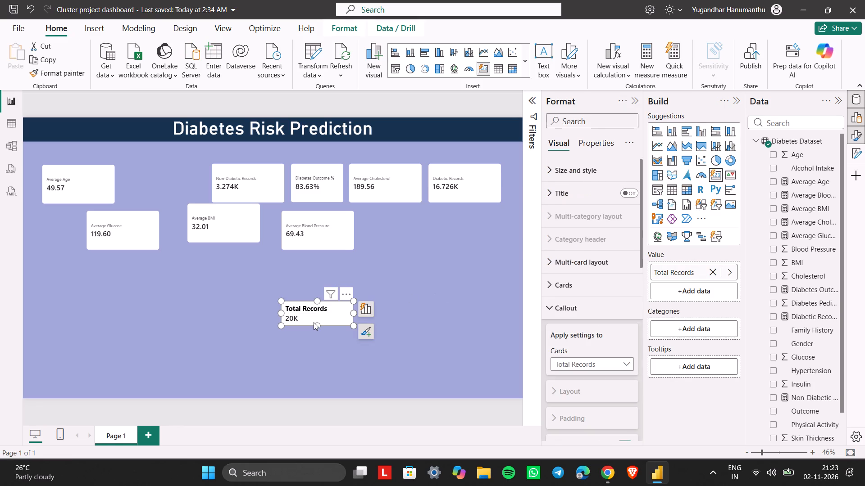
drag(316, 326, 316, 339)
Look through the Total Records label's callout settings, including font, color, position, value alignment matching, image and background.
click(312, 308)
double_click(312, 310)
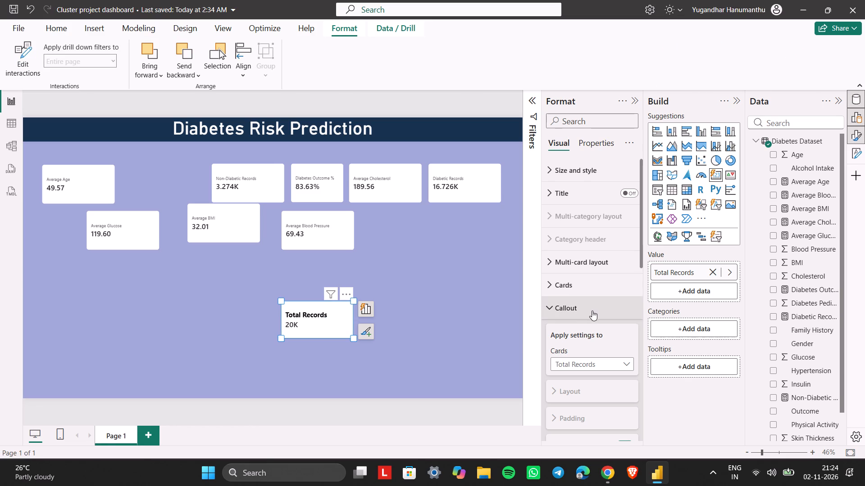
scroll(569, 342, down, 3)
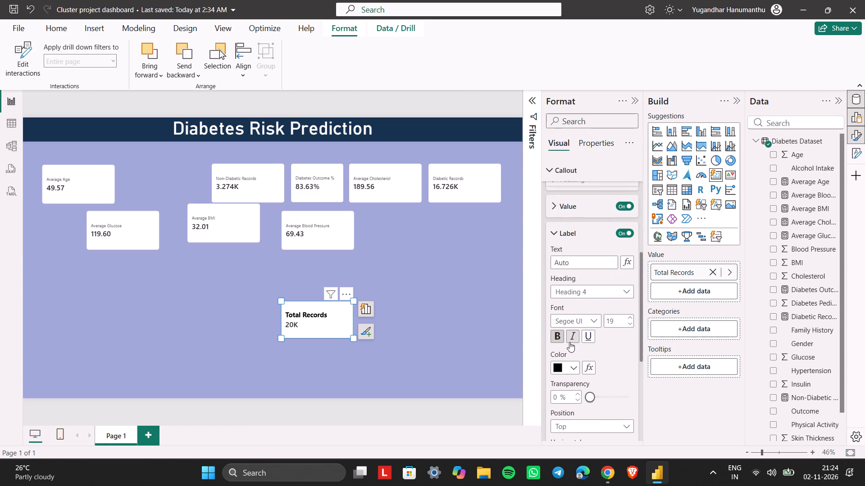
scroll(569, 342, down, 1)
scroll(581, 386, down, 2)
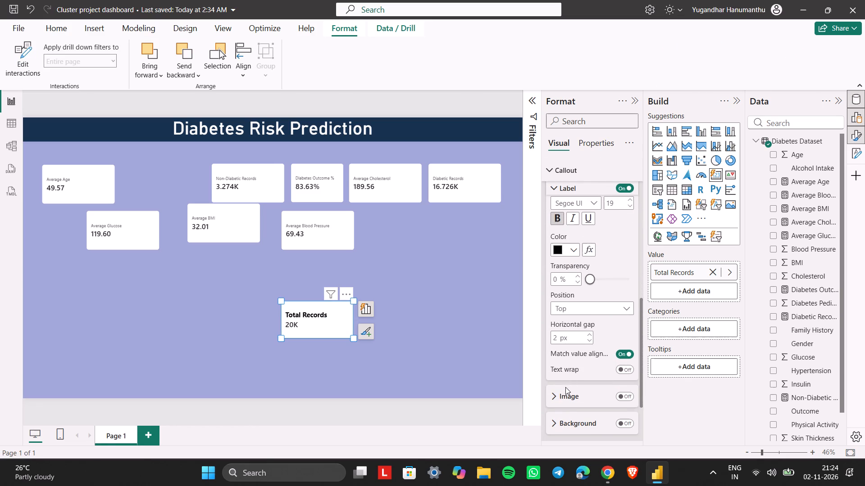
scroll(587, 397, down, 1)
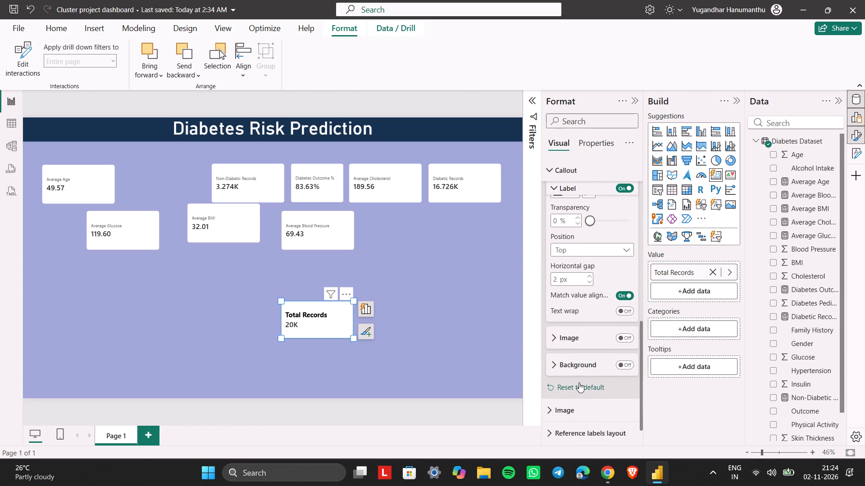
scroll(579, 382, down, 1)
scroll(579, 382, up, 2)
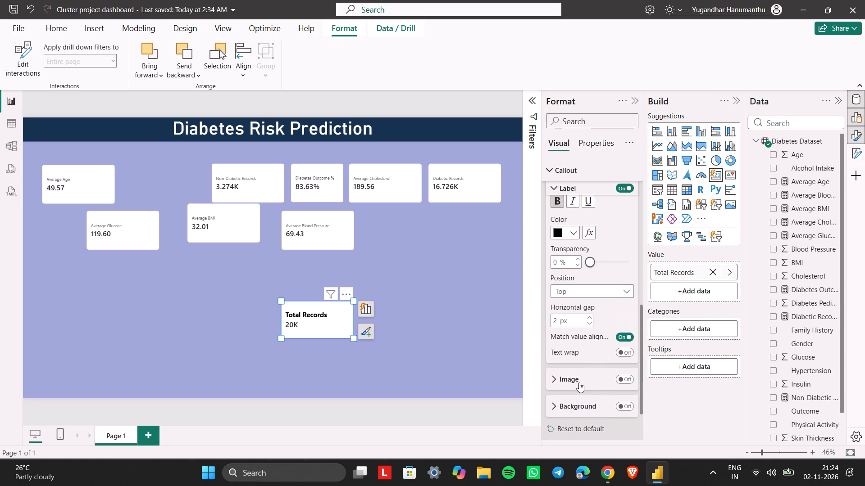
scroll(579, 382, up, 1)
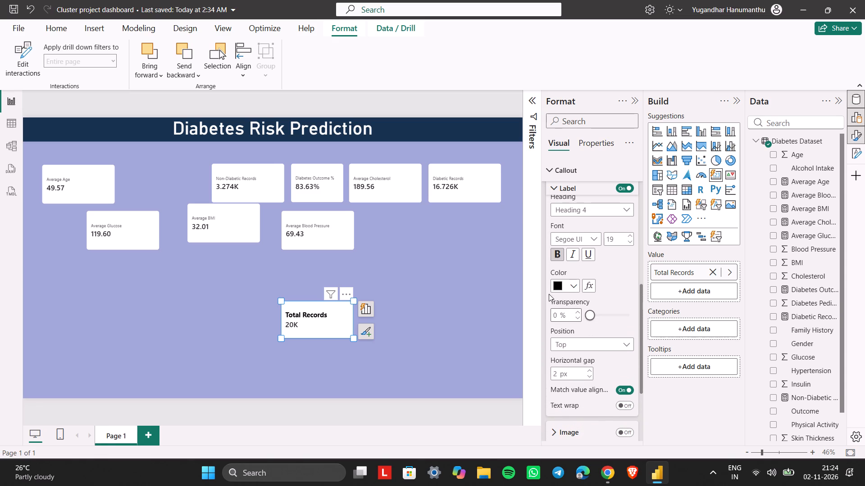
scroll(605, 287, up, 2)
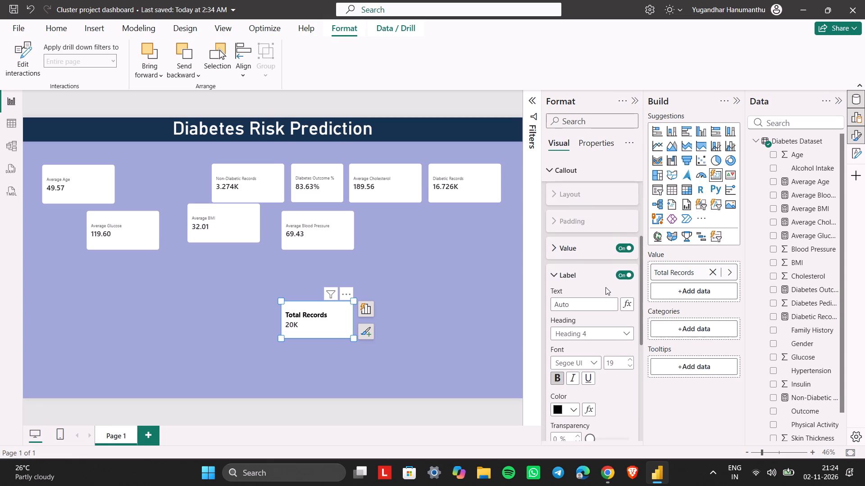
scroll(605, 287, up, 3)
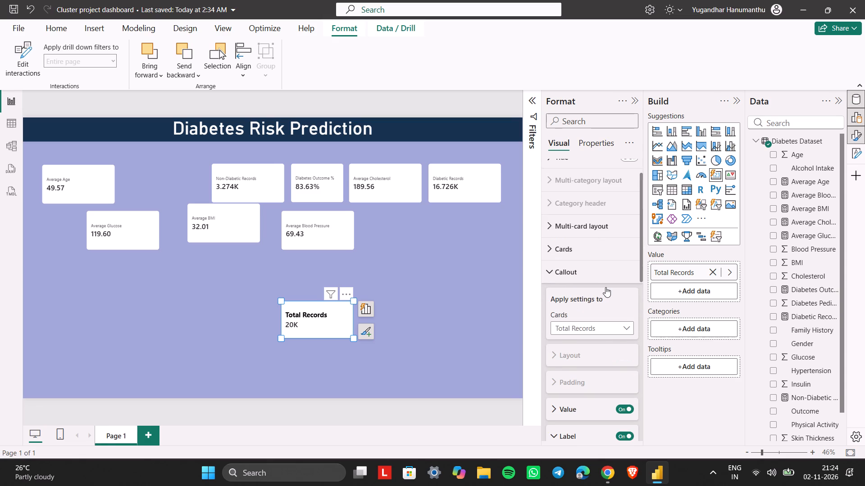
Center the Total Records card's callout value horizontally.
double_click(295, 322)
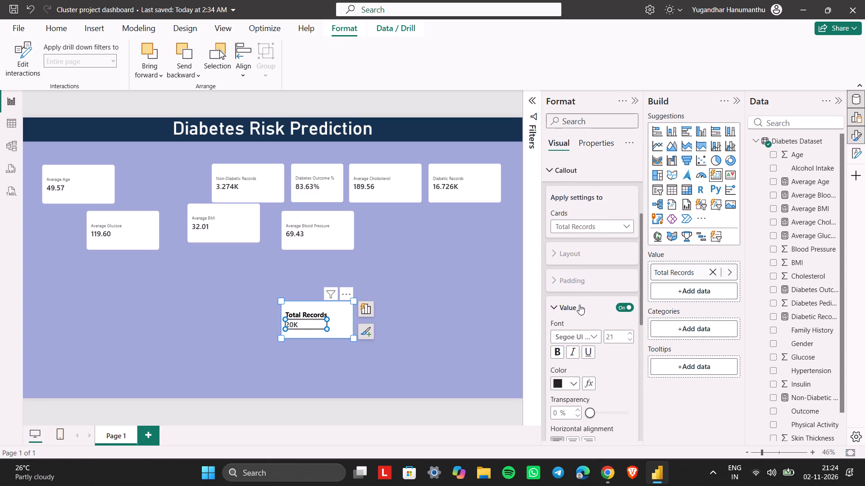
scroll(631, 320, down, 1)
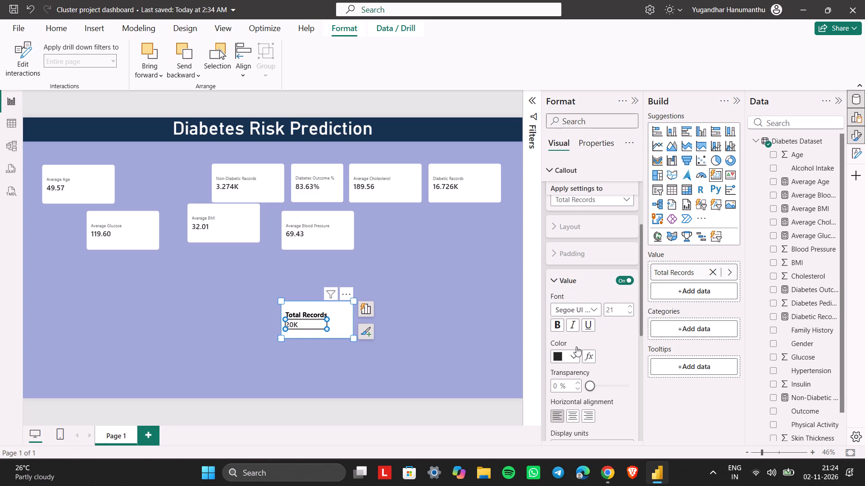
scroll(619, 351, down, 2)
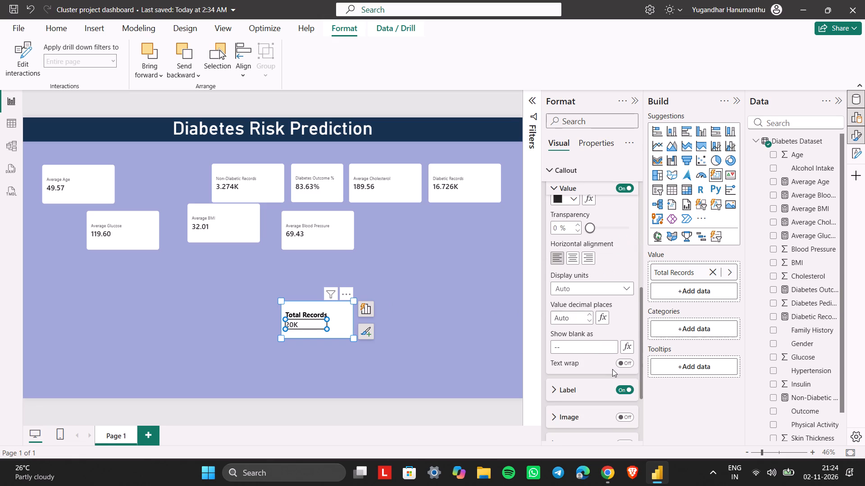
click(568, 252)
click(417, 353)
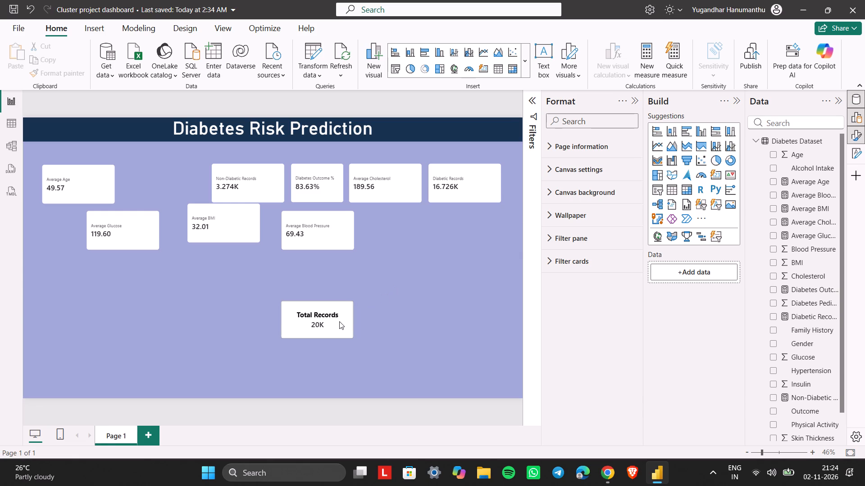
Select the Total Records card.
click(339, 321)
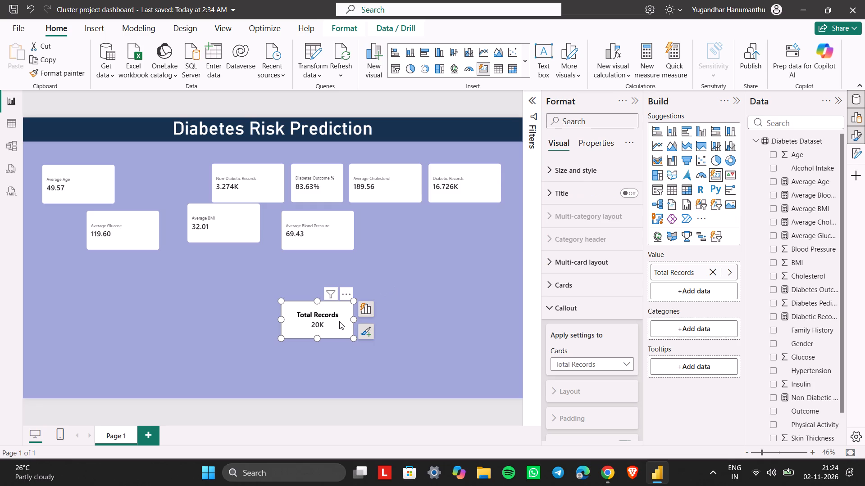
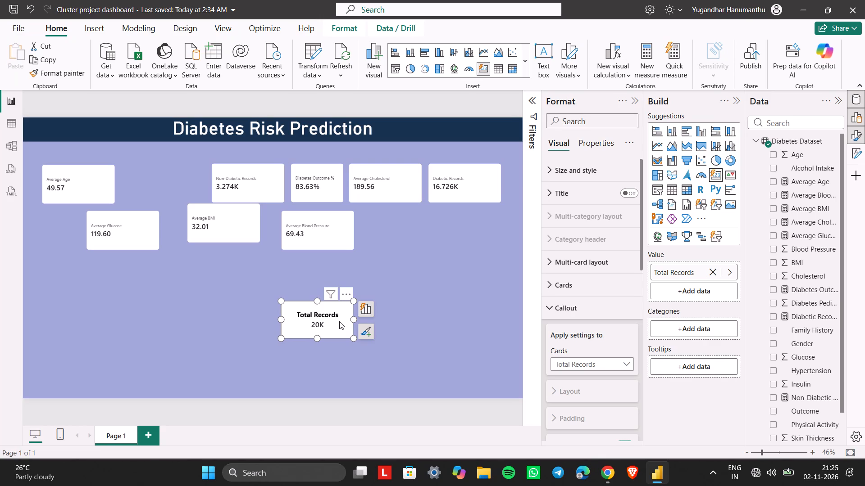
Switch to the ChatGPT instructions in Chrome and review the card formatting steps and the table of remaining cards with suggested accents.
key(alt+Tab)
scroll(384, 314, down, 10)
scroll(384, 314, up, 5)
scroll(384, 314, down, 1)
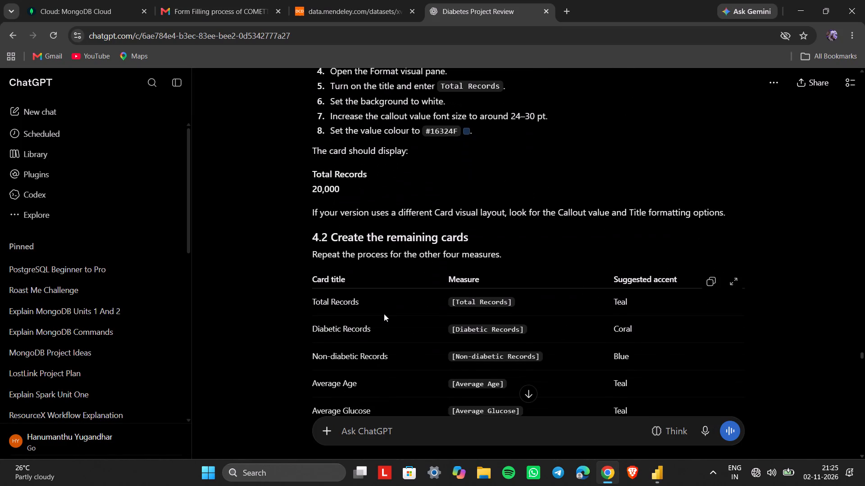
scroll(384, 314, down, 1)
click(710, 474)
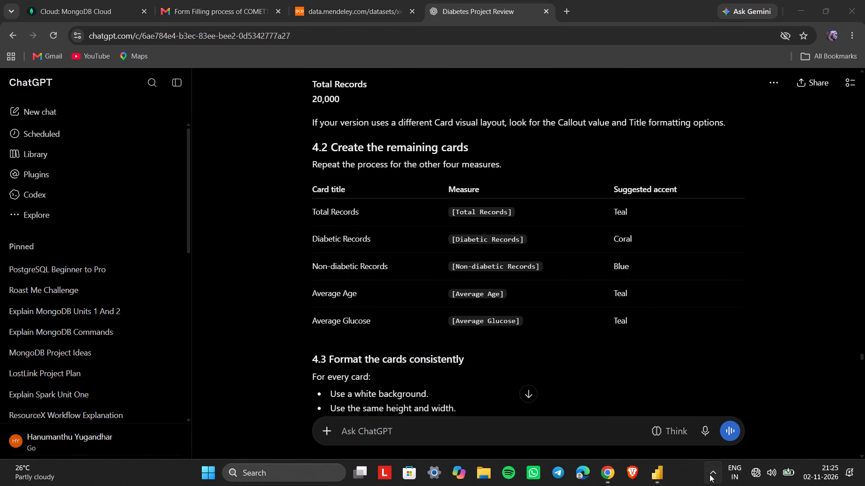
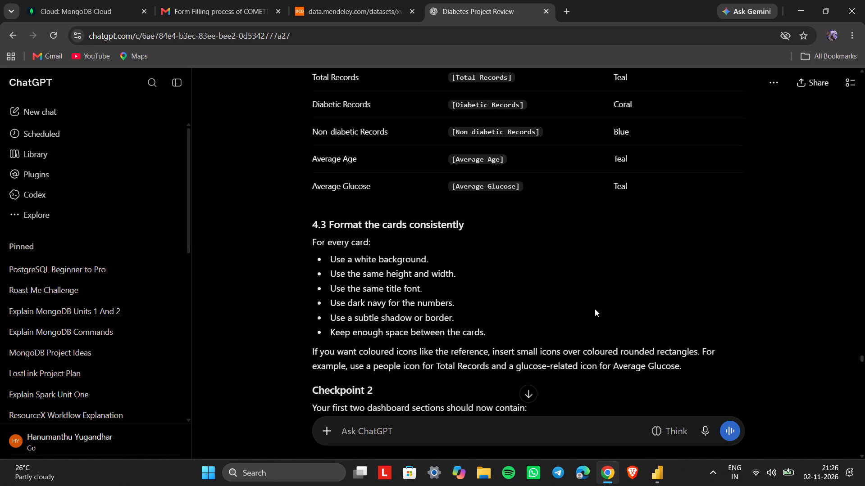
Switch back to Power BI and set the Total Records card's label and value text colours to white.
scroll(633, 167, up, 5)
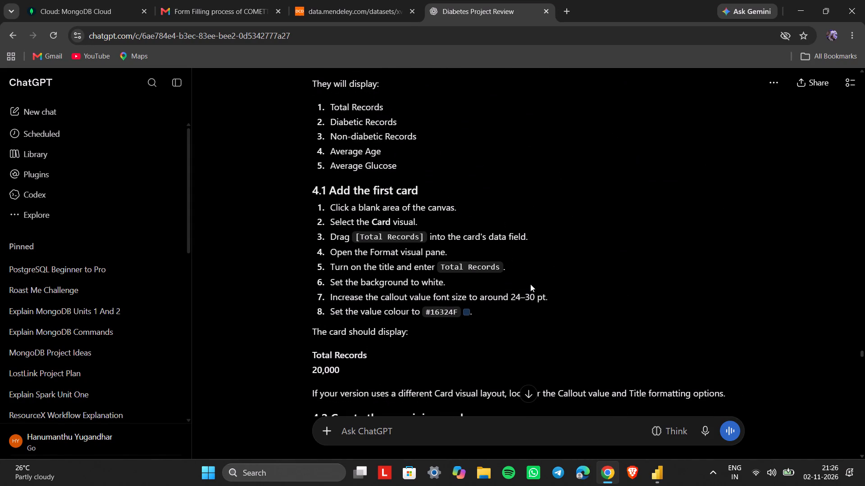
key(alt+Tab)
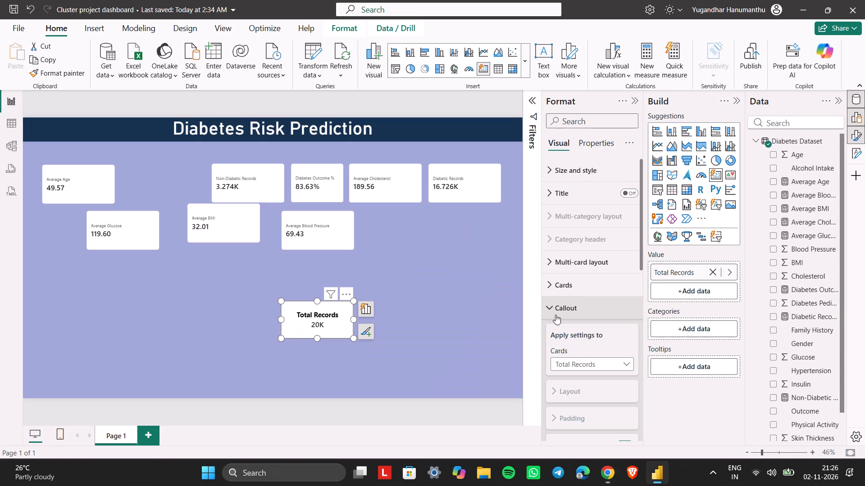
double_click(317, 309)
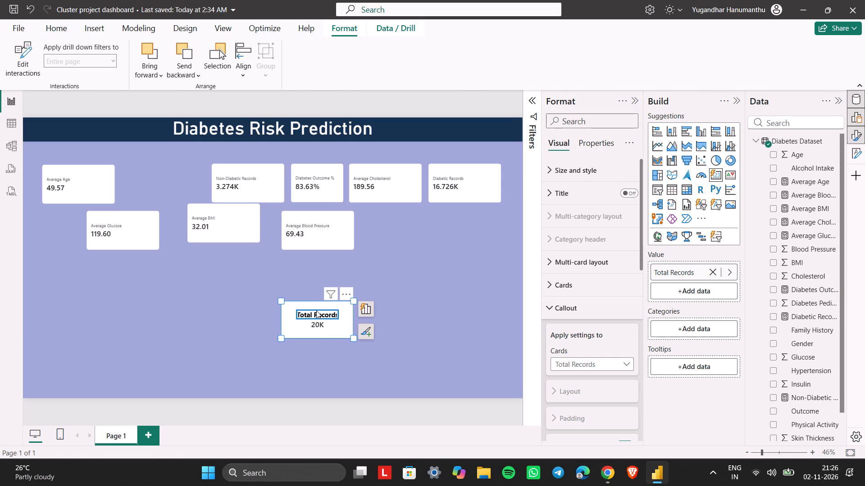
click(316, 310)
scroll(601, 352, down, 1)
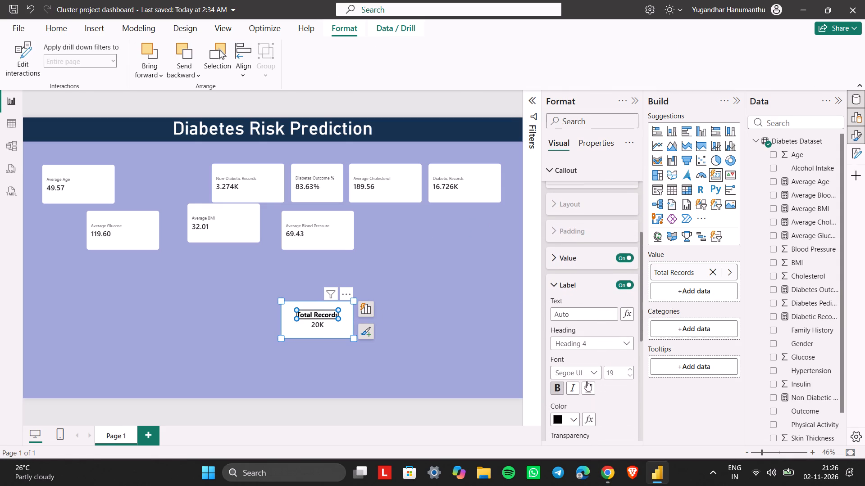
click(571, 420)
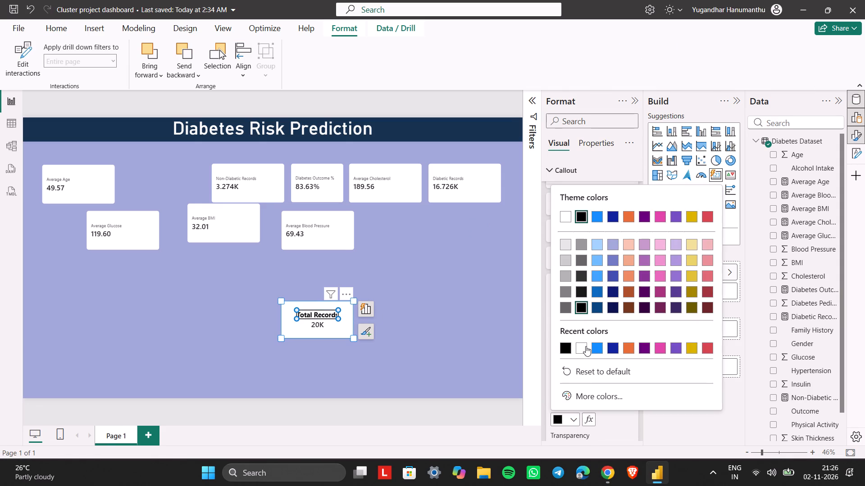
click(586, 346)
click(313, 321)
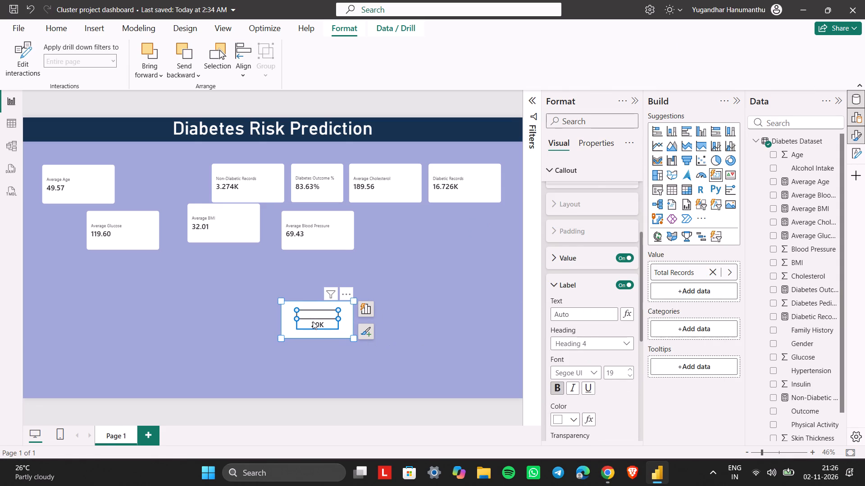
click(568, 382)
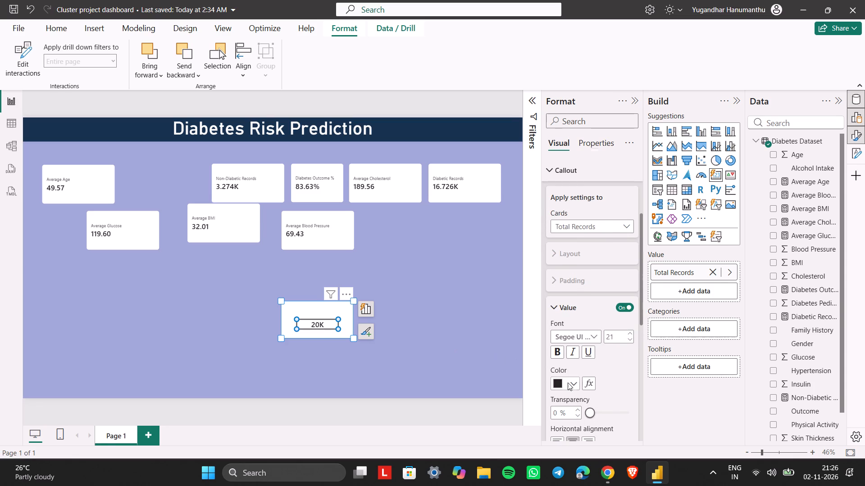
click(566, 309)
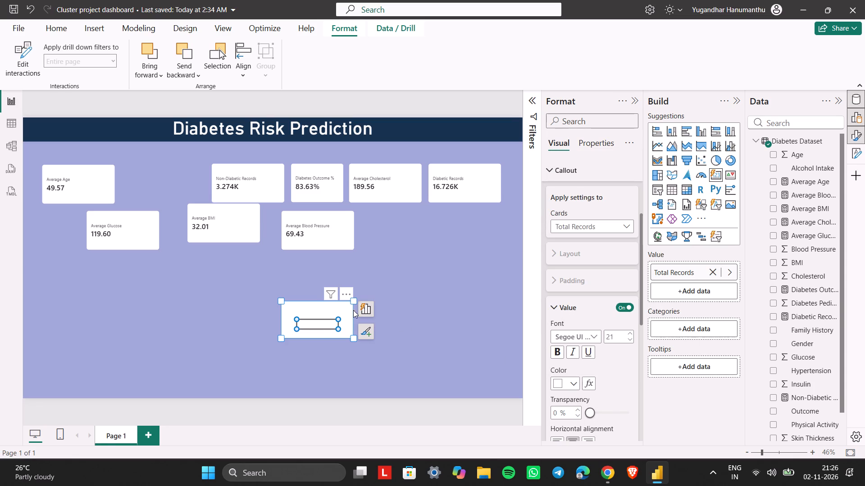
Turn on the callout background of the Total Records card and colour it bright blue.
click(348, 311)
scroll(543, 335, down, 2)
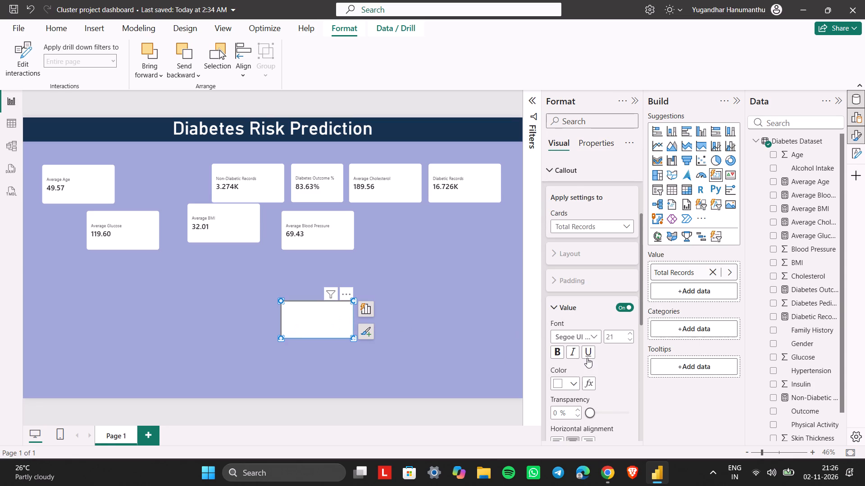
scroll(587, 358, down, 3)
click(578, 358)
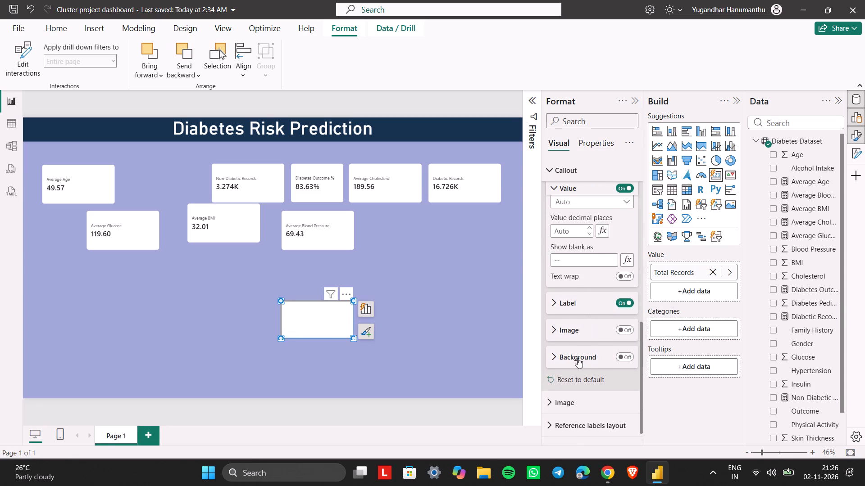
click(628, 361)
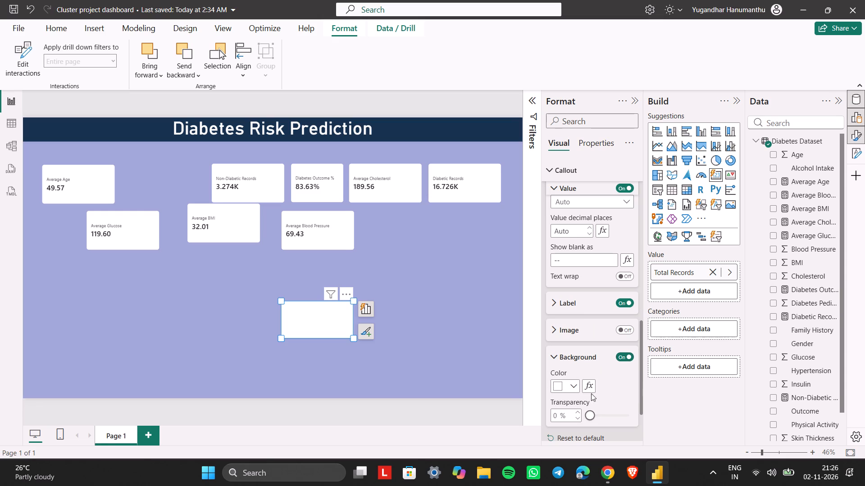
click(574, 391)
click(592, 317)
Copy the hex code #16324F from the ChatGPT instructions and apply it as the Total Records card's background colour.
key(alt+Tab)
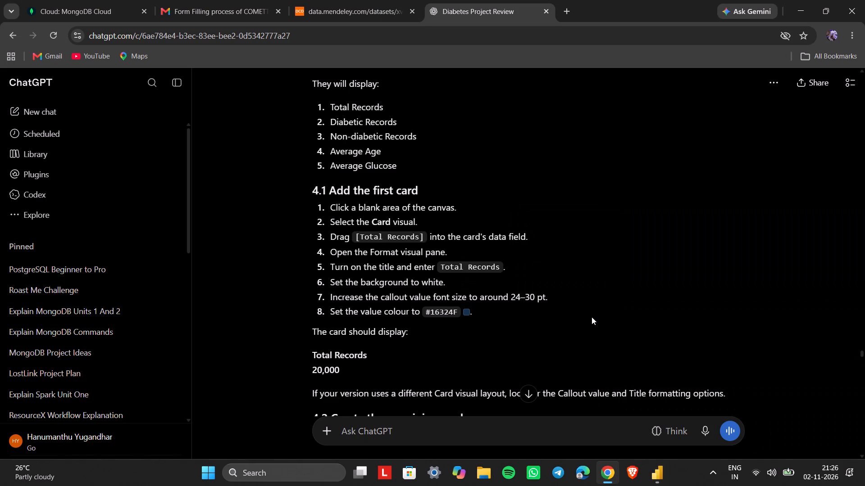
drag(427, 312, 464, 309)
key(ctrl+c)
key(alt+Tab)
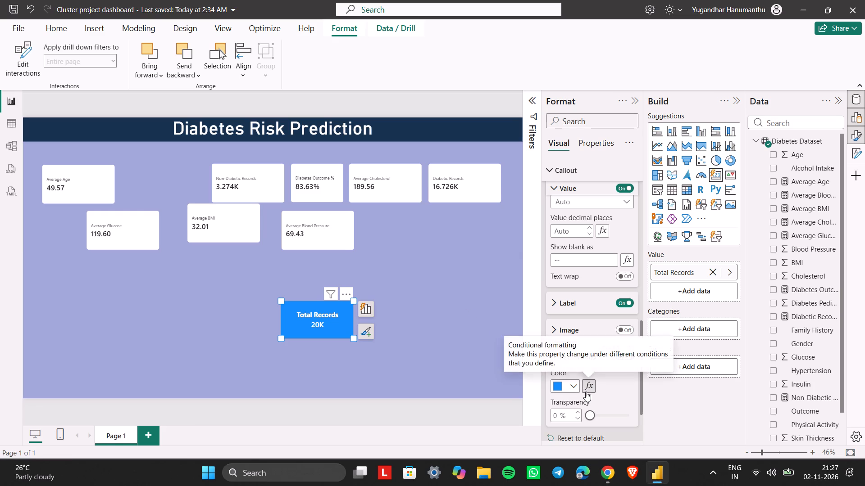
click(590, 387)
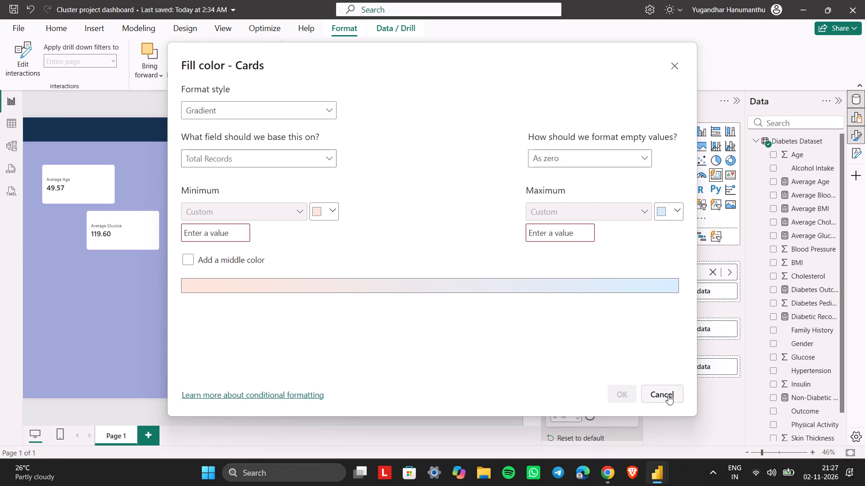
click(668, 395)
click(555, 386)
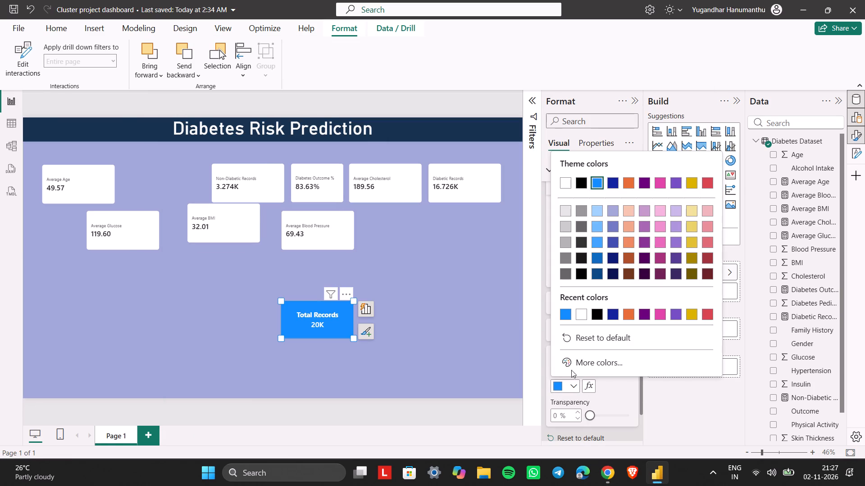
click(578, 367)
key(ctrl+v)
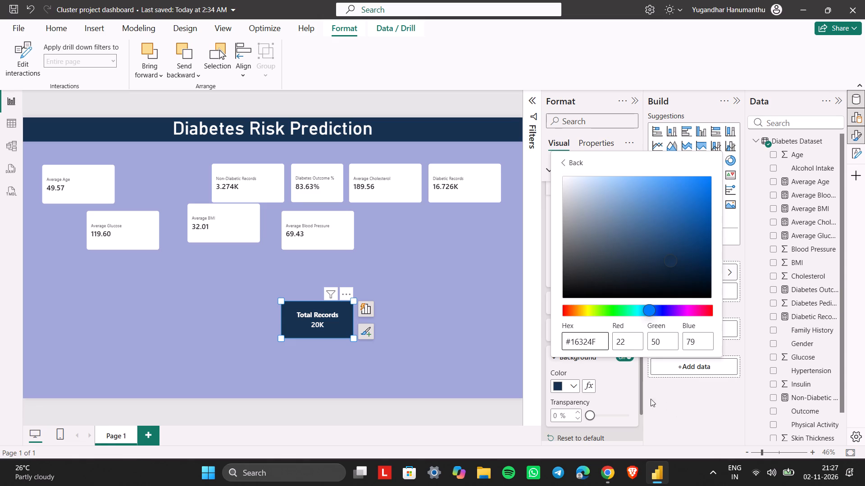
click(619, 397)
click(342, 323)
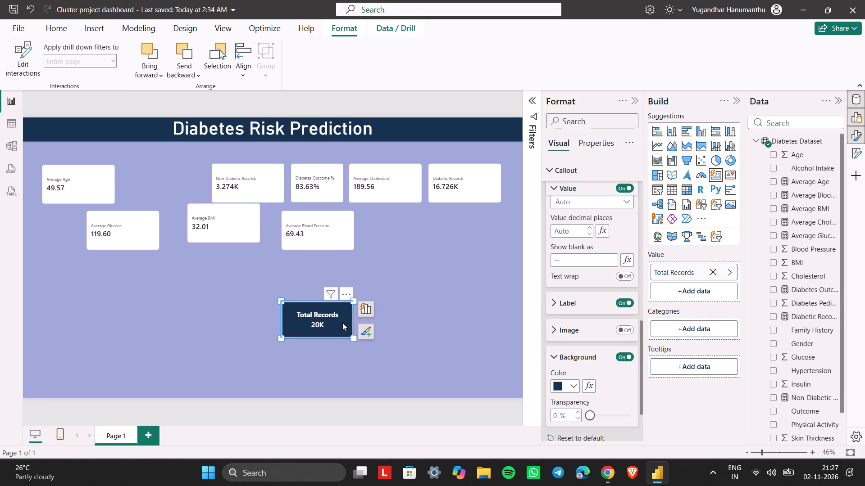
double_click(342, 323)
click(443, 332)
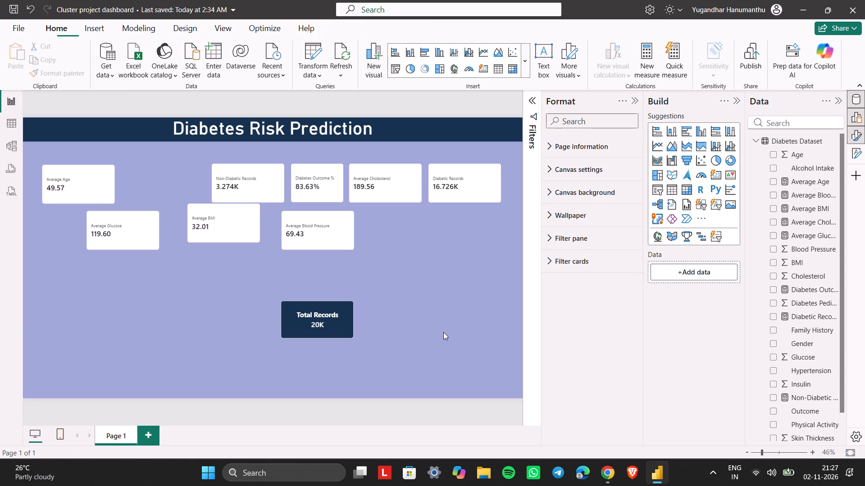
Move the Total Records card up into the gap between the Average Age and Non-Diabetic Records cards.
click(344, 319)
drag(344, 319, 220, 208)
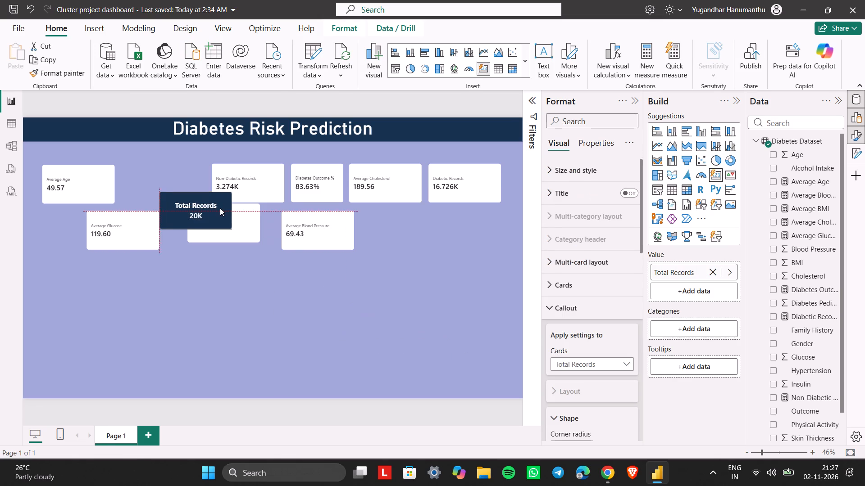
drag(220, 208, 188, 169)
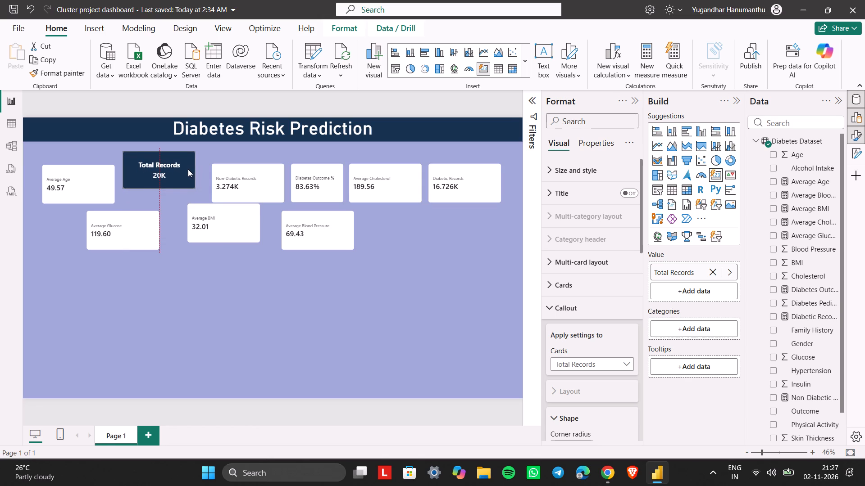
drag(188, 169, 189, 167)
click(417, 325)
click(417, 325)
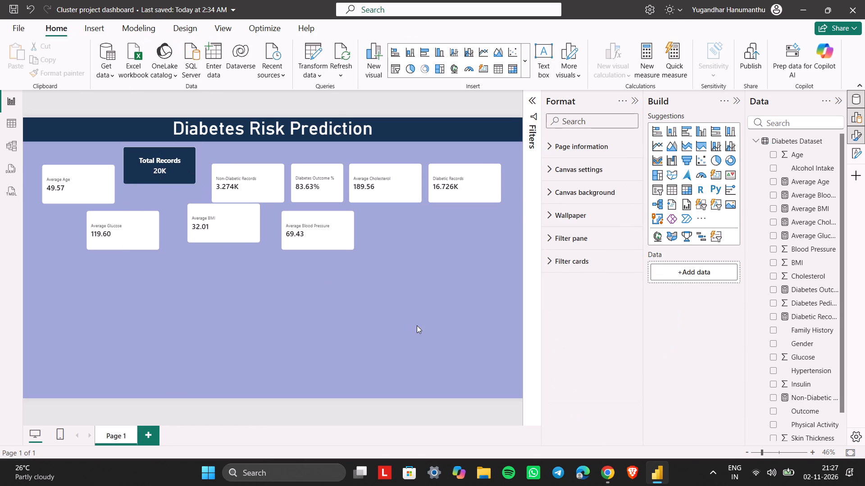
Switch to the ChatGPT instructions in Chrome and review the section on creating the remaining cards.
key(alt+Tab)
click(539, 316)
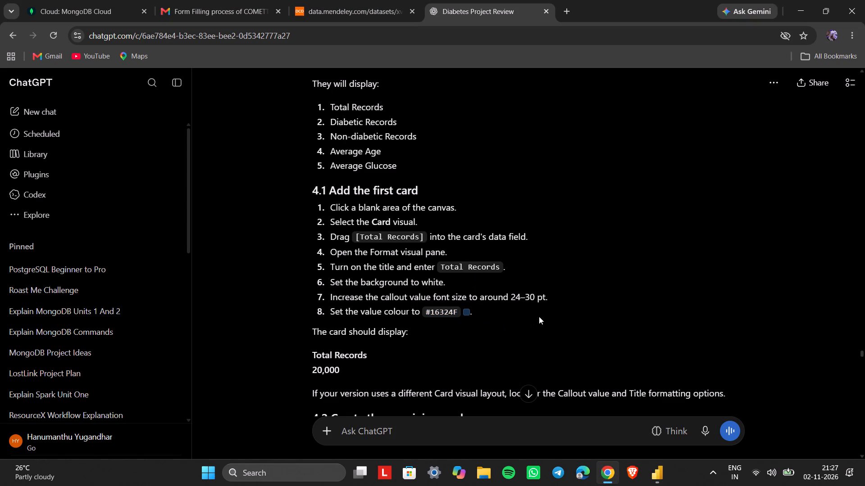
scroll(539, 316, down, 4)
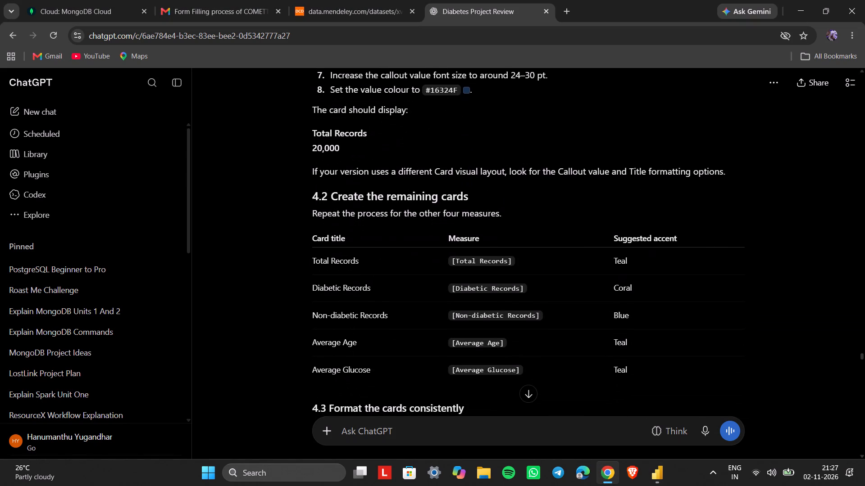
scroll(539, 316, down, 3)
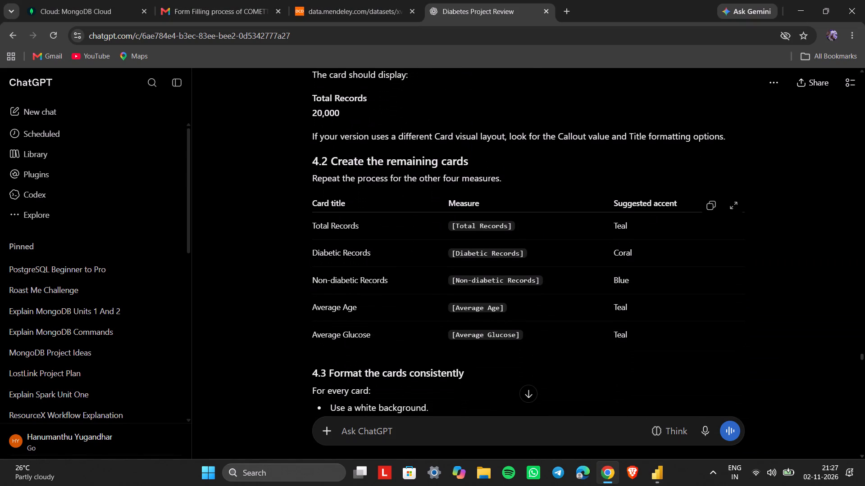
scroll(539, 316, down, 1)
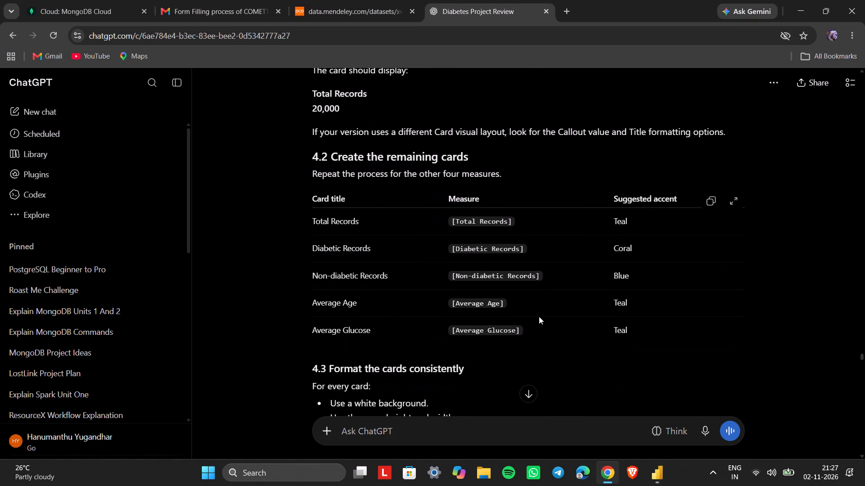
Return to Power BI and shift the Total Records card down in line with the top row of cards.
key(alt+Tab)
click(182, 165)
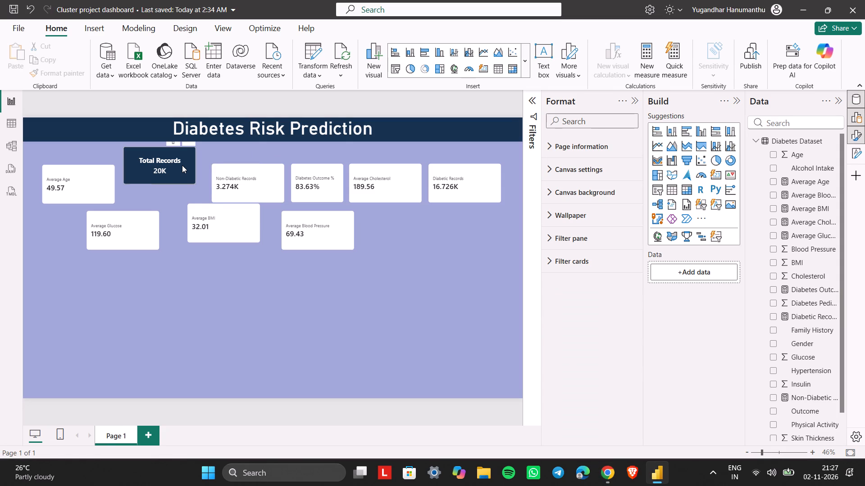
drag(182, 165, 181, 182)
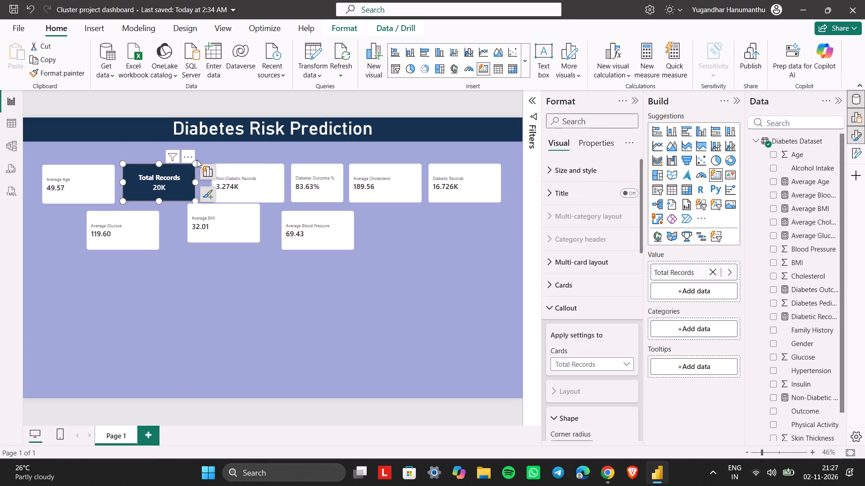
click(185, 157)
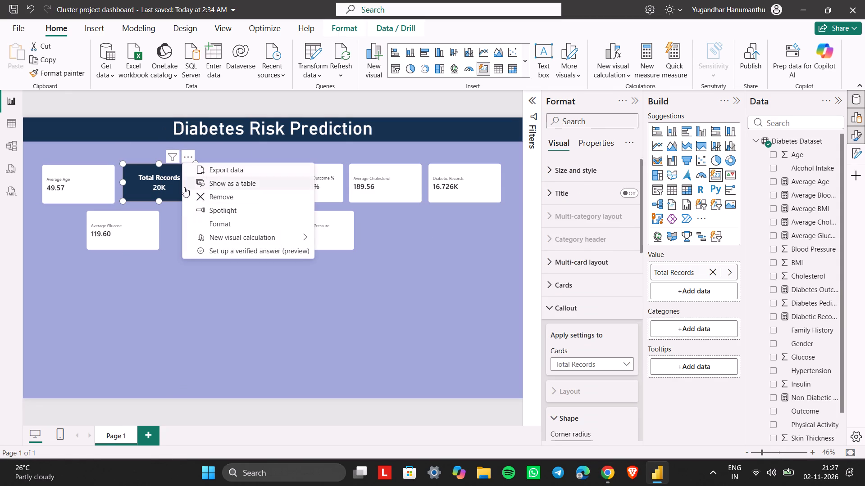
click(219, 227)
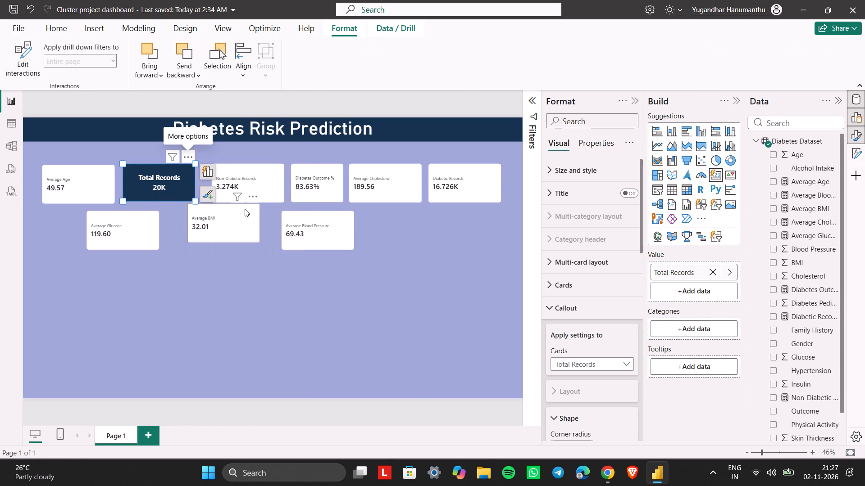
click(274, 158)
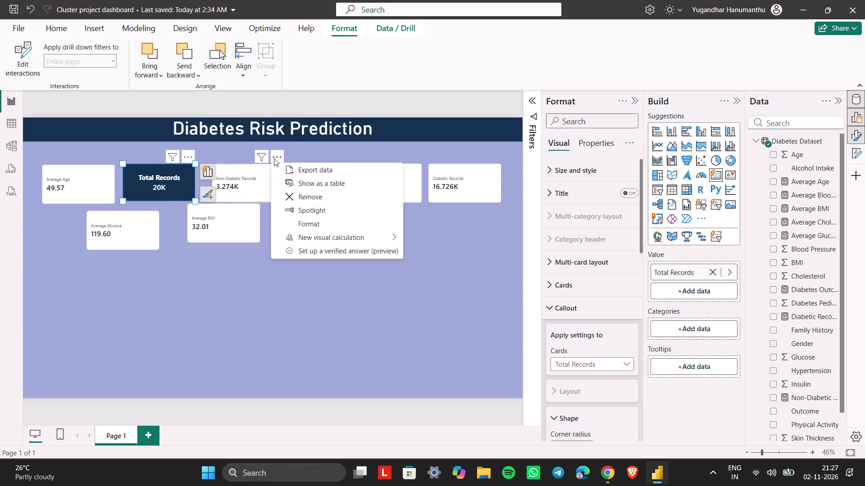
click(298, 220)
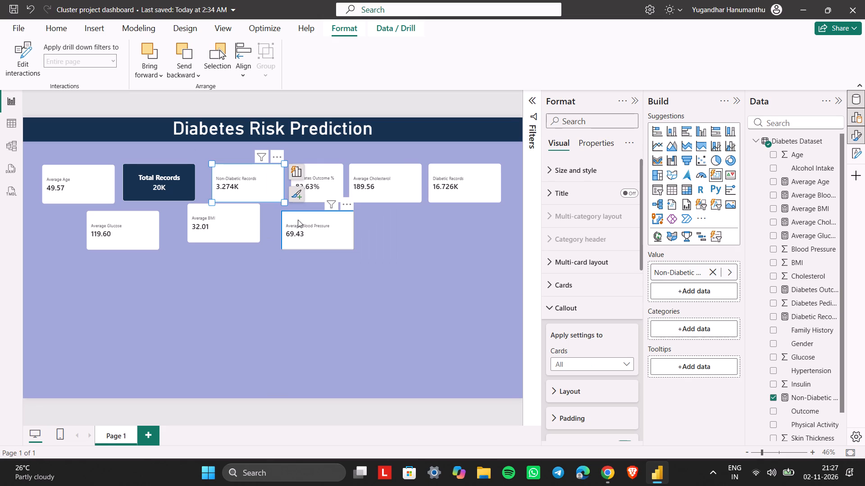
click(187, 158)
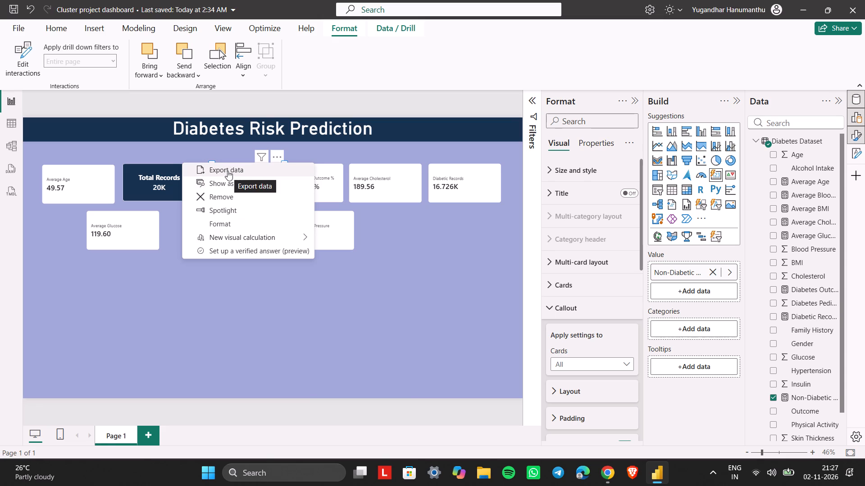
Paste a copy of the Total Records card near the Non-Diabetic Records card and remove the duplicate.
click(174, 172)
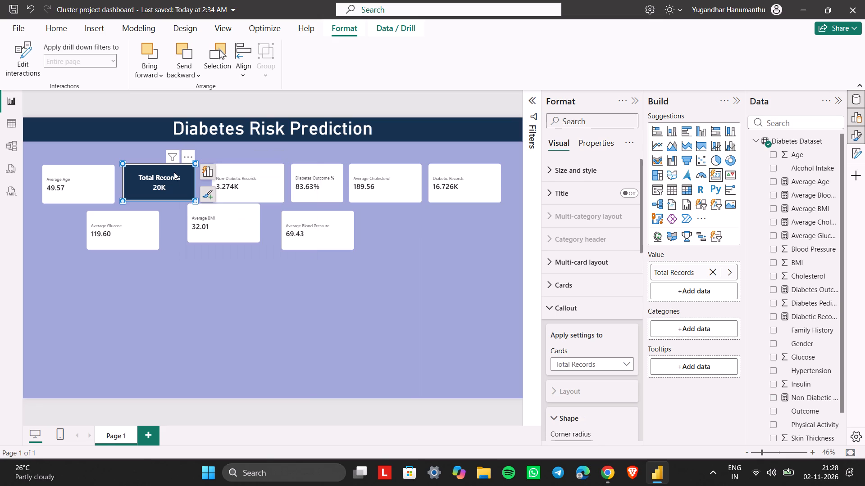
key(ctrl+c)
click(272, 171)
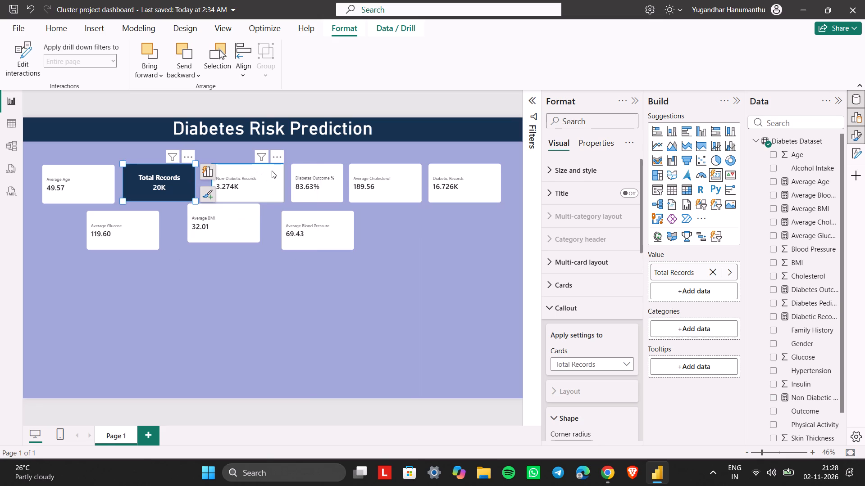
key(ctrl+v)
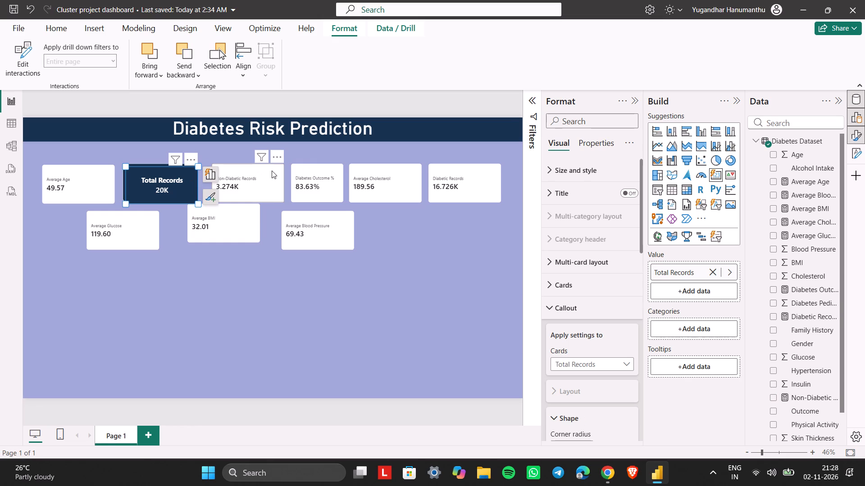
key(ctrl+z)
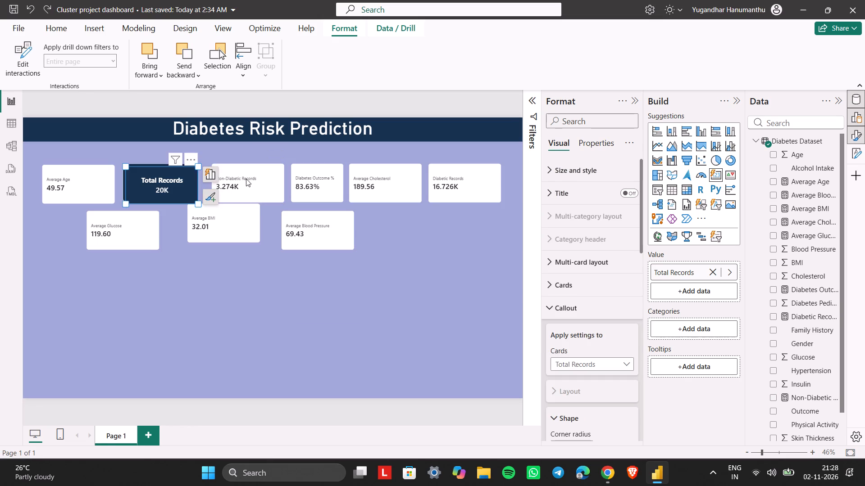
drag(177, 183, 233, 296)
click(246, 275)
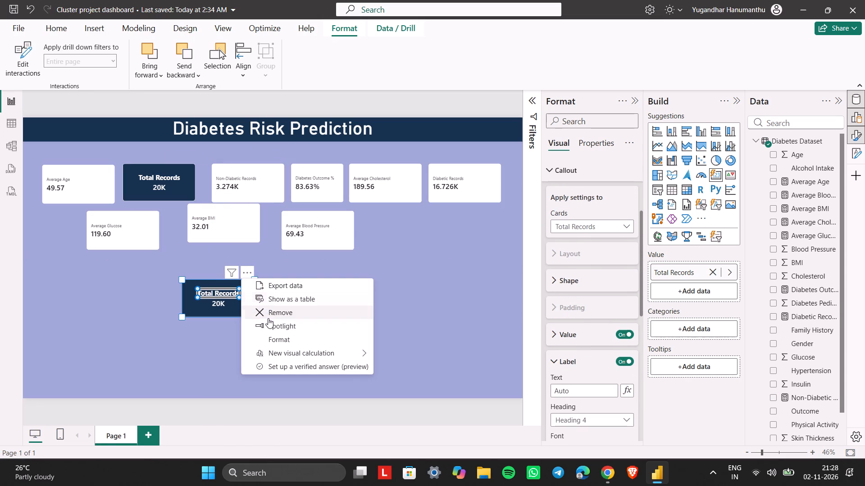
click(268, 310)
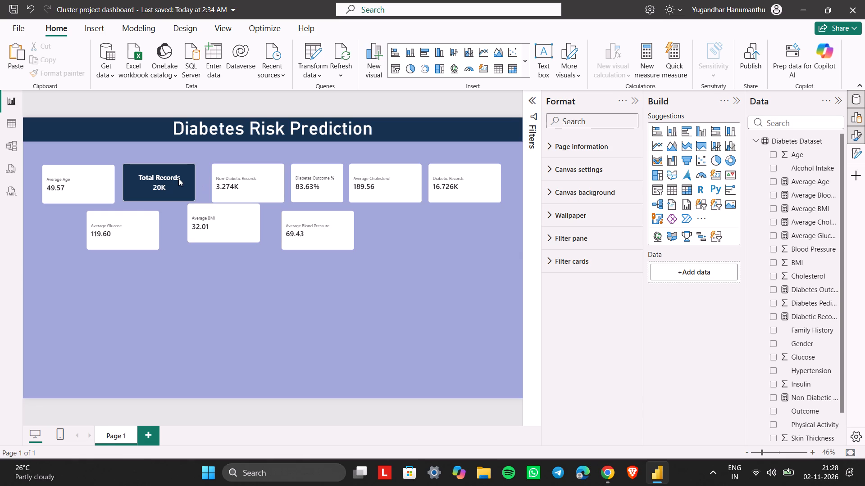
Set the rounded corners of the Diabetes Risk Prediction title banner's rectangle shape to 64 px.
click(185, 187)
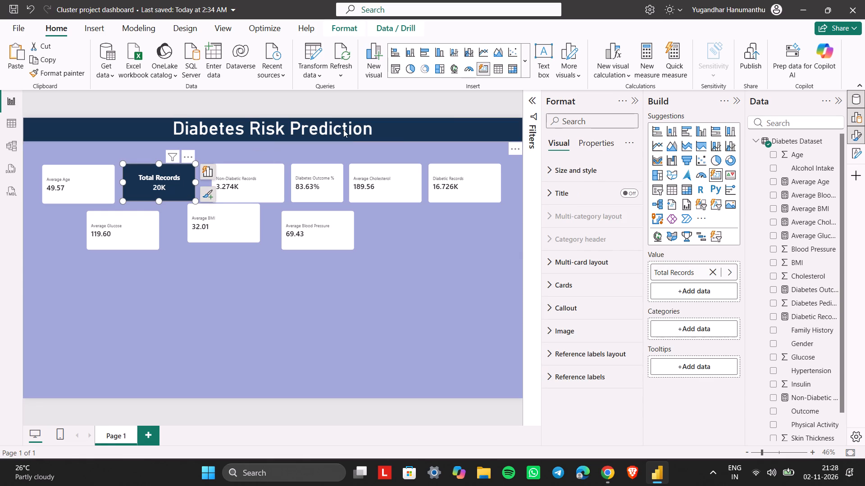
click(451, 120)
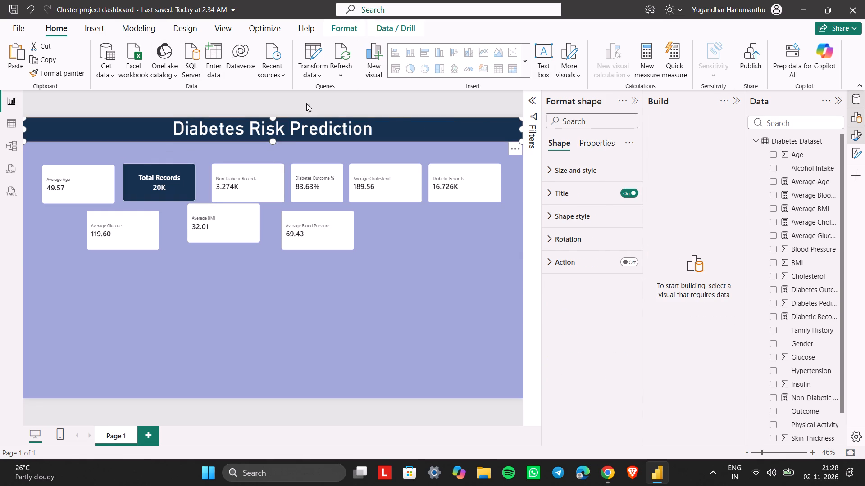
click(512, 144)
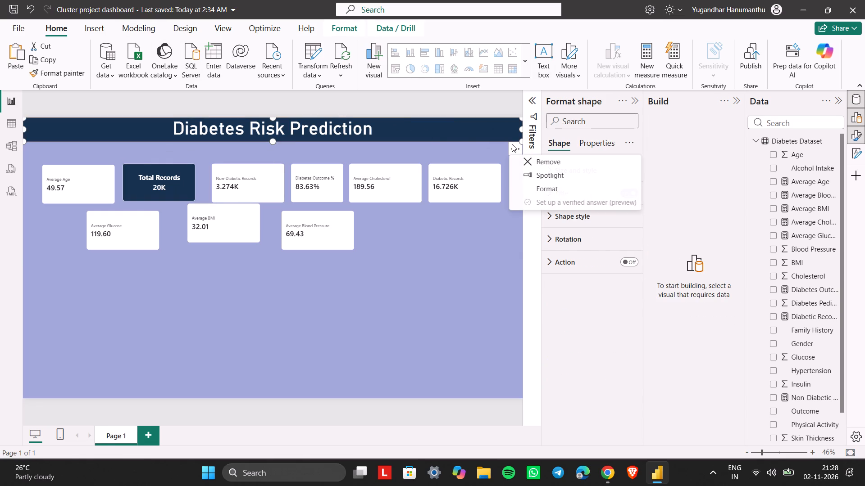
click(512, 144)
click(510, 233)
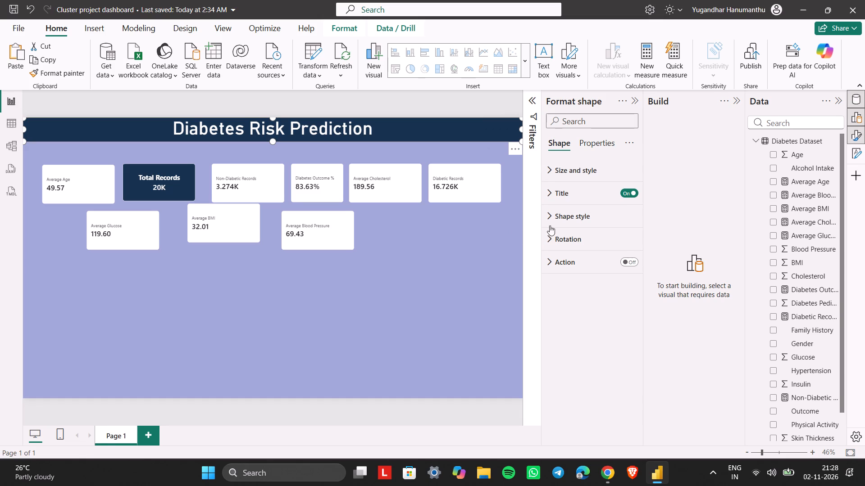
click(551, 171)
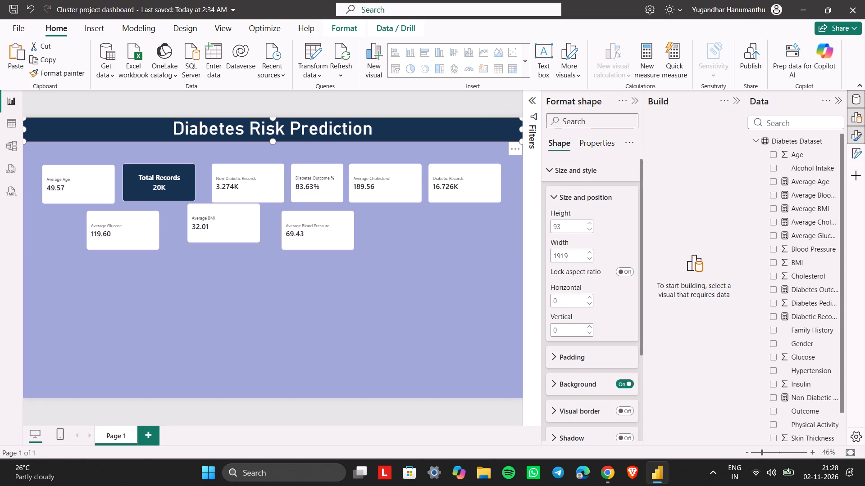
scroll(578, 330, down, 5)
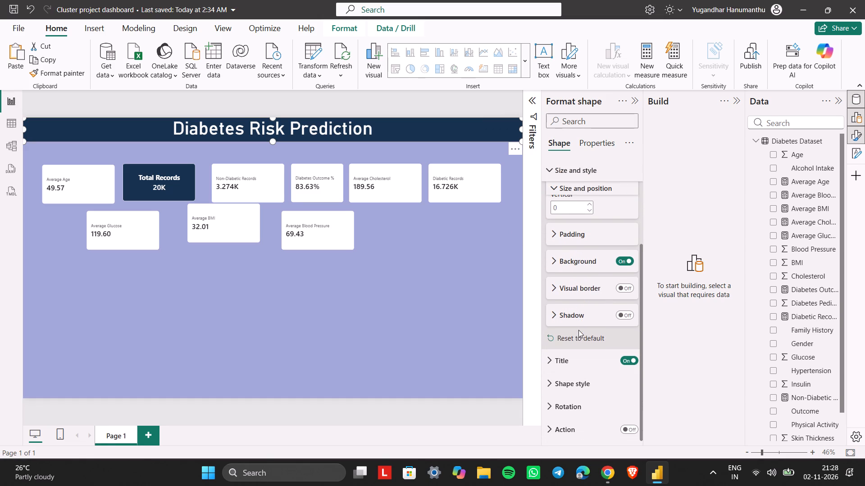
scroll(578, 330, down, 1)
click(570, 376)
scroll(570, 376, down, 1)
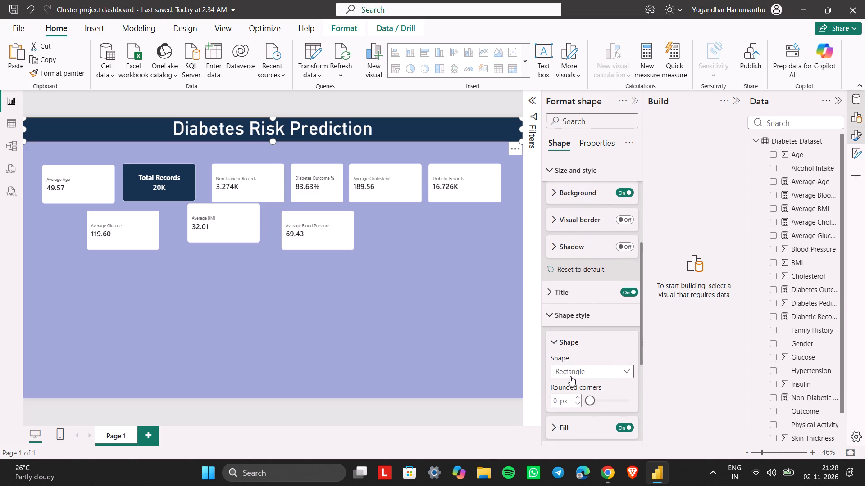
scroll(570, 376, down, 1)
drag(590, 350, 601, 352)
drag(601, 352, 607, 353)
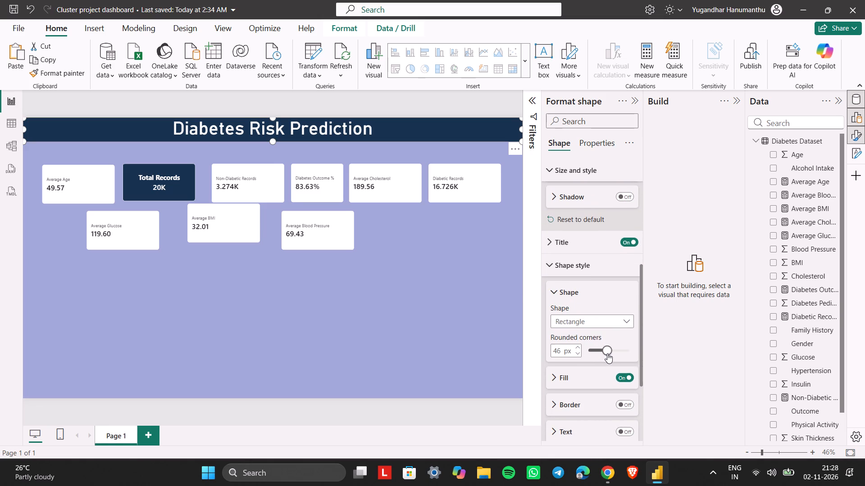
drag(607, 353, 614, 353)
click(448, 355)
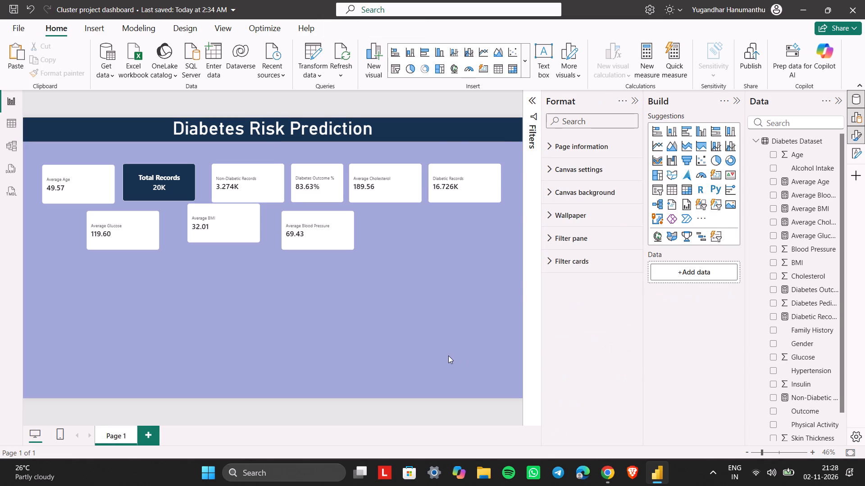
Narrow the title banner from both ends to a width of about 1874 and place it at about horizontal 23, vertical 21.
click(489, 134)
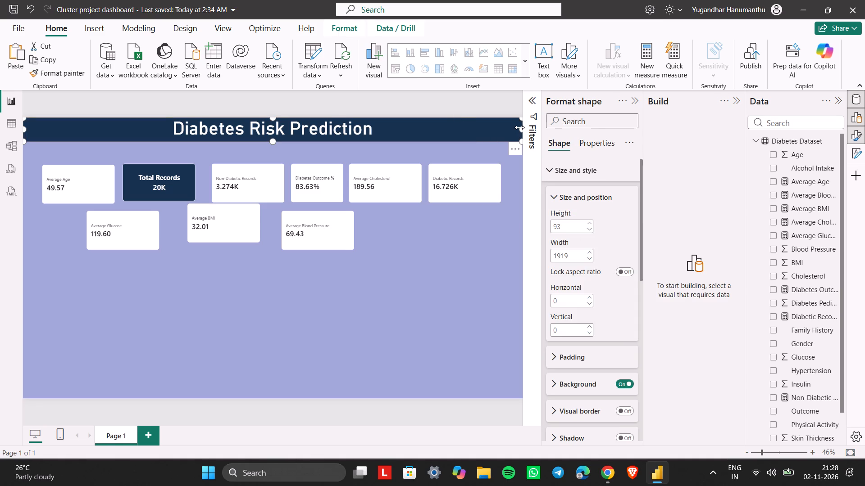
drag(519, 127, 513, 127)
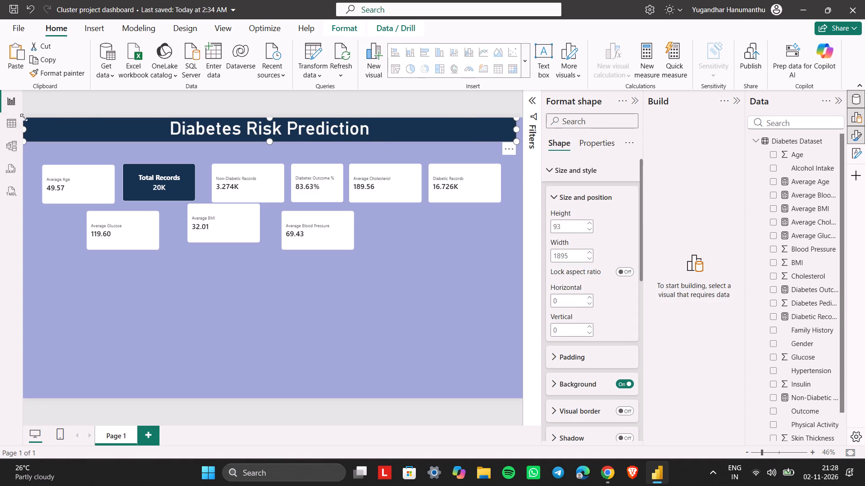
drag(23, 127, 29, 127)
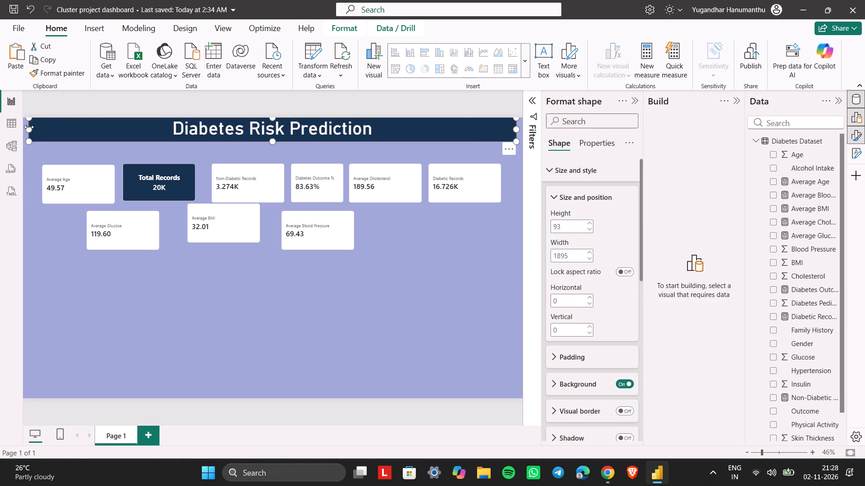
drag(80, 126, 80, 129)
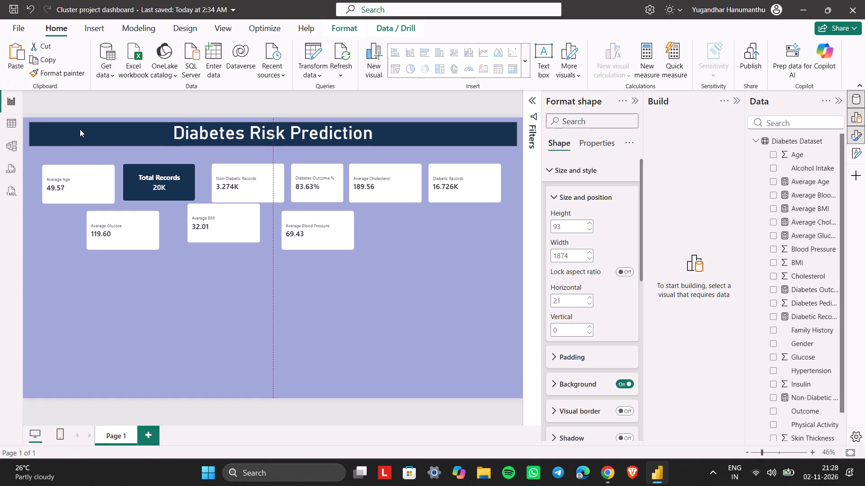
drag(80, 129, 80, 132)
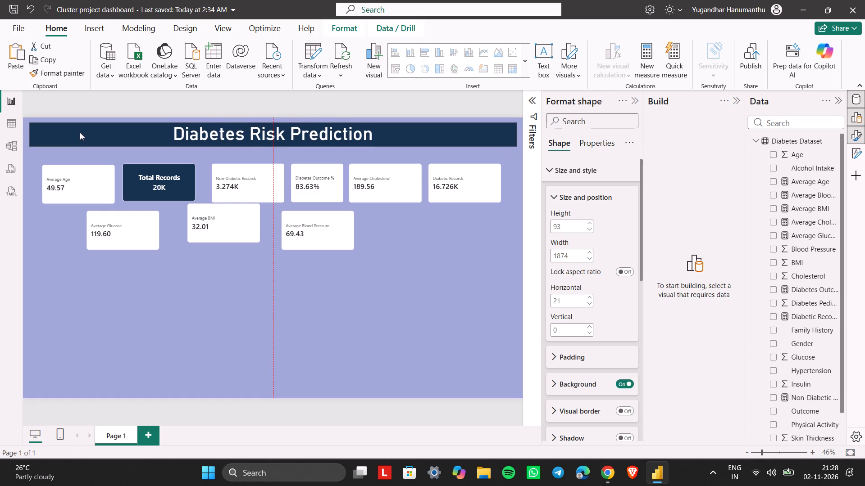
drag(80, 132, 80, 131)
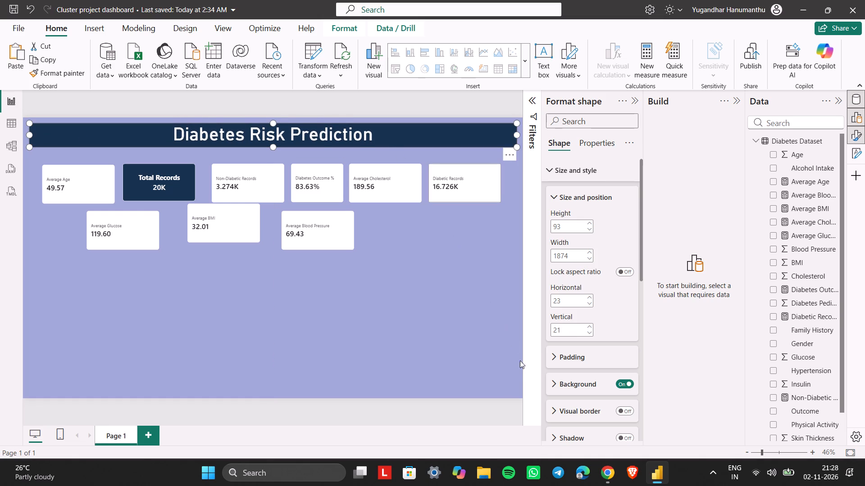
Set the rounded corners of the title banner's rectangle shape to 100 px.
scroll(623, 384, down, 2)
scroll(583, 369, down, 2)
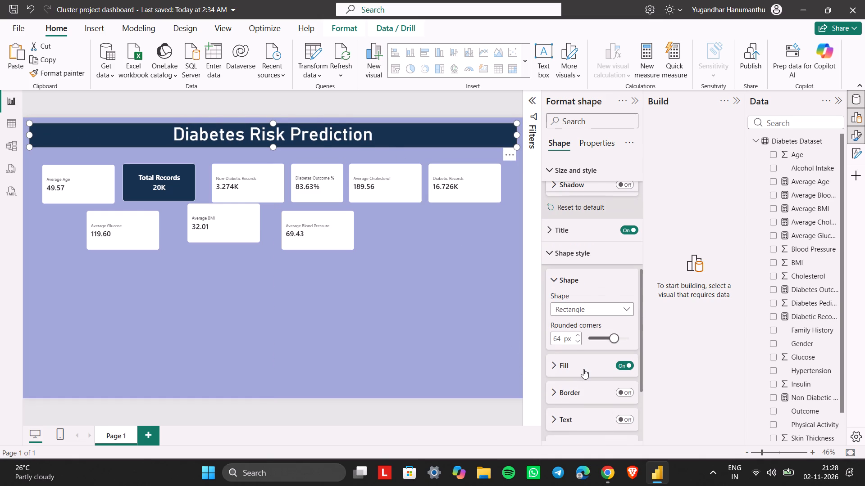
drag(613, 338, 653, 337)
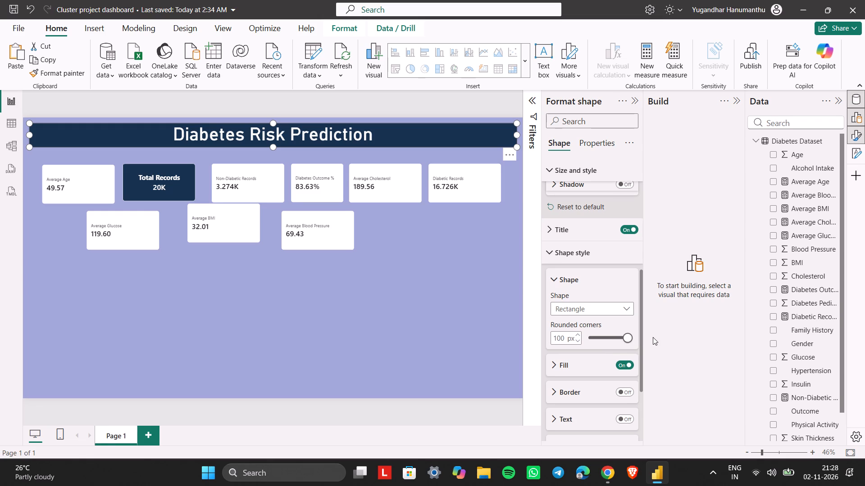
click(602, 324)
click(475, 276)
Turn on the title banner's visual border and set the border's rounded corners to 17 px.
click(501, 123)
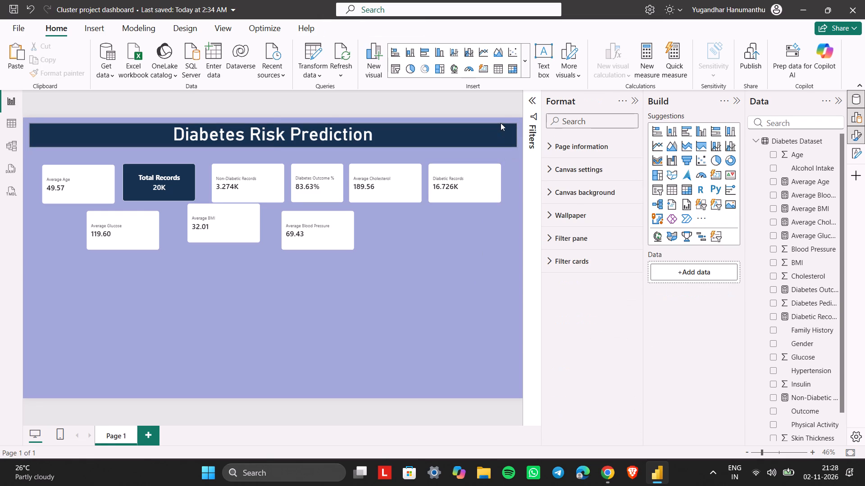
click(489, 129)
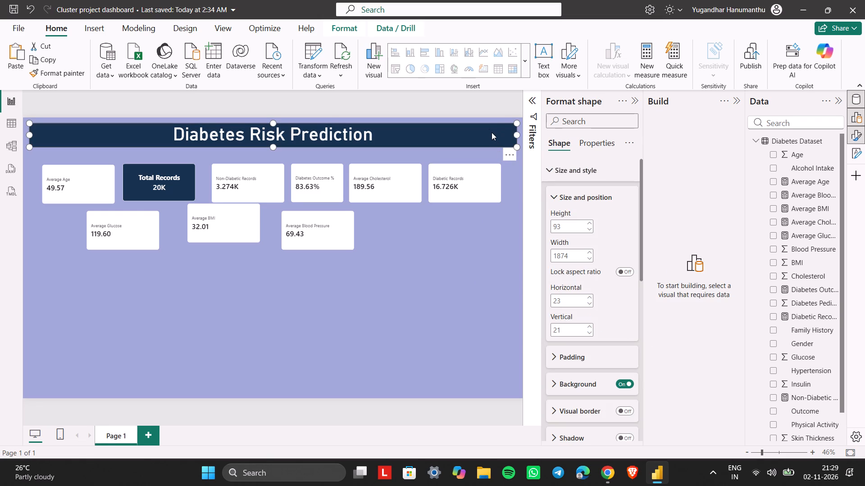
scroll(644, 318, down, 1)
scroll(601, 329, down, 3)
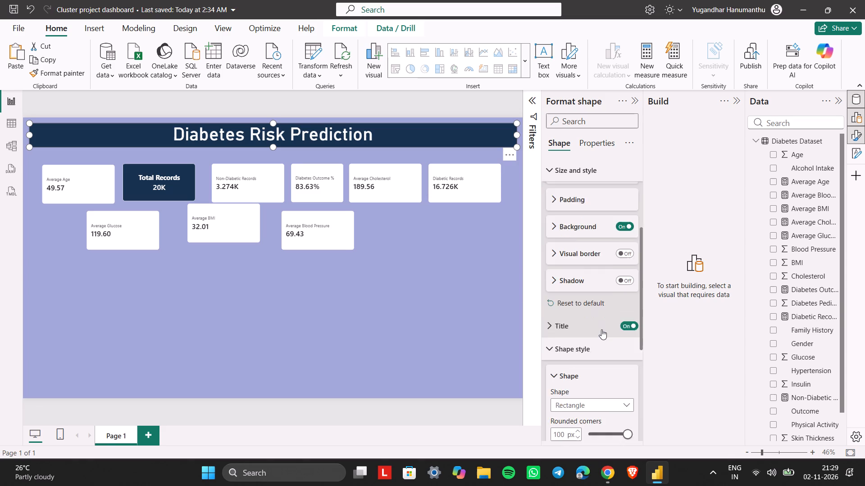
scroll(601, 329, down, 2)
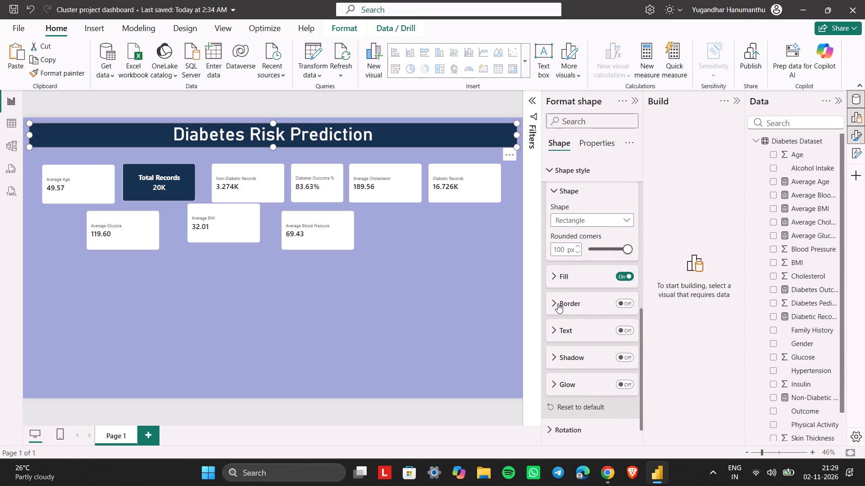
scroll(558, 303, up, 2)
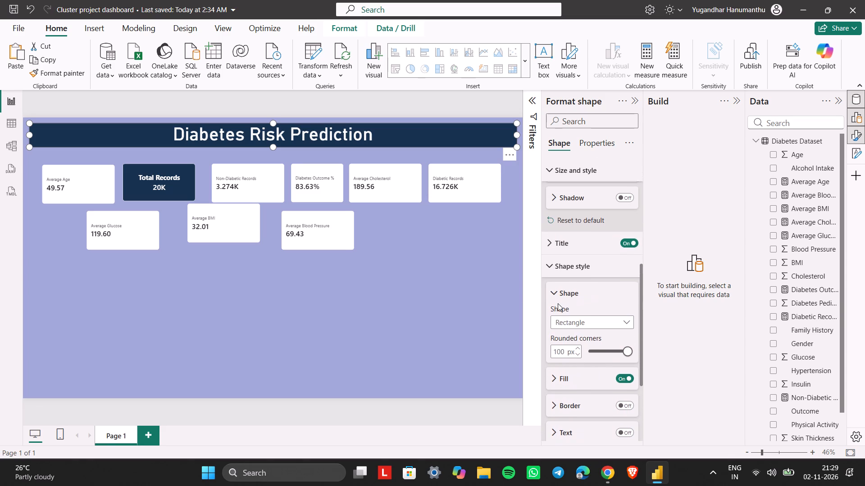
click(561, 271)
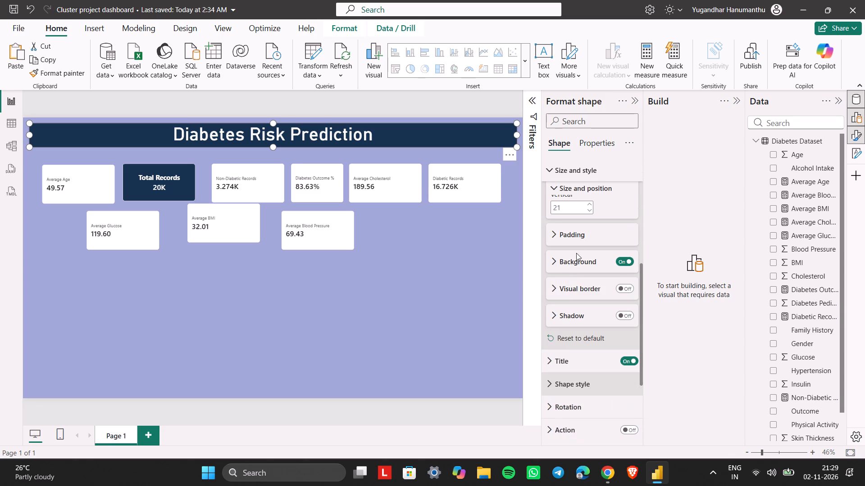
scroll(576, 247, up, 4)
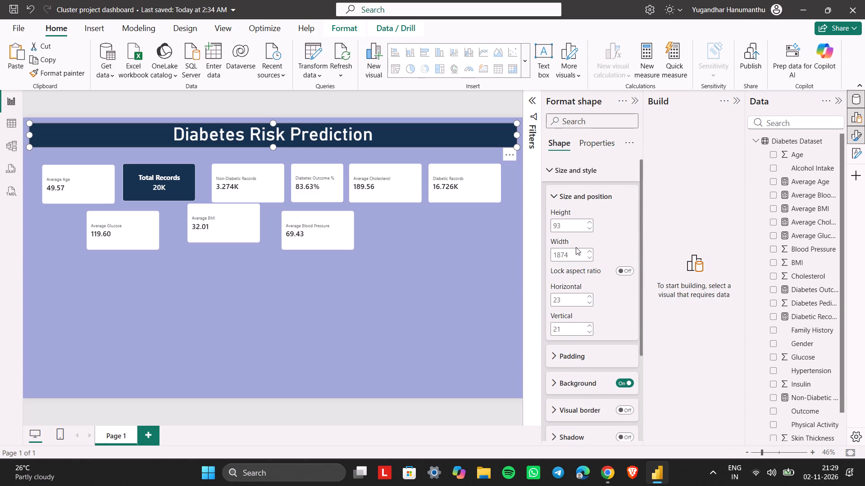
scroll(576, 247, up, 1)
scroll(556, 361, down, 1)
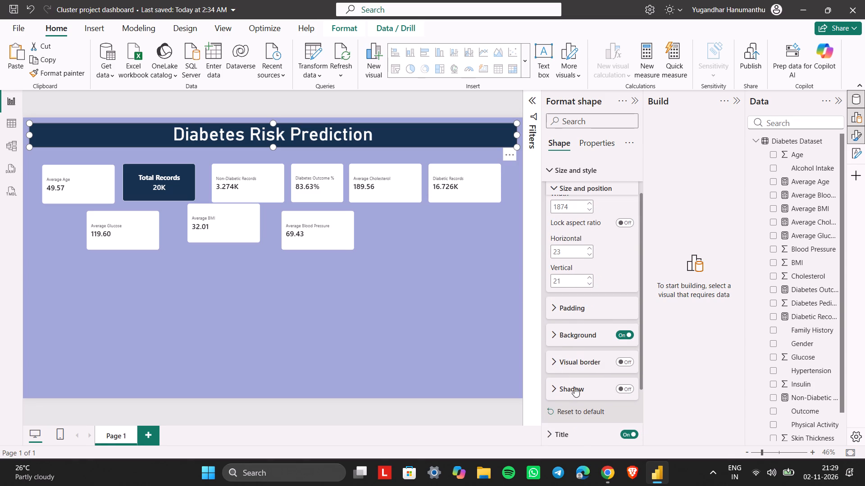
click(554, 365)
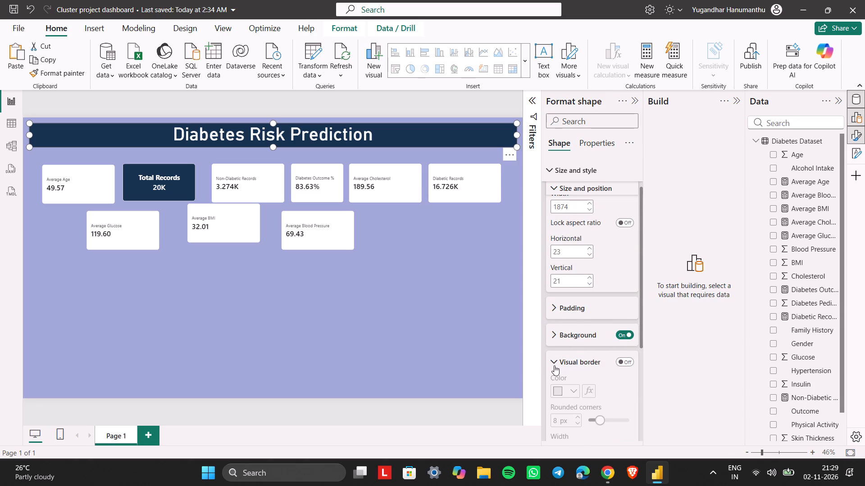
click(616, 358)
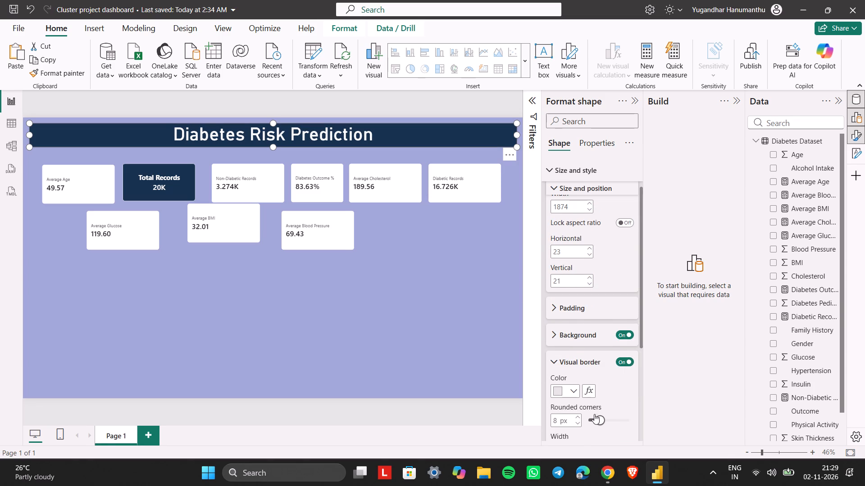
drag(596, 419, 611, 420)
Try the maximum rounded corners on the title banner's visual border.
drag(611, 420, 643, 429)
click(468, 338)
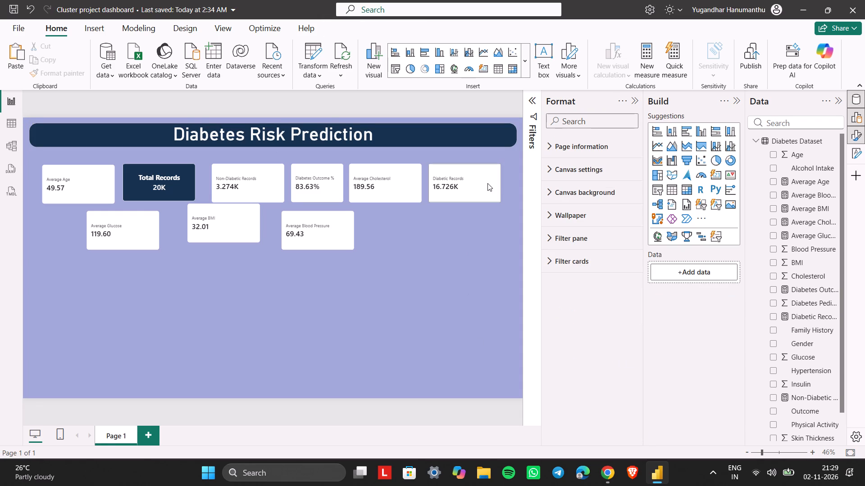
Reduce the rounded corners of the title banner's visual border to about 13 px.
click(498, 126)
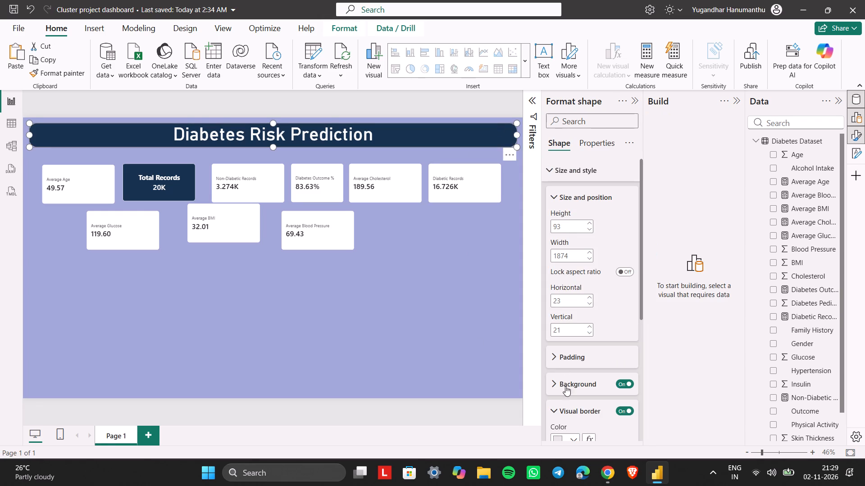
scroll(565, 397, down, 1)
drag(624, 420, 607, 421)
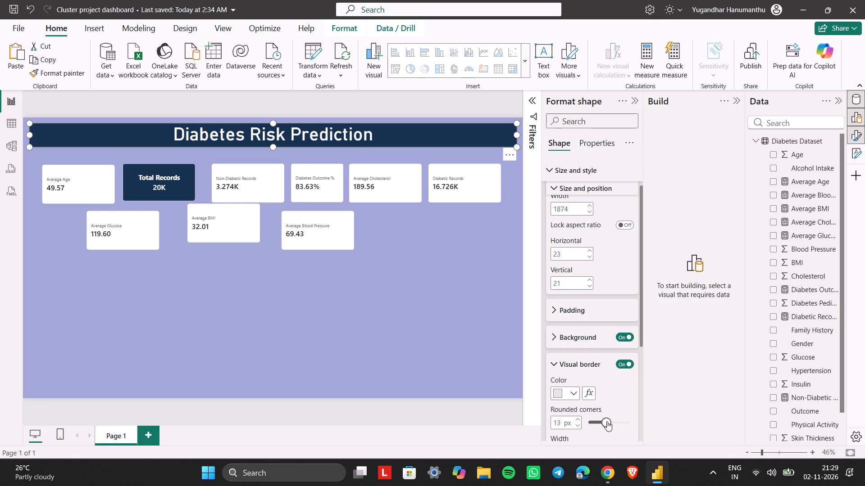
drag(607, 421, 608, 421)
click(399, 325)
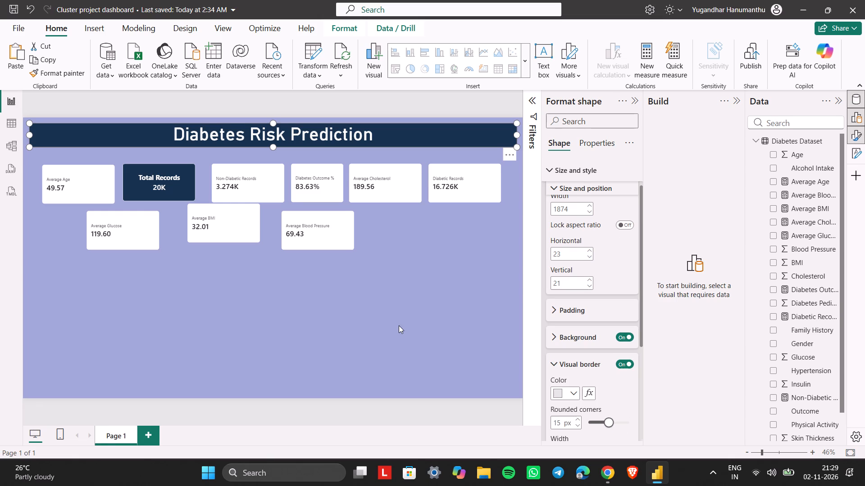
Widen the title banner at both ends to span the full page, about 1919 wide from horizontal 0.
click(30, 132)
click(28, 132)
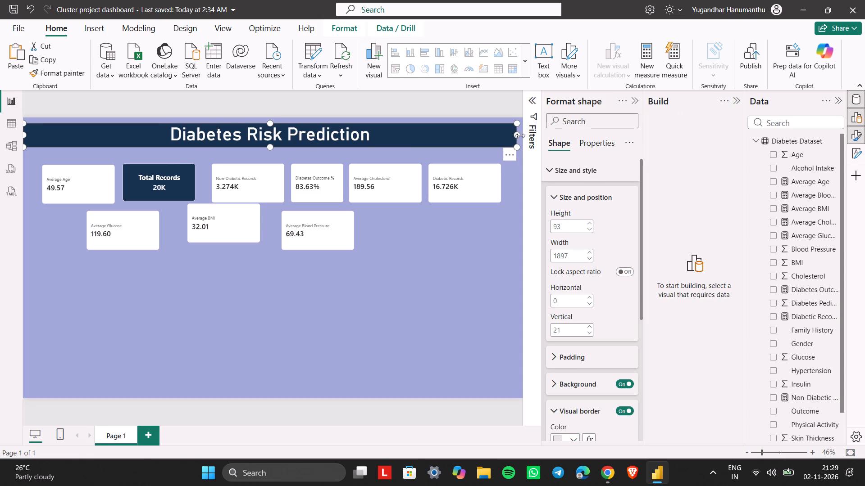
drag(516, 134, 539, 134)
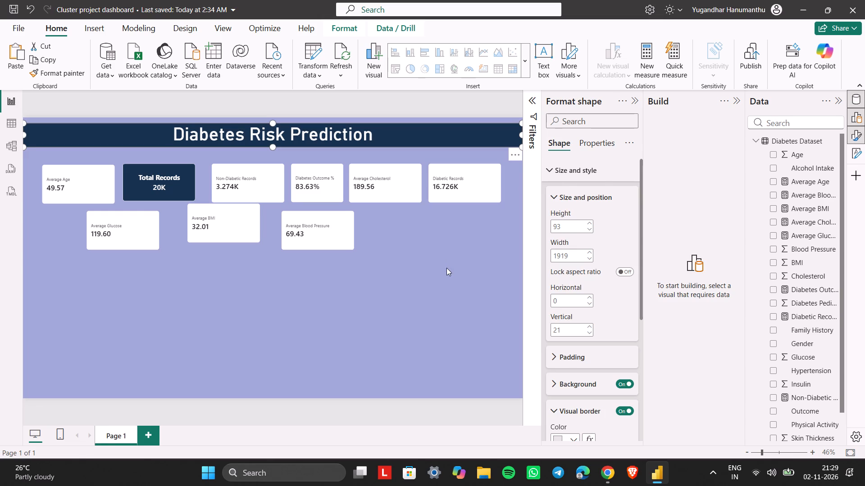
click(446, 268)
Move the title banner up so it sits flush with the page's top edge.
click(470, 135)
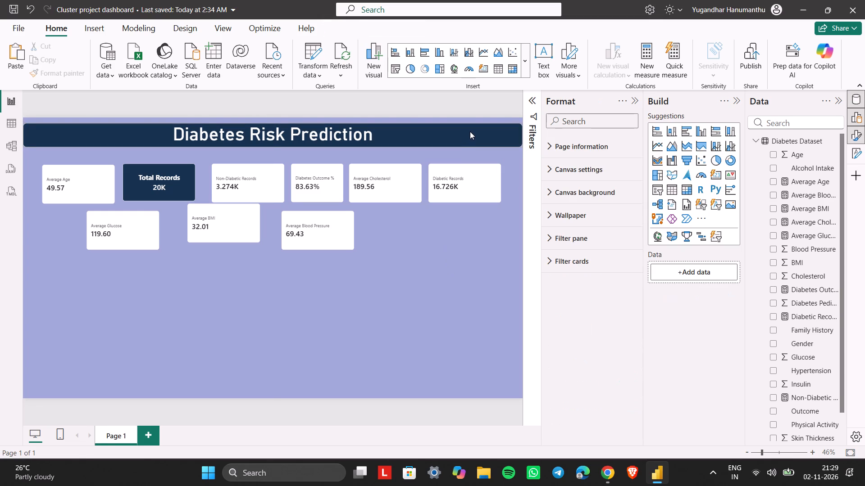
click(499, 239)
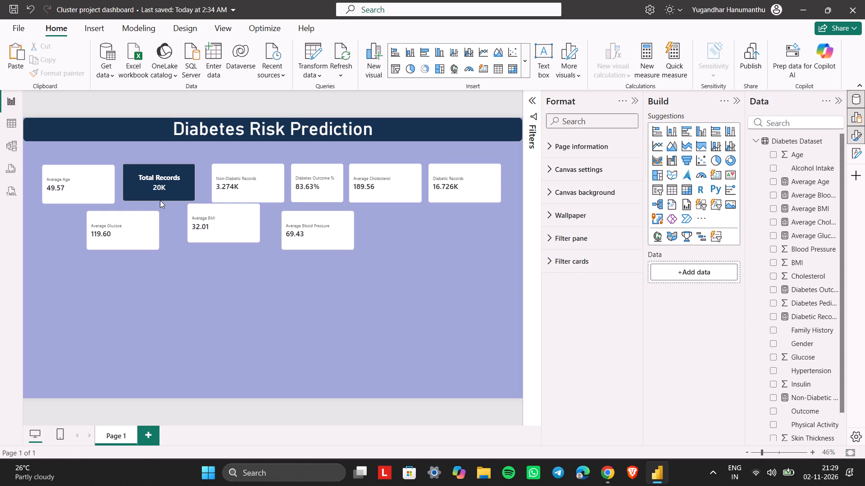
Move the Total Records card up to just below the title banner and slightly towards the page's left edge.
drag(177, 195, 175, 177)
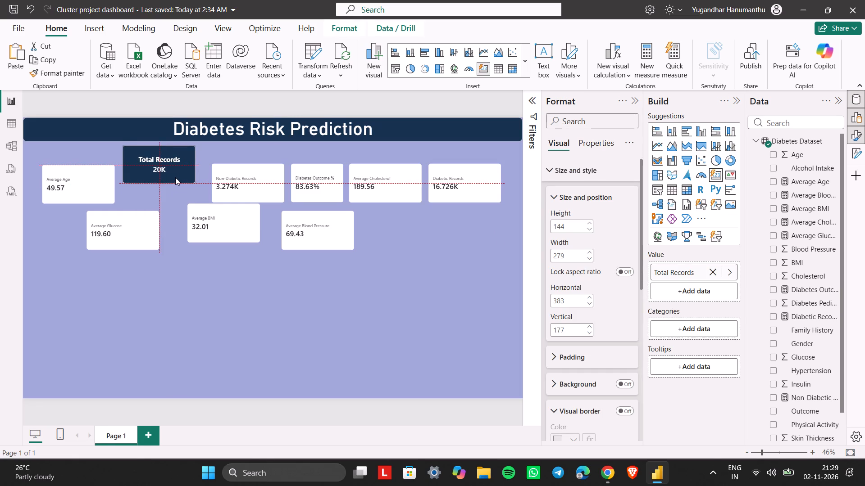
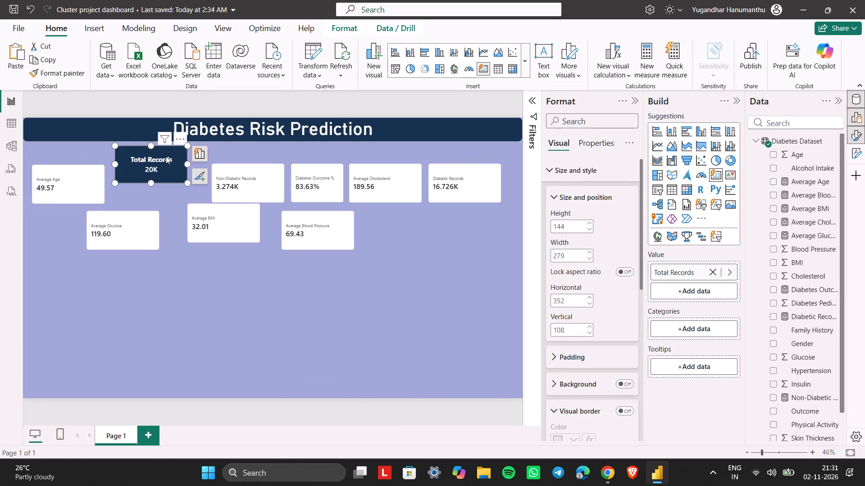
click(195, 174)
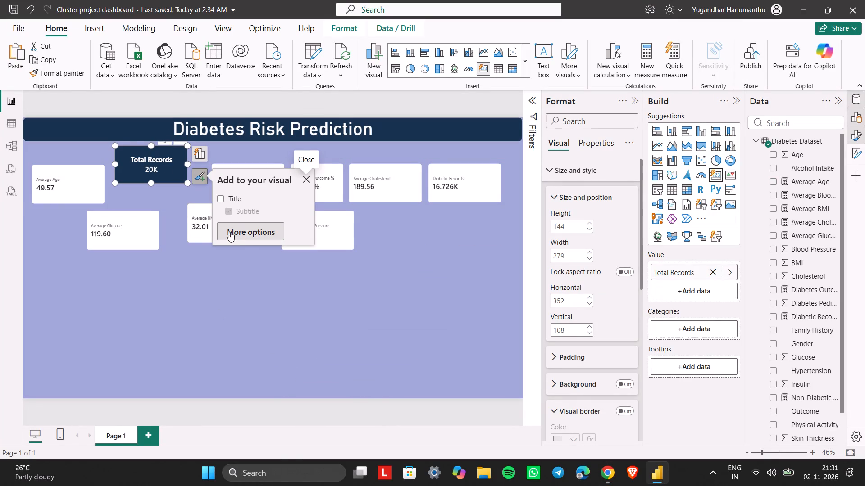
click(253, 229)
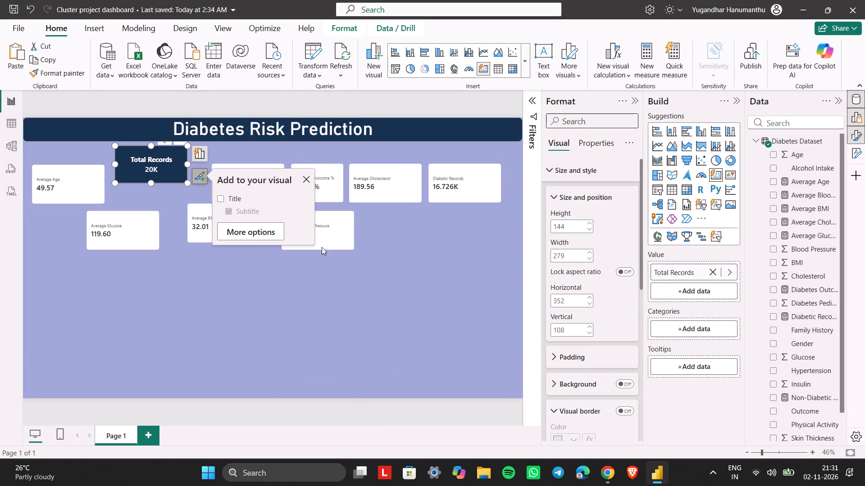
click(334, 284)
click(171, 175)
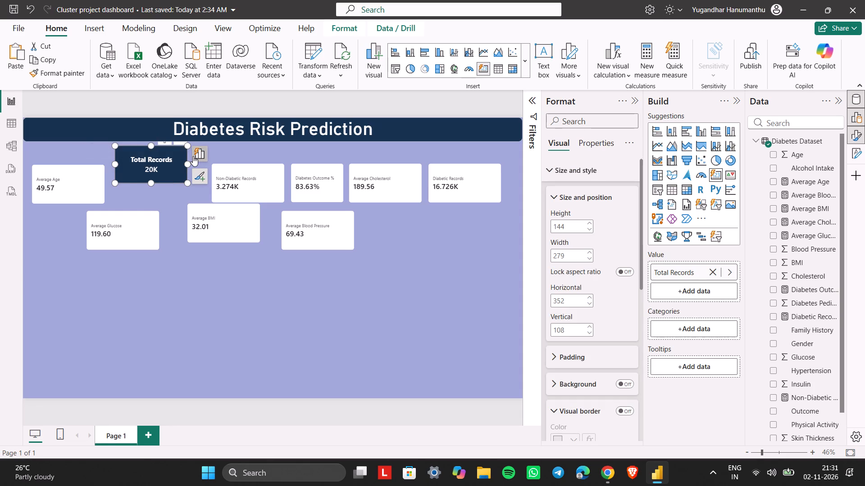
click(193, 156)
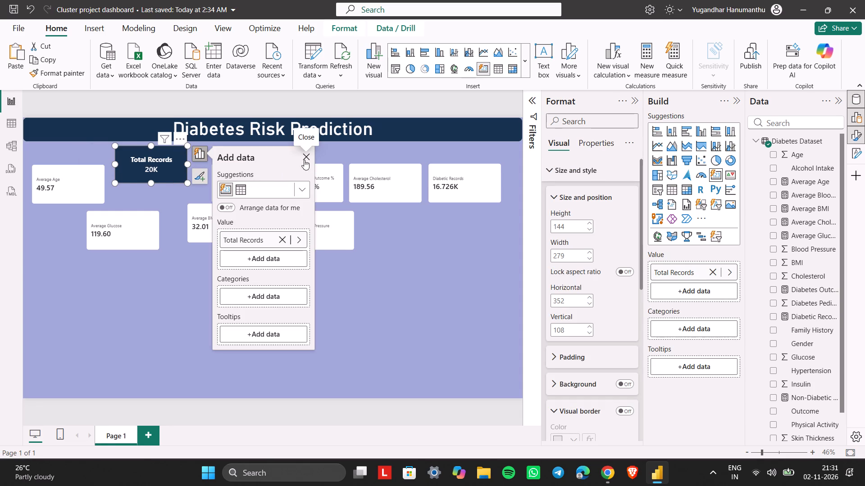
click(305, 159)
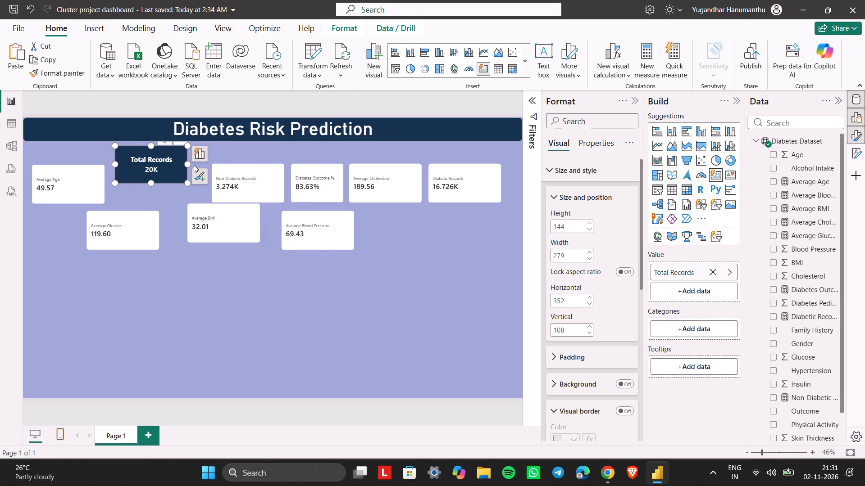
Duplicate the navy Total Records card four times and spread the copies over the empty area below the white cards.
click(171, 169)
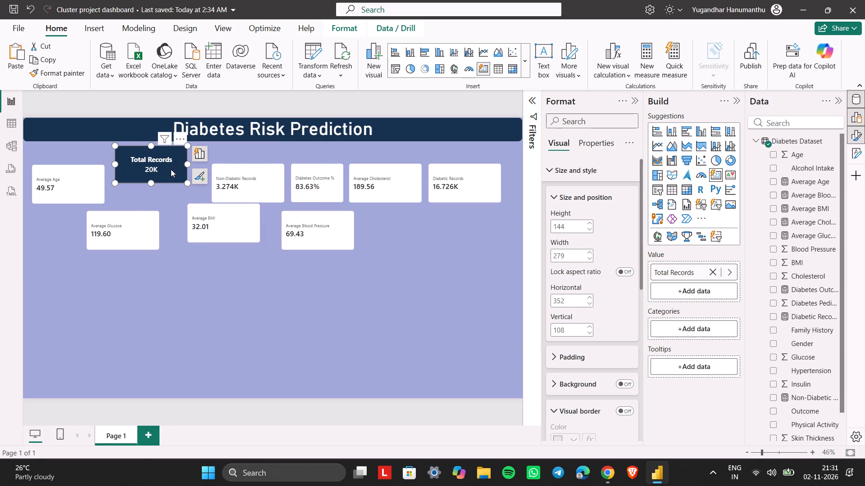
key(ctrl+c)
click(223, 282)
key(ctrl+v)
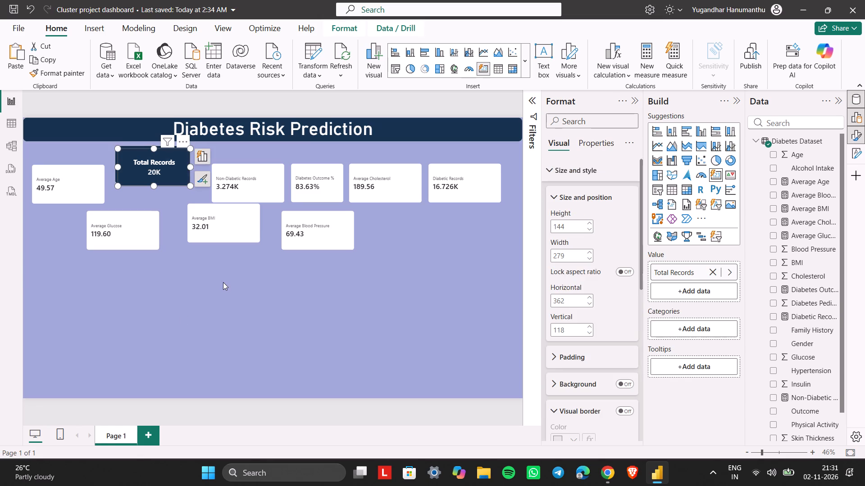
drag(178, 175, 240, 329)
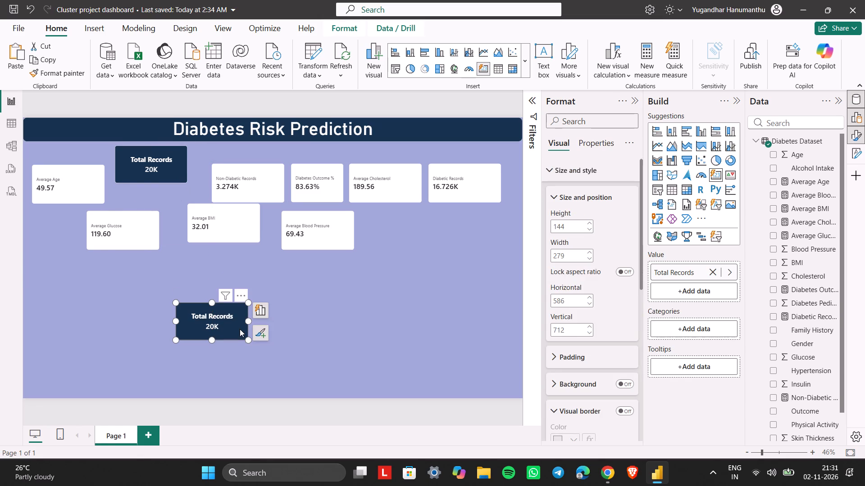
click(374, 331)
key(ctrl+v)
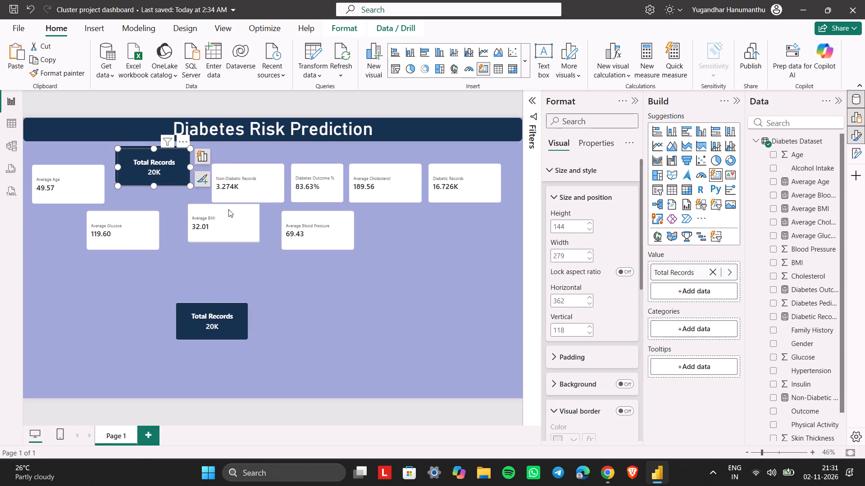
drag(174, 149, 367, 283)
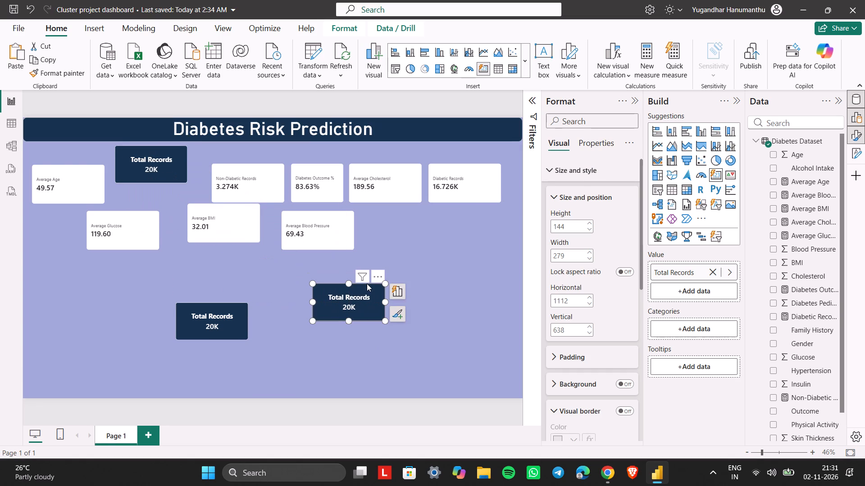
click(279, 331)
key(ctrl+v)
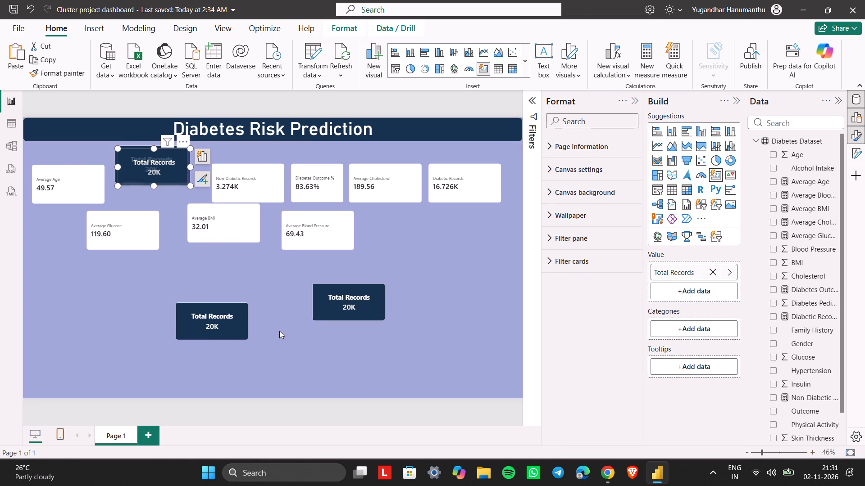
drag(134, 153, 65, 292)
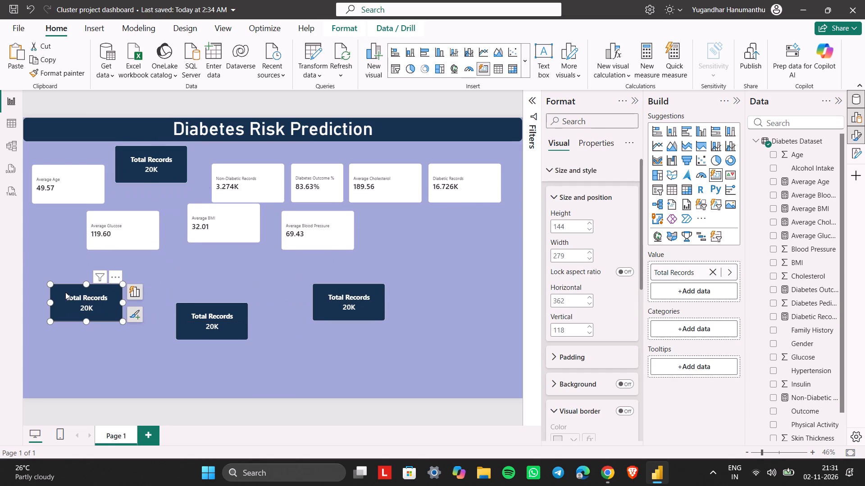
click(185, 255)
key(ctrl+v)
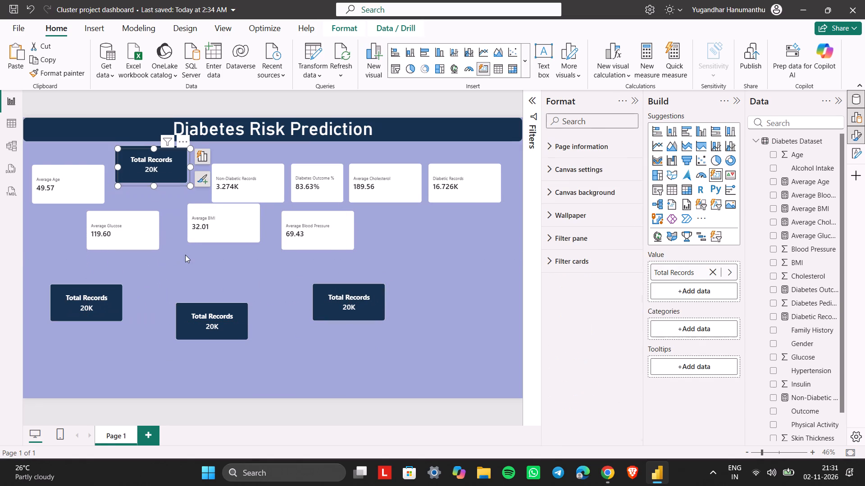
drag(146, 152, 214, 268)
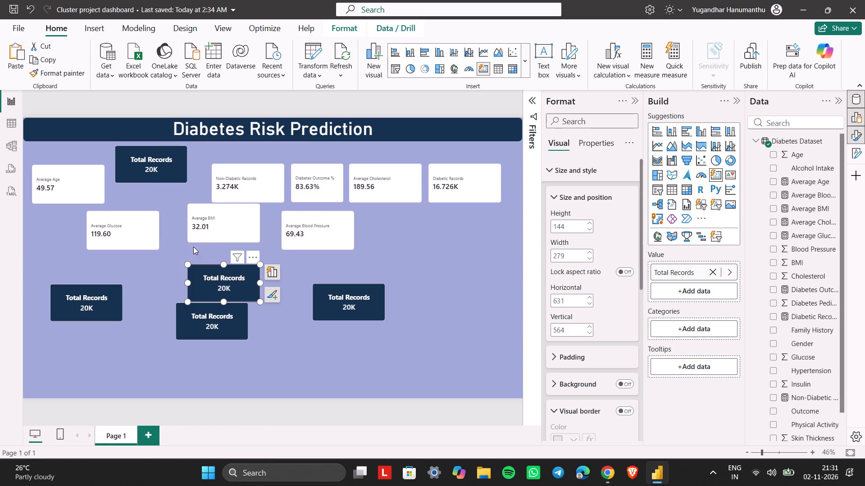
Remove the upper row's white cards: Average Age, Non-Diabetic Records, Diabetes Outcome %, Average Cholesterol and Diabetic Records.
click(104, 157)
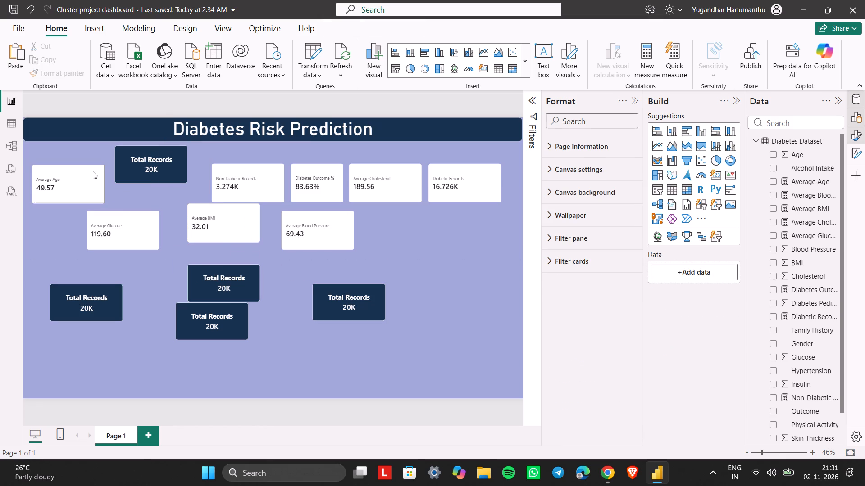
click(91, 173)
click(101, 157)
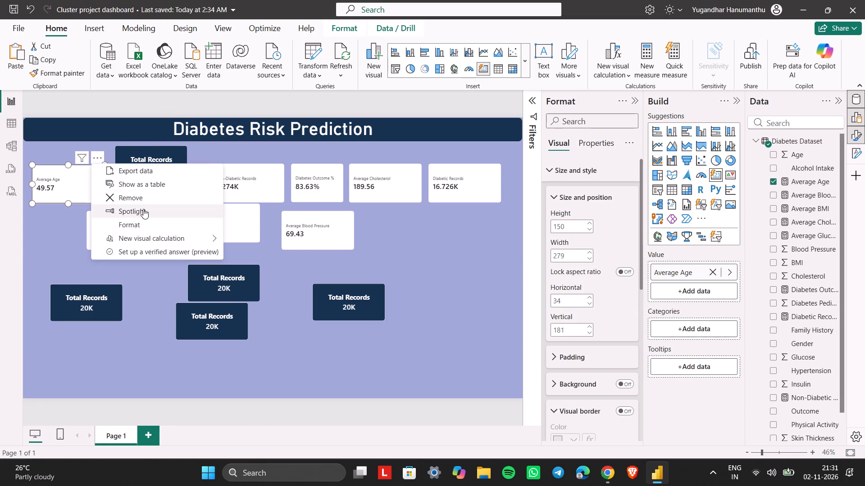
click(148, 199)
click(248, 180)
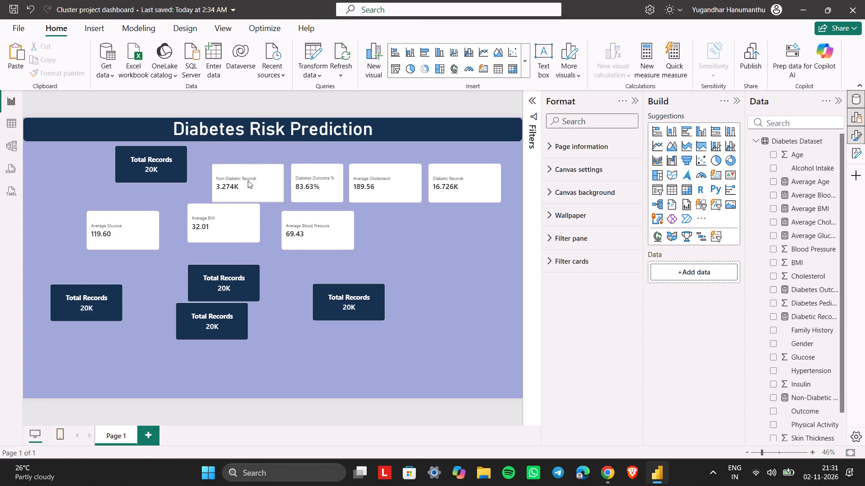
click(278, 156)
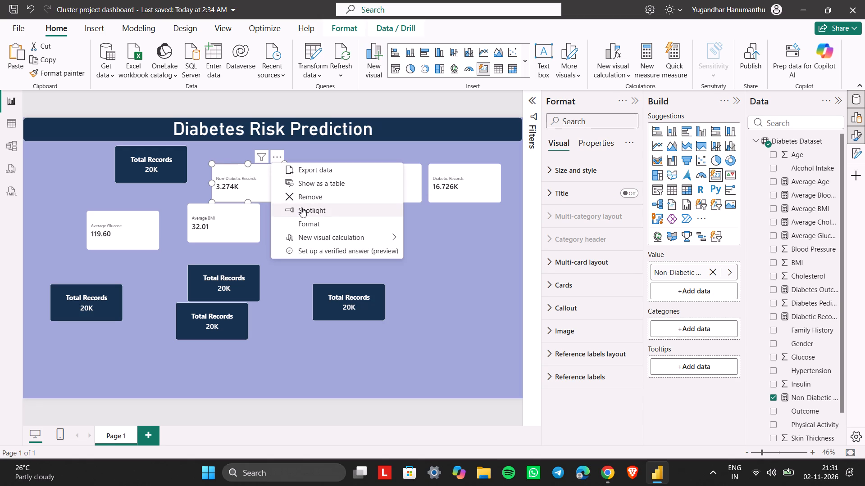
click(305, 202)
click(328, 169)
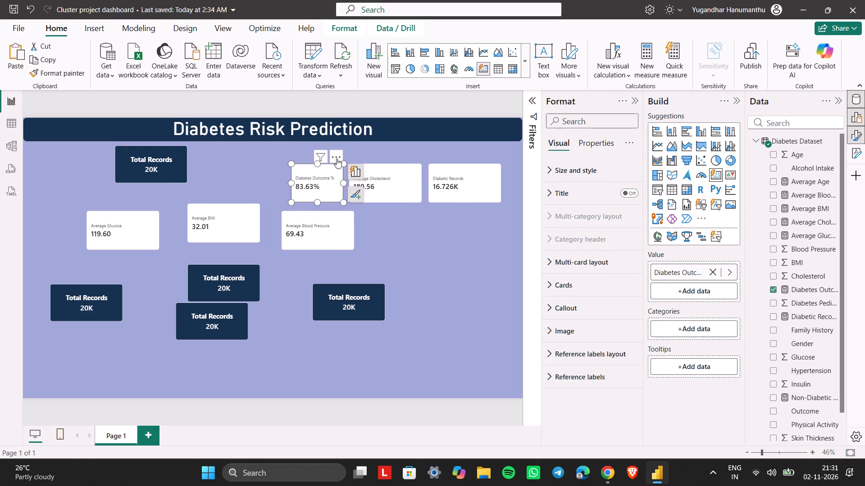
click(337, 158)
click(360, 197)
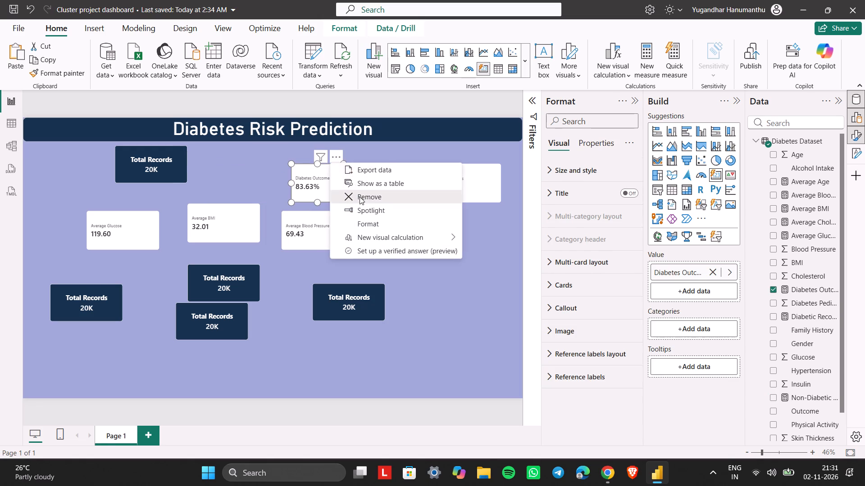
click(415, 157)
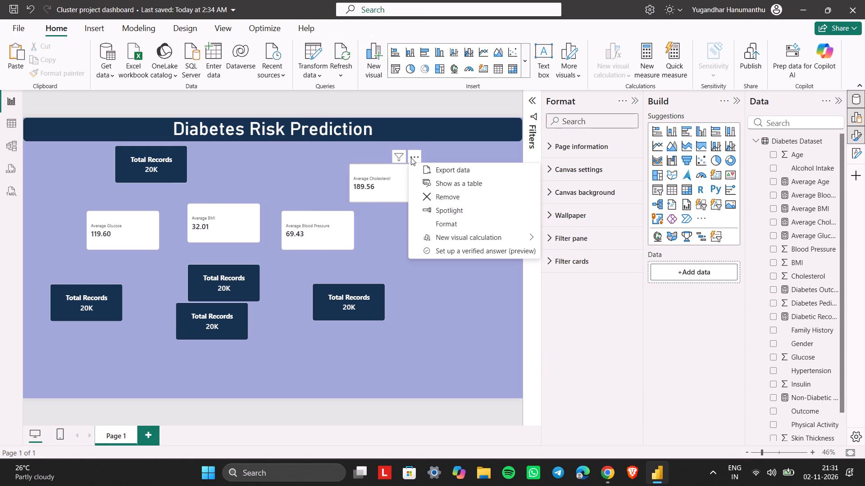
click(428, 194)
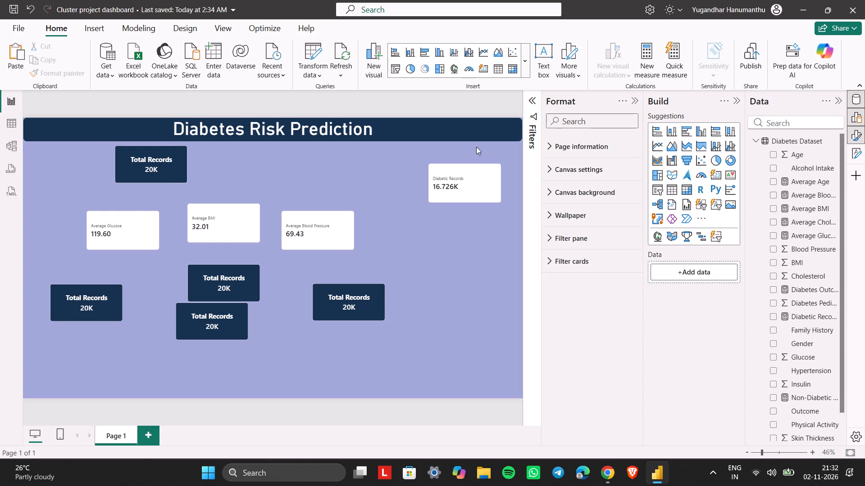
click(475, 177)
click(496, 155)
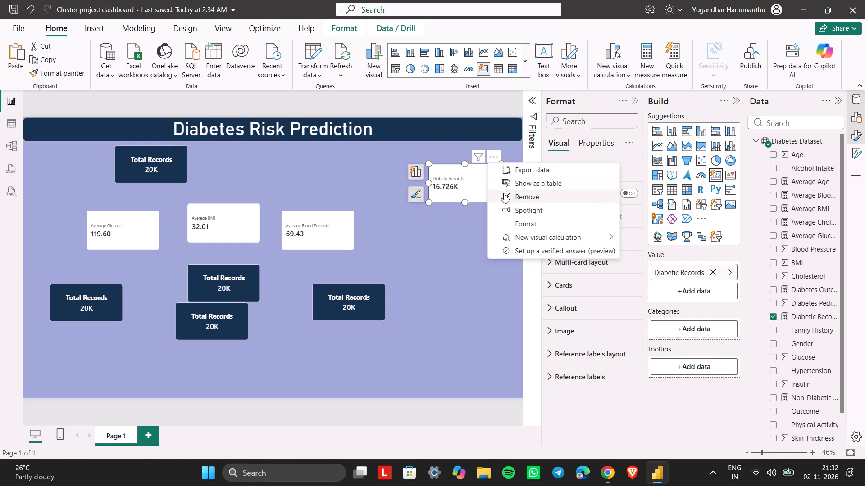
click(504, 193)
Remove the remaining white cards: Average Blood Pressure, Average BMI and Average Glucose.
click(312, 240)
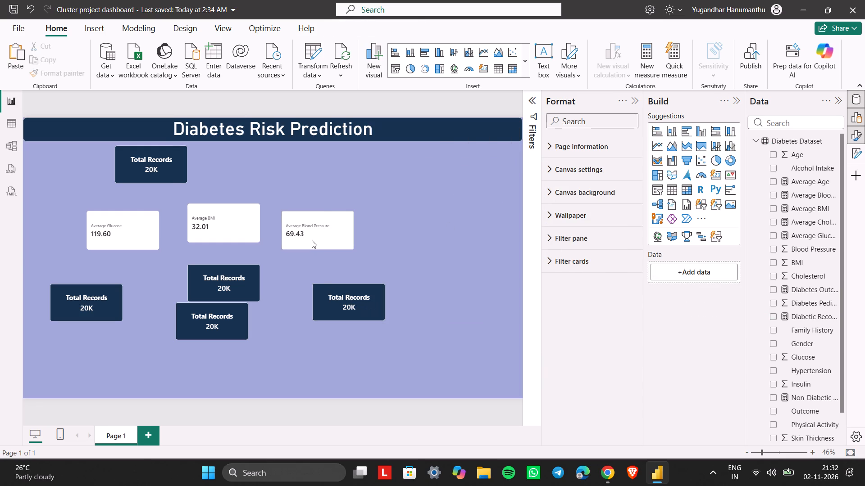
click(349, 202)
click(367, 237)
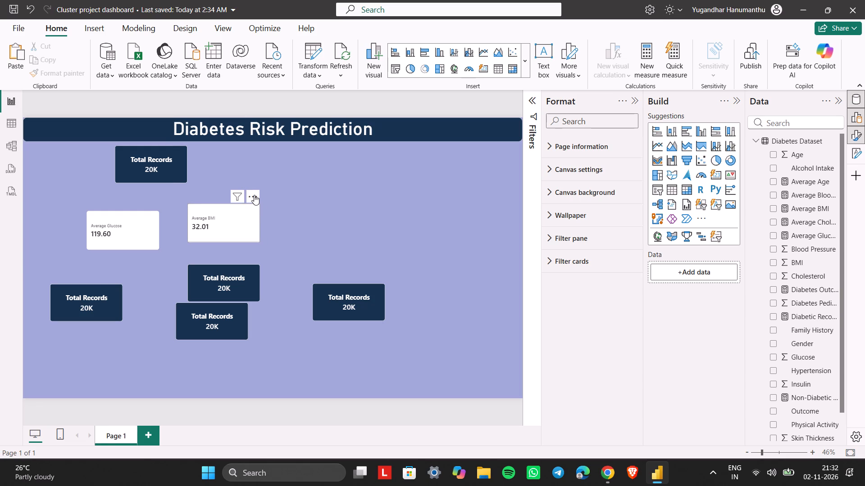
click(254, 195)
click(278, 238)
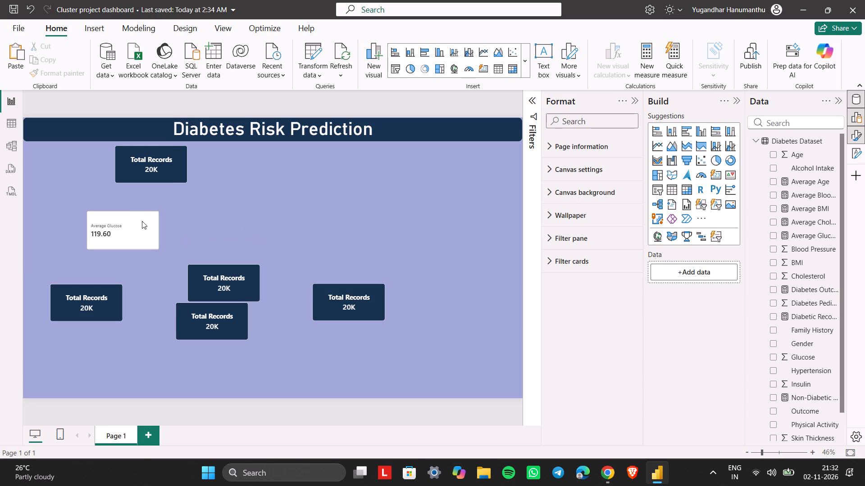
click(155, 202)
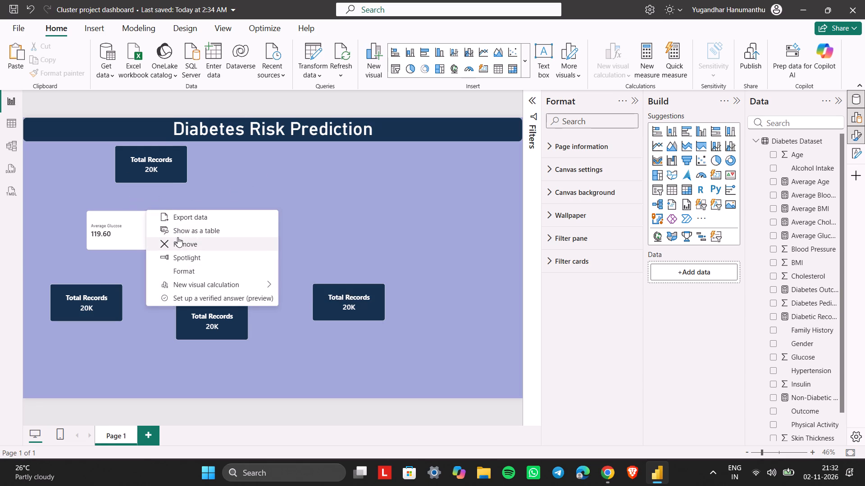
click(178, 237)
Move the uppermost Total Records copy up beside the original card, just right of it and aligned in the same row.
drag(219, 264, 248, 198)
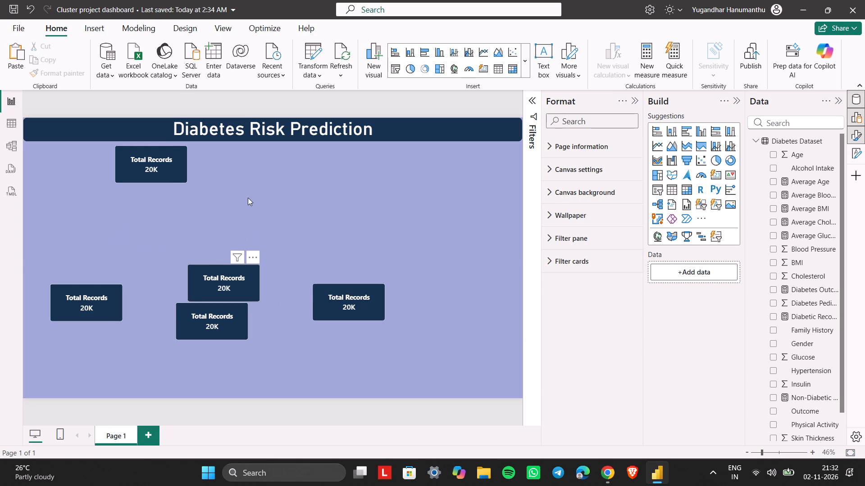
drag(248, 198, 228, 144)
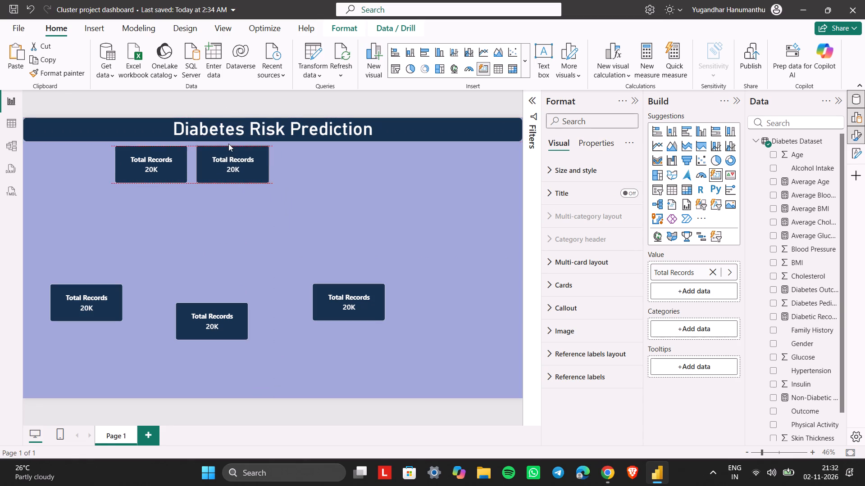
drag(228, 144, 228, 144)
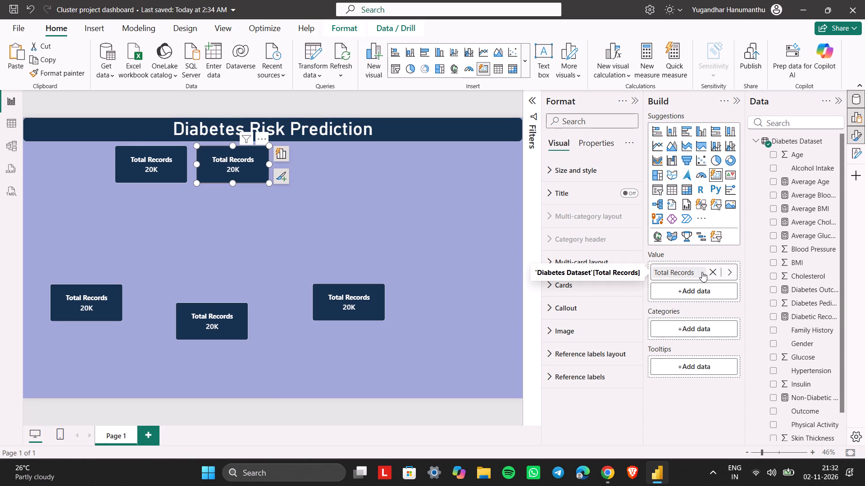
Replace the Total Records value with the Average Age measure in the copy beside the original card.
drag(783, 180, 695, 288)
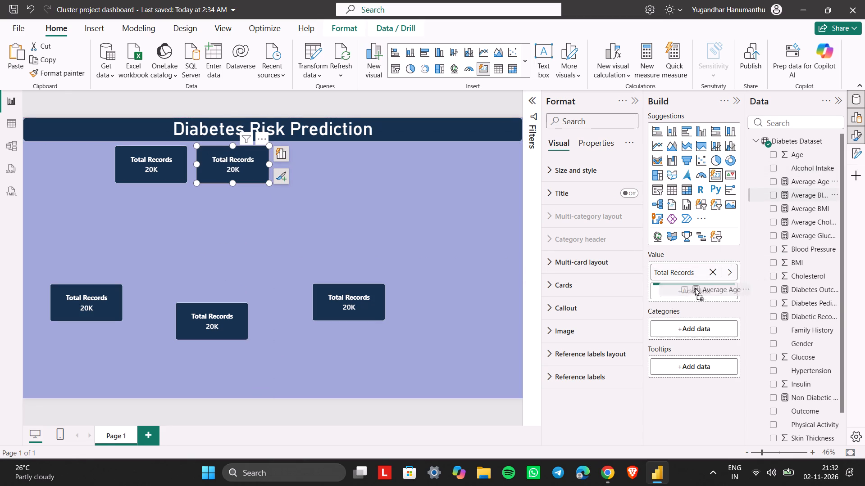
drag(695, 288, 691, 288)
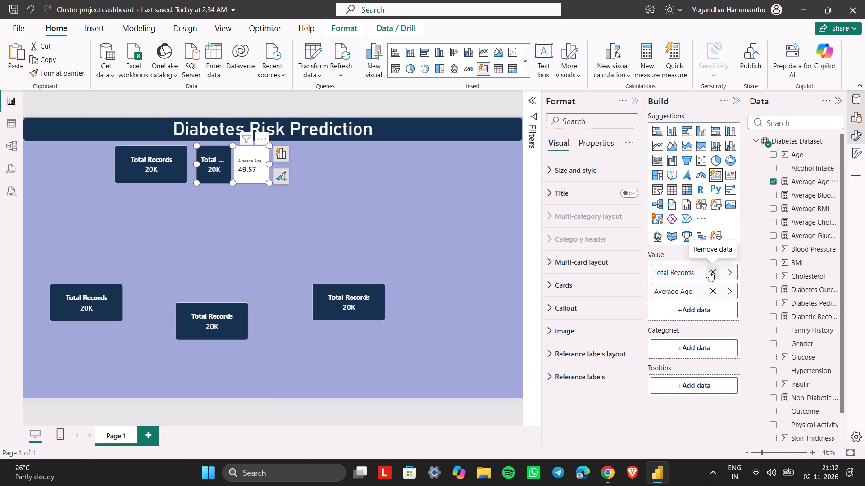
click(709, 271)
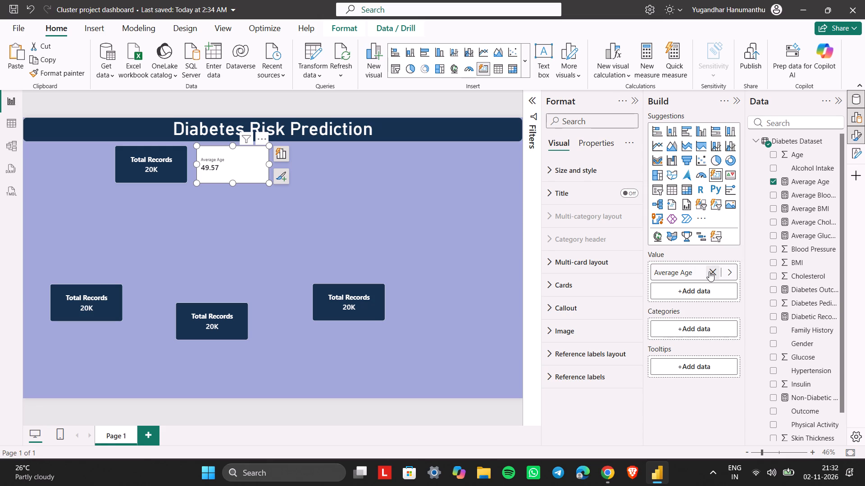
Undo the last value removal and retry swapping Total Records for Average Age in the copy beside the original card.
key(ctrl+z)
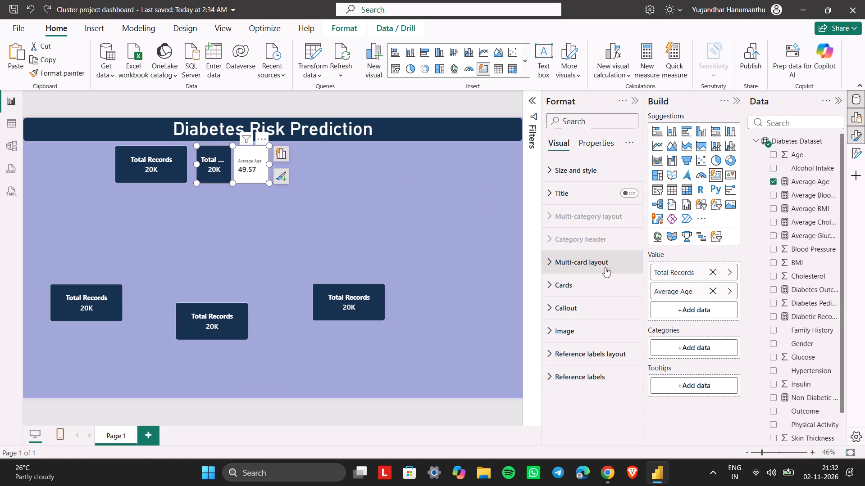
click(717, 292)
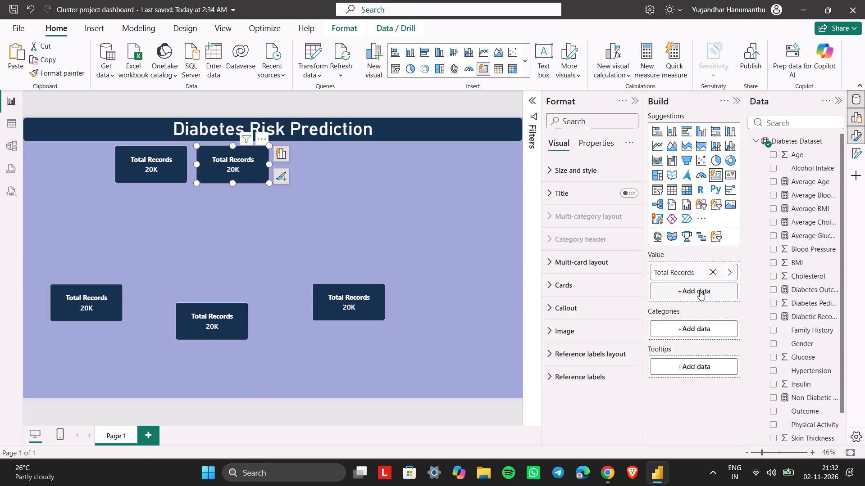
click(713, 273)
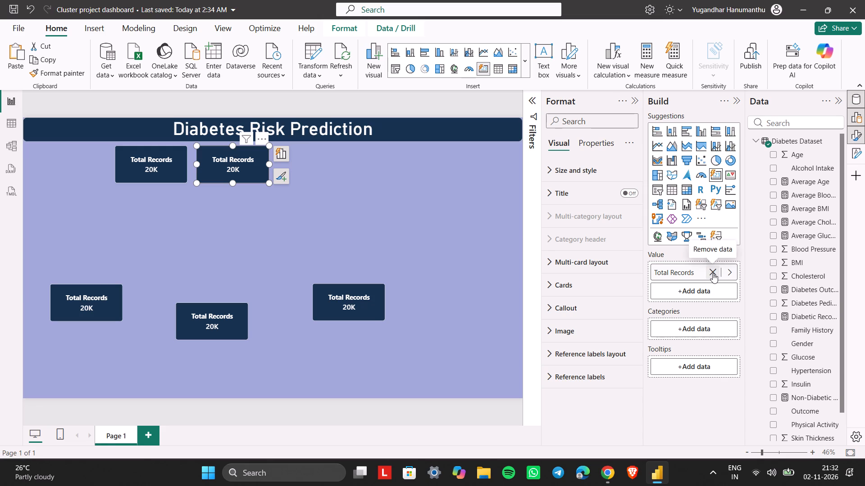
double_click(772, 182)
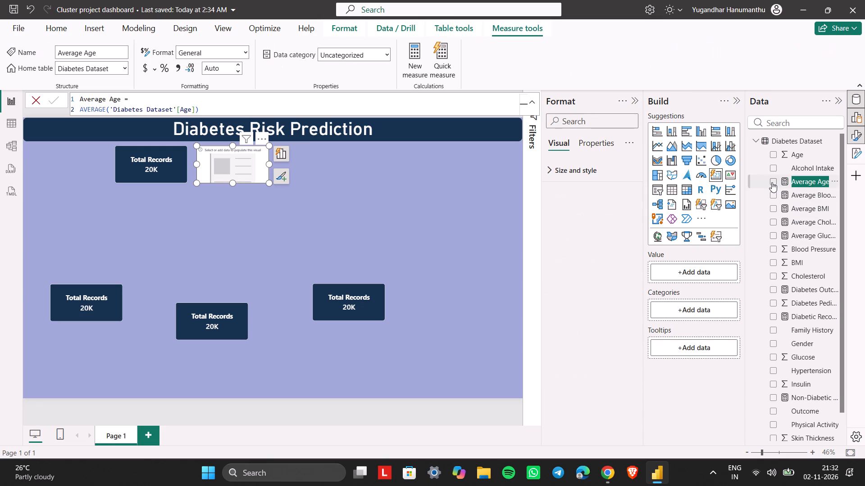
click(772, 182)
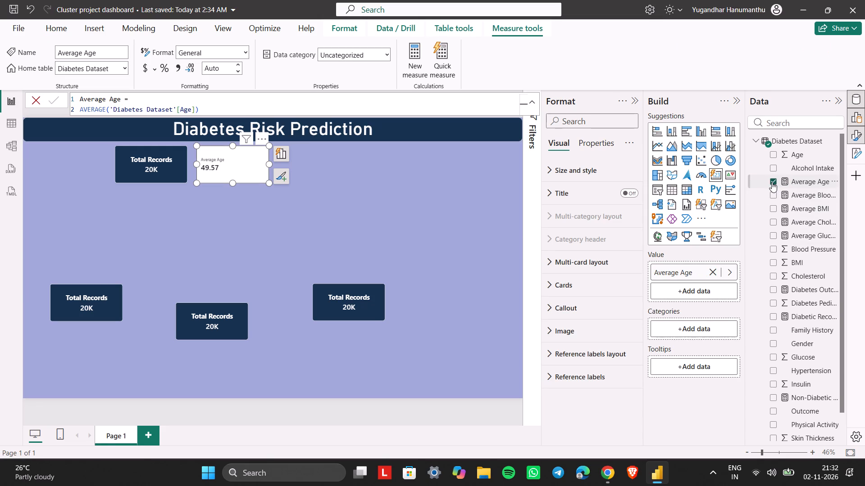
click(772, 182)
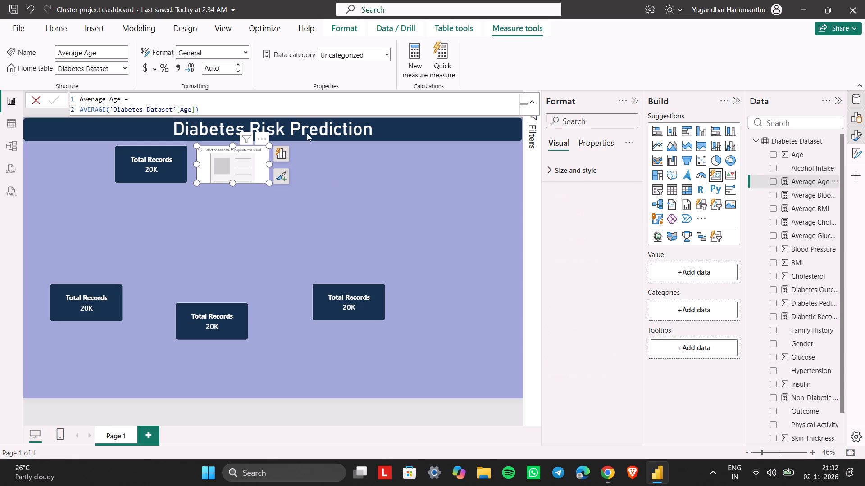
Remove the emptied card beside the original Total Records card.
click(211, 187)
click(227, 169)
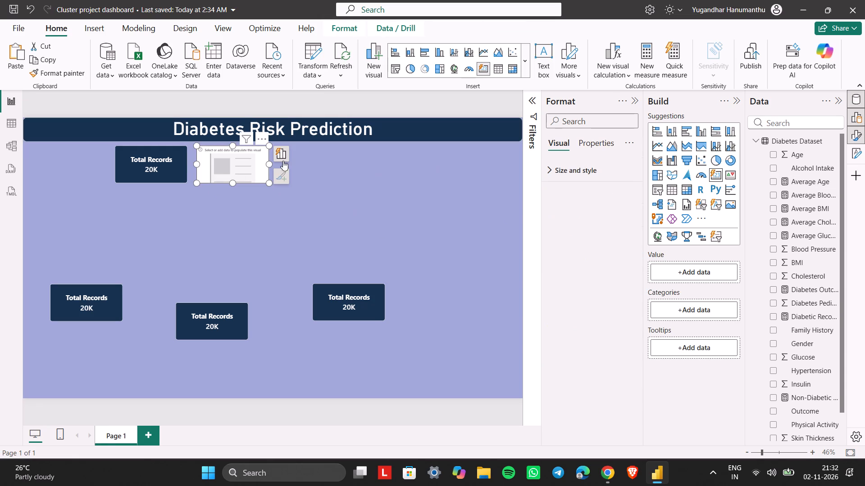
click(261, 141)
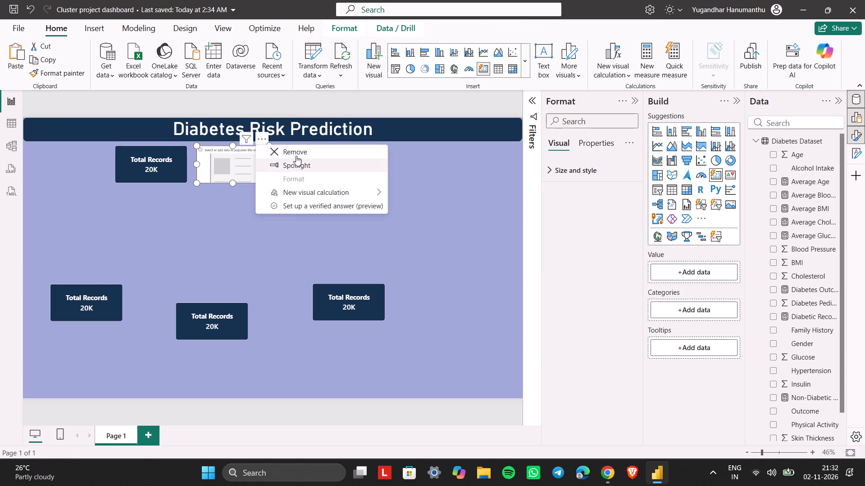
click(302, 145)
Switch the value field of the rightmost Total Records copy to the Average Age measure.
click(345, 296)
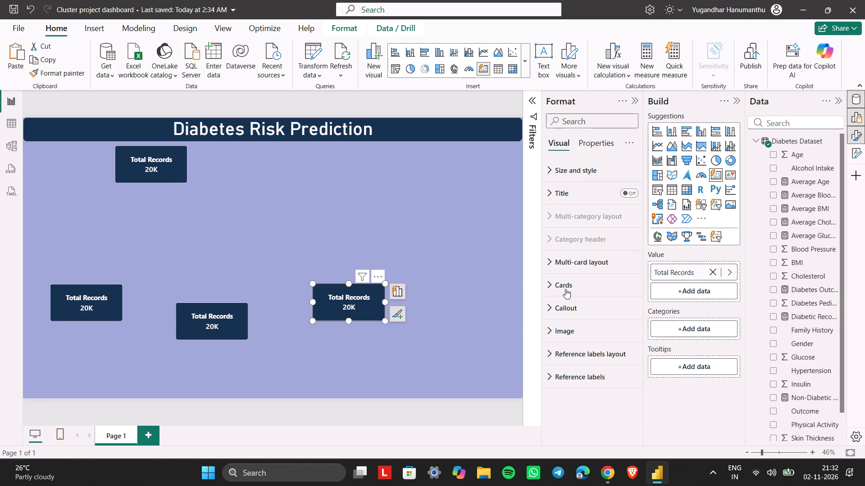
click(726, 272)
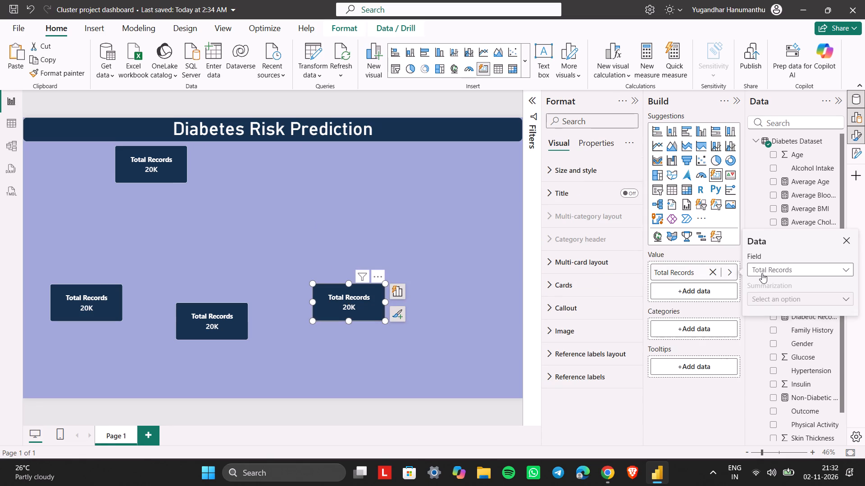
click(762, 273)
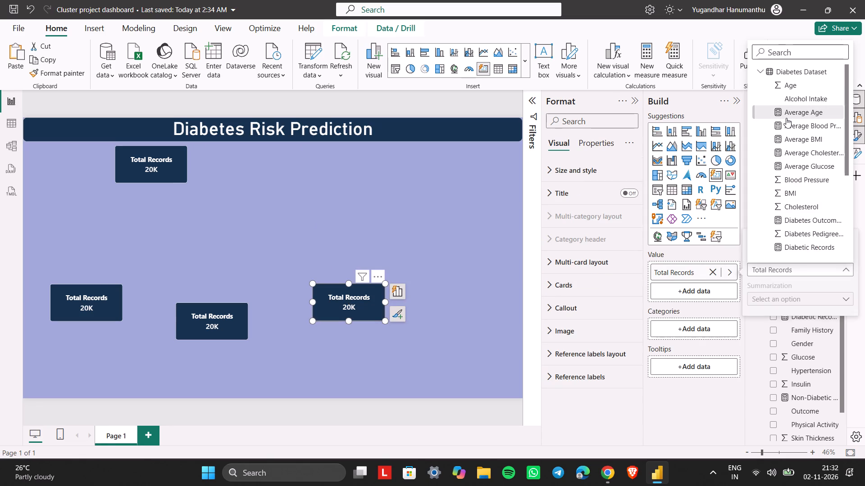
click(788, 117)
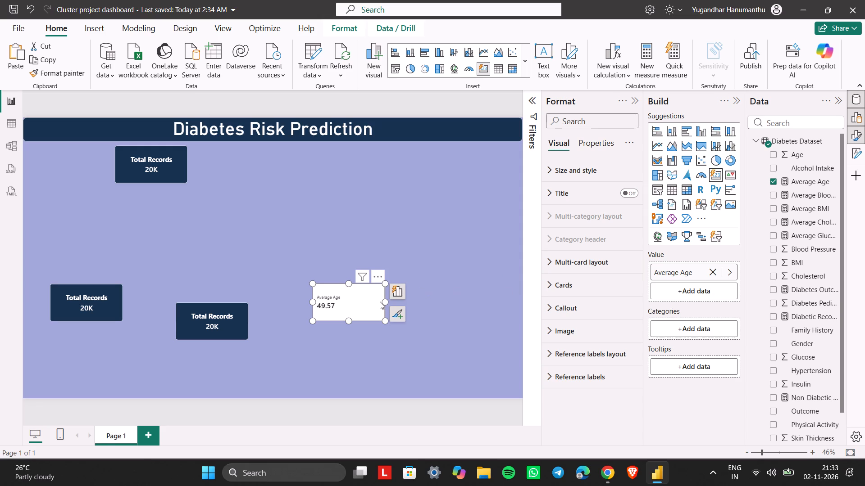
Move the Average Age card up beside the original Total Records card, just right of it and aligned in the same row.
drag(361, 307, 241, 170)
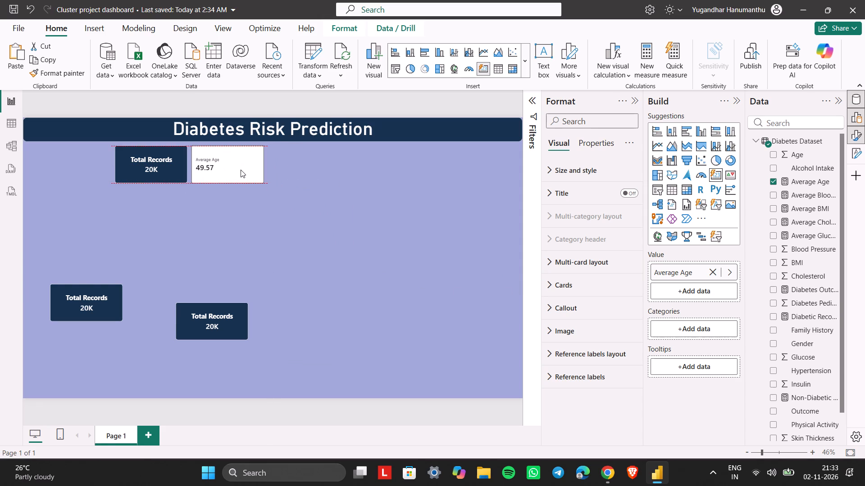
drag(241, 170, 242, 169)
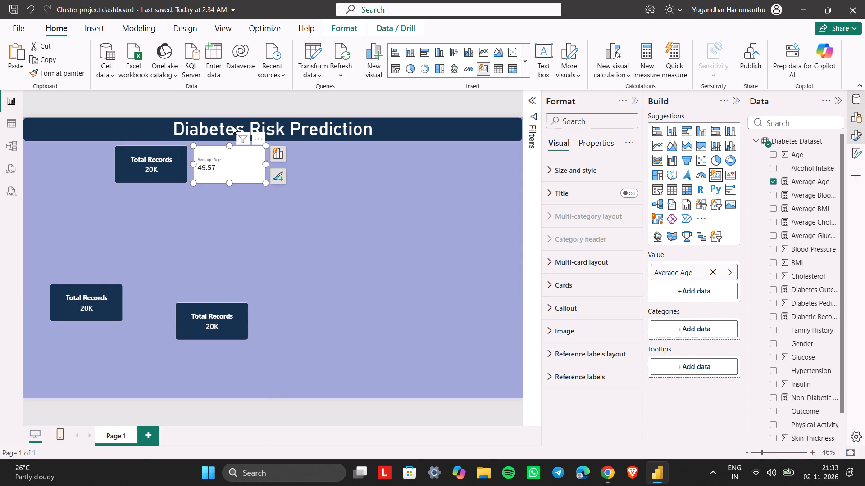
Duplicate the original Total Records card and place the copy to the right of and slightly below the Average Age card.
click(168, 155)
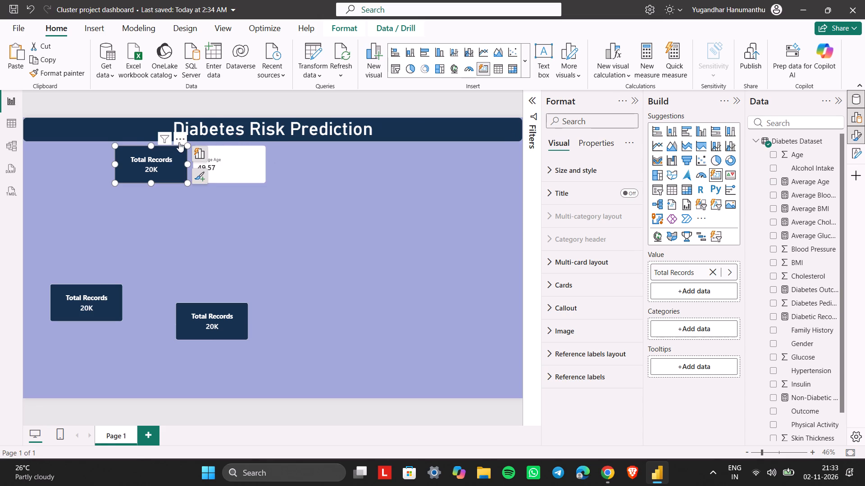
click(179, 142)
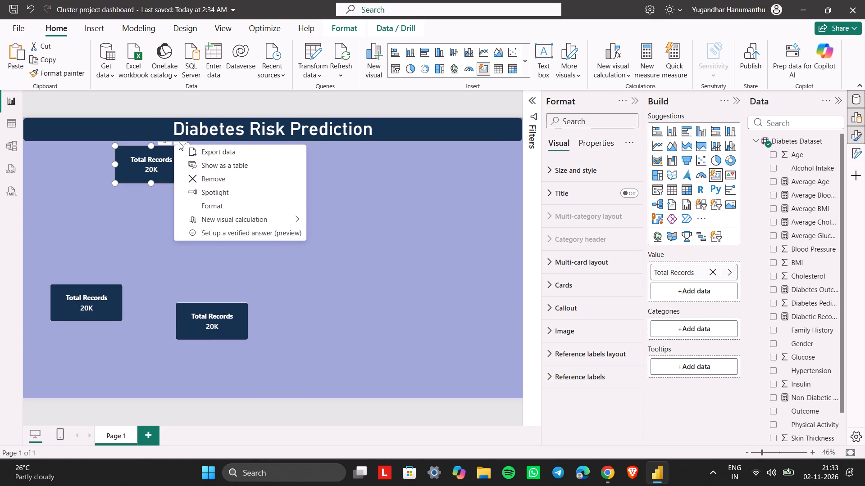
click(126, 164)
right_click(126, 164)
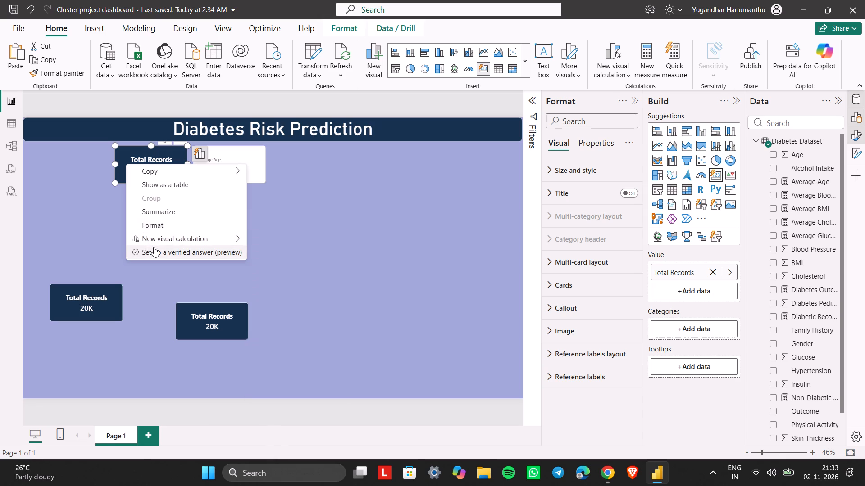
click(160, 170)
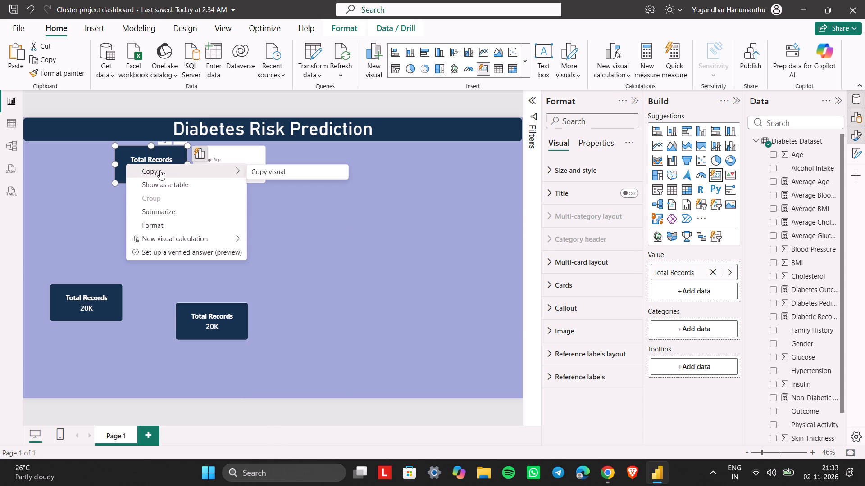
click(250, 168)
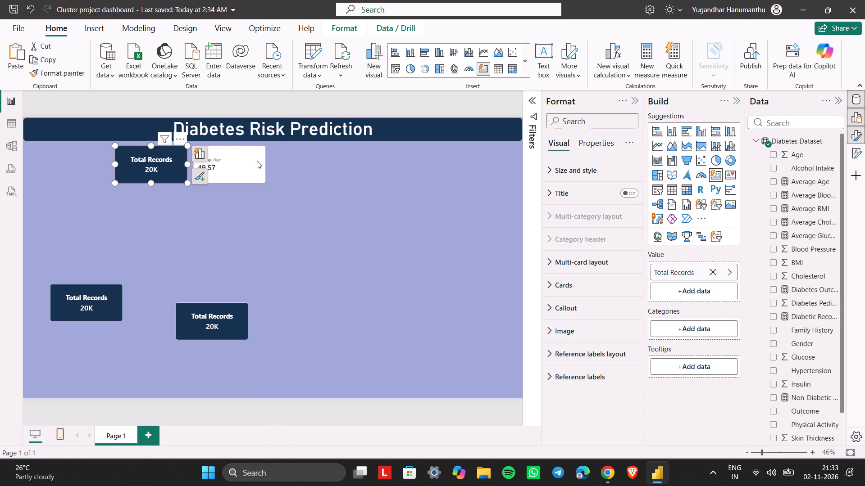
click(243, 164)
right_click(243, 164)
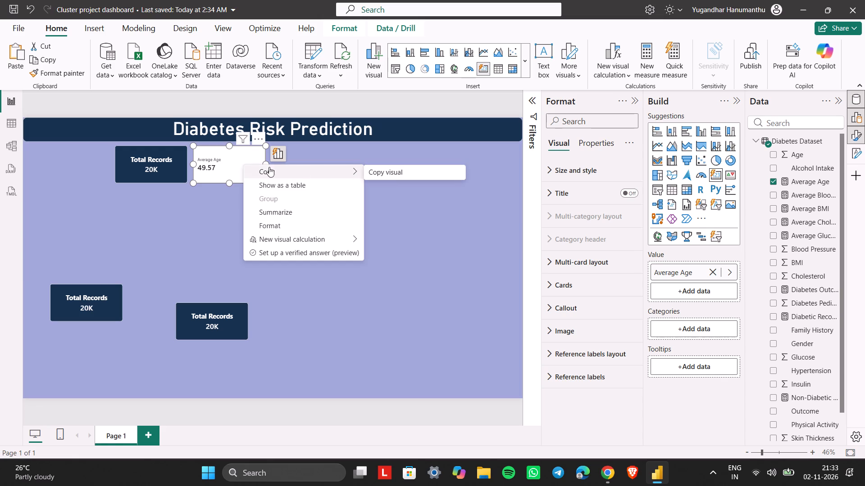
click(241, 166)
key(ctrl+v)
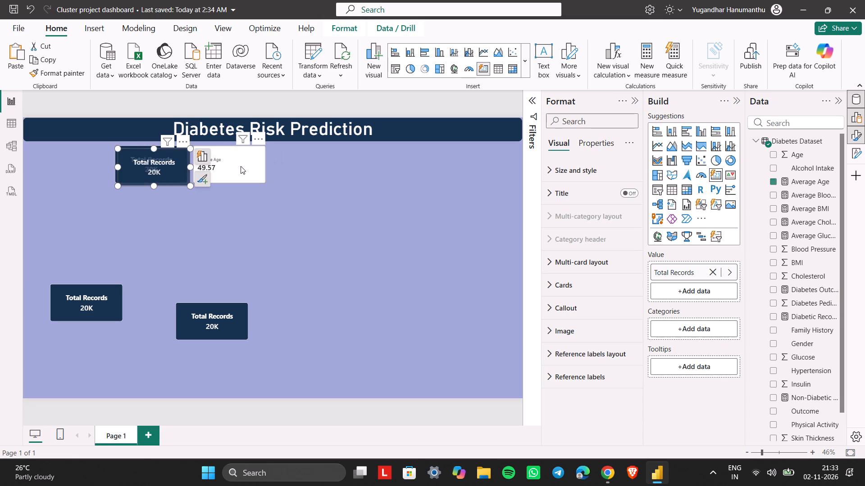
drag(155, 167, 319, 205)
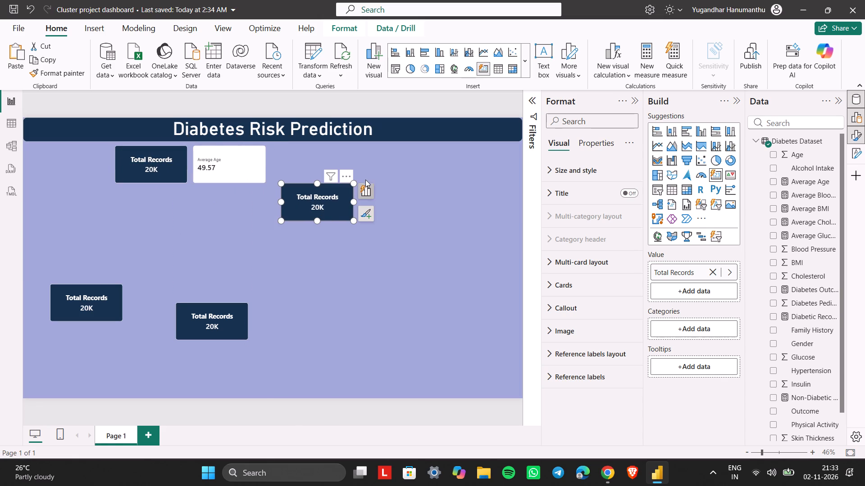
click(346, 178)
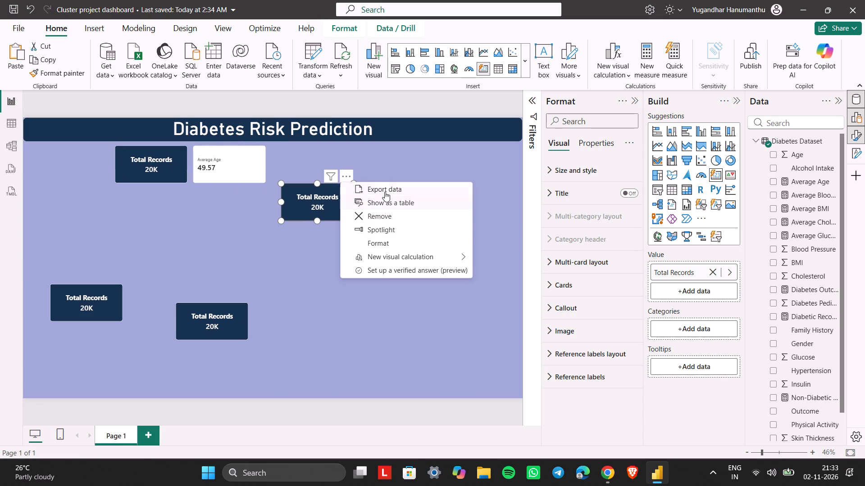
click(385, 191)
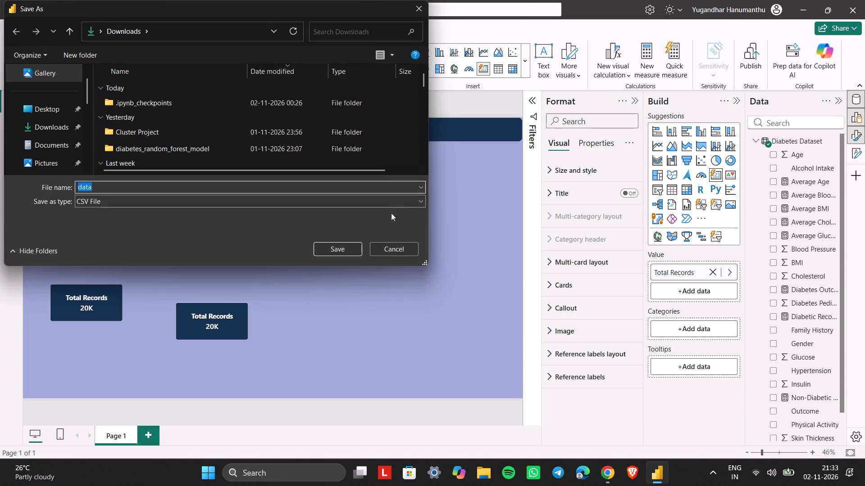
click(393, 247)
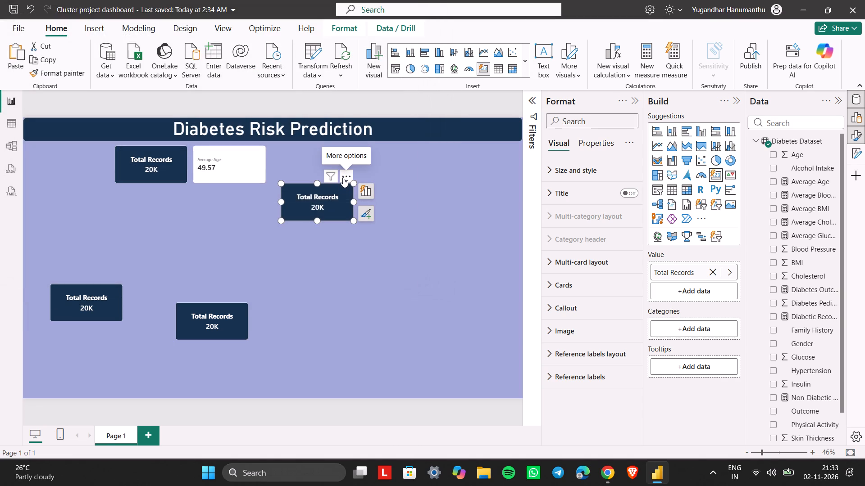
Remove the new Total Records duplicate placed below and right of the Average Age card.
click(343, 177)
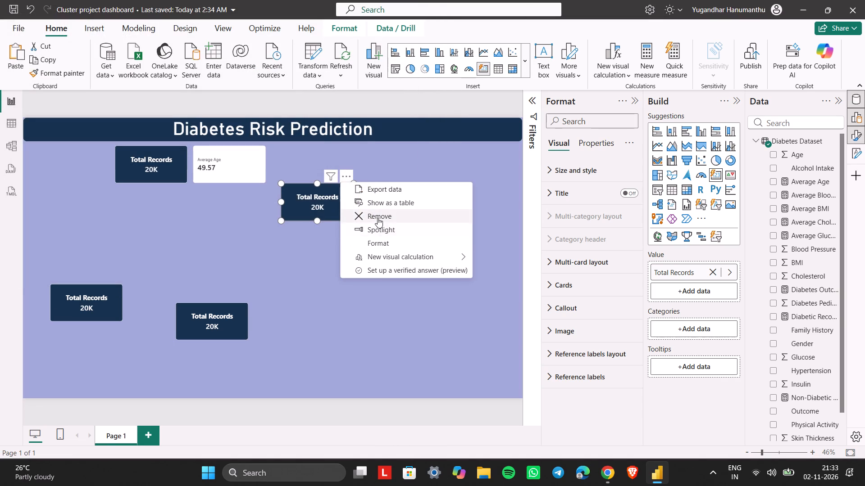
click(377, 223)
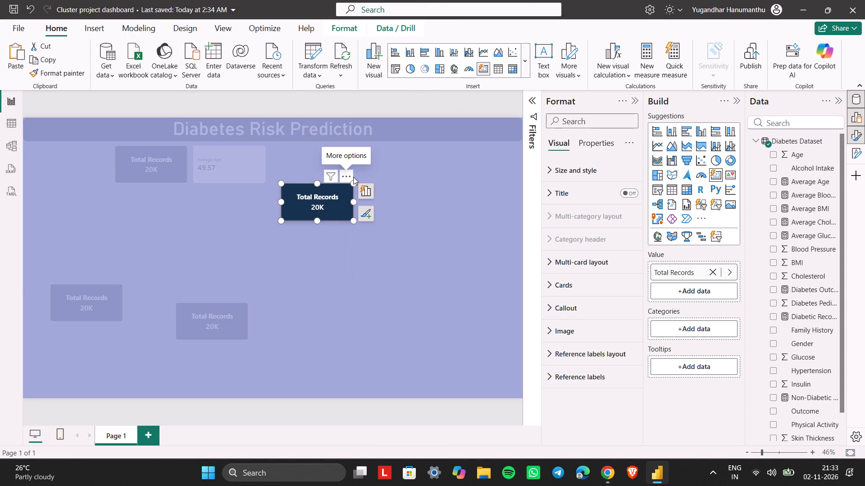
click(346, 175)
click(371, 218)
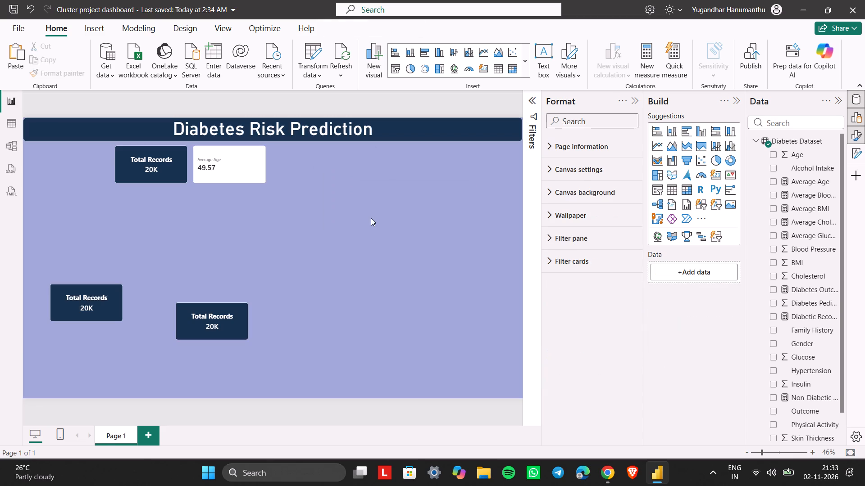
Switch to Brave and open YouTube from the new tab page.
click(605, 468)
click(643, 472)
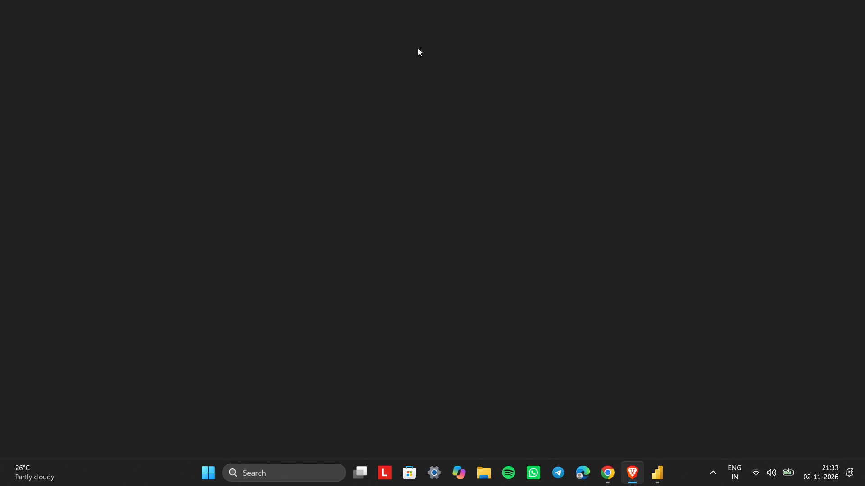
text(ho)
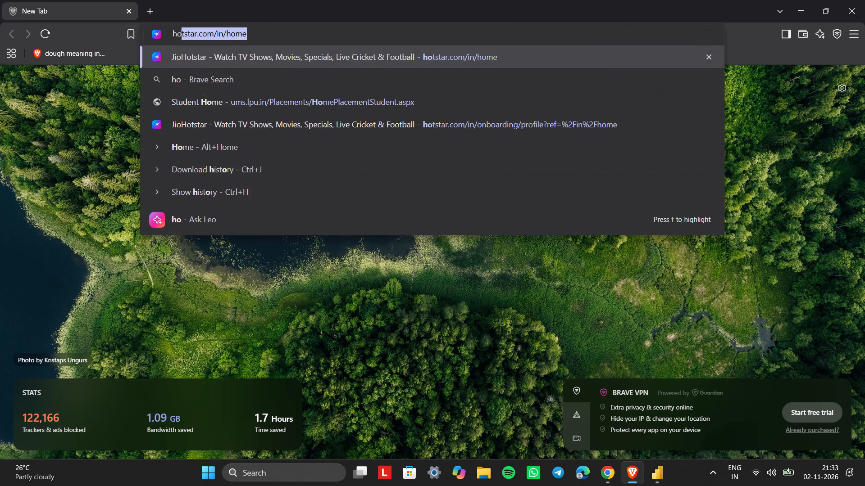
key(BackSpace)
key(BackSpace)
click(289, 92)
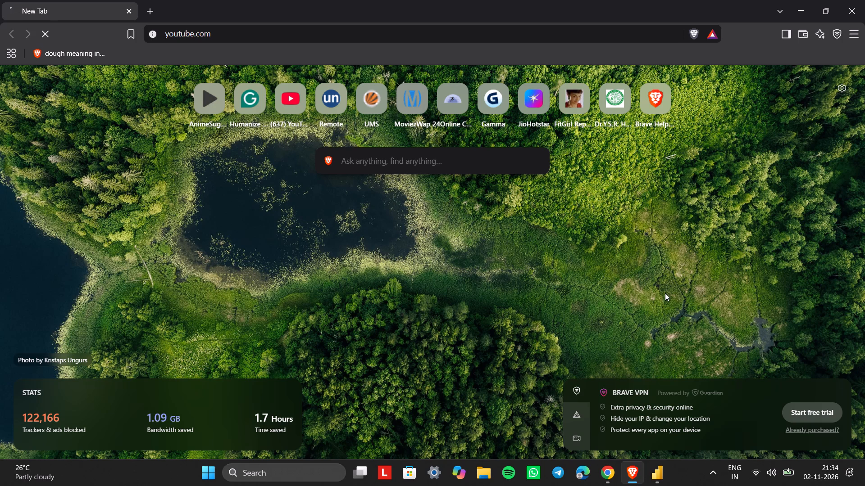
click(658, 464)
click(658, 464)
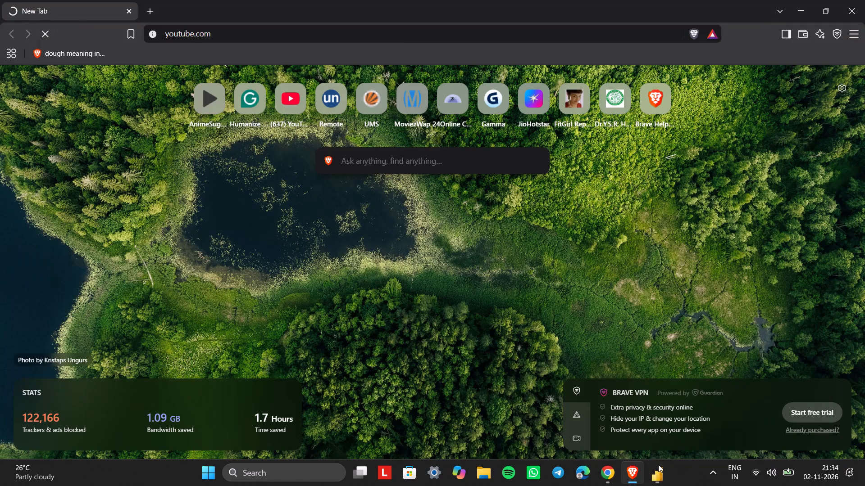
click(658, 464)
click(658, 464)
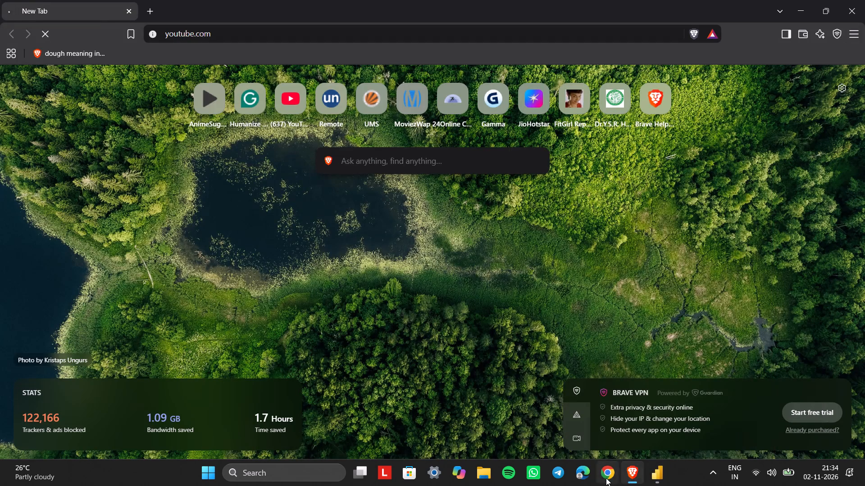
Switch to Chrome and bring up the ChatGPT conversation Diabetes Project Review.
click(606, 478)
click(524, 0)
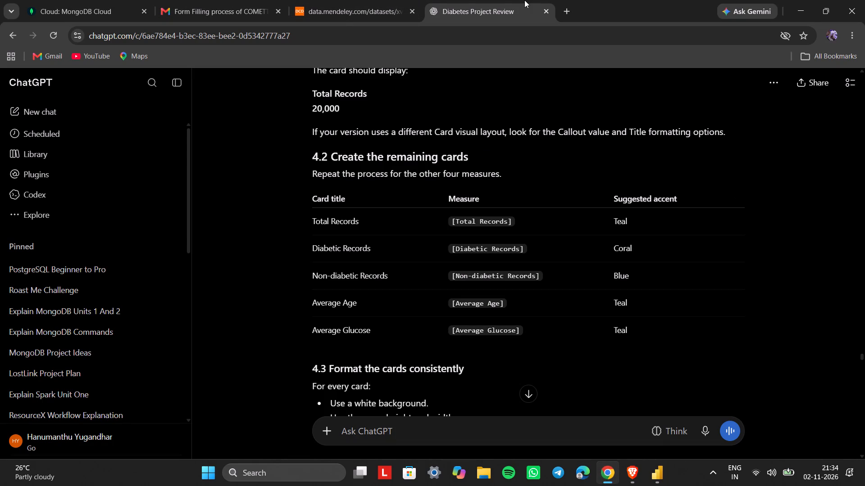
Switch to Brave and search YouTube for "how to copy a table format and paste the same to other cards".
click(575, 9)
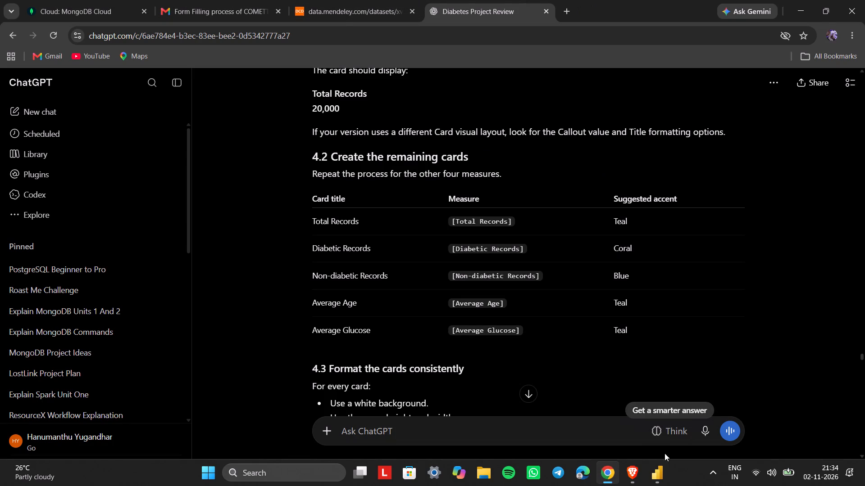
click(626, 478)
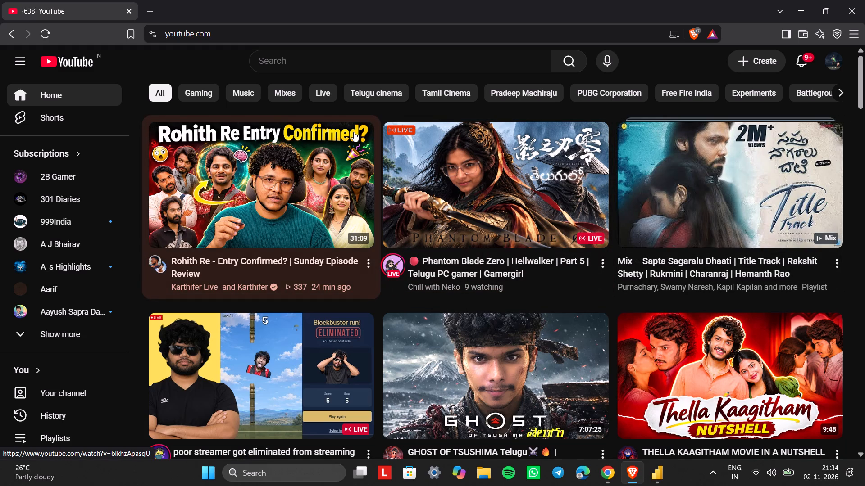
click(320, 72)
text(ho)
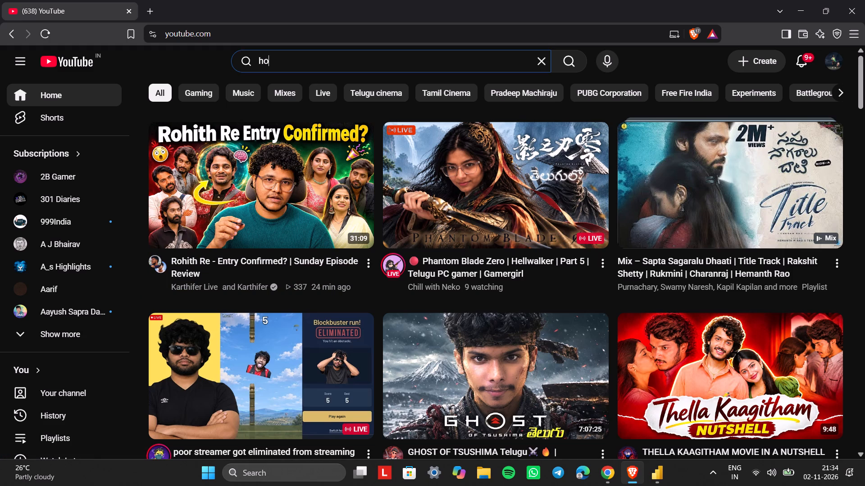
key(BackSpace)
key(w)
key(BackSpace)
text(ow to copy a tab)
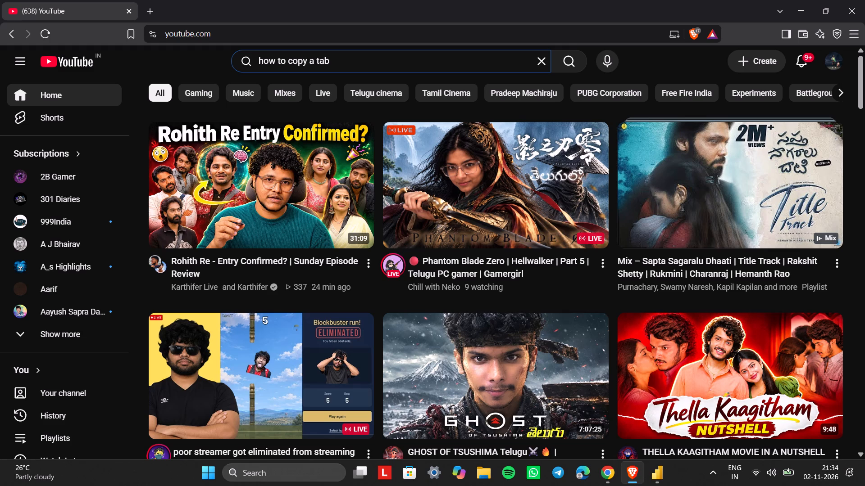
text(le)
key(space)
text(format in)
key(space)
key(BackSpace)
key(BackSpace)
key(BackSpace)
text(and paste tg)
key(BackSpace)
key(g)
key(BackSpace)
text(he)
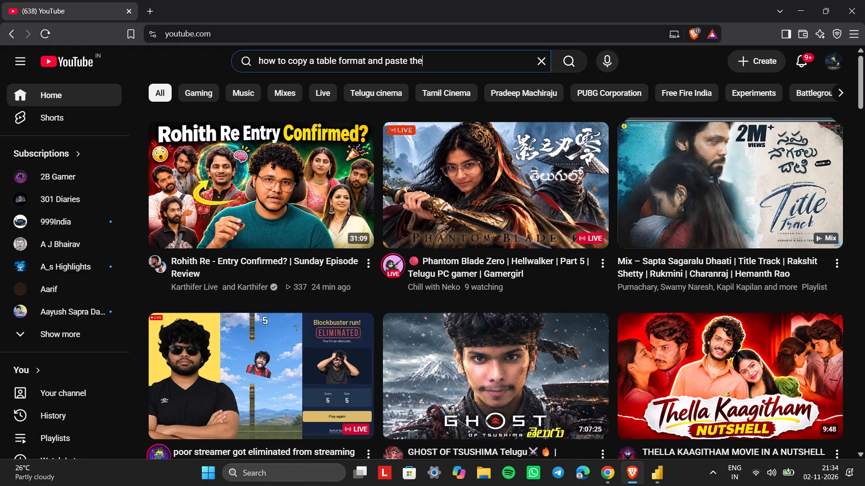
key(space)
text(same to other cards)
key(Return)
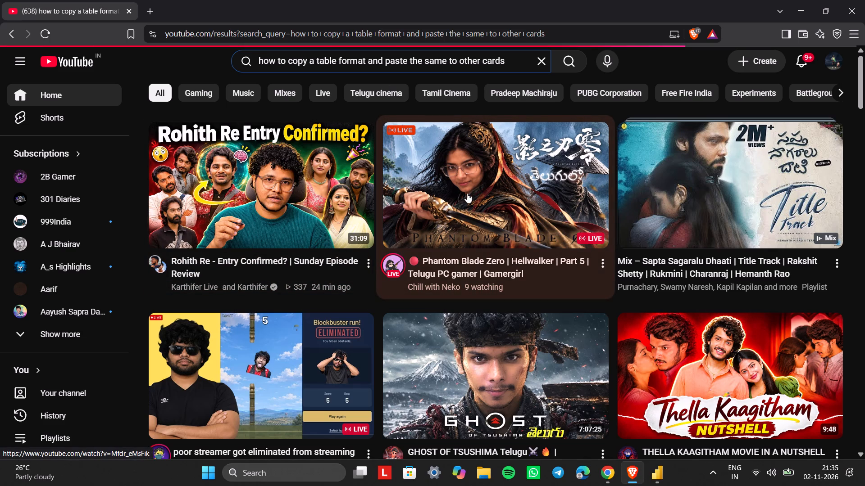
Extend the YouTube search with "in powerbi" and run it again.
click(524, 68)
key(space)
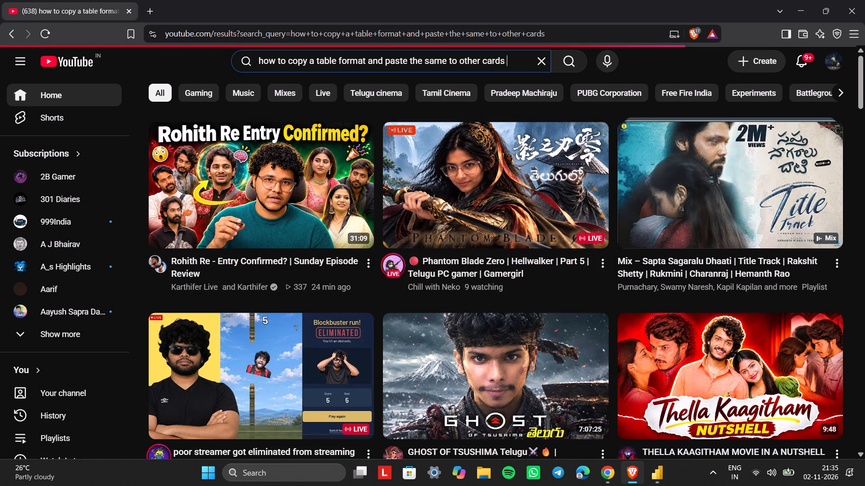
text(in power)
text(bi)
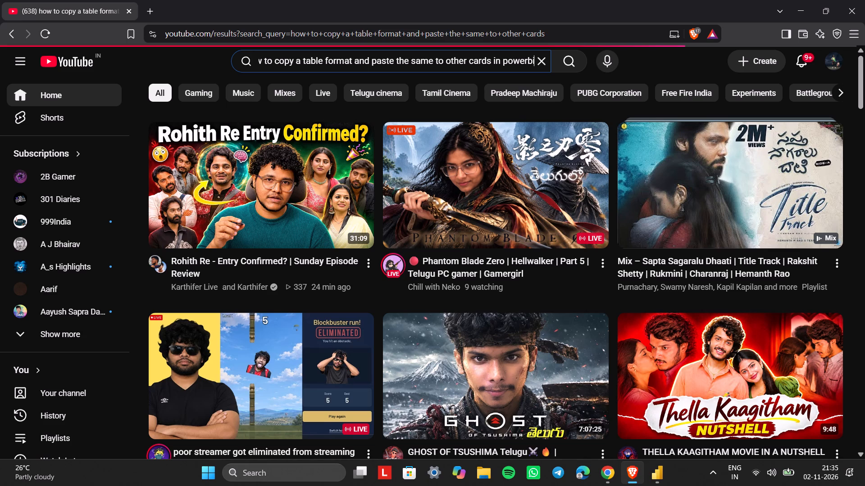
key(Return)
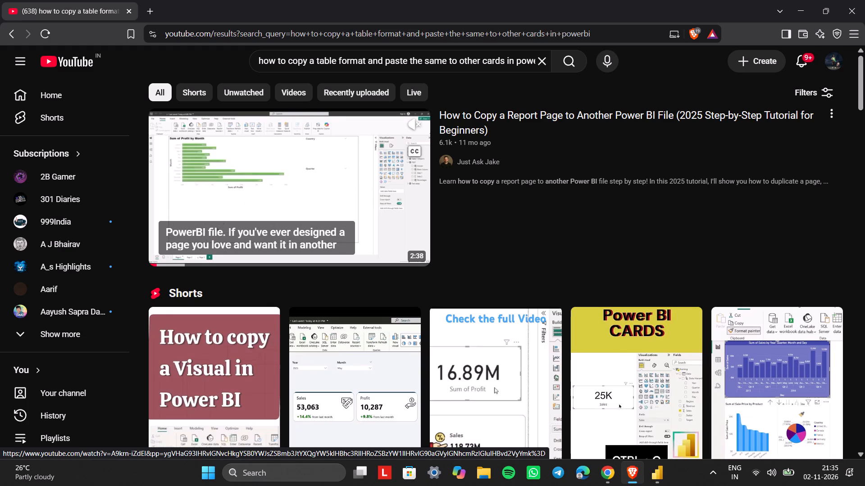
Open the Short "How to copy a Power BI Visual in 1 sec" and review how a card is duplicated and its field changed.
click(409, 154)
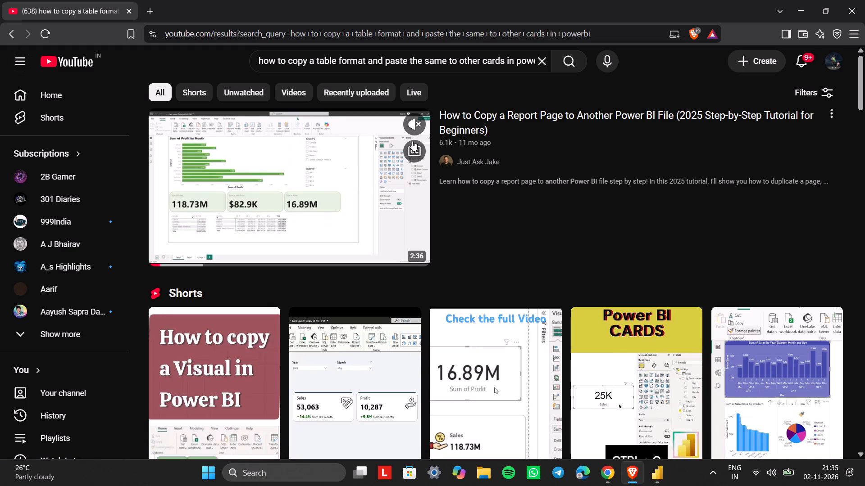
click(413, 132)
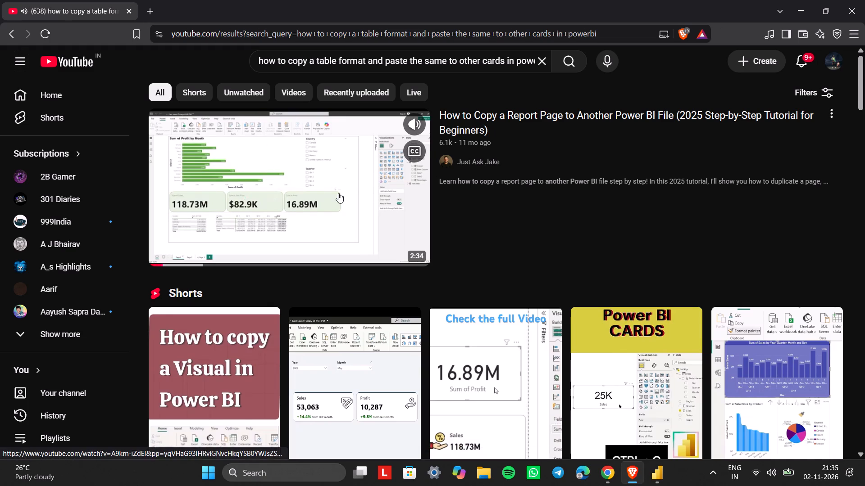
scroll(338, 193, down, 3)
click(195, 215)
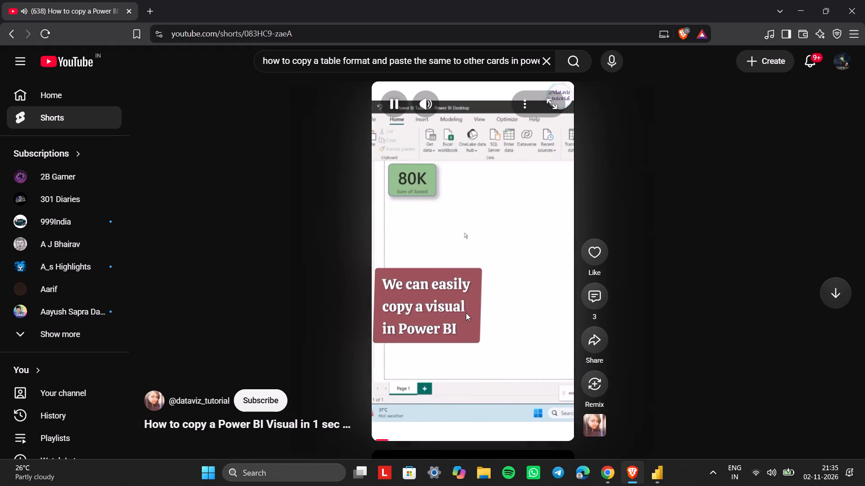
key(Right)
key(Right)
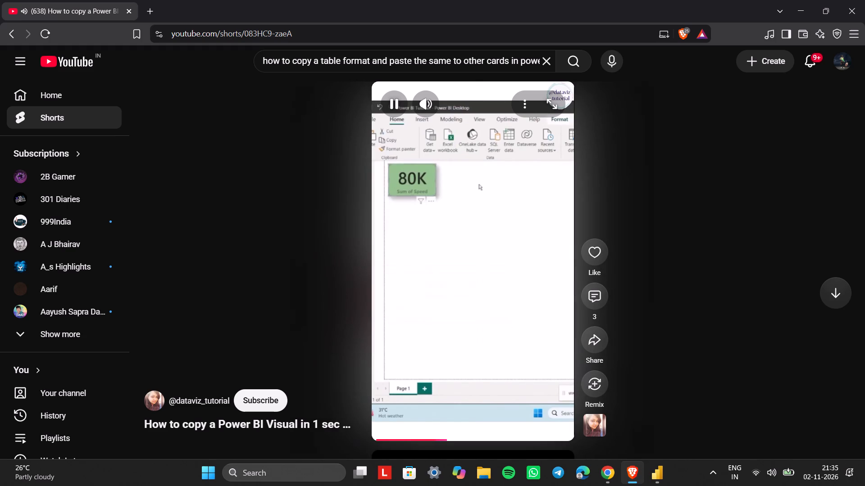
key(Right)
key(Right)
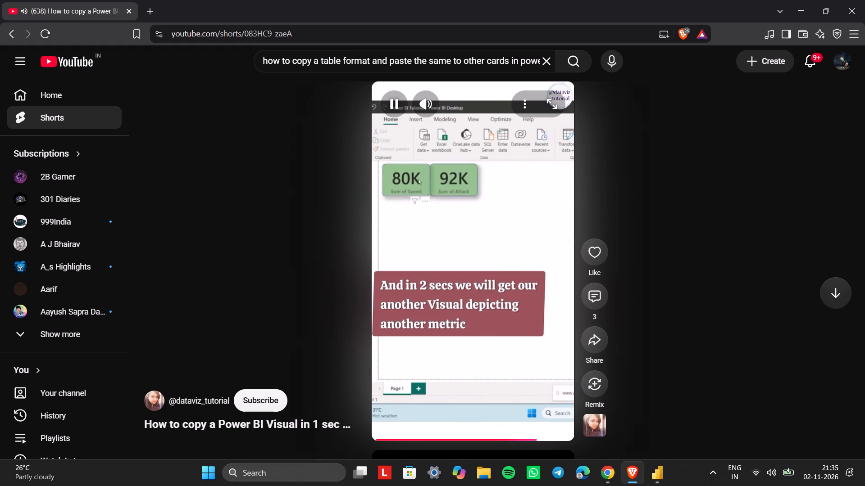
key(Left)
key(Left)
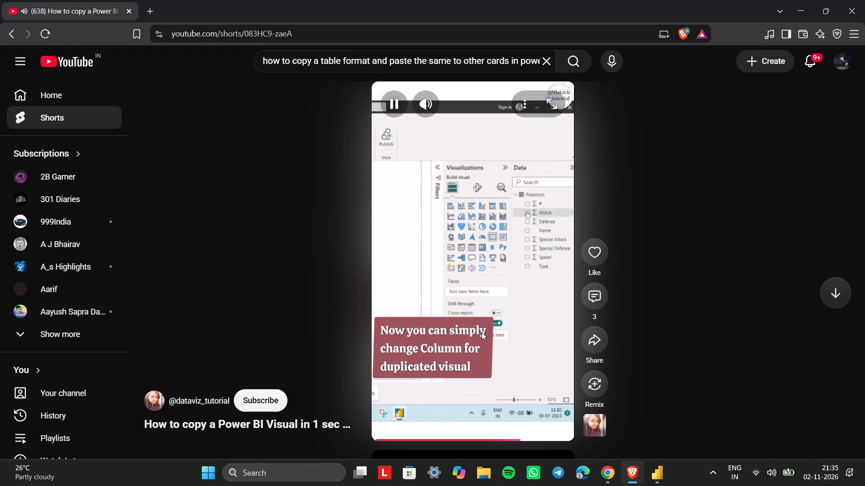
key(Left)
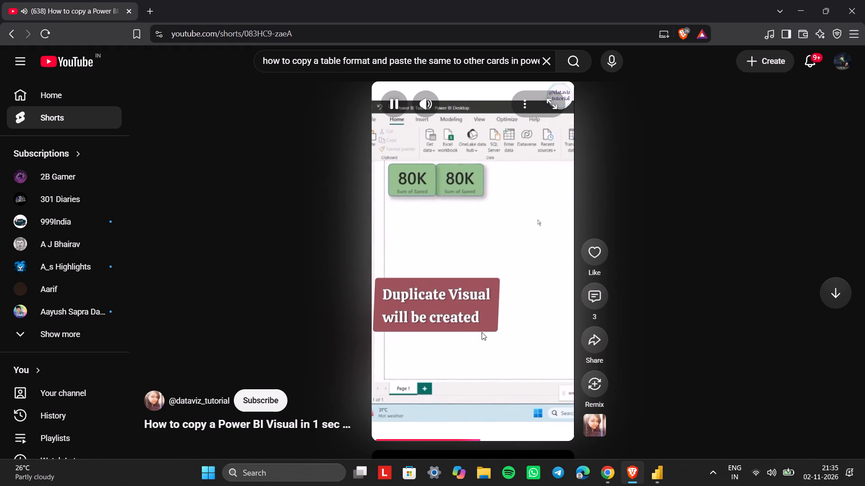
key(Left)
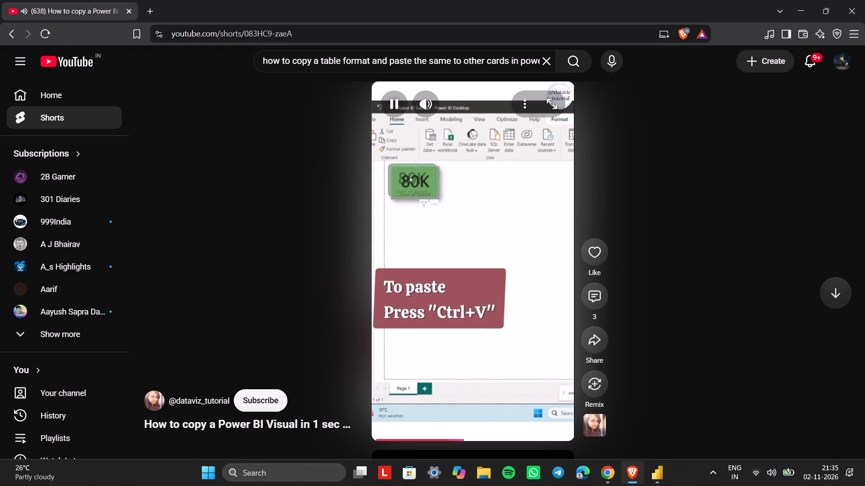
key(Left)
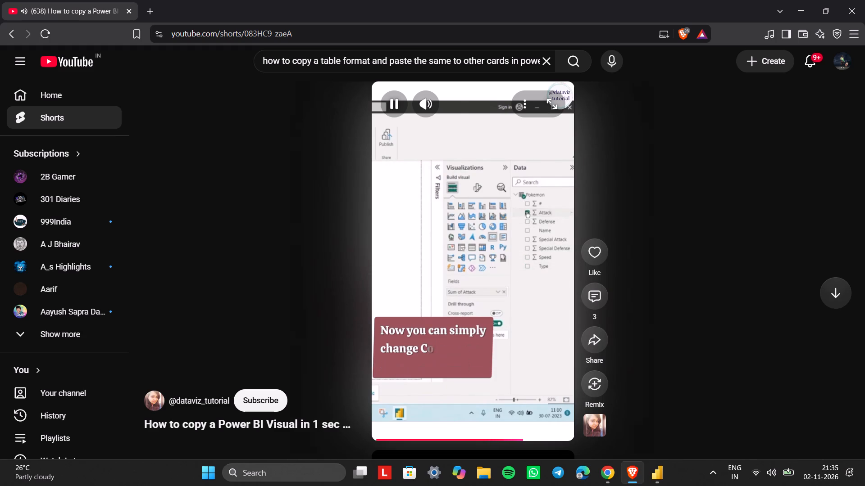
key(space)
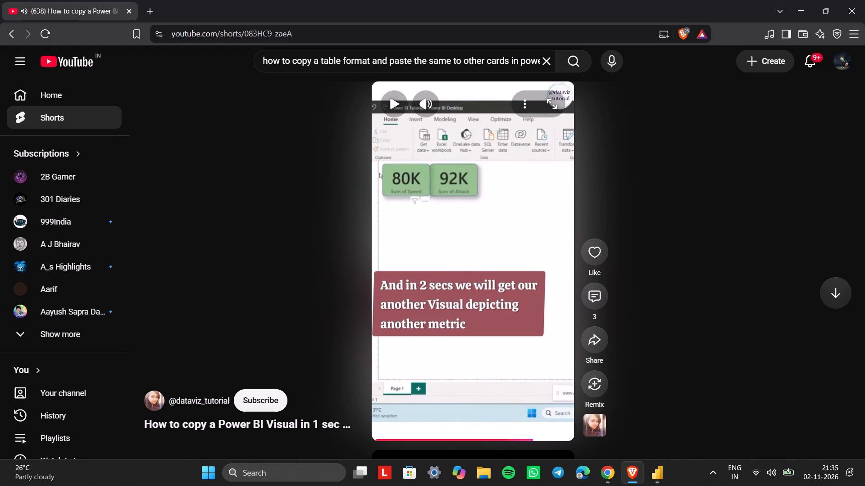
Switch to Power BI Desktop and bring up the Diabetes Risk Prediction report page.
key(alt+Tab)
key(alt+Tab)
key(alt+Tab)
key(alt+Tab)
key(alt+Tab)
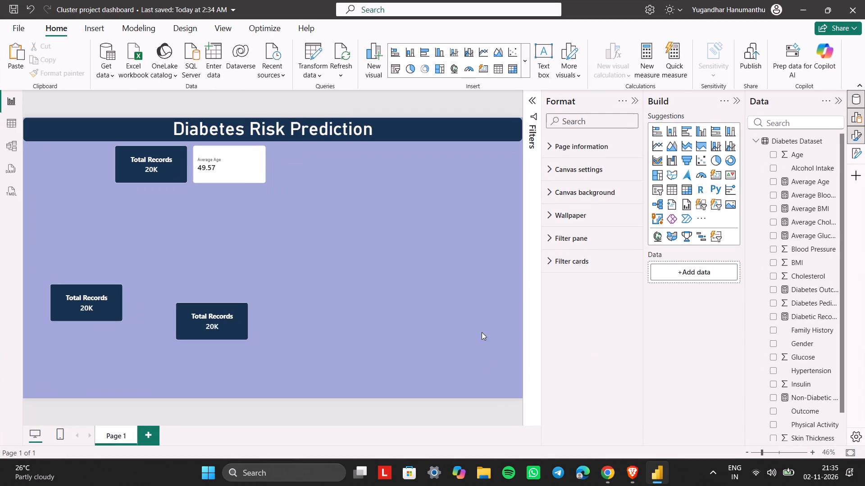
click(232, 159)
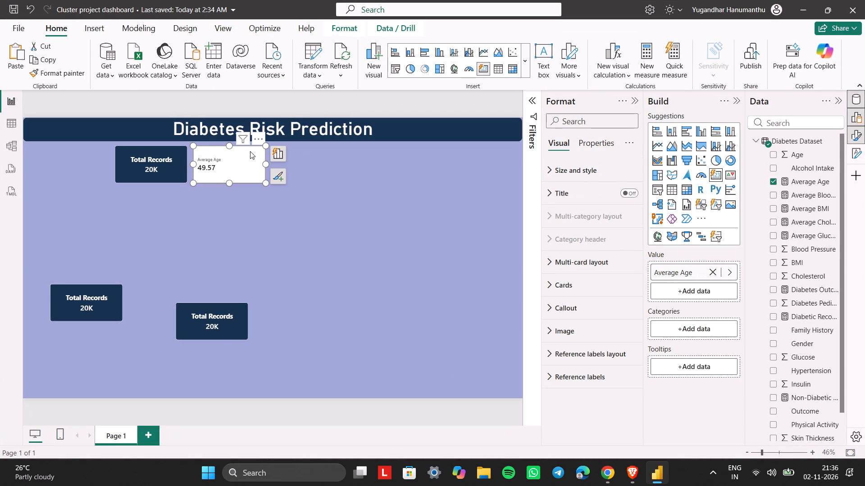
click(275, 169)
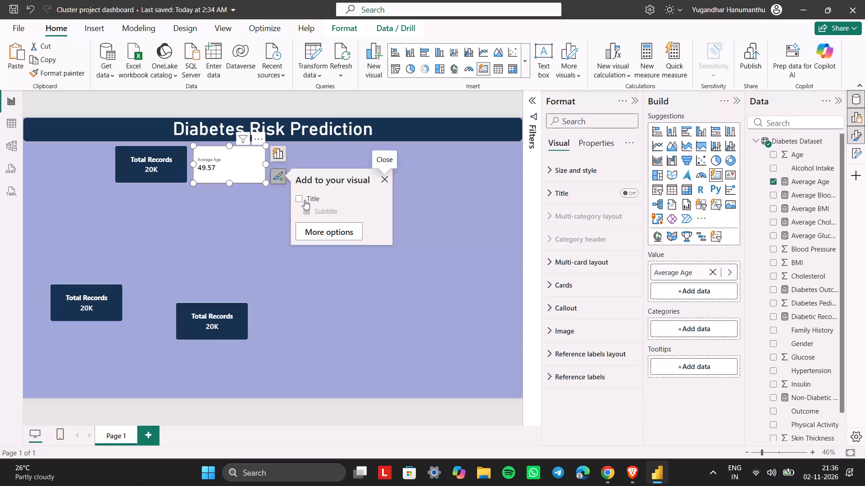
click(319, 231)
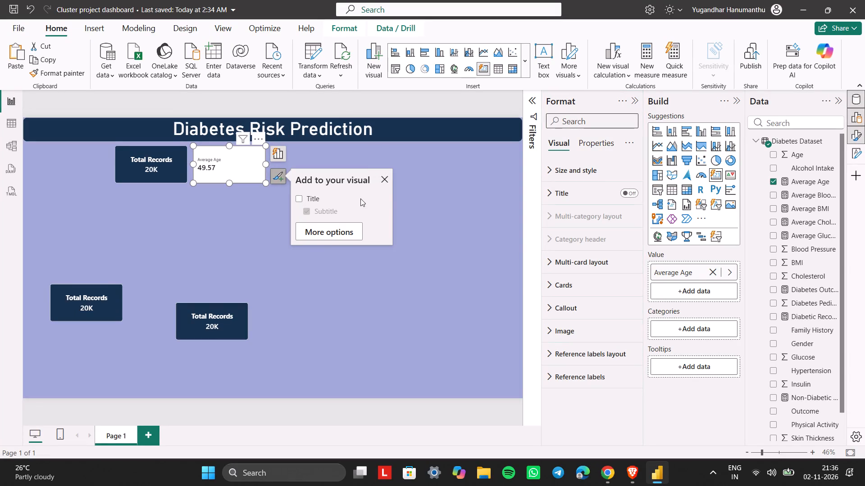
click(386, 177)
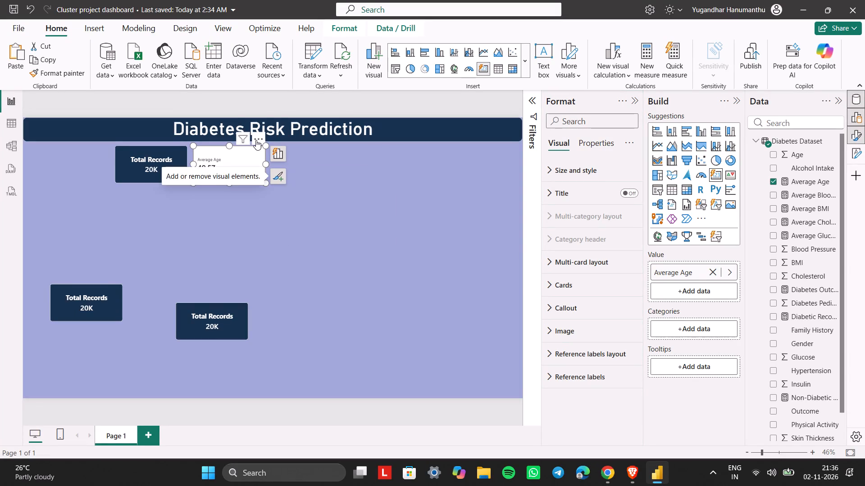
Remove the white Average Age card beside the top Total Records card.
click(256, 140)
click(291, 178)
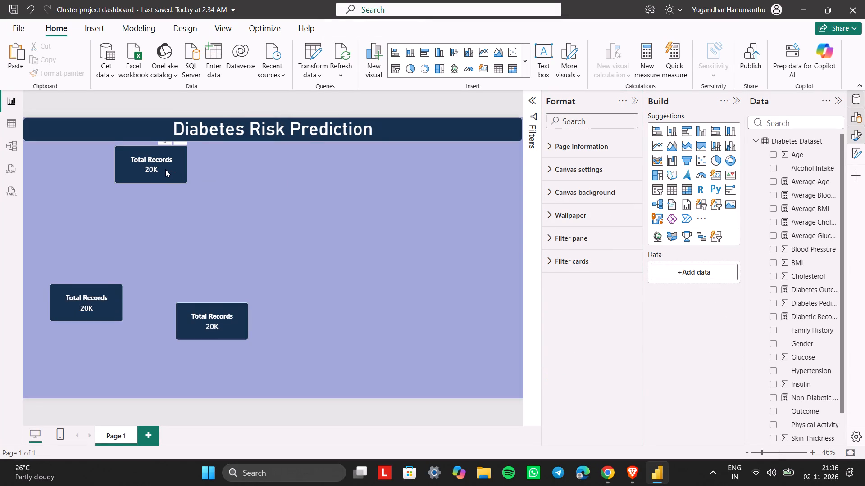
Copy and paste the top Total Records card, placing the duplicate to its right, level with it under the title banner.
click(165, 169)
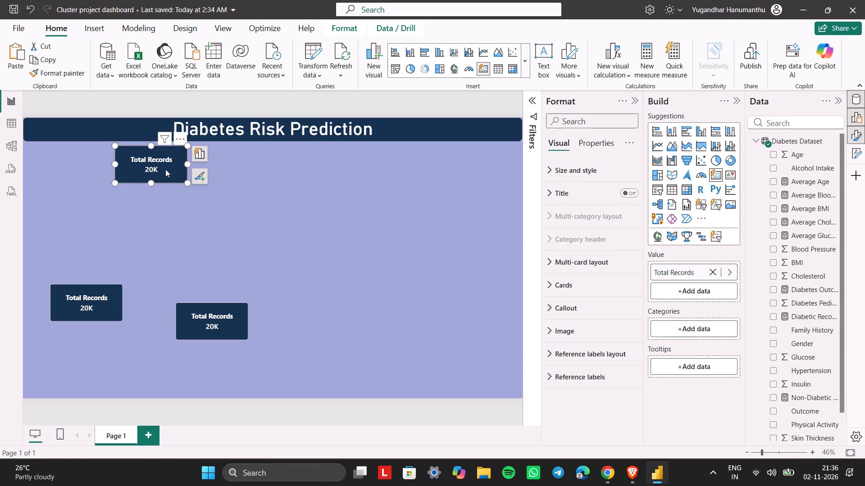
key(ctrl+c)
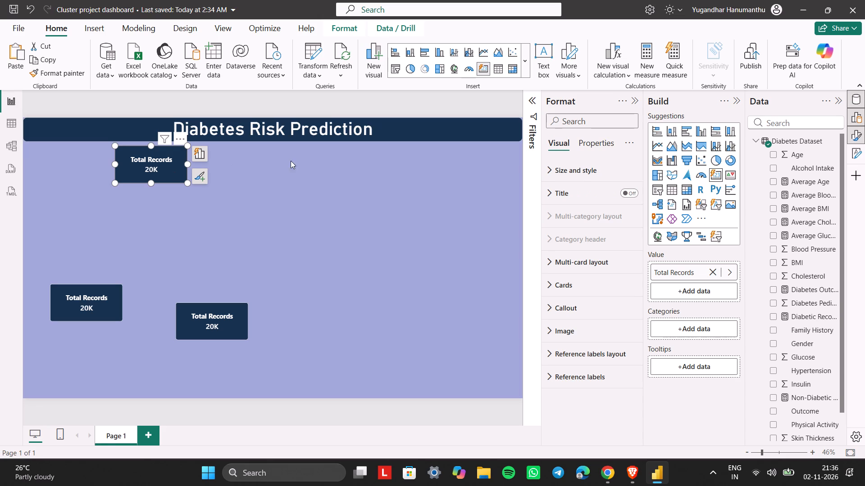
click(294, 162)
key(ctrl+v)
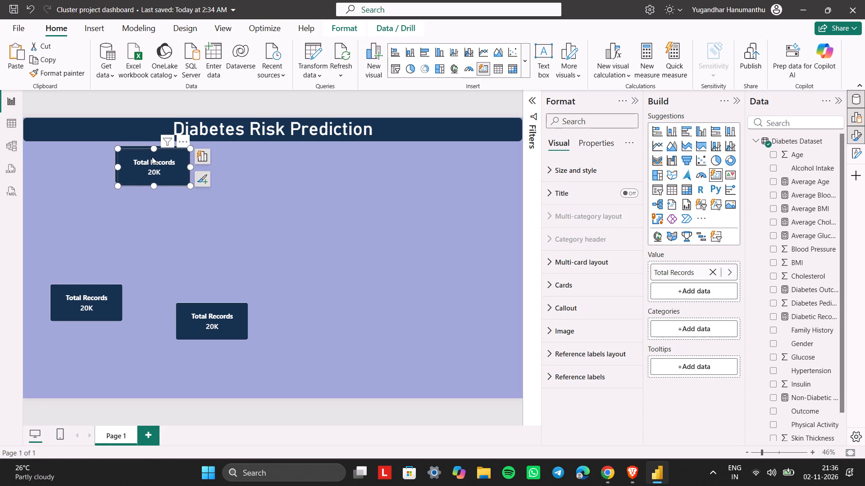
drag(152, 157, 231, 156)
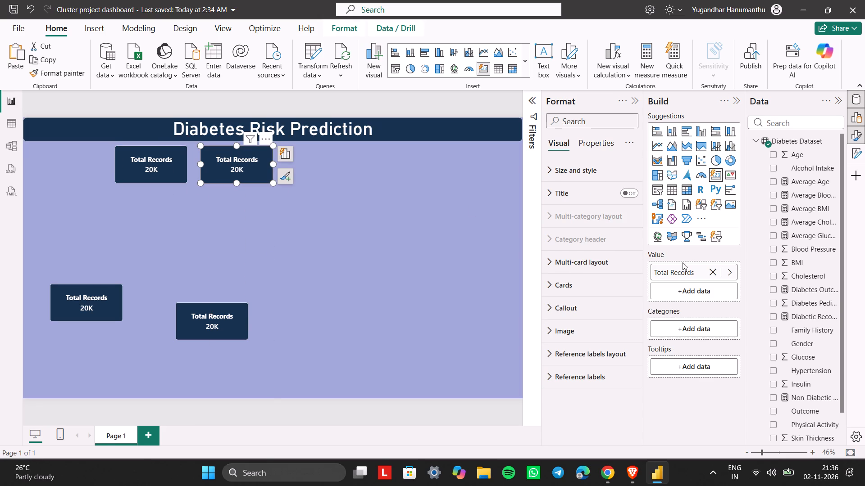
Change the value field of the duplicated card beside the original Total Records card to Average Age.
click(730, 274)
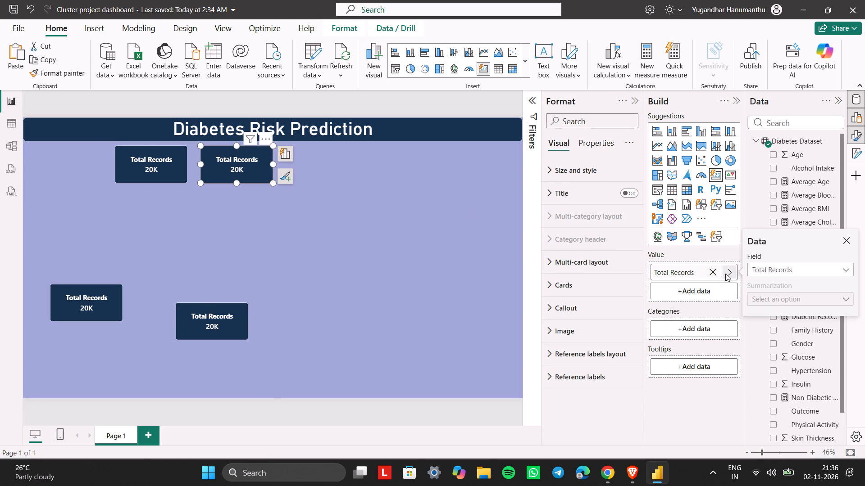
click(787, 269)
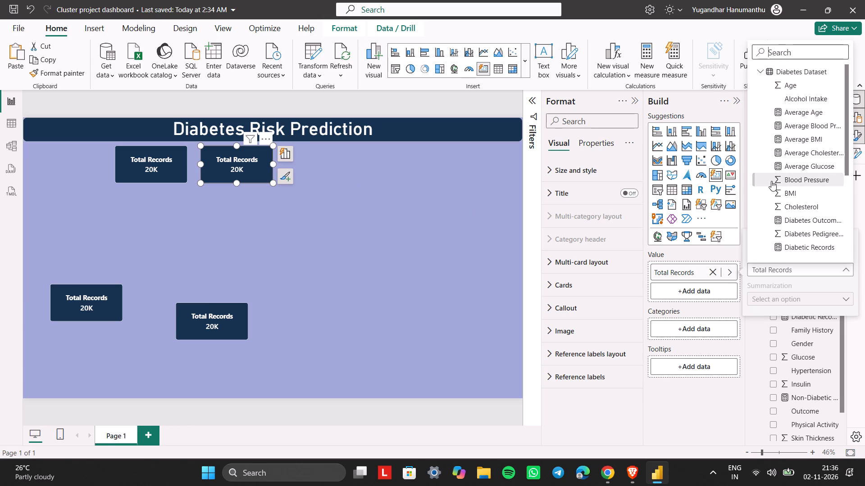
click(783, 108)
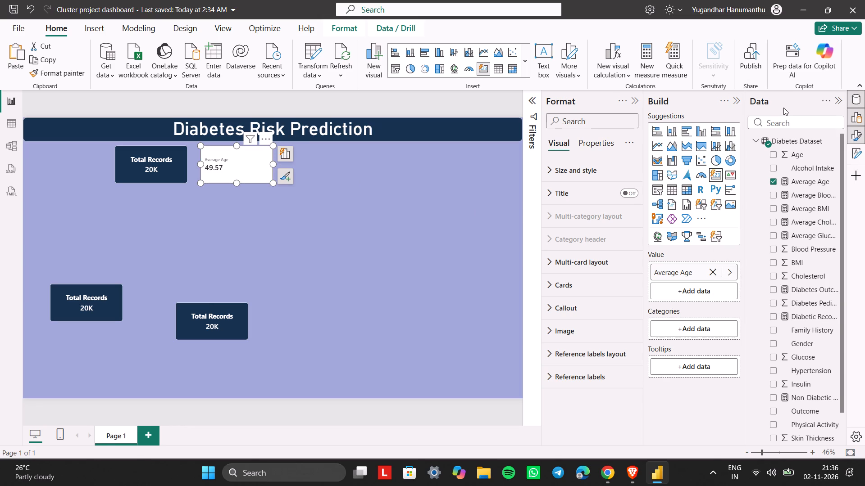
click(783, 108)
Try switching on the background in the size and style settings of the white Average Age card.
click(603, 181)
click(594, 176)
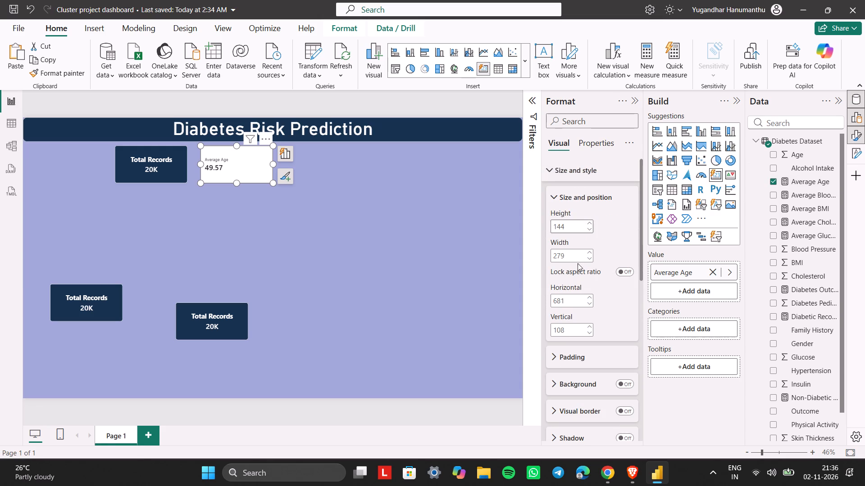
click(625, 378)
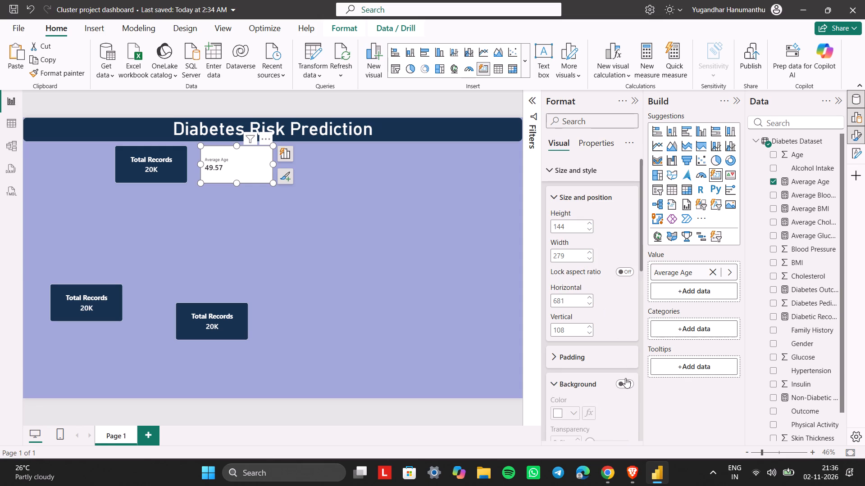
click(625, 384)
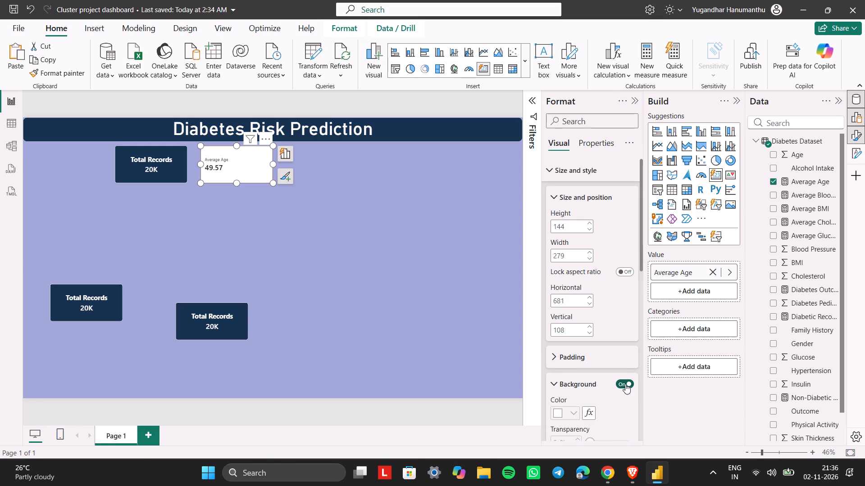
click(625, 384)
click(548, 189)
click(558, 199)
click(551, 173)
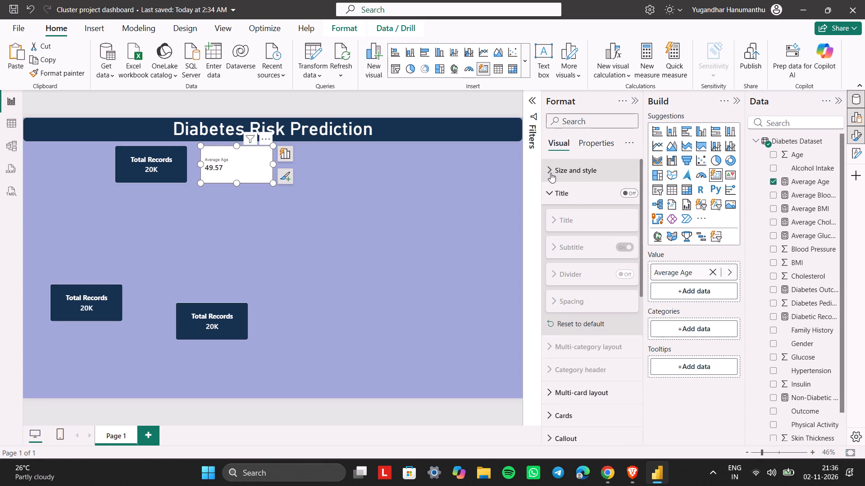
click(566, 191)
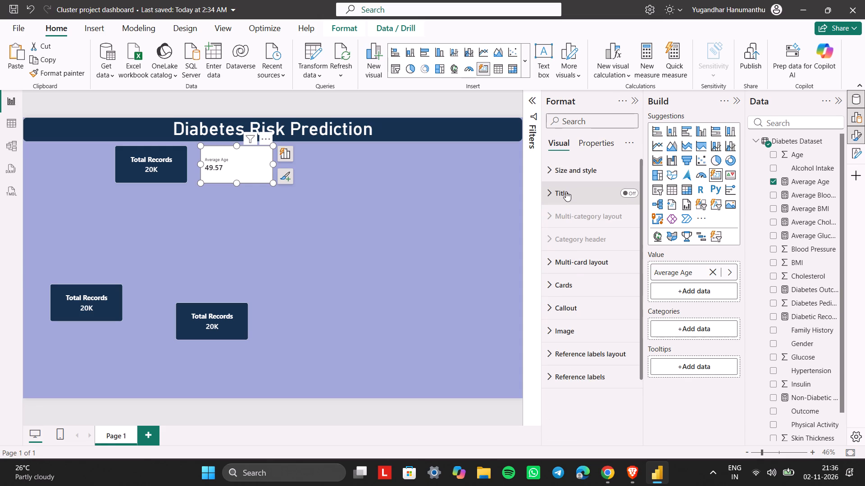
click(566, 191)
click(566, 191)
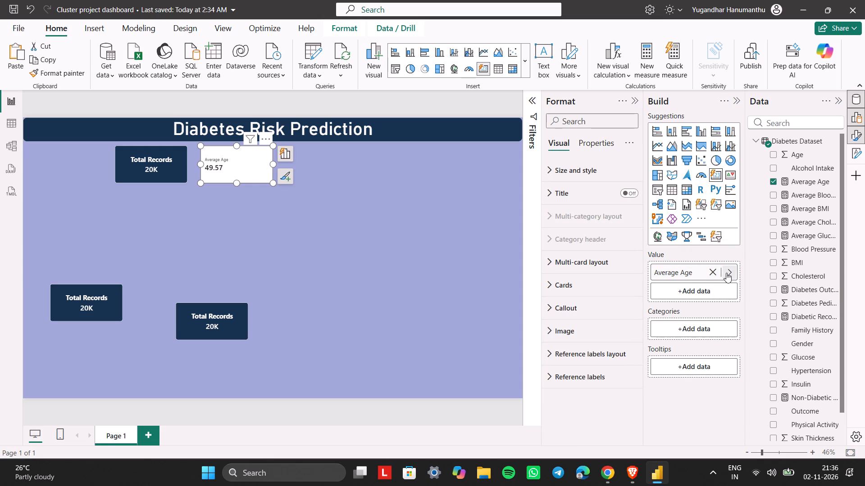
Clear the value field of the white Average Age card and remove the card from the page.
click(712, 273)
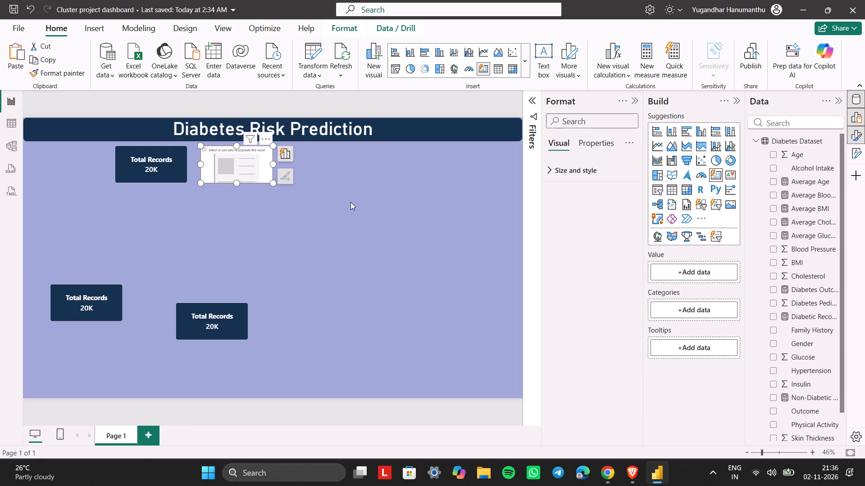
key(Insert)
key(Insert)
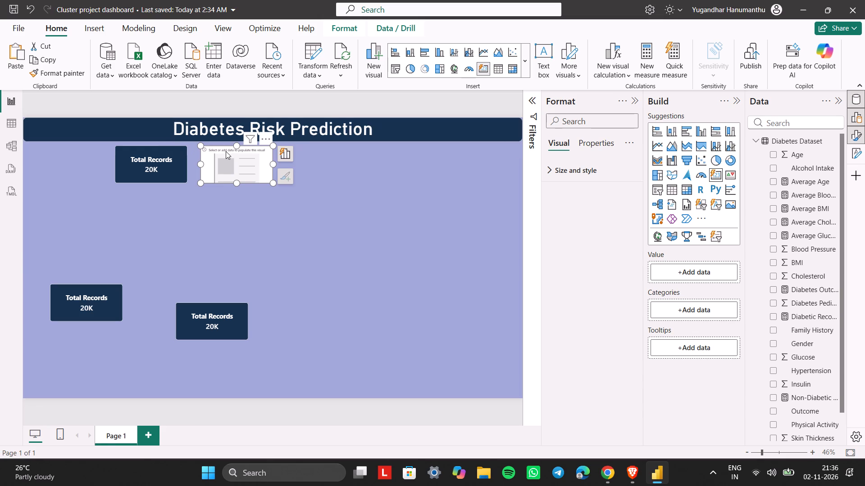
click(226, 151)
key(Insert)
click(264, 139)
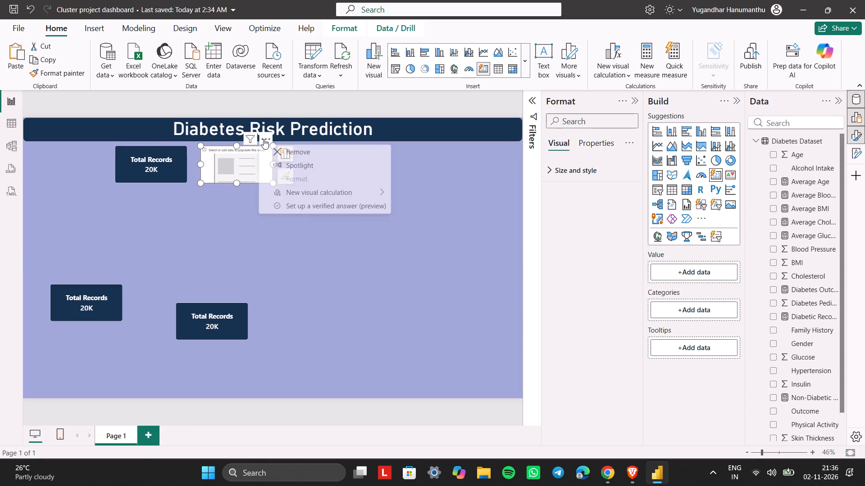
click(291, 157)
Paste two copies of the top Total Records card, placing one to its right and the other below, between the two.
click(173, 148)
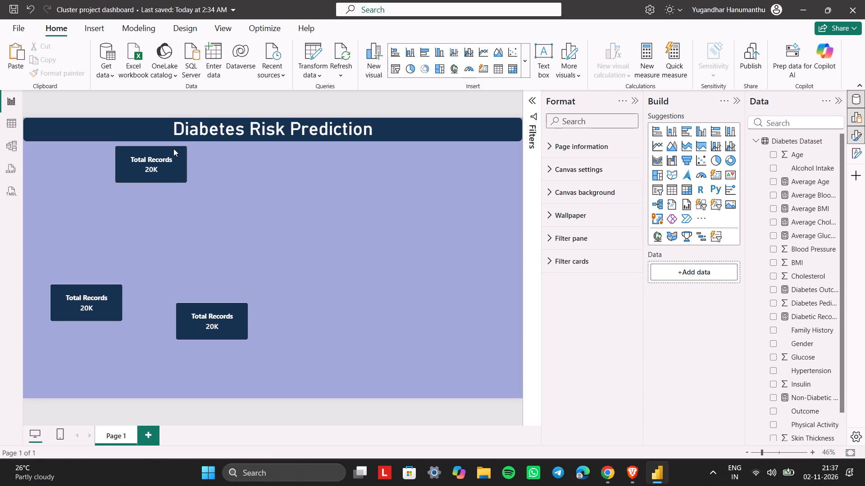
key(ctrl+c)
click(303, 203)
key(ctrl+v)
key(ctrl+v)
drag(155, 166, 282, 176)
drag(177, 181, 225, 249)
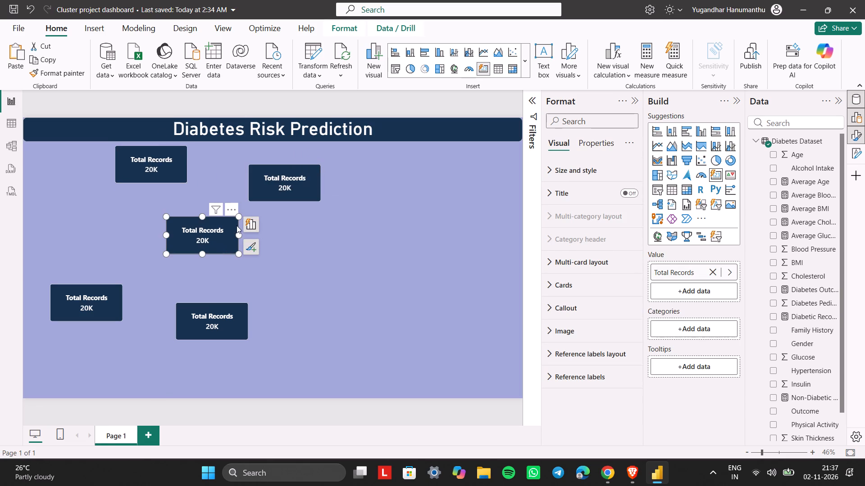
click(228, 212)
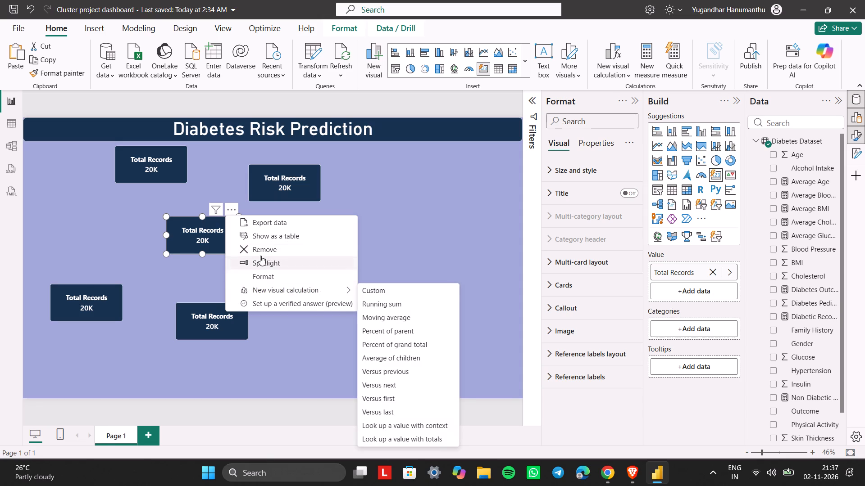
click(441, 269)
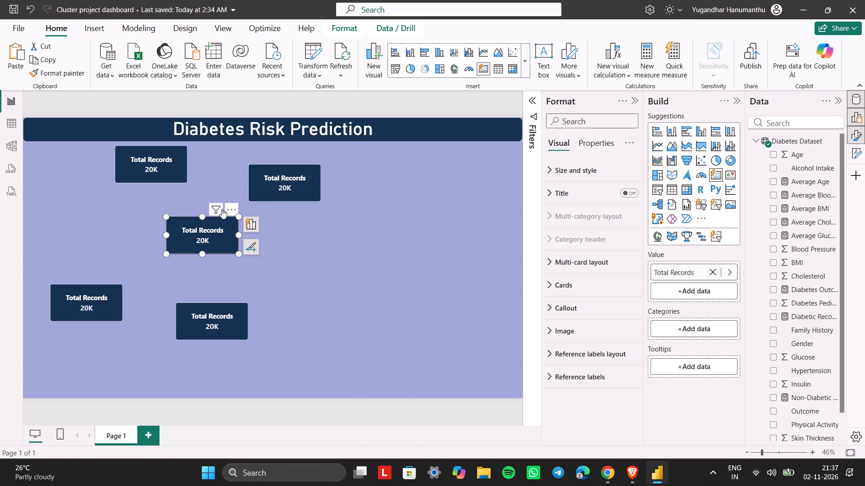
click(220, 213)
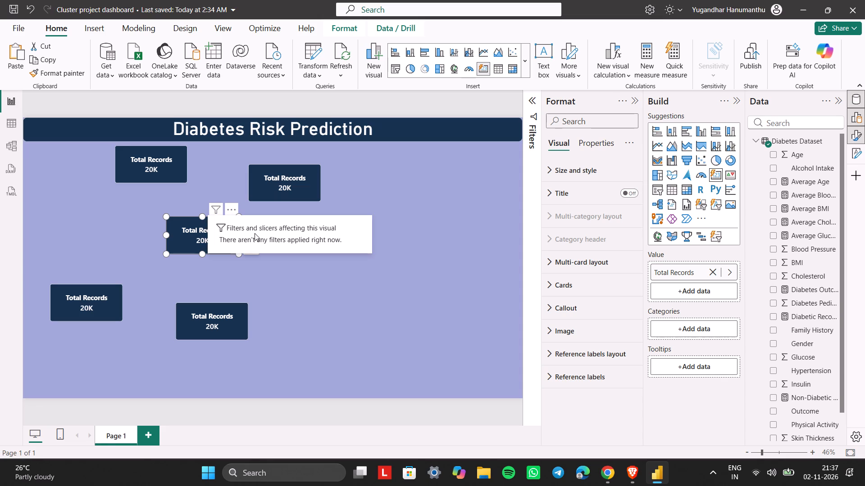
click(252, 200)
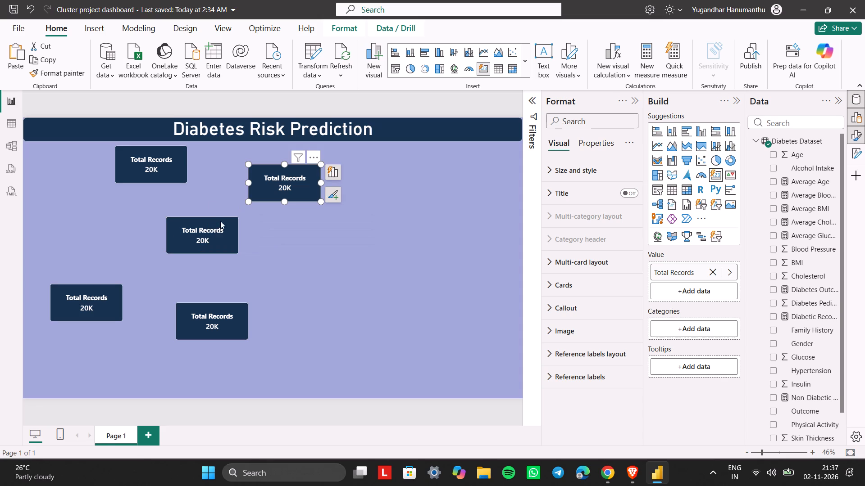
Replace the Total Records value of the duplicate card in the middle of the page with Average Age.
click(218, 225)
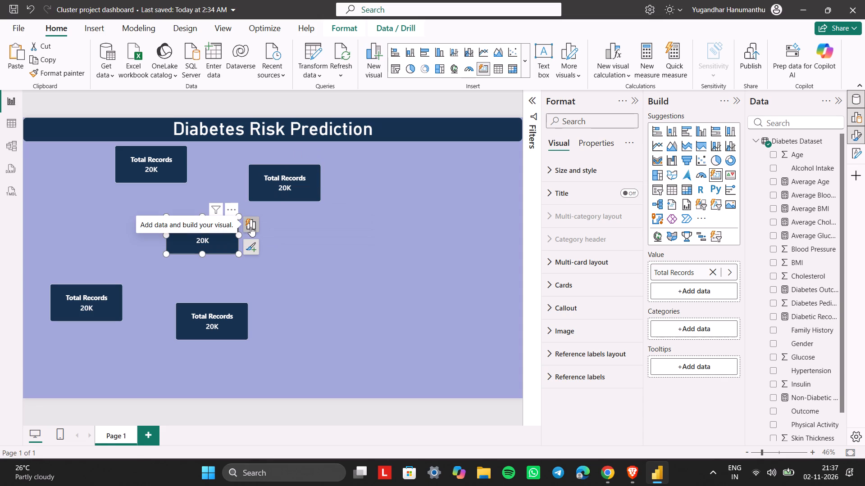
click(245, 223)
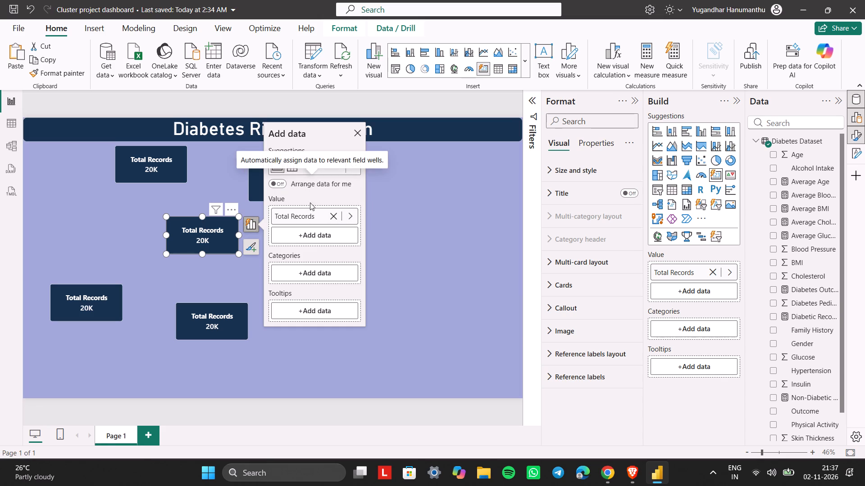
click(331, 214)
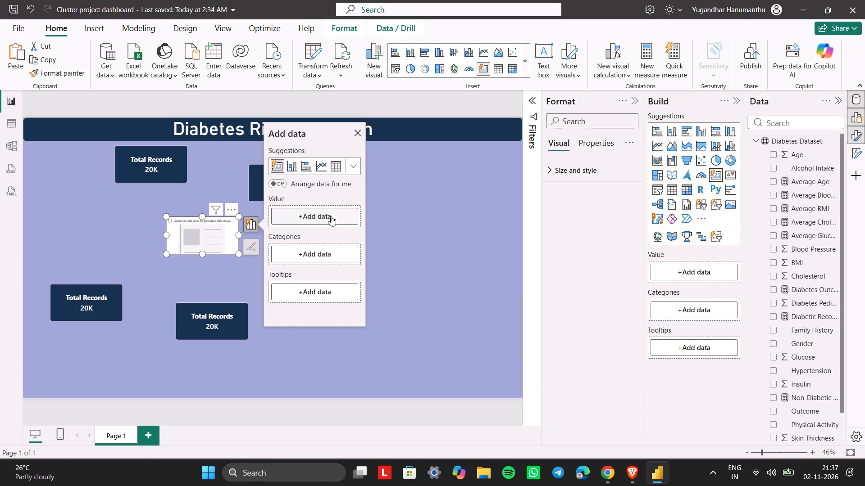
click(332, 216)
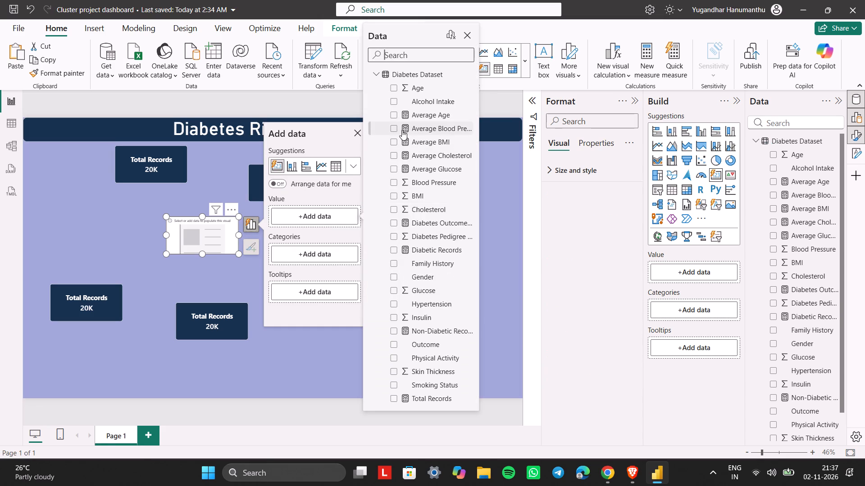
click(392, 113)
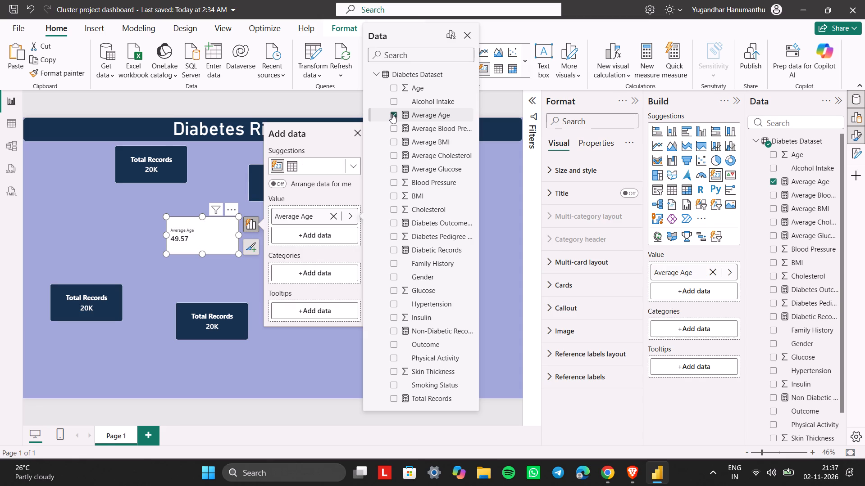
click(282, 341)
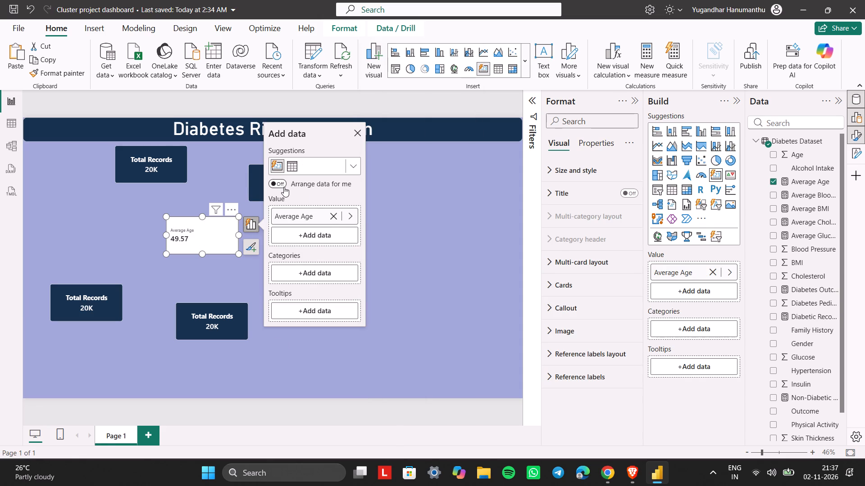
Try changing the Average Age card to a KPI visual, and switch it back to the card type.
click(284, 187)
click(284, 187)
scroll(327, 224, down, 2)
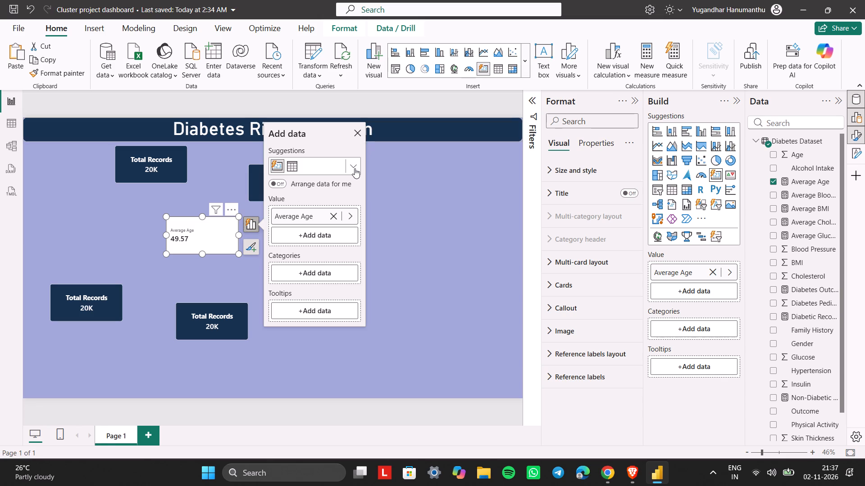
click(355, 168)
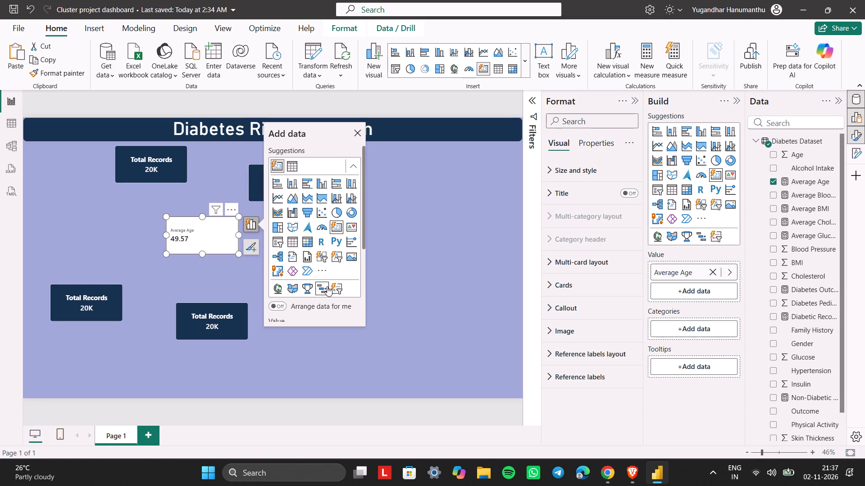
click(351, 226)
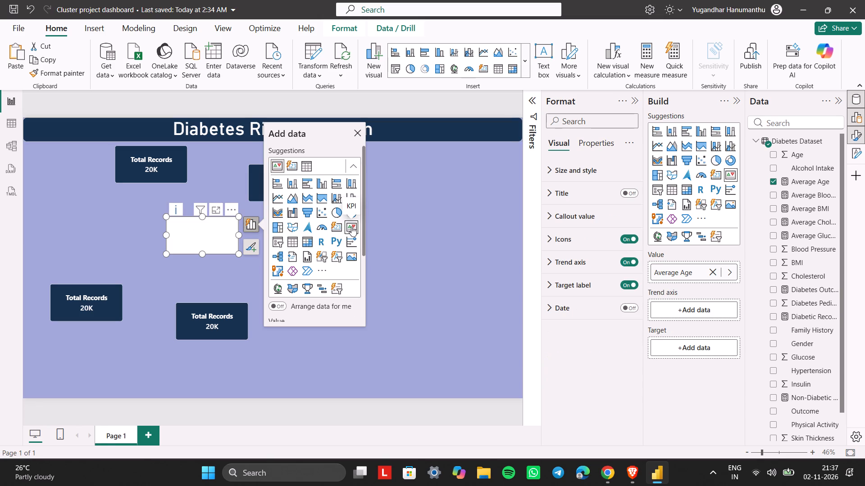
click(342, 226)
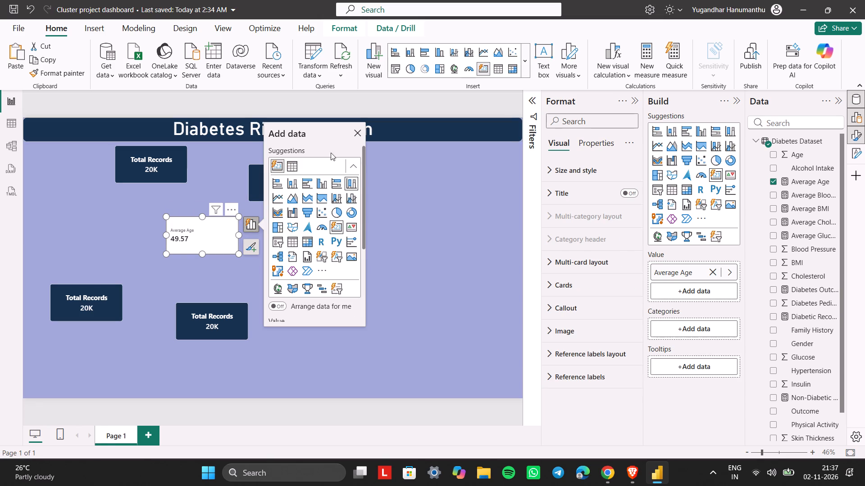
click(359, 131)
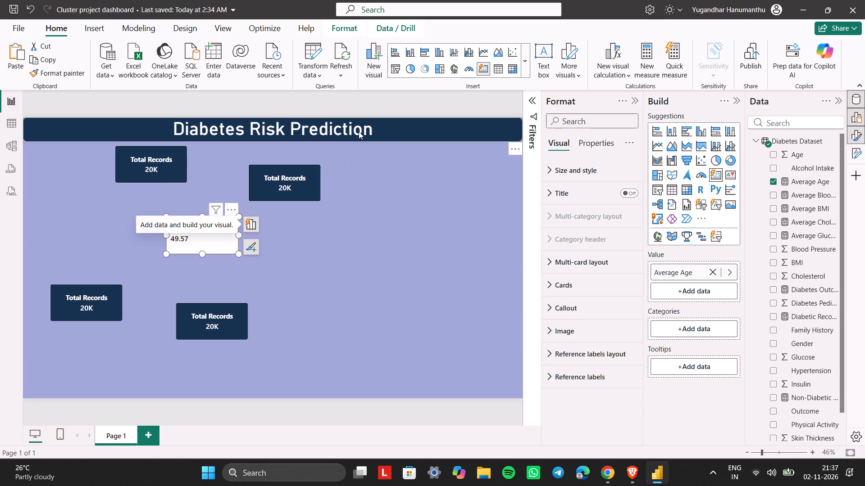
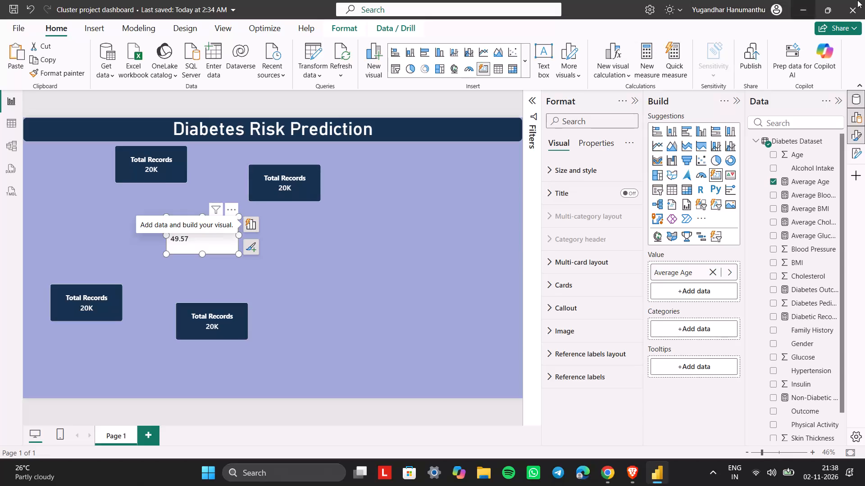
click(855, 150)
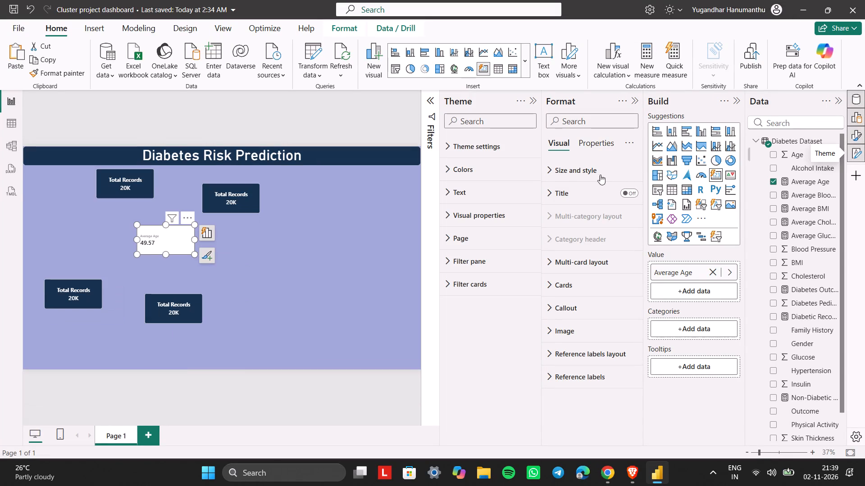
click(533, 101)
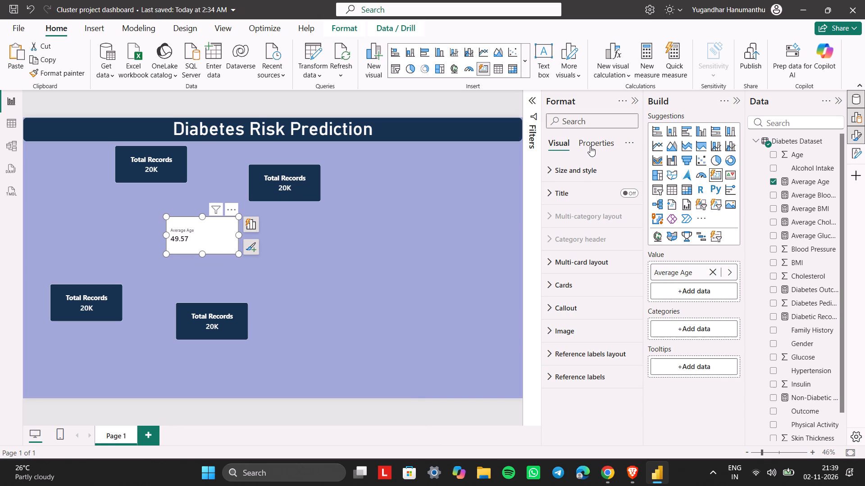
Move the white Average Age card up to the right of the upper-right Total Records card, at about horizontal 1201, vertical 132.
click(224, 243)
drag(224, 243, 383, 184)
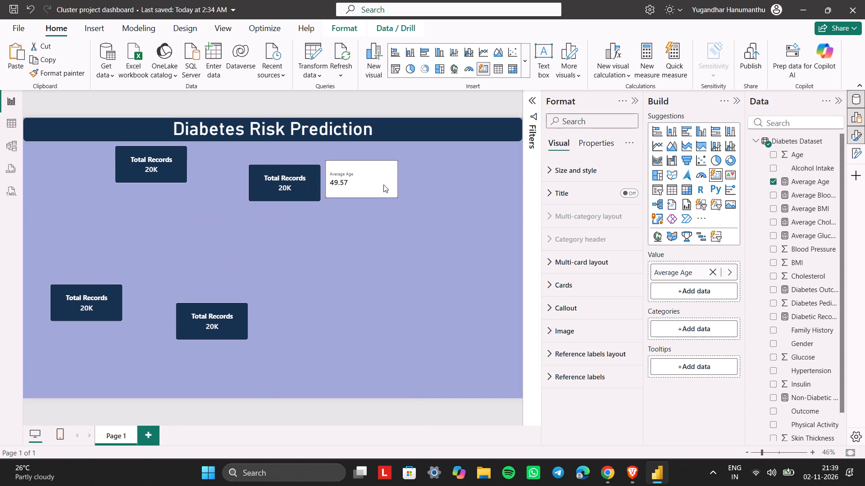
drag(383, 184, 393, 178)
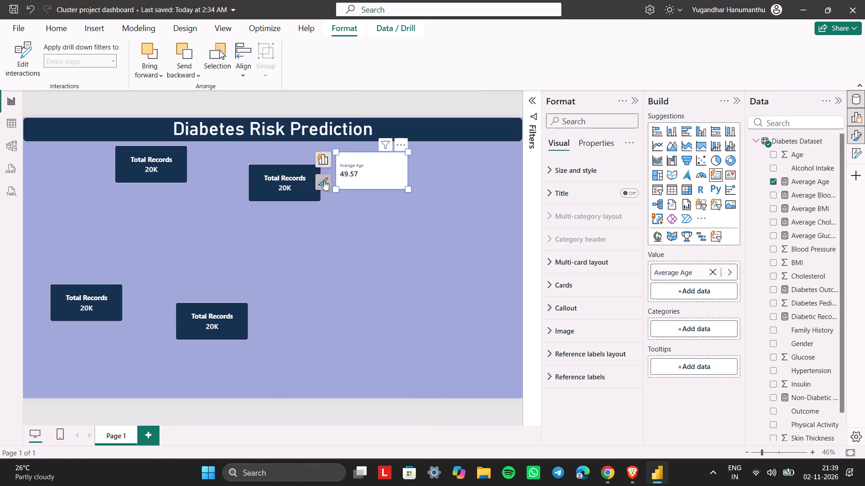
Review the formatting options and size and style settings of the white Average Age card.
click(323, 184)
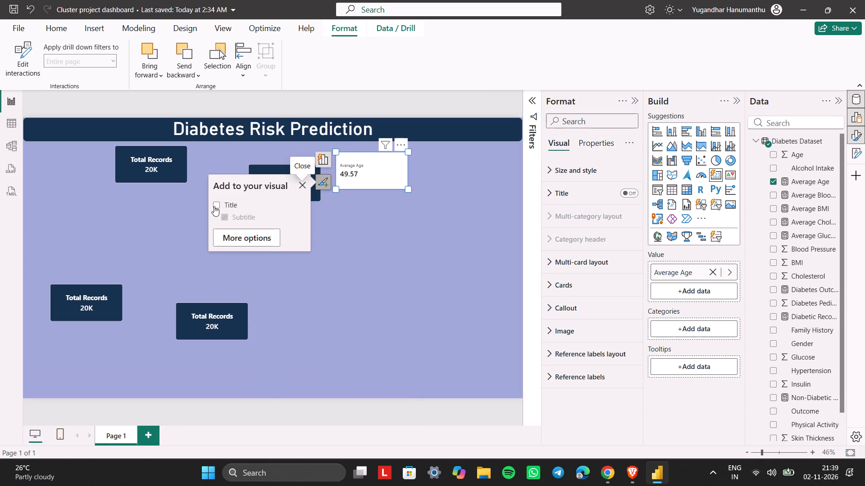
click(234, 234)
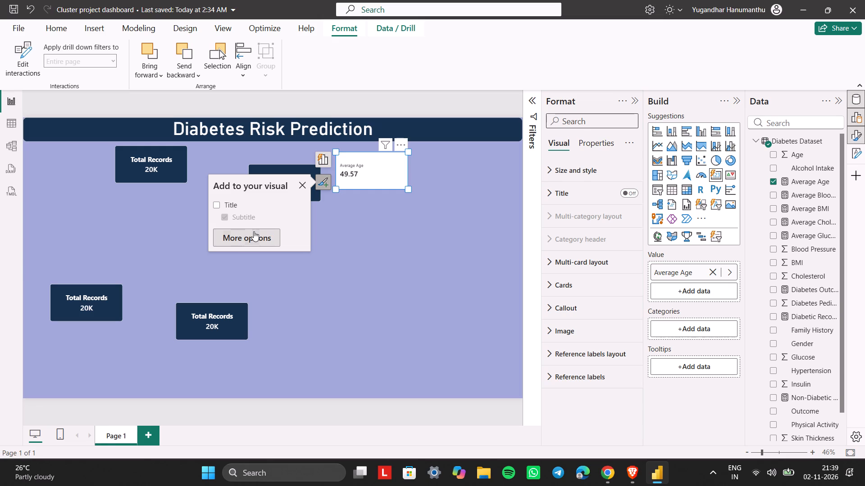
click(254, 231)
click(567, 171)
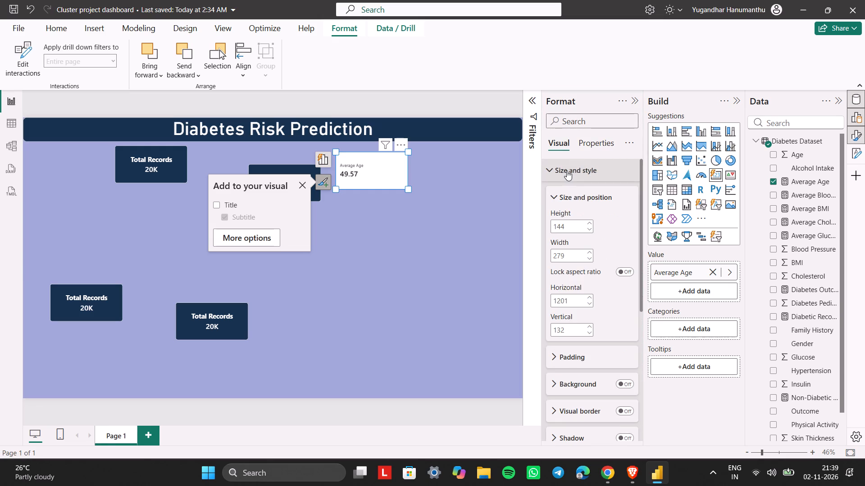
scroll(567, 326, down, 1)
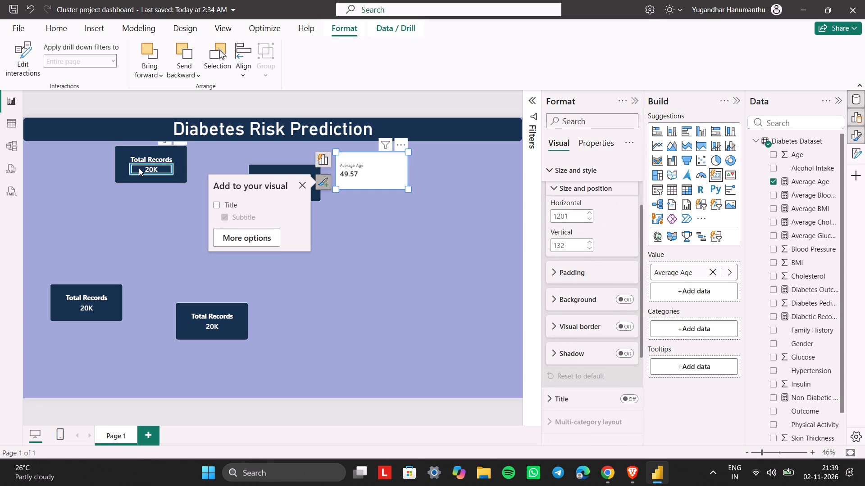
Examine the top Total Records card's size, title and callout formatting, with the callout settings applied to All cards.
click(139, 168)
click(176, 175)
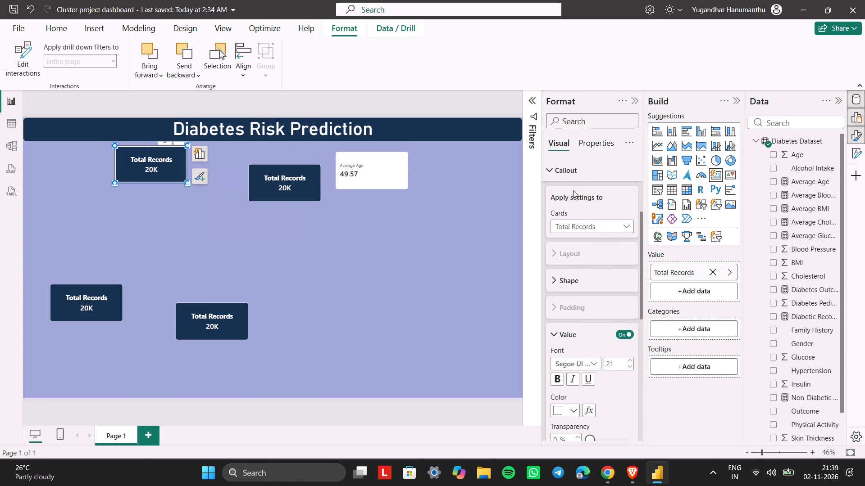
scroll(573, 190, up, 3)
click(564, 172)
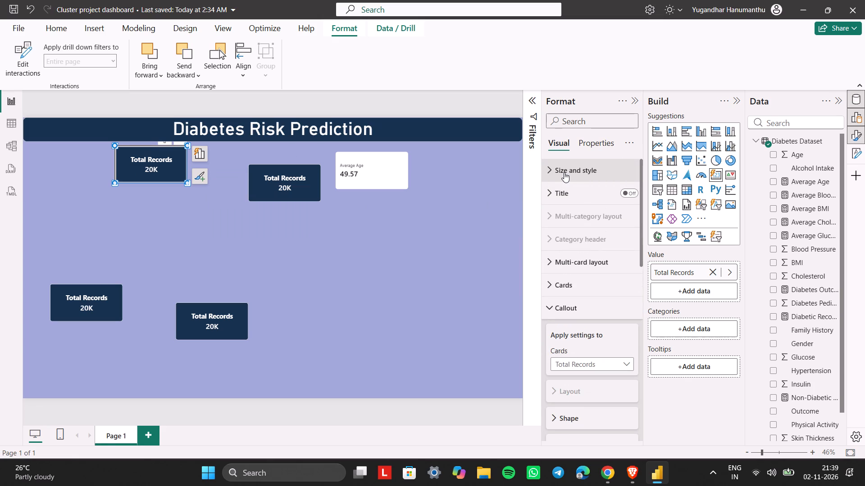
scroll(586, 311, down, 1)
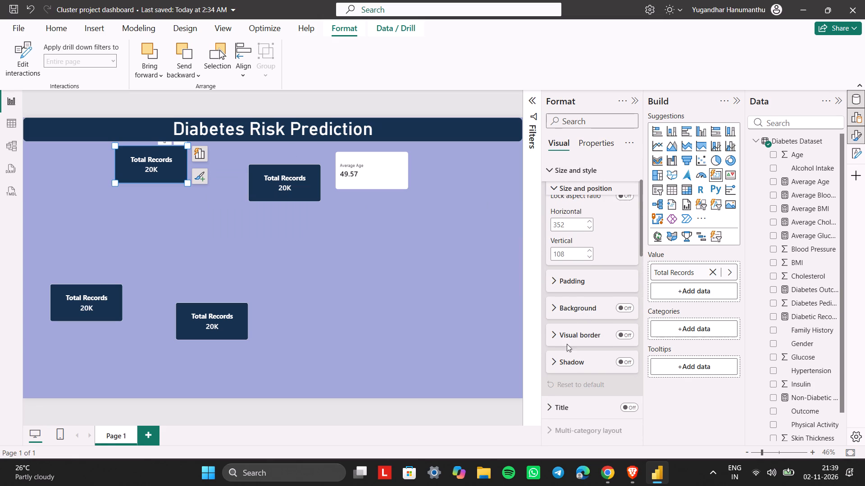
scroll(565, 351, down, 1)
click(575, 371)
scroll(575, 371, down, 3)
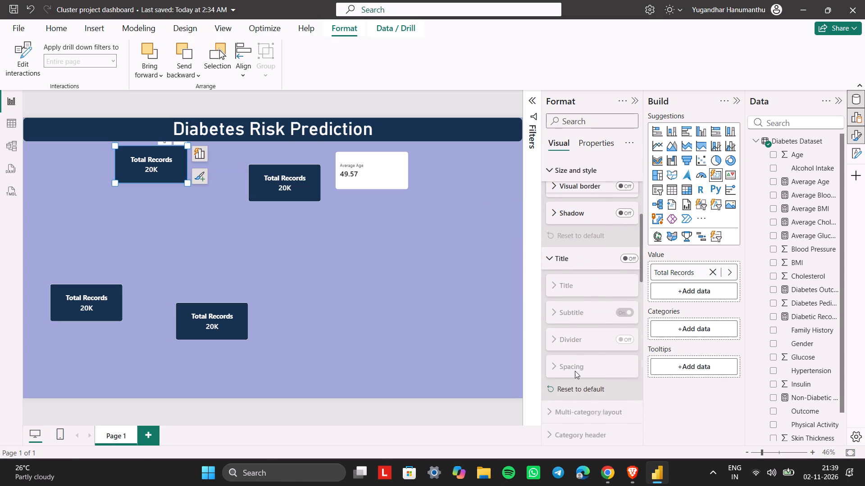
scroll(575, 371, down, 1)
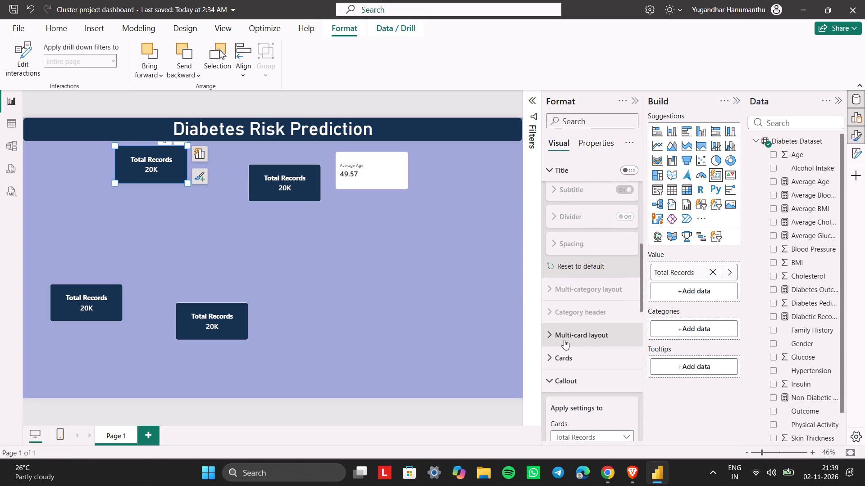
scroll(564, 340, down, 1)
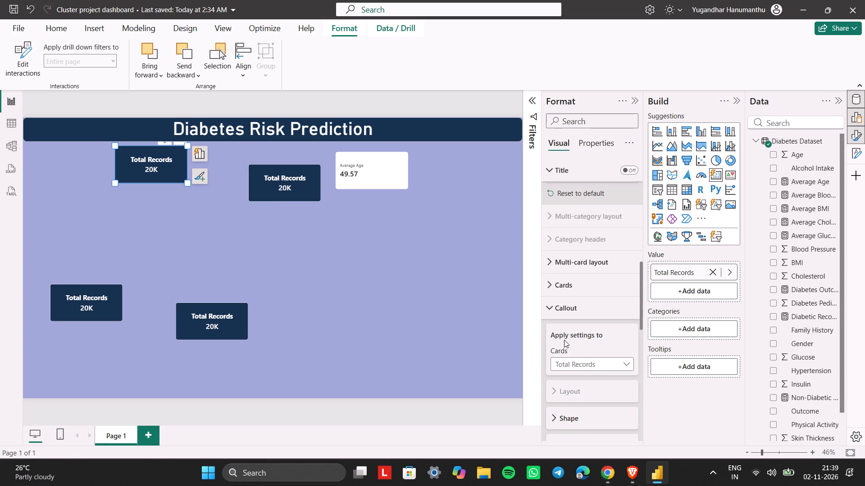
scroll(564, 340, down, 2)
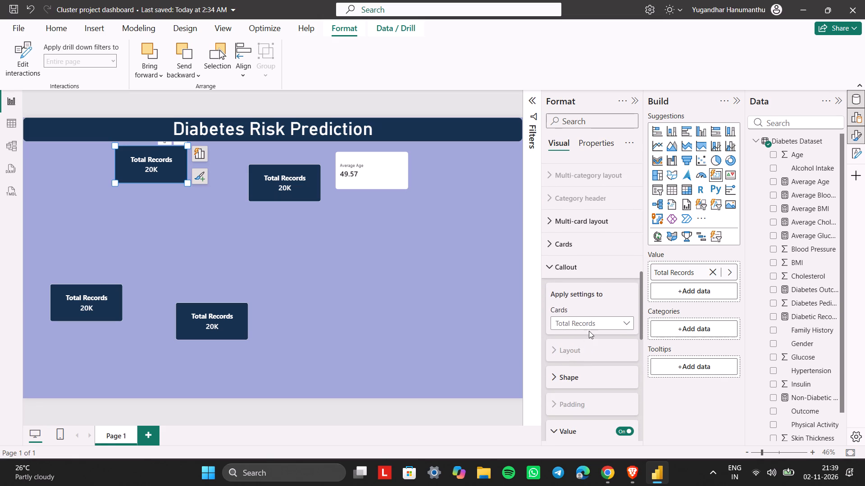
click(591, 324)
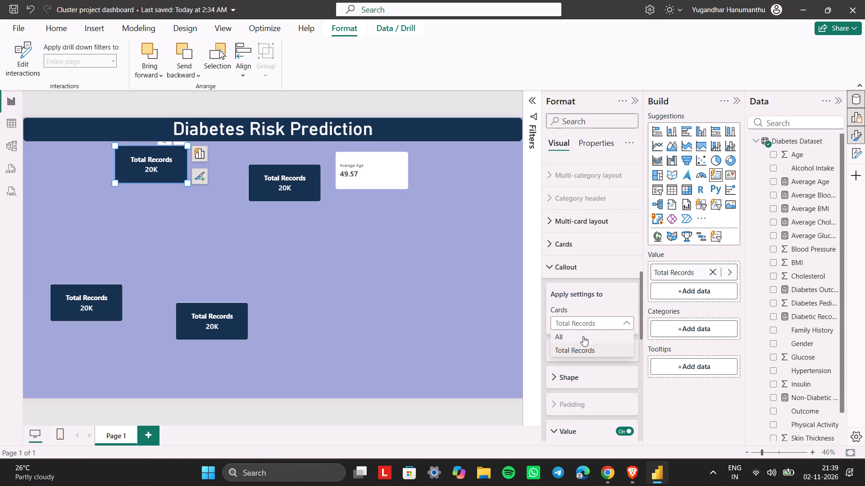
click(583, 336)
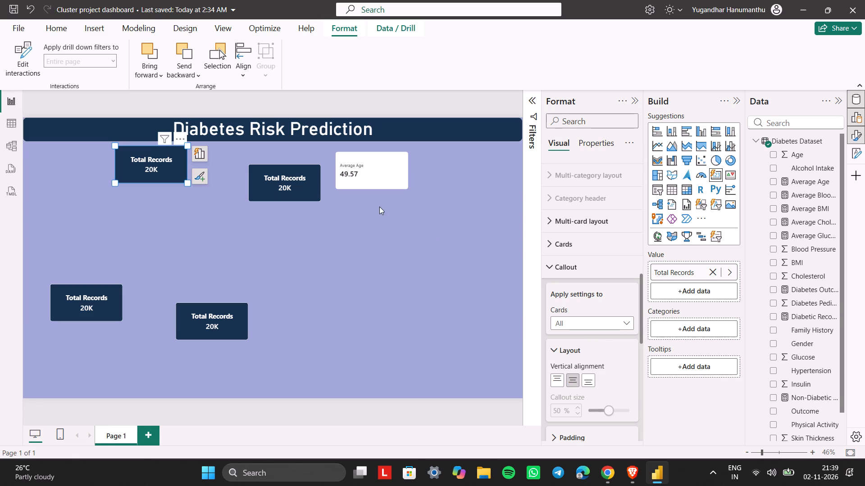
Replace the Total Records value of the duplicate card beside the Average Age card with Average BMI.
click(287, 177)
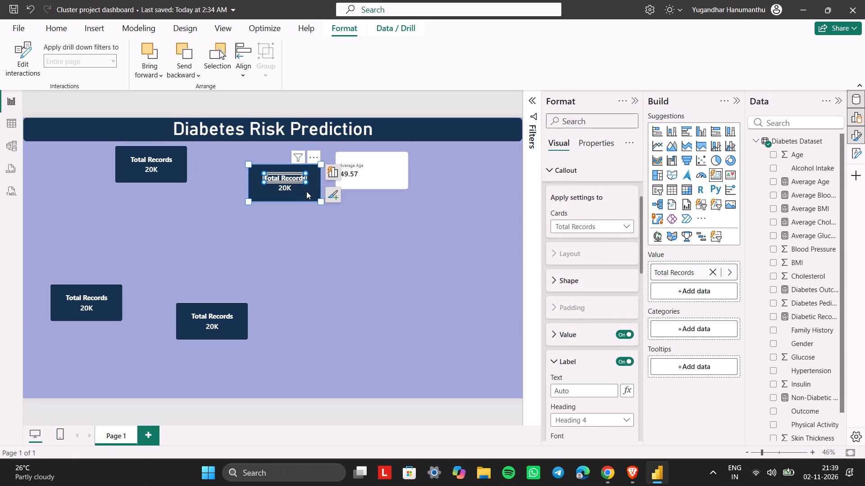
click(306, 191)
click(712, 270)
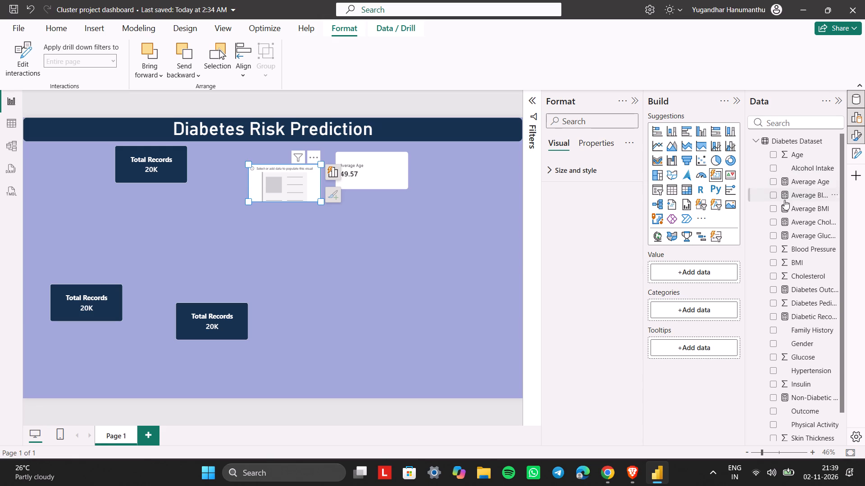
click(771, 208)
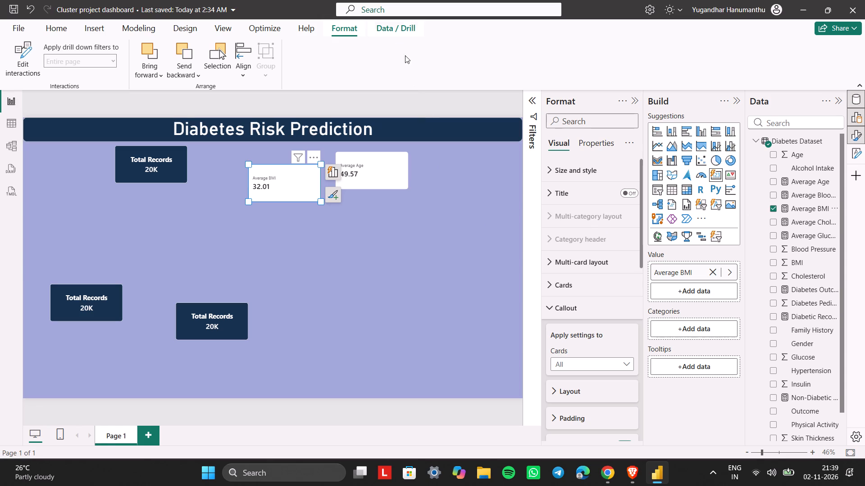
Remove the Average BMI card from the page.
click(394, 26)
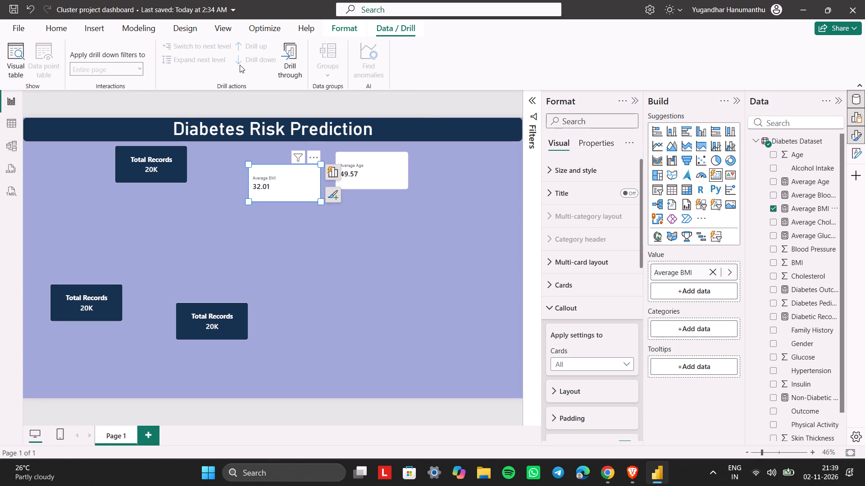
click(61, 23)
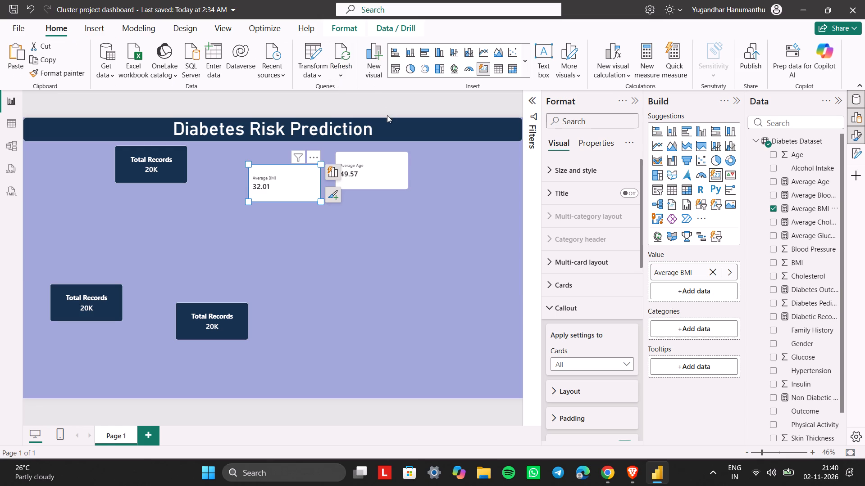
click(314, 158)
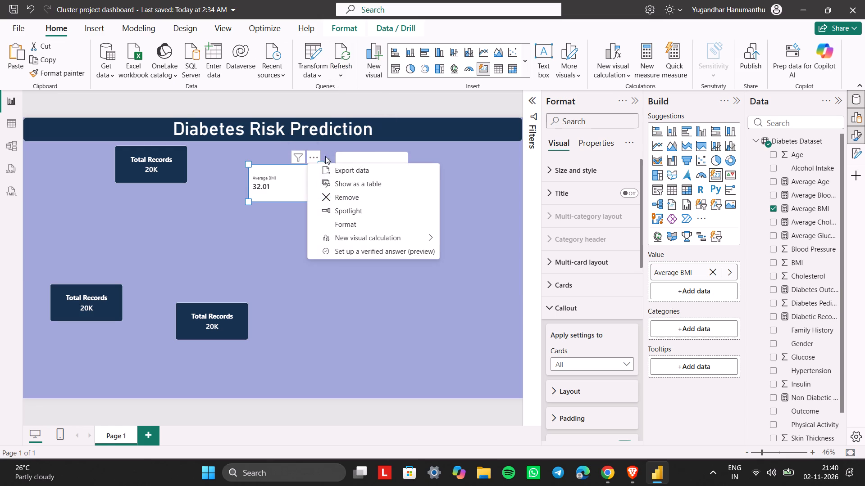
click(345, 193)
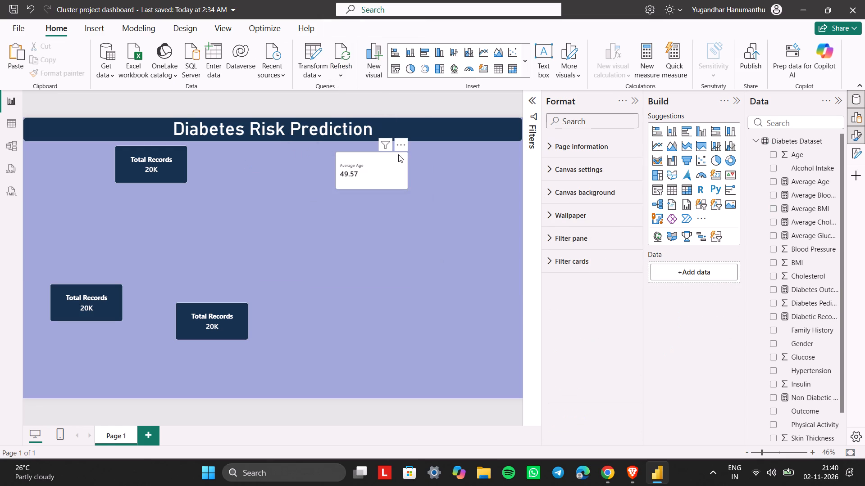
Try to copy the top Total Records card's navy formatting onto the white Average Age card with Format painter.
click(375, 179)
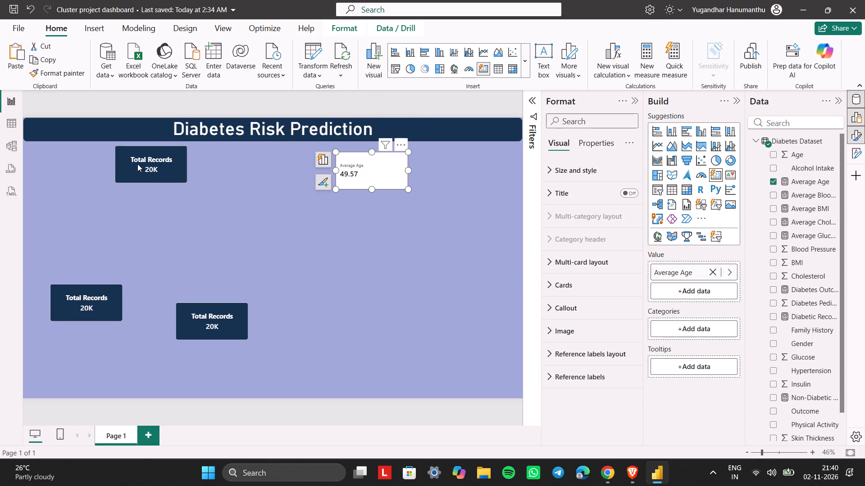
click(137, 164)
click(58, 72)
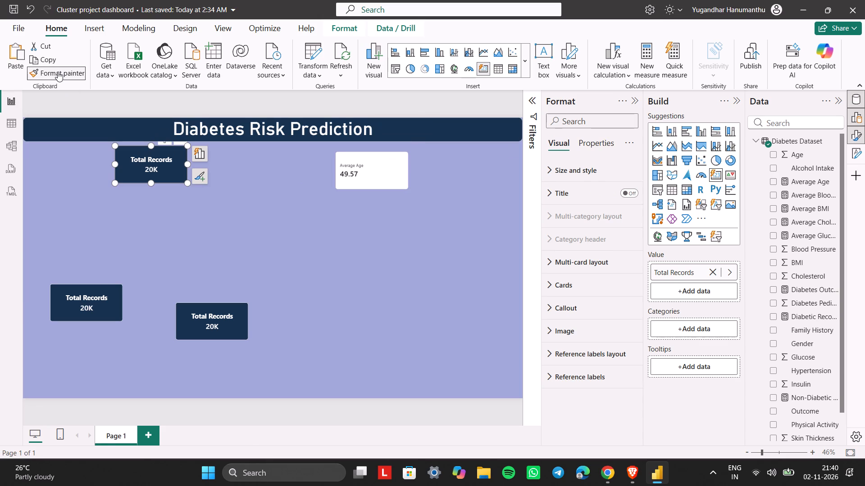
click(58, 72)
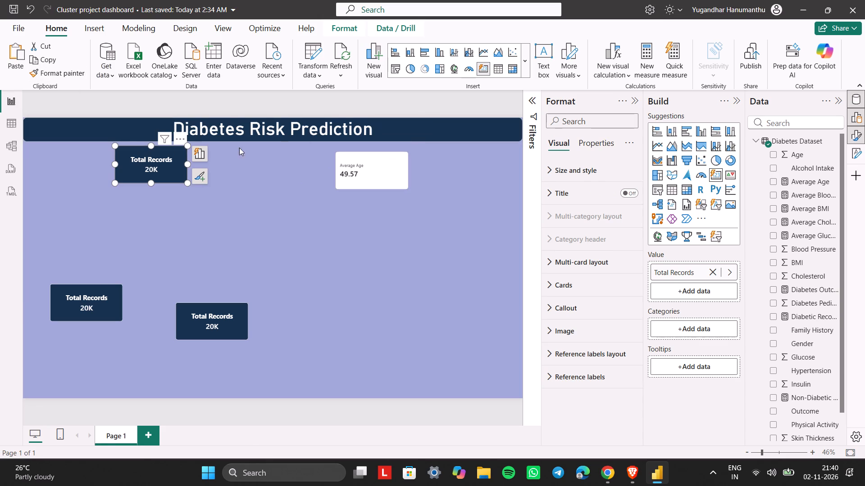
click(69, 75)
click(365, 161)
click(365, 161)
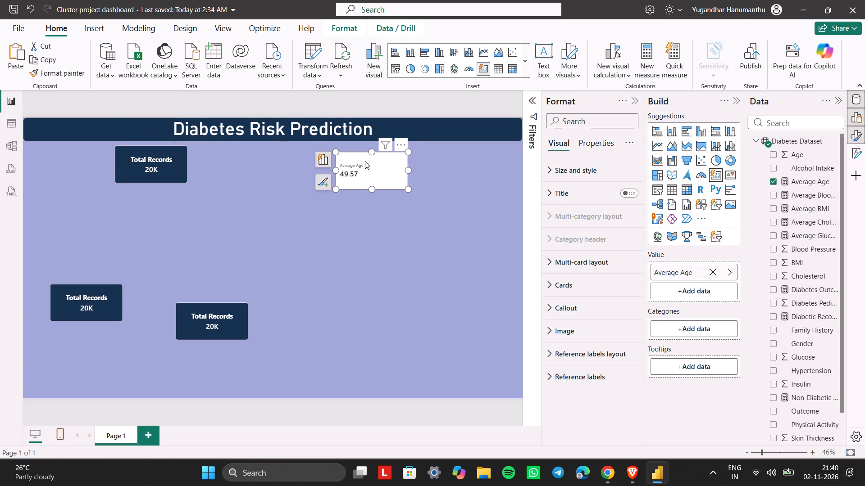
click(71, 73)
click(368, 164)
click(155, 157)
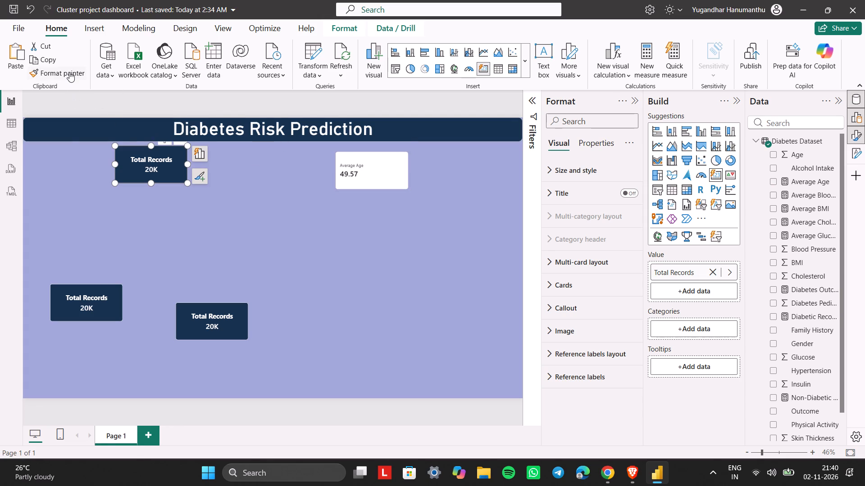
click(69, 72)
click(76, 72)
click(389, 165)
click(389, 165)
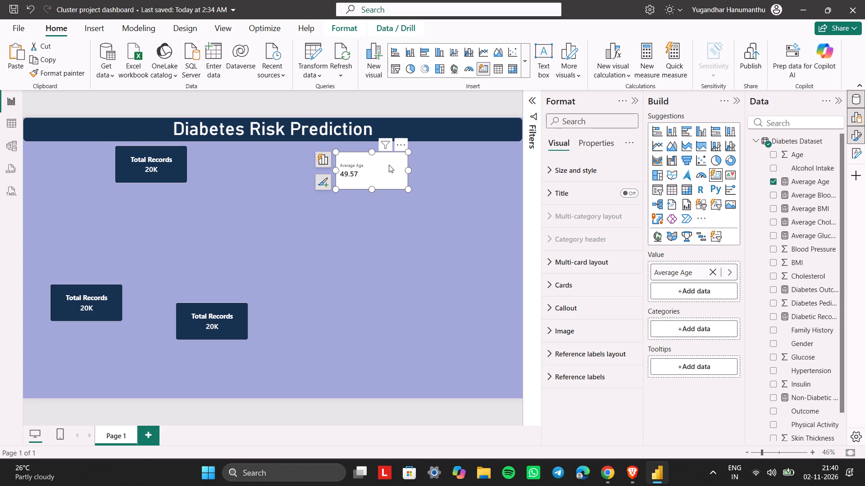
Paste another copy of the navy Total Records card and place it between the top Total Records card and the Average Age card.
key(ctrl+v)
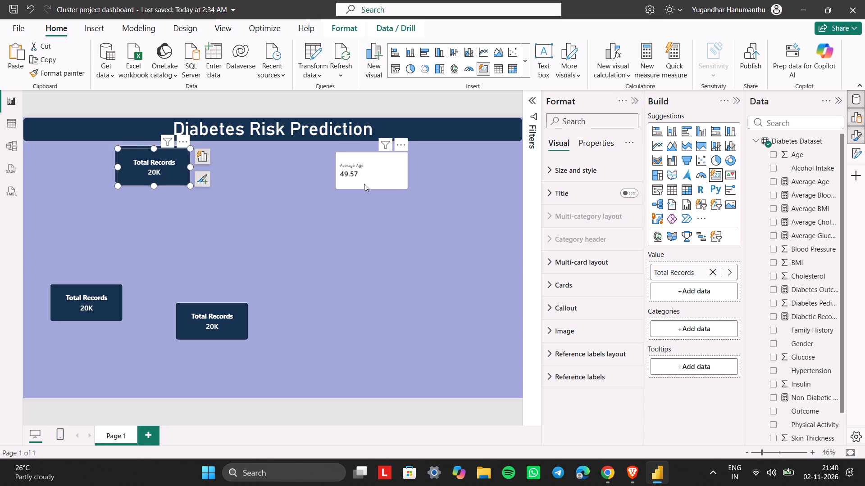
drag(138, 158, 234, 162)
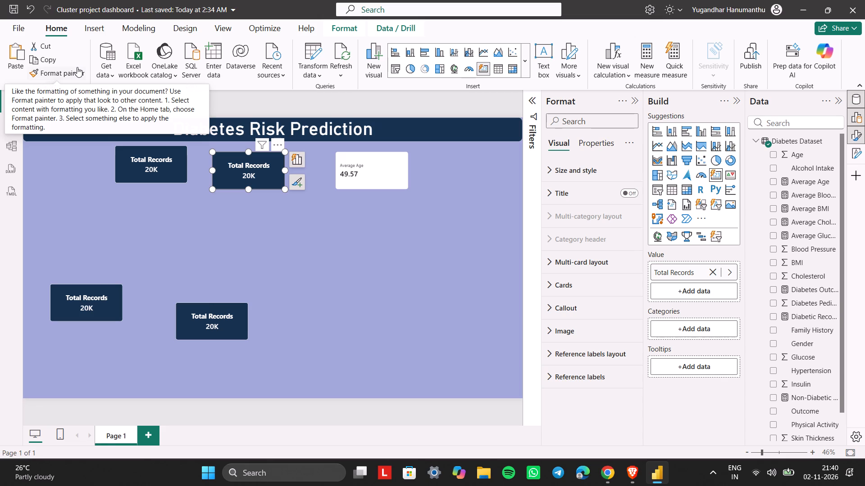
Switch to Brave and open the YouTube video "Power BI Format Painter – Copy Formatting Easily", reloading the page to start playback.
key(alt+Tab)
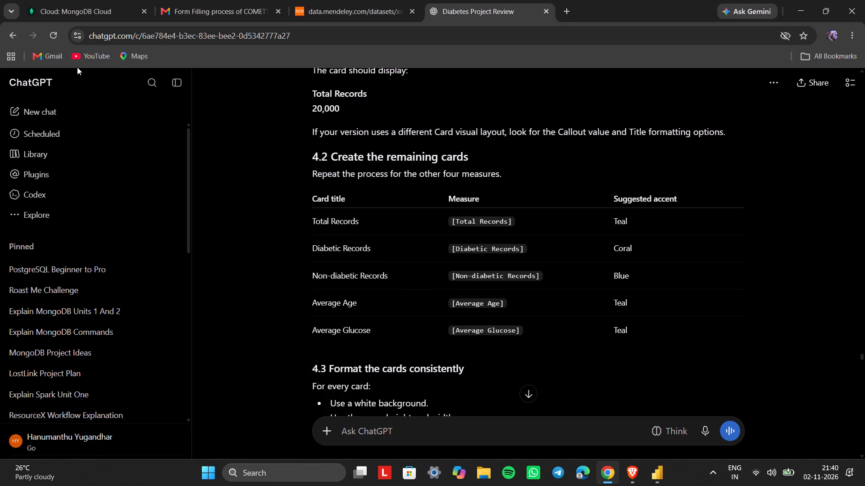
key(alt+Tab)
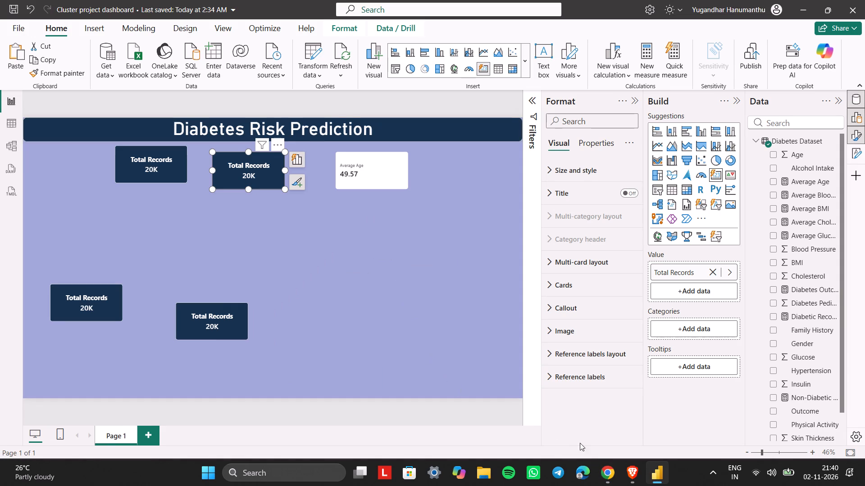
click(616, 485)
click(625, 481)
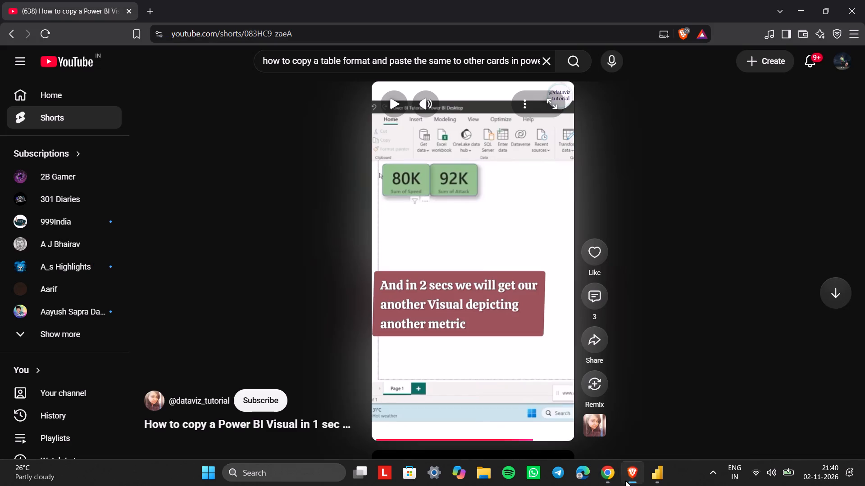
scroll(540, 223, right, 4)
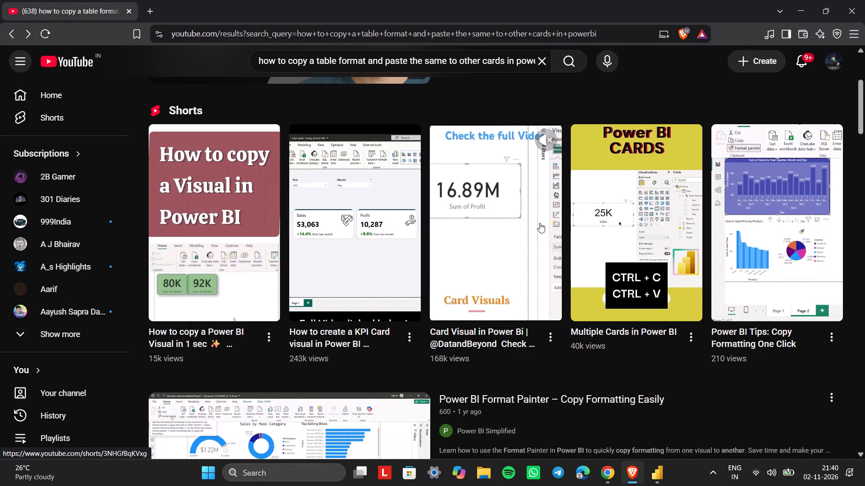
scroll(540, 223, down, 3)
scroll(540, 223, up, 1)
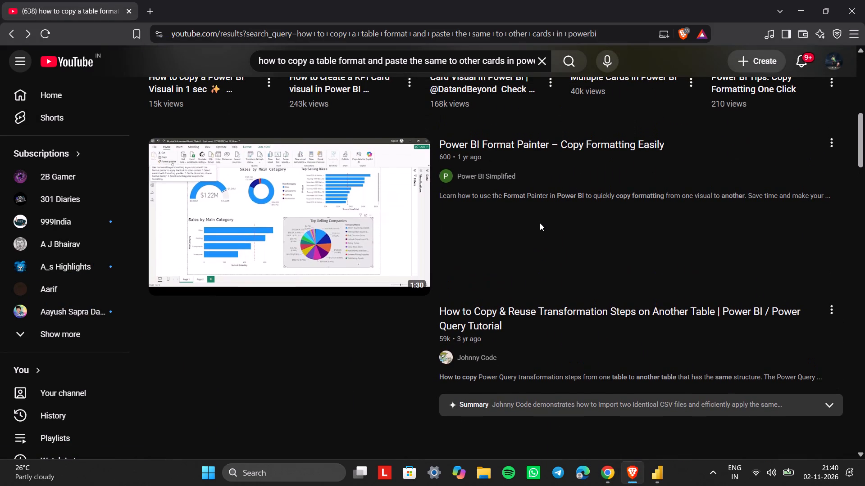
click(339, 211)
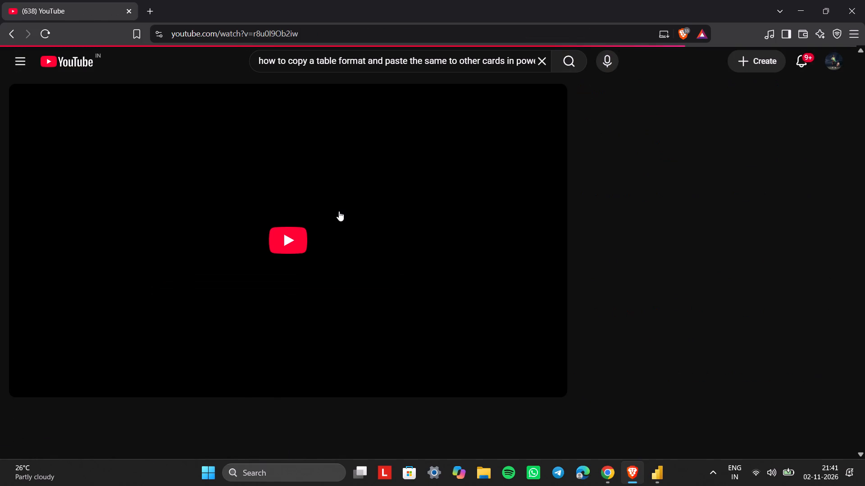
key(Right)
click(281, 254)
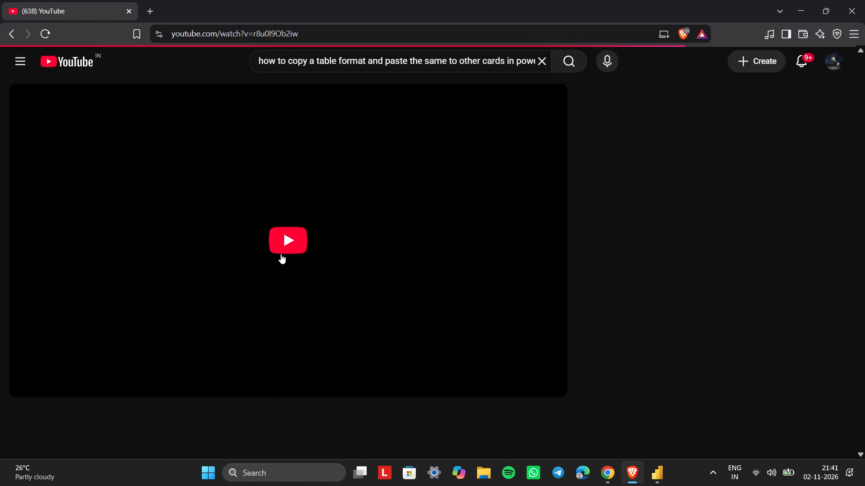
click(281, 254)
key(ctrl+r)
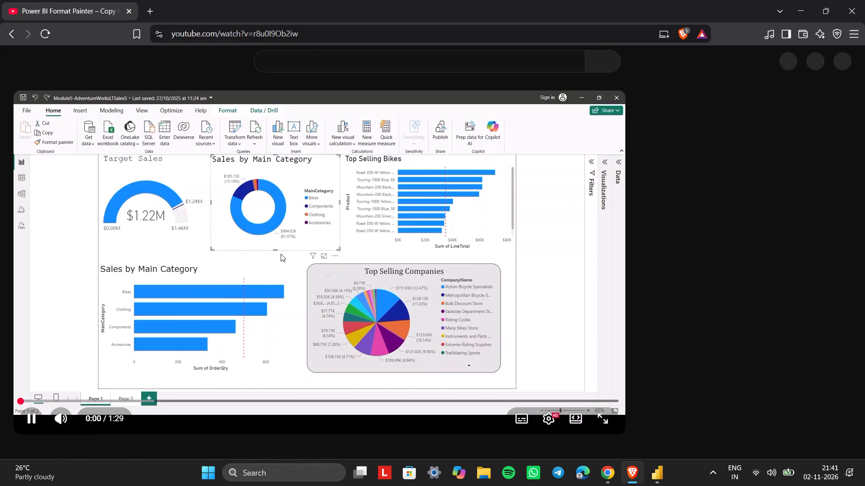
Skim the video's demonstration of copying formatting between visuals with Format painter, and close the browser.
key(Right)
key(Right)
key(Right)
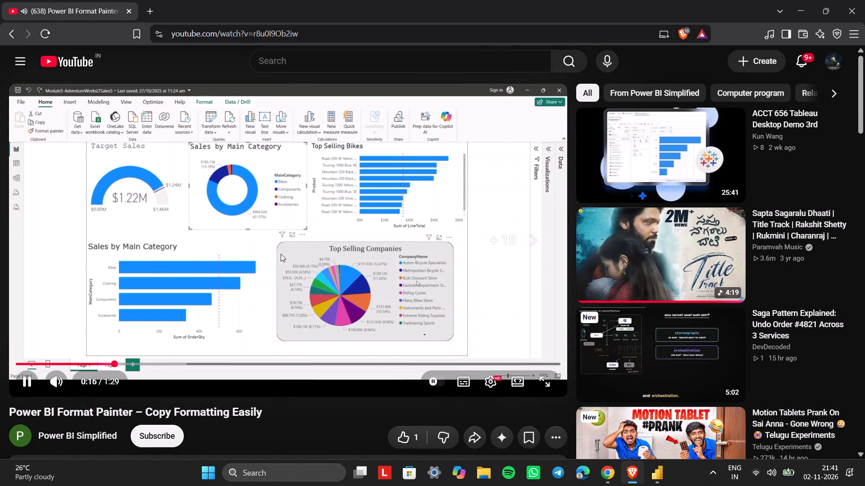
key(Right)
click(312, 244)
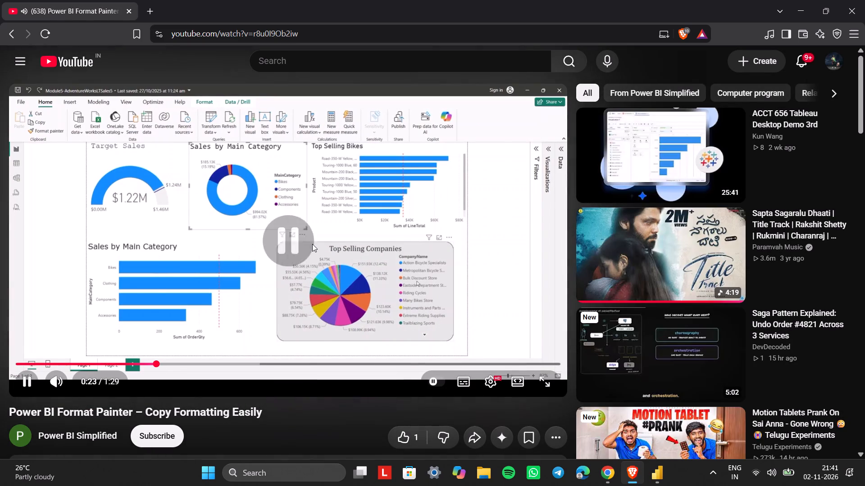
click(312, 244)
key(Right)
key(Right)
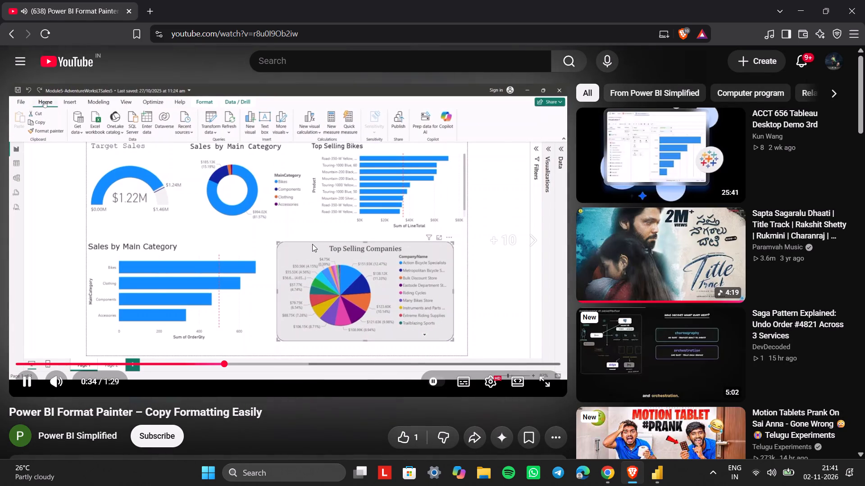
key(Right)
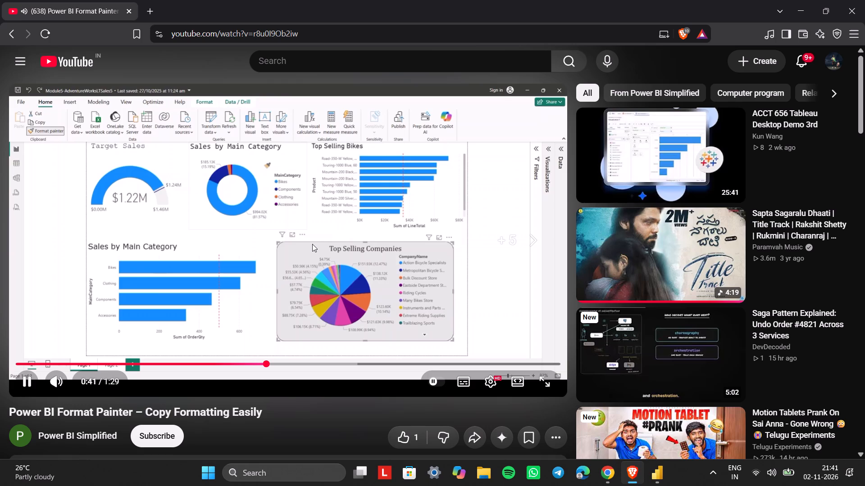
key(Left)
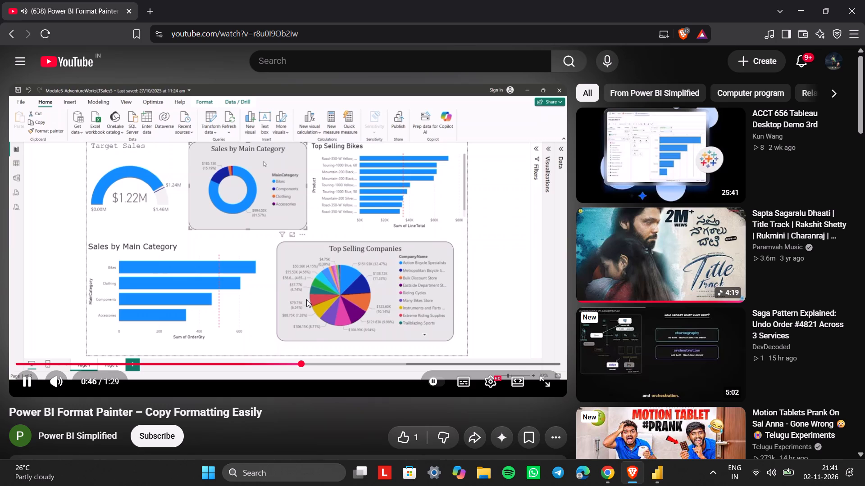
click(390, 265)
click(864, 0)
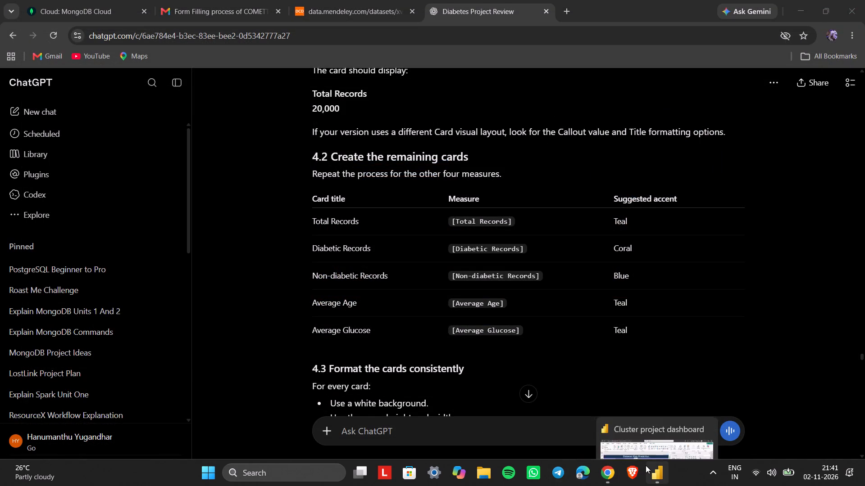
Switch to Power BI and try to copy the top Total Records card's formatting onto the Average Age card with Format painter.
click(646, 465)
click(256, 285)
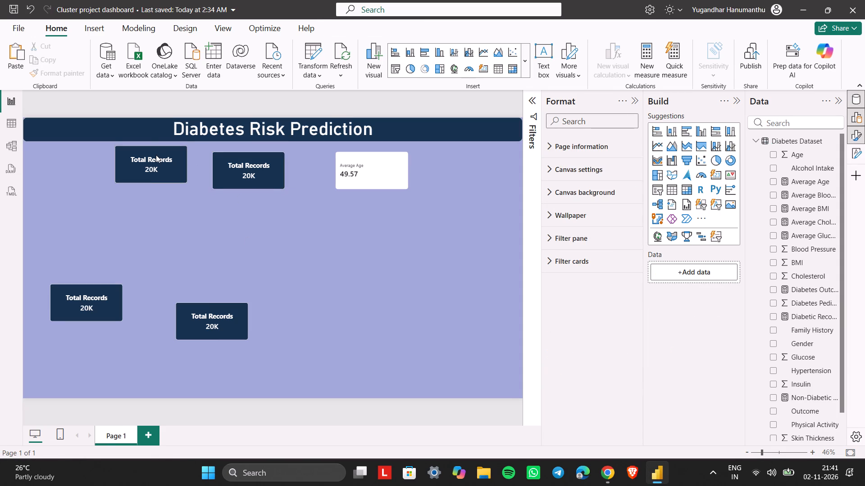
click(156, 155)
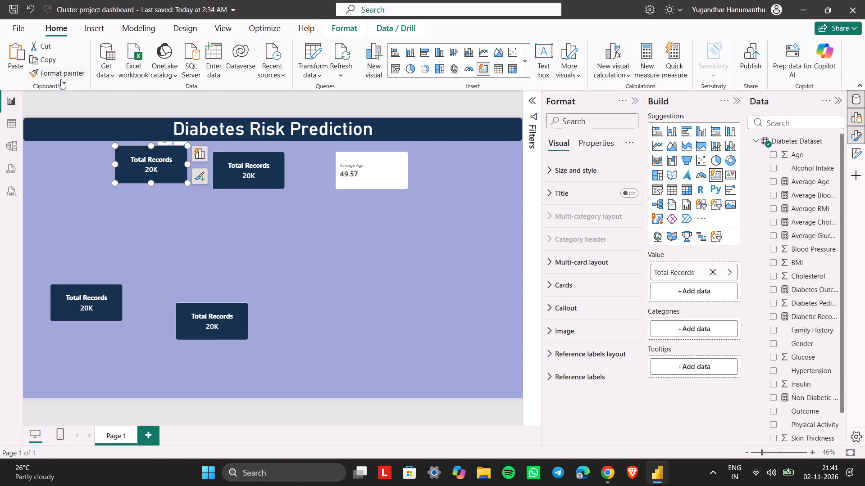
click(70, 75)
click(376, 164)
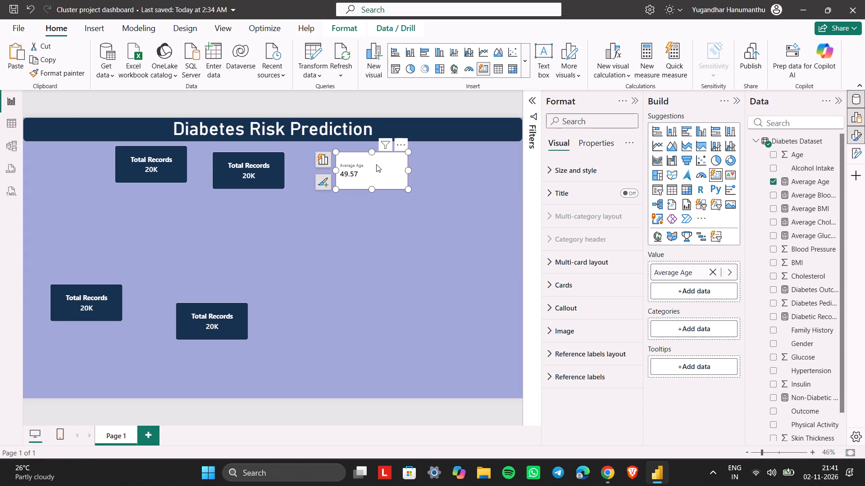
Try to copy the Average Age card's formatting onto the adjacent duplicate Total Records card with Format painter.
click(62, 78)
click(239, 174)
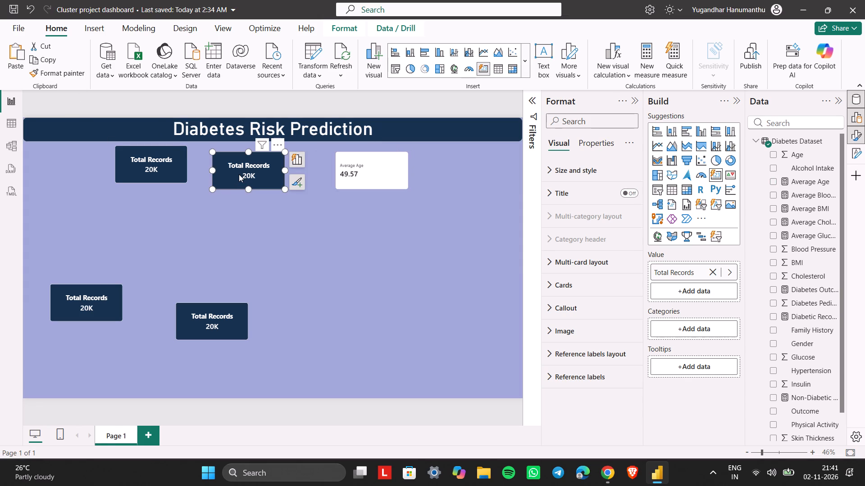
Replace the Total Records value of the duplicate card beside the Average Age card with Average Cholesterol.
click(715, 270)
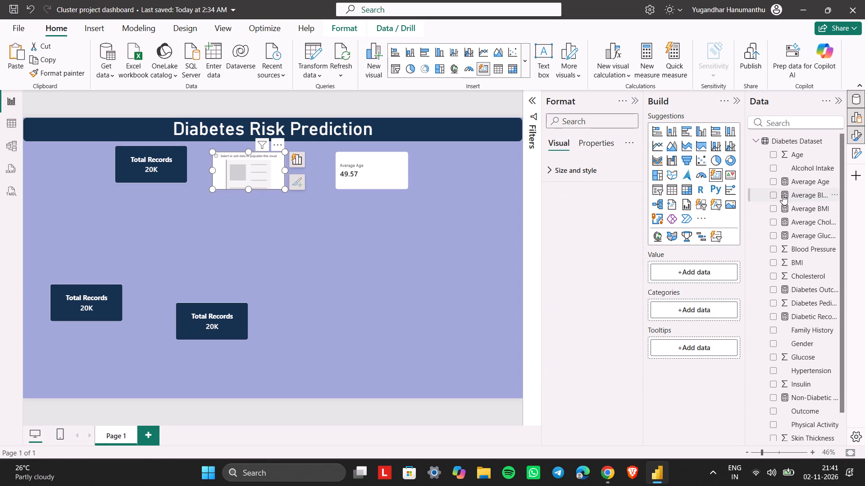
click(771, 224)
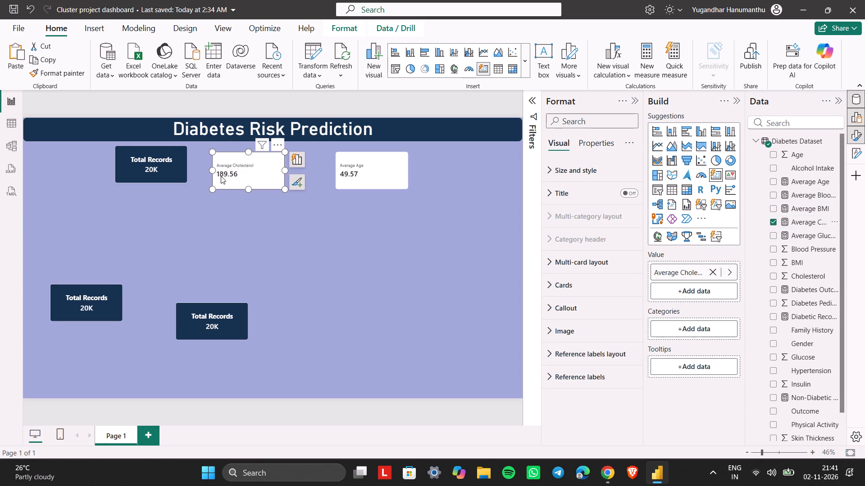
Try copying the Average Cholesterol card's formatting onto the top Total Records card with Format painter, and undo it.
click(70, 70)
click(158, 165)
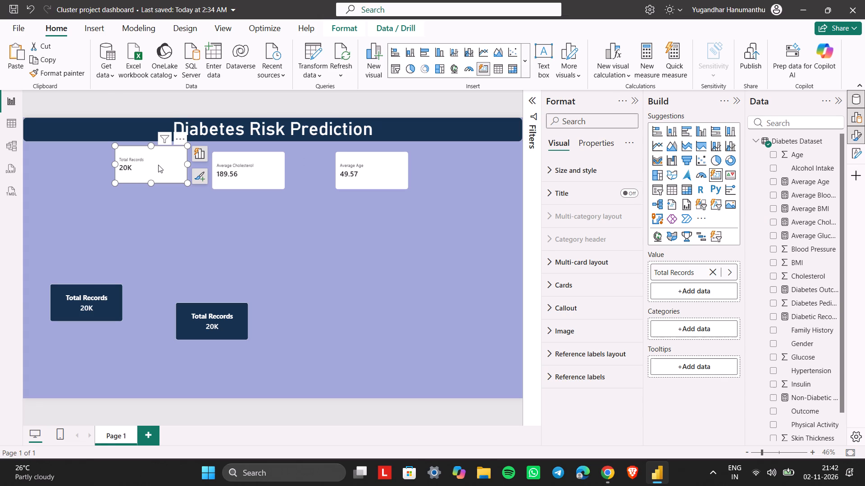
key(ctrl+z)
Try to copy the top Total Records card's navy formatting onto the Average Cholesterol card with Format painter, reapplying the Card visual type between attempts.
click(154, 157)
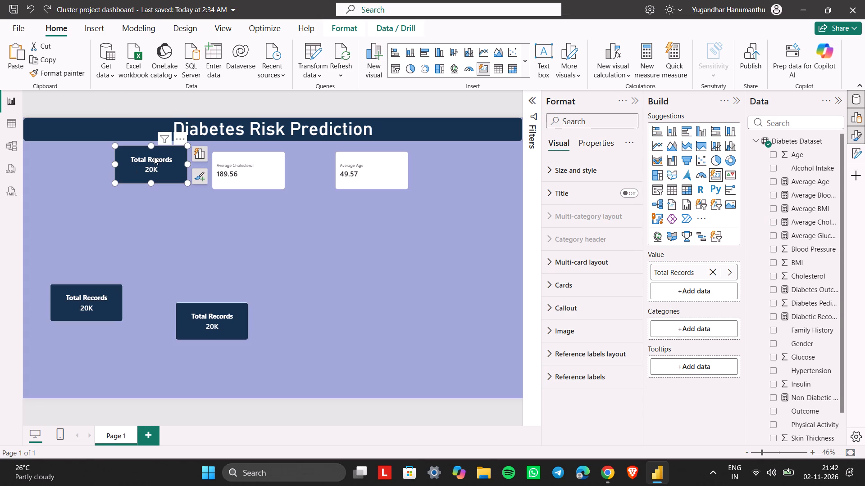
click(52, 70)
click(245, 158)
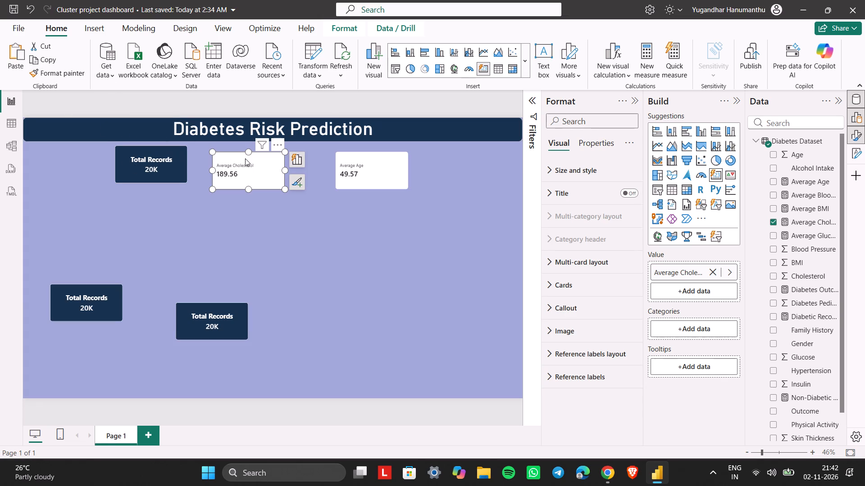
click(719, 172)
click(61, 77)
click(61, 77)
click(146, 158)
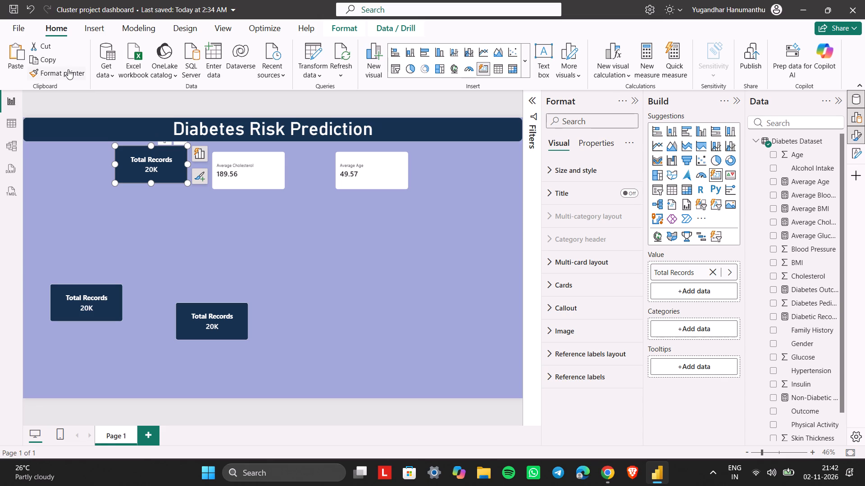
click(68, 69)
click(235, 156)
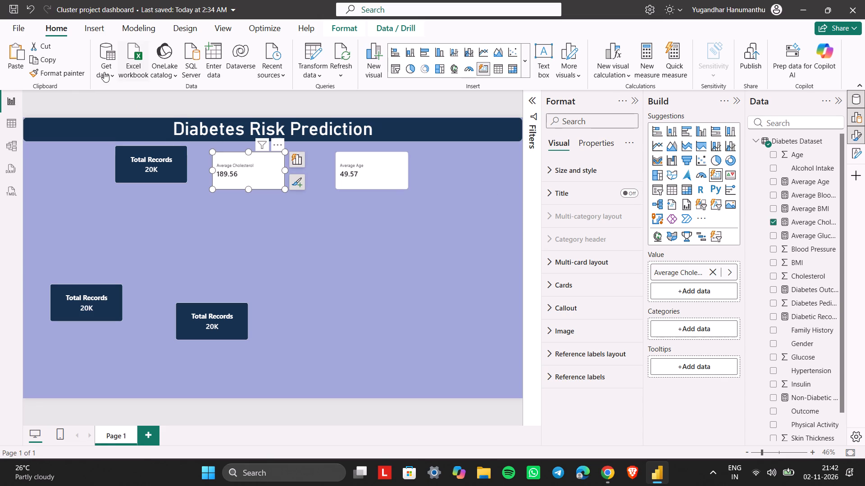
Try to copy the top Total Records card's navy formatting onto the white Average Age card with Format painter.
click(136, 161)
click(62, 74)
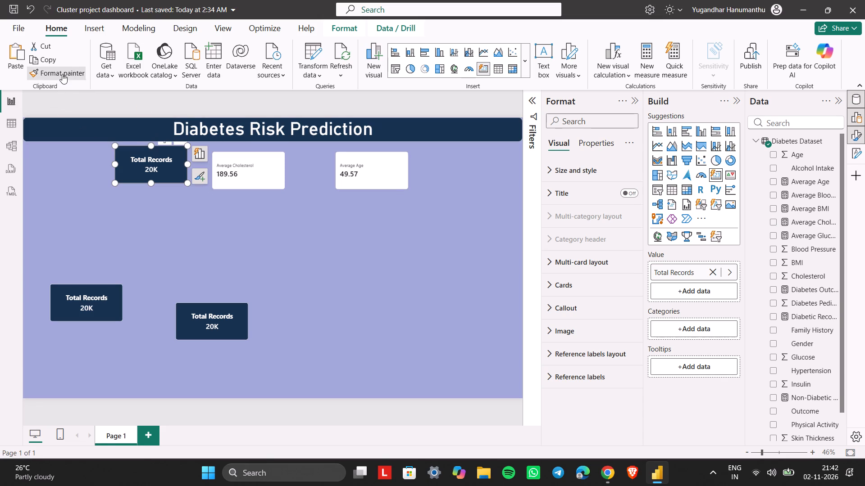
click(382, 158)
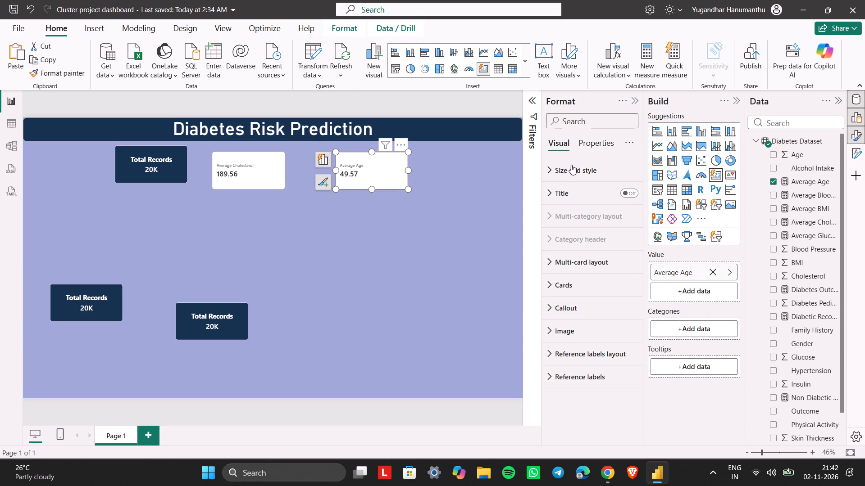
Close the Diabetes Risk Prediction report, saving its changes.
click(863, 10)
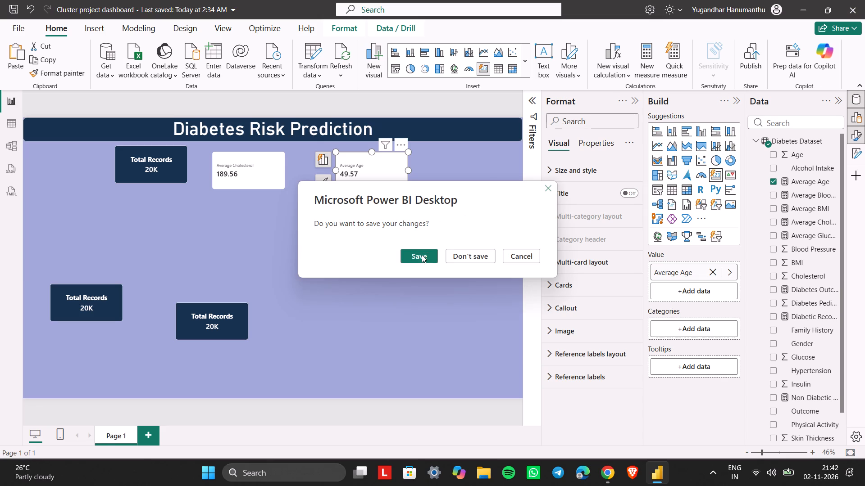
click(422, 255)
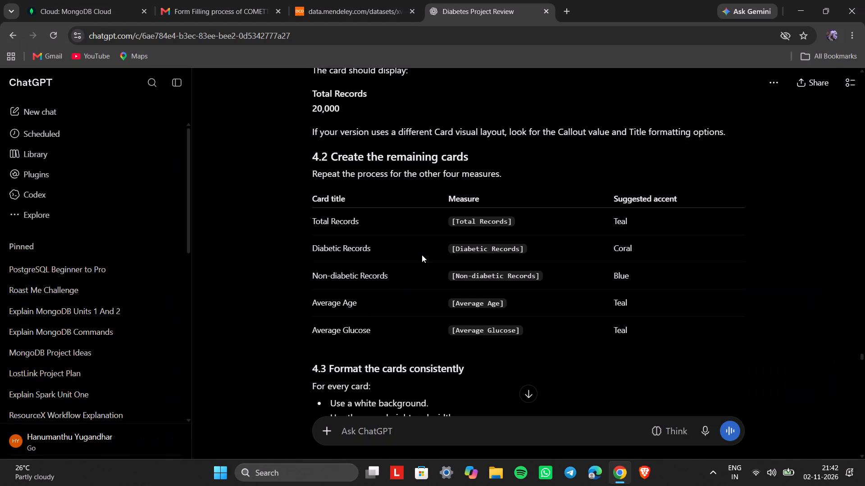
Relaunch Power BI Desktop from the desktop, start a blank report, and open the recent file Cluster project dashboard.pbix.
click(796, 4)
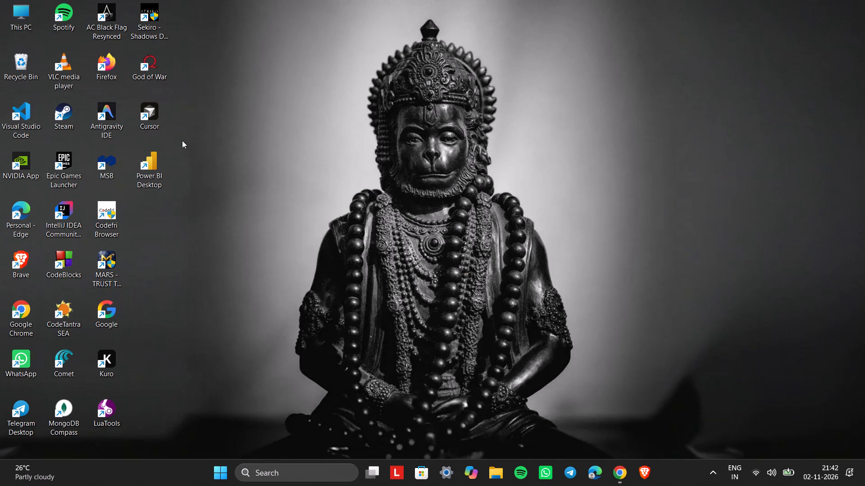
double_click(146, 164)
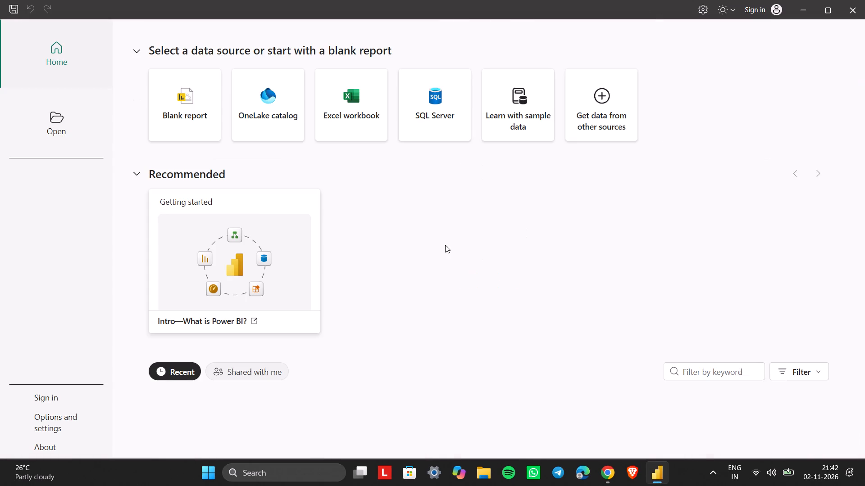
click(165, 110)
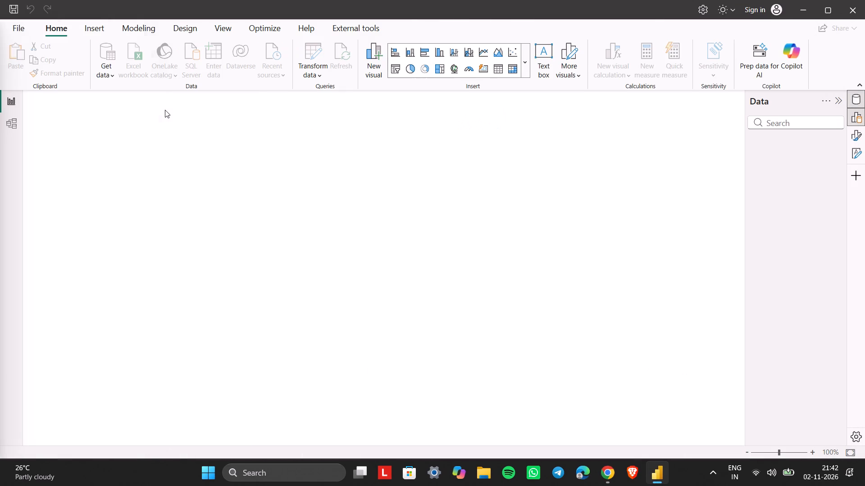
click(852, 8)
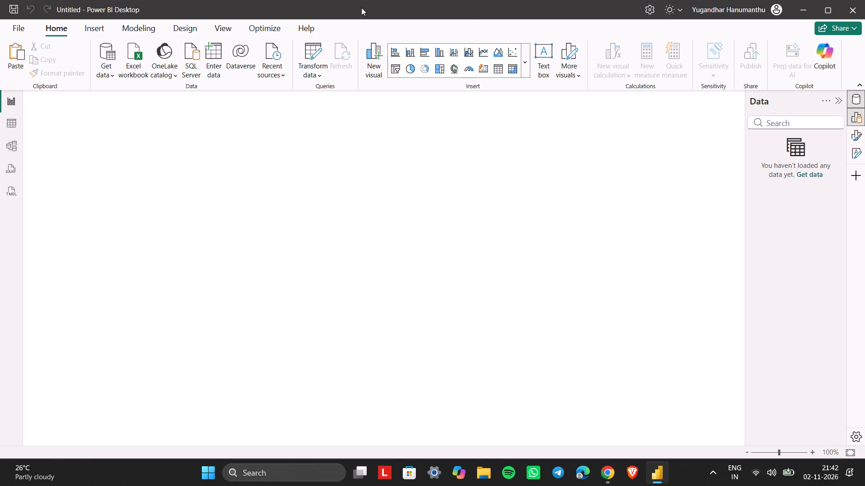
click(32, 30)
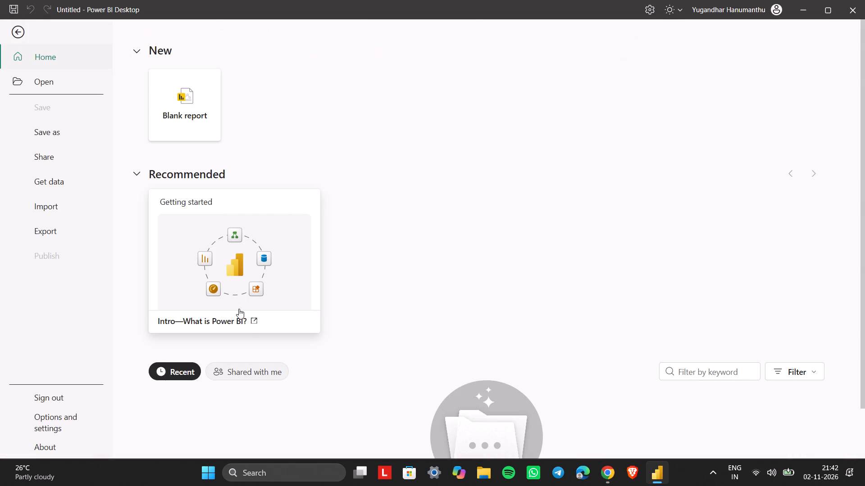
scroll(239, 309, down, 3)
click(33, 84)
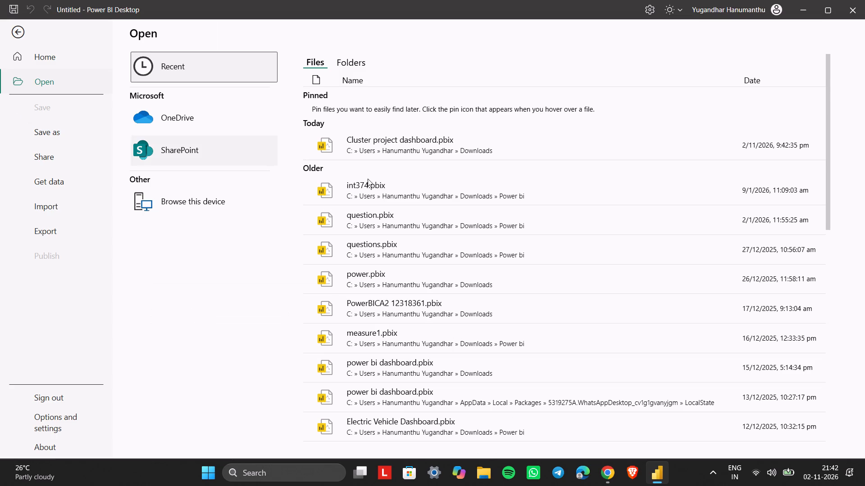
click(420, 149)
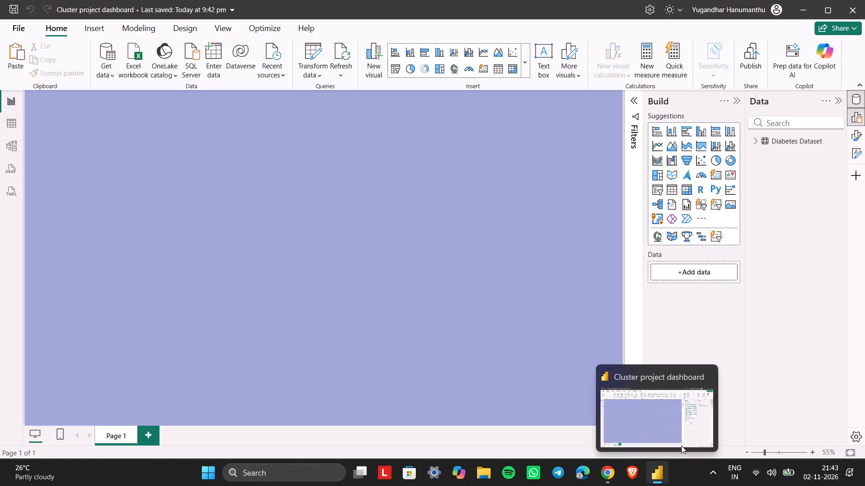
click(471, 244)
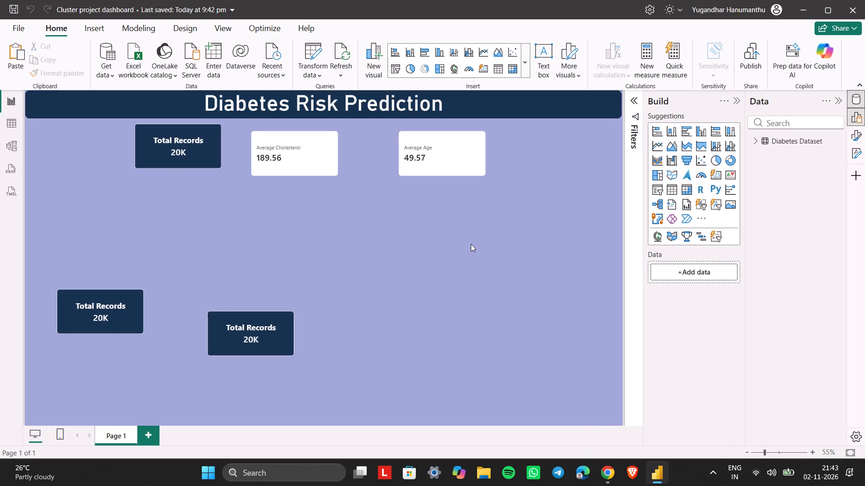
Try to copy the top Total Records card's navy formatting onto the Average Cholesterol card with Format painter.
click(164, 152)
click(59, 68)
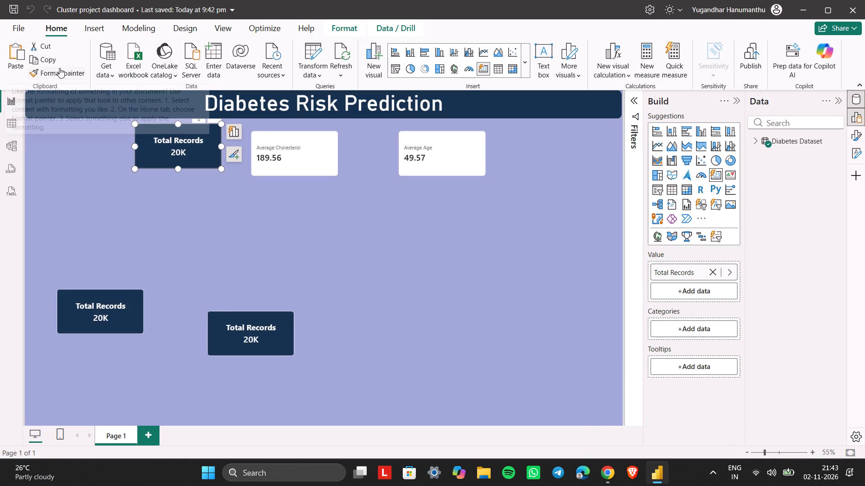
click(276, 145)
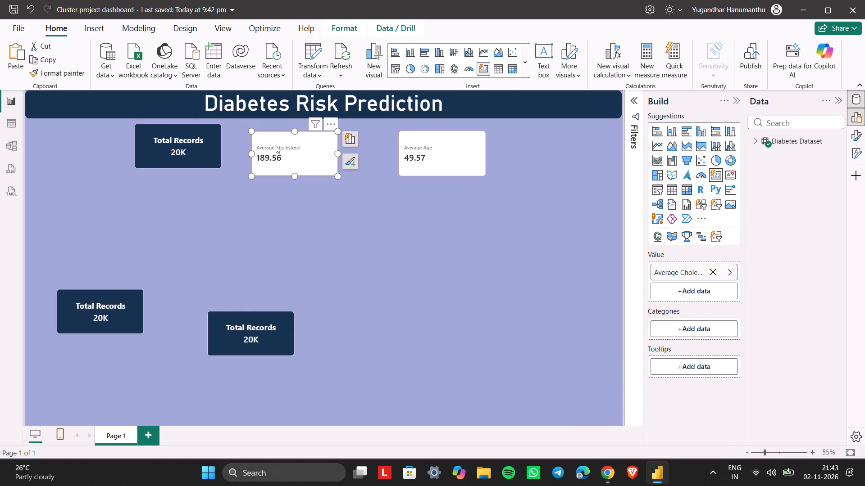
Examine the top Total Records card's format settings, including Size and style and Multi-card layout.
click(167, 141)
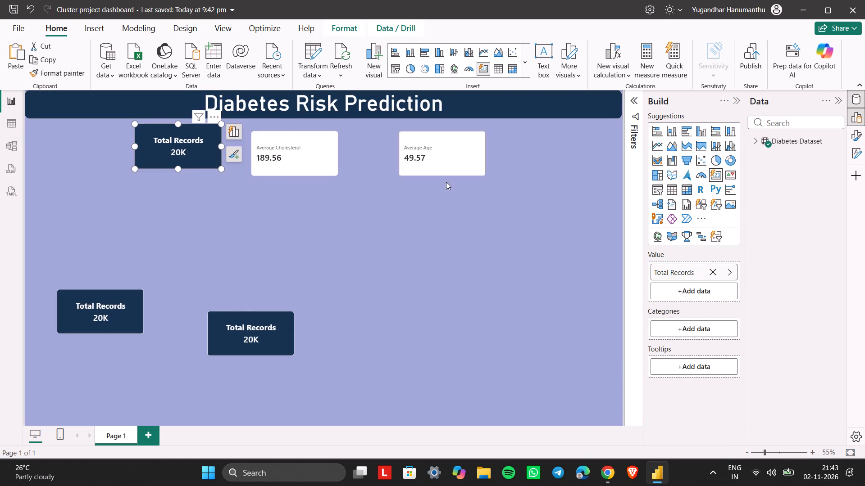
click(631, 100)
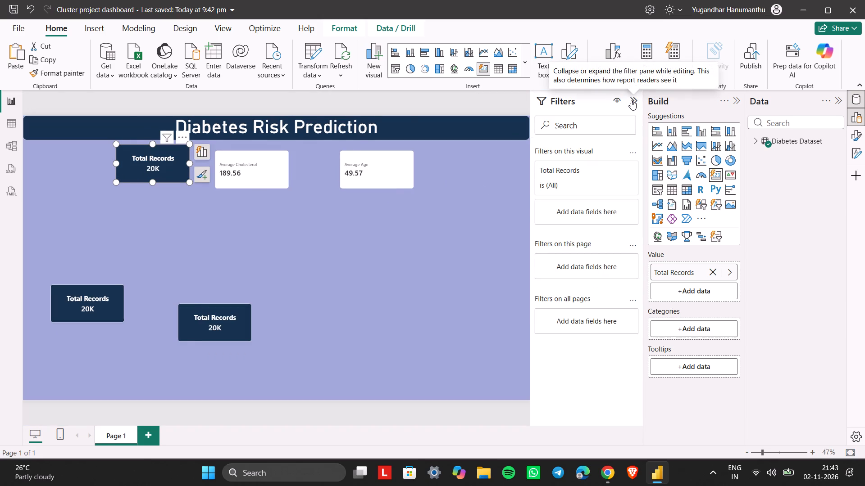
click(631, 100)
click(631, 100)
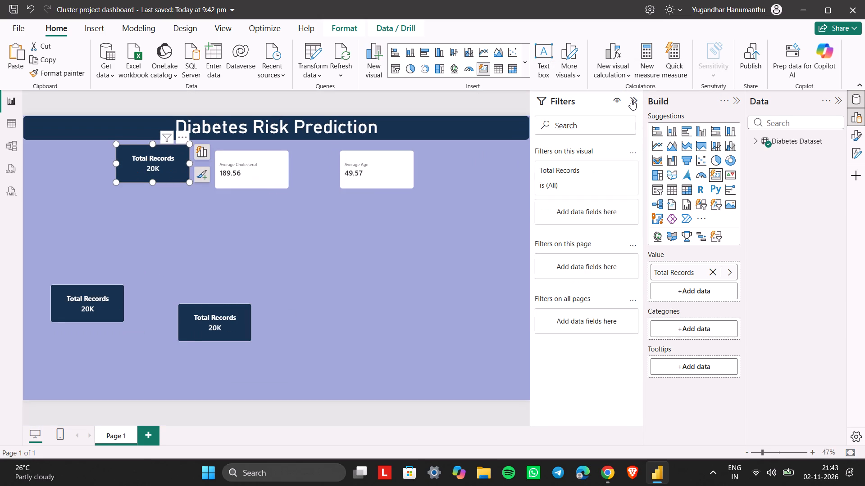
click(631, 100)
click(208, 112)
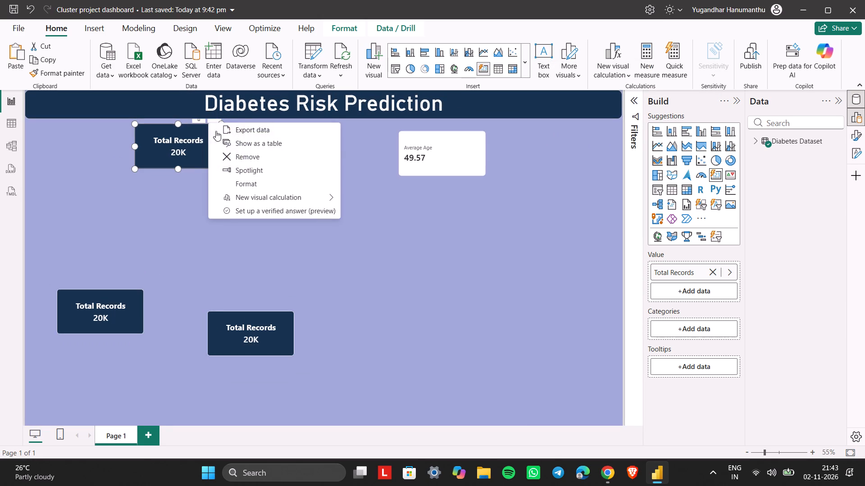
click(243, 181)
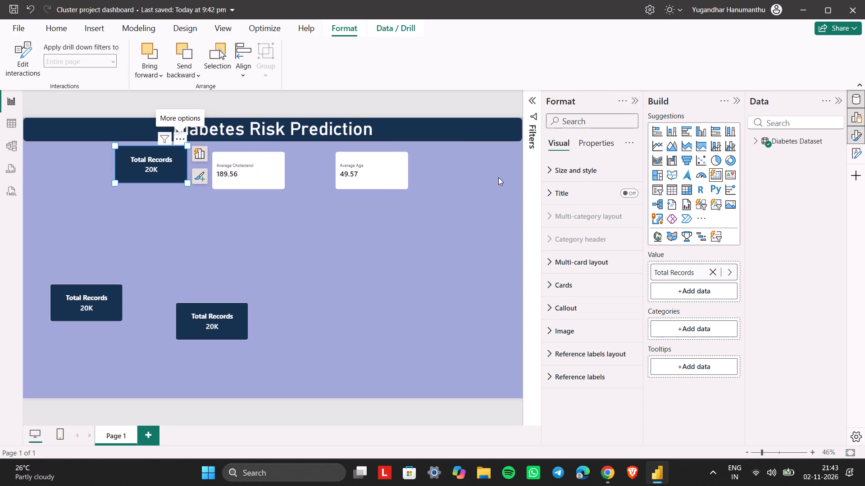
click(583, 159)
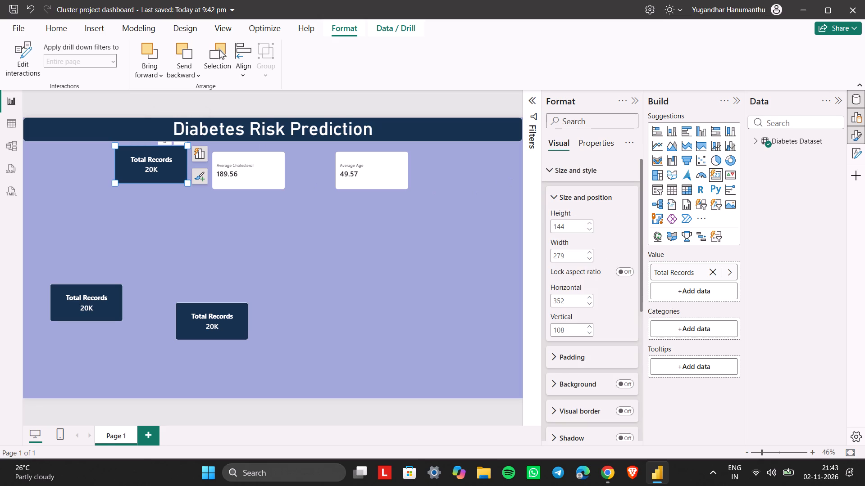
scroll(591, 272, down, 4)
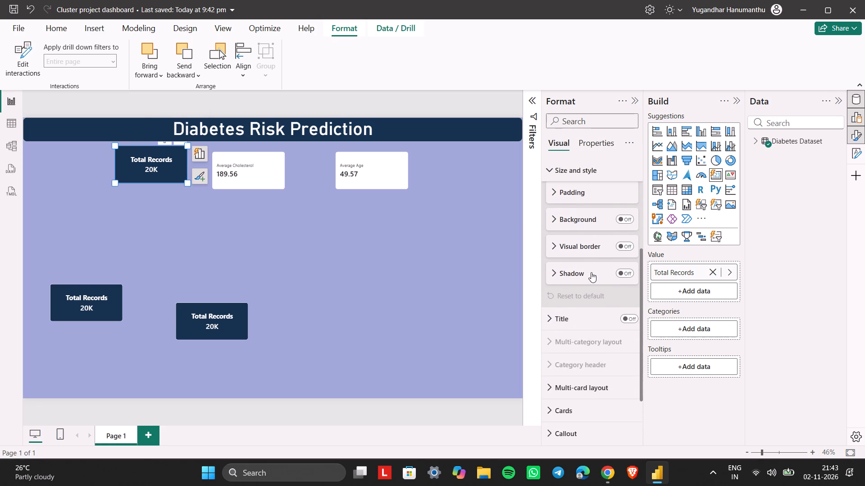
scroll(591, 272, down, 1)
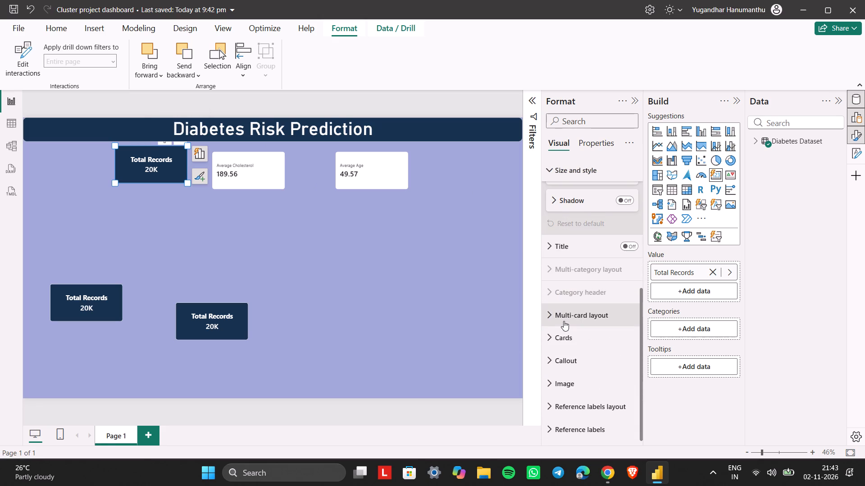
click(564, 321)
scroll(564, 321, down, 1)
scroll(555, 391, down, 2)
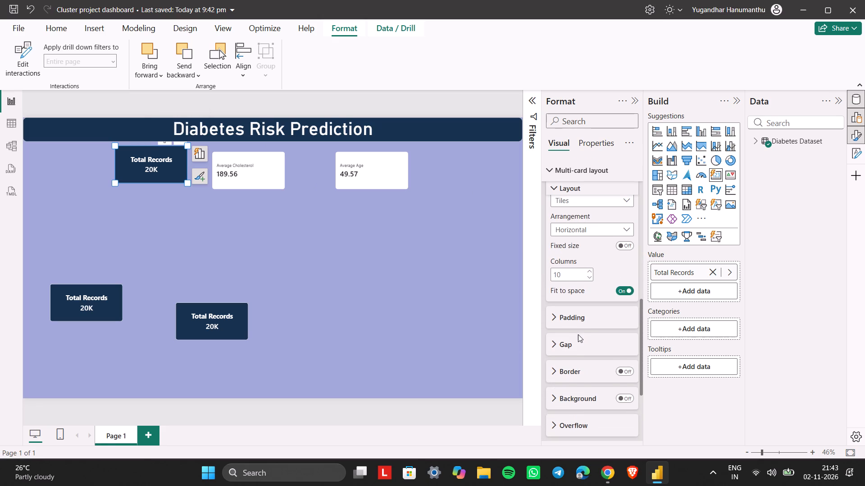
scroll(573, 363, down, 1)
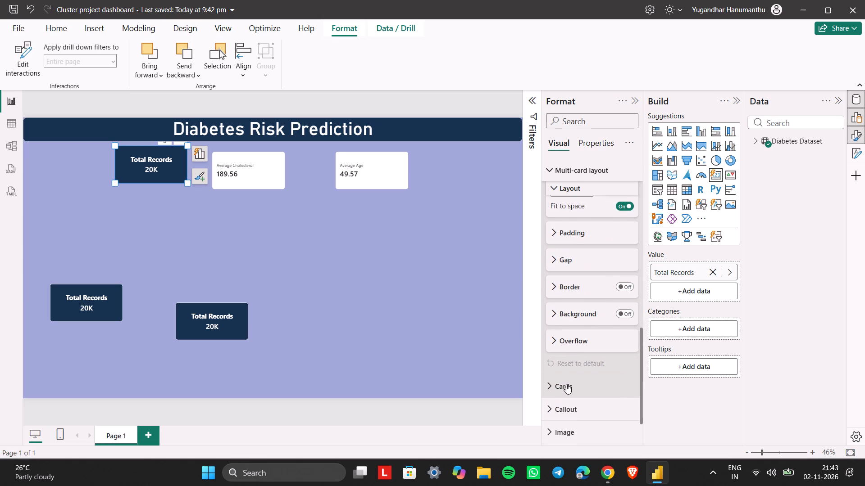
scroll(566, 384, down, 1)
scroll(571, 420, down, 1)
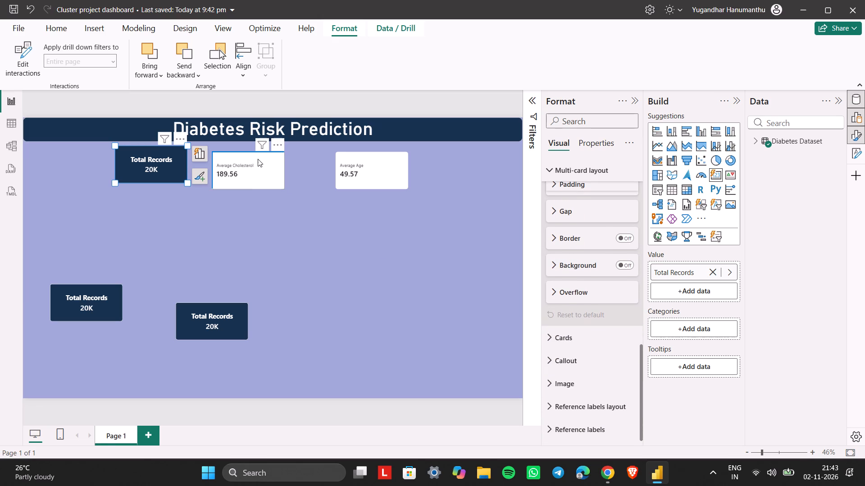
Turn on the background of the Average Cholesterol card under Size and style and expand its colour settings.
click(258, 159)
scroll(579, 221, up, 3)
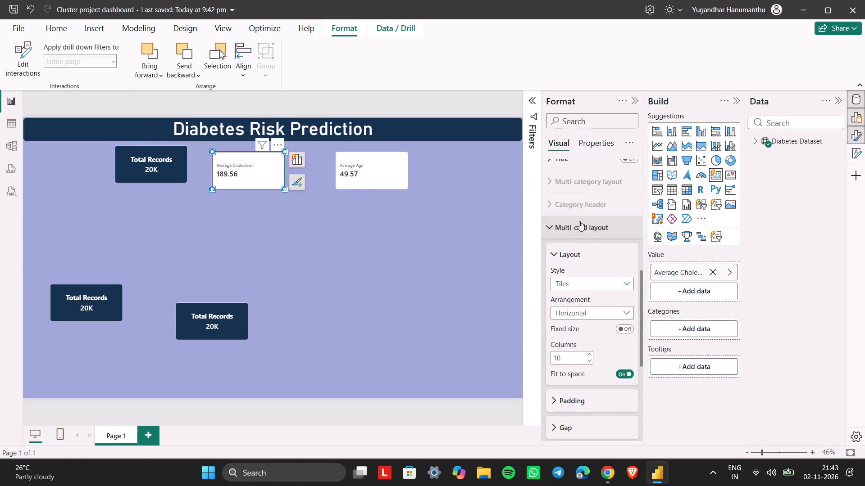
scroll(579, 221, up, 4)
scroll(579, 221, down, 2)
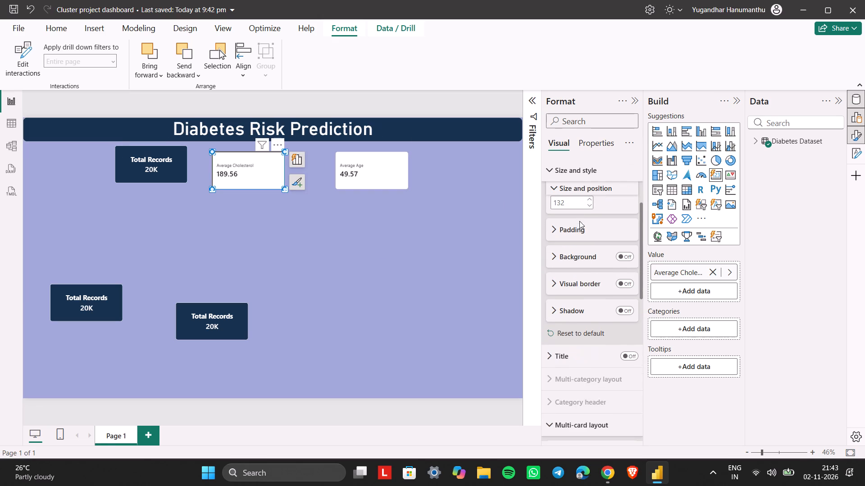
click(618, 259)
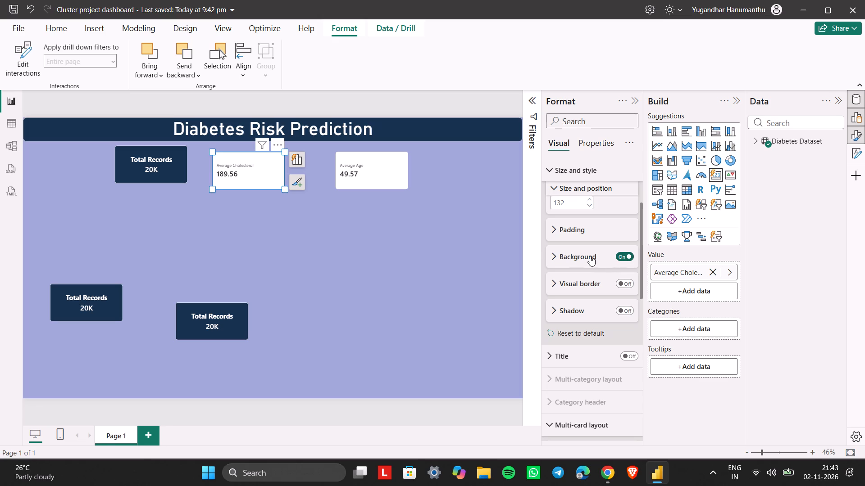
click(586, 256)
scroll(586, 256, up, 6)
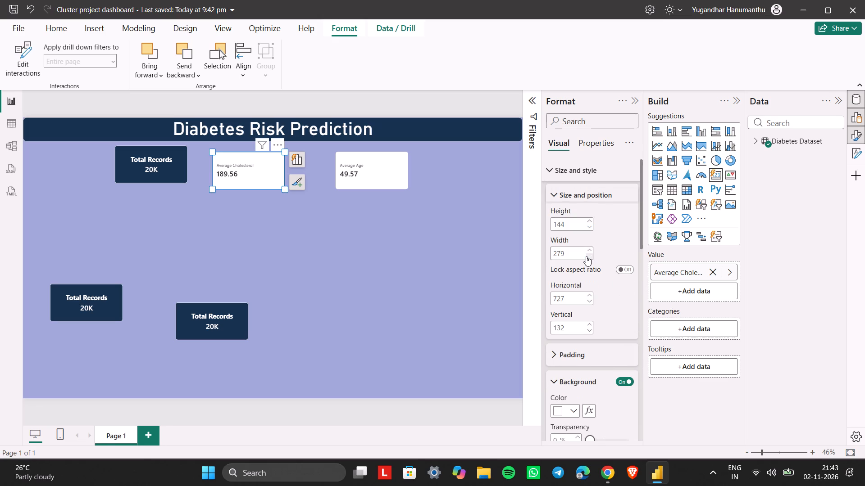
scroll(586, 395, down, 2)
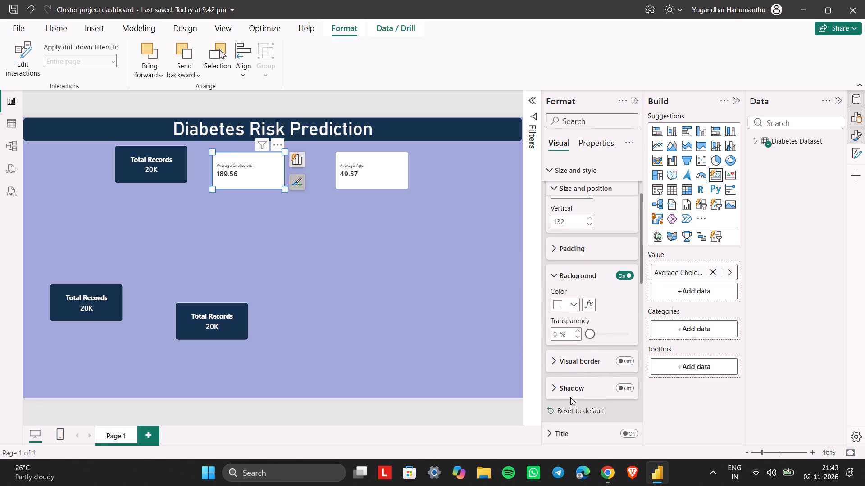
Switch to the ChatGPT project guide in Chrome and copy the navy hex code #16324F from the dashboard instructions.
click(609, 474)
scroll(427, 297, down, 2)
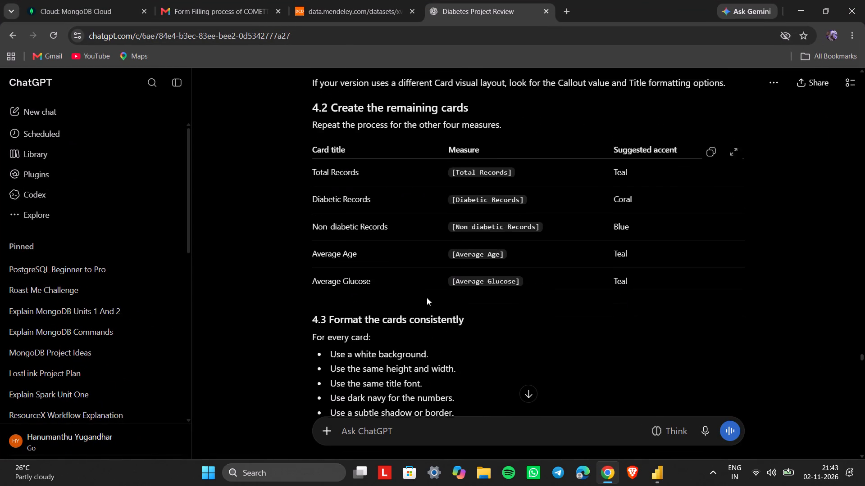
scroll(427, 297, down, 4)
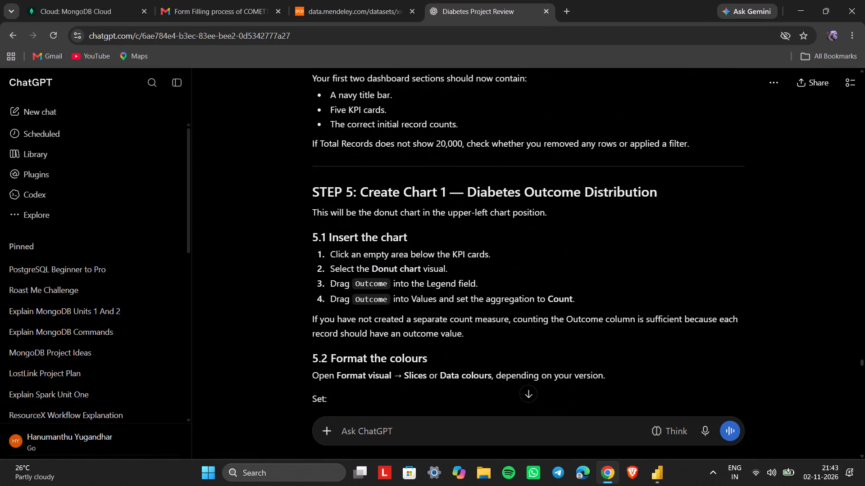
scroll(427, 297, down, 1)
scroll(427, 297, up, 7)
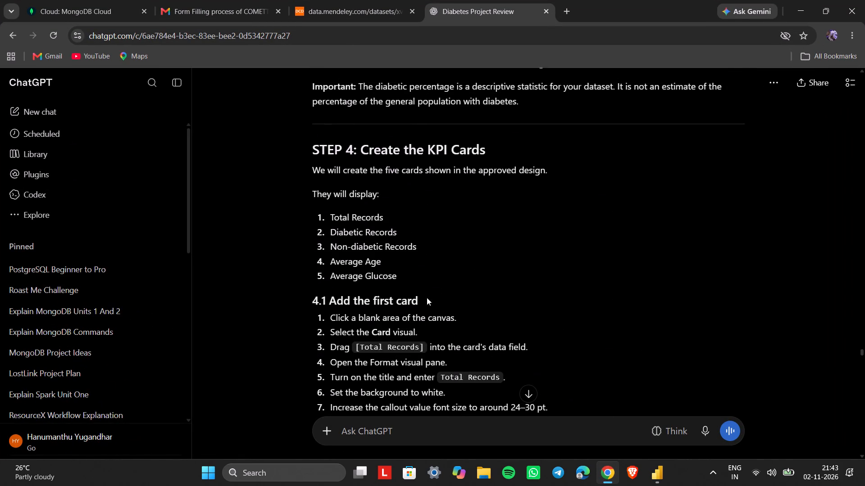
scroll(423, 319, down, 1)
drag(455, 324, 421, 324)
drag(421, 324, 427, 324)
click(427, 324)
drag(427, 324, 452, 326)
key(ctrl+c)
Back in Power BI Desktop, set the Average Cholesterol card's background colour to #16324F.
key(alt+Tab)
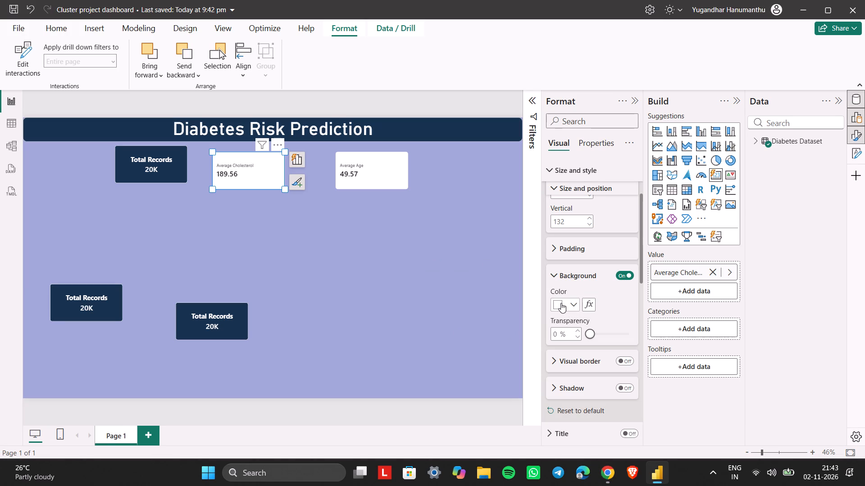
click(561, 303)
click(605, 273)
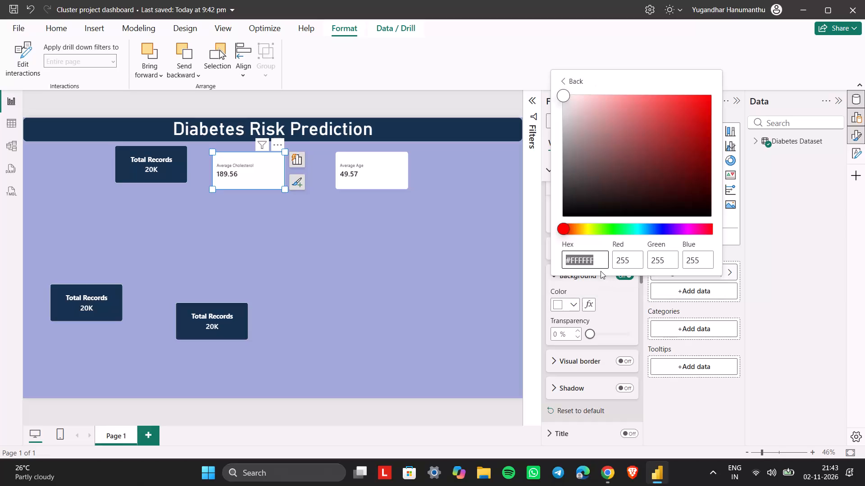
key(ctrl+v)
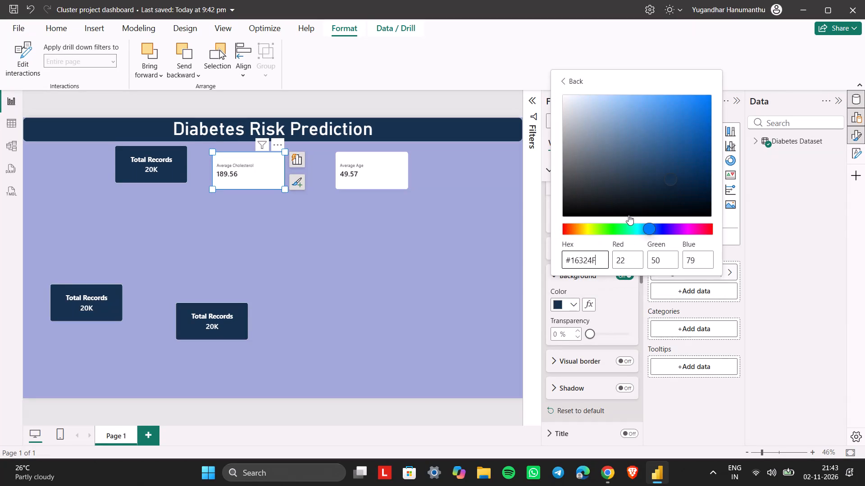
key(Return)
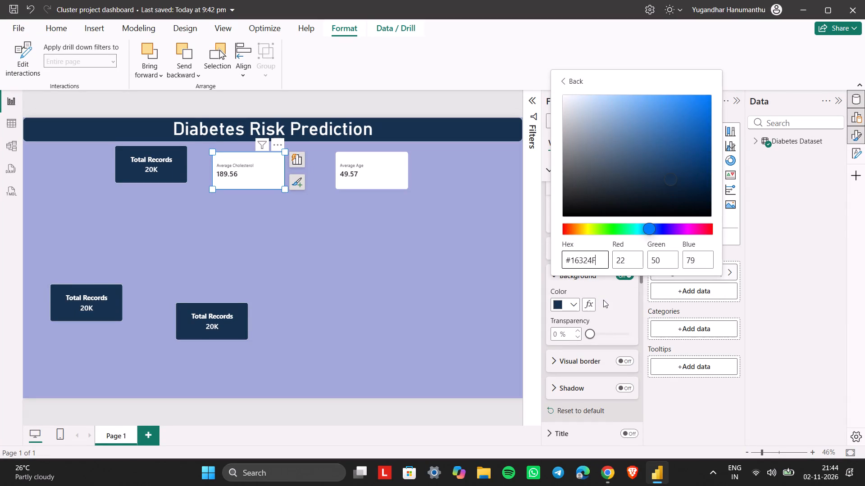
Turn on the Average Cholesterol card's background under Multi-card layout and expand its colour settings.
click(603, 300)
scroll(592, 337, down, 1)
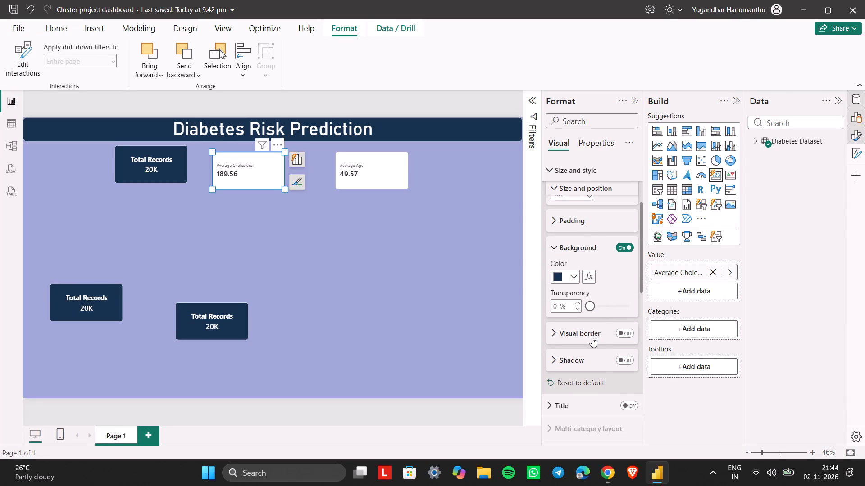
scroll(601, 337, down, 2)
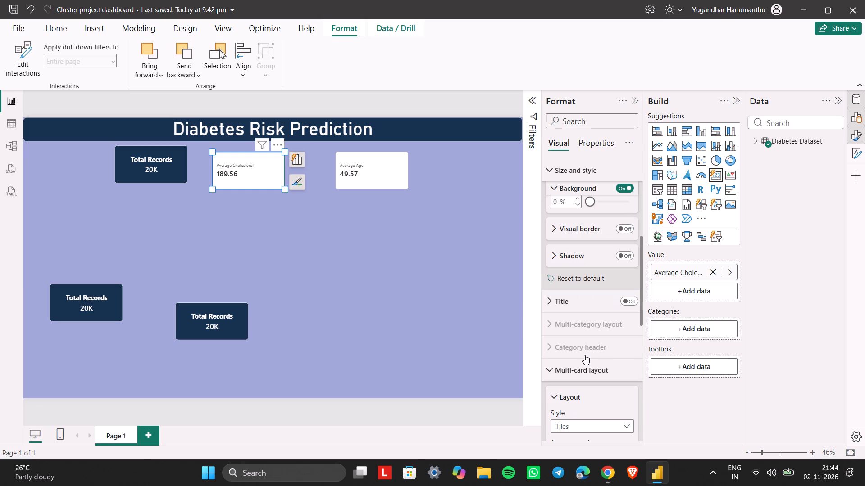
scroll(584, 355, down, 2)
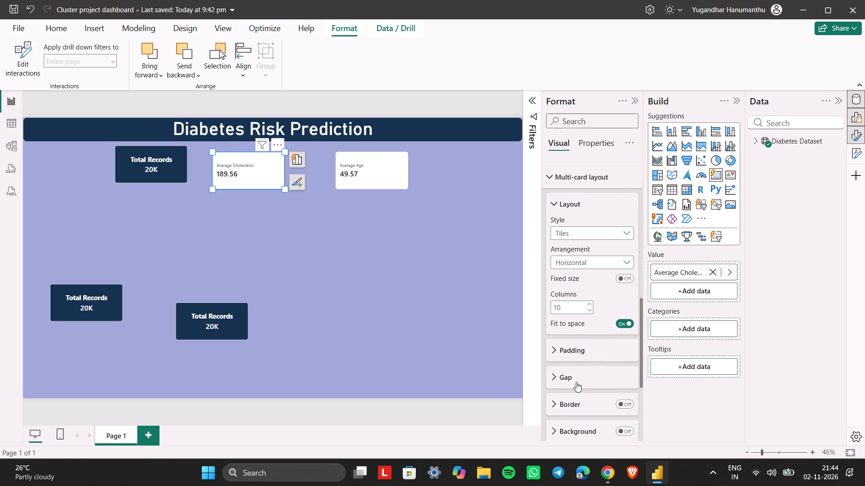
scroll(576, 382, down, 1)
click(621, 361)
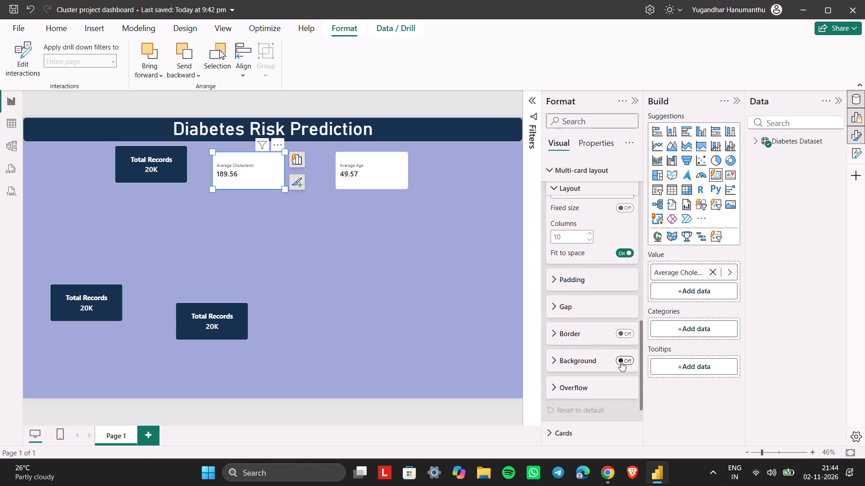
click(555, 384)
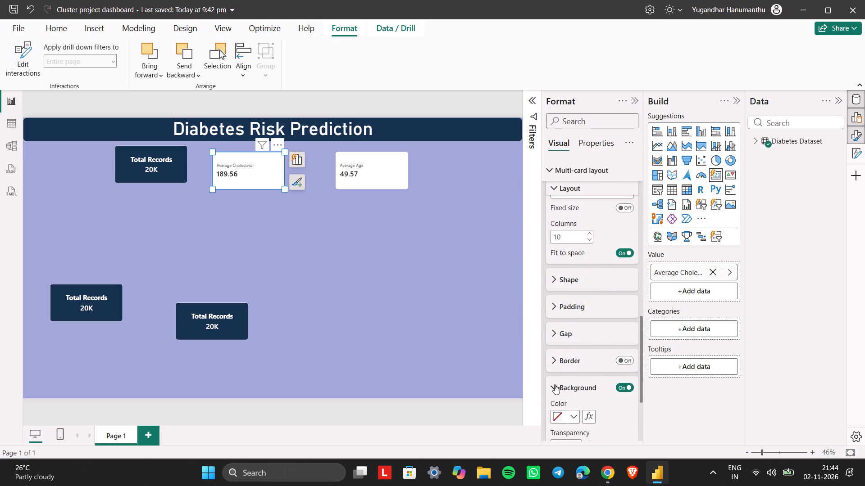
click(555, 384)
click(555, 384)
Set the Multi-card layout background colour of the Average Cholesterol card to #16324F.
click(559, 416)
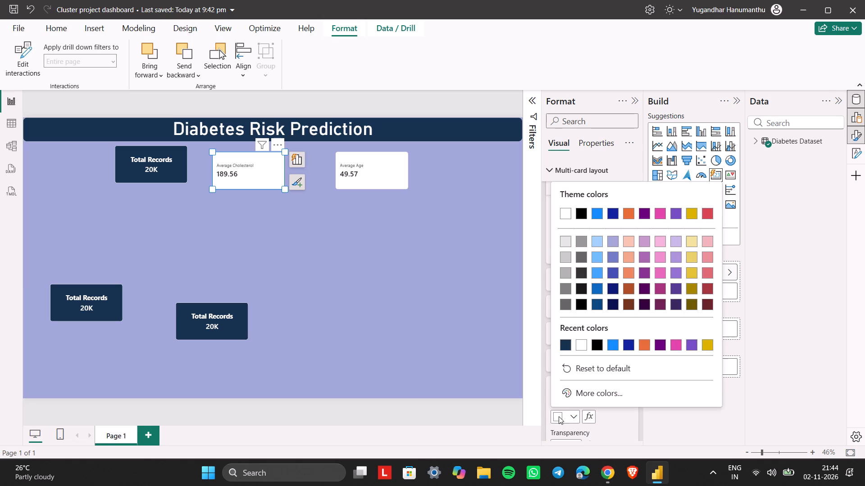
click(577, 392)
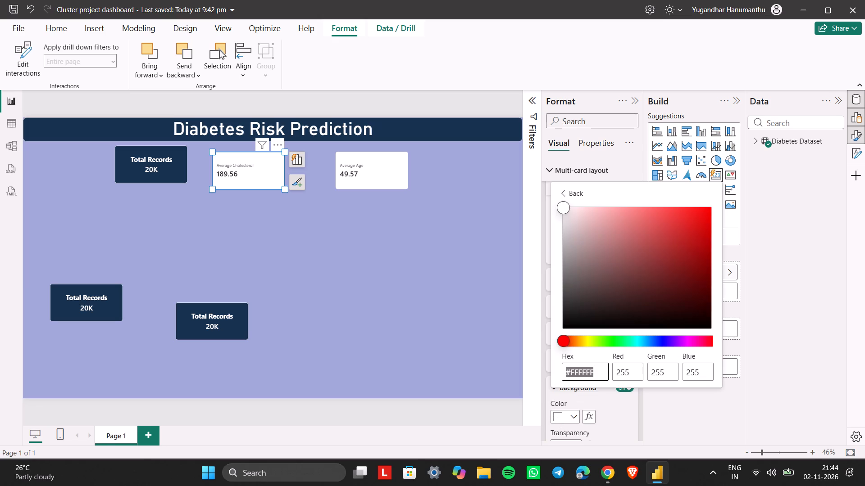
key(ctrl+v)
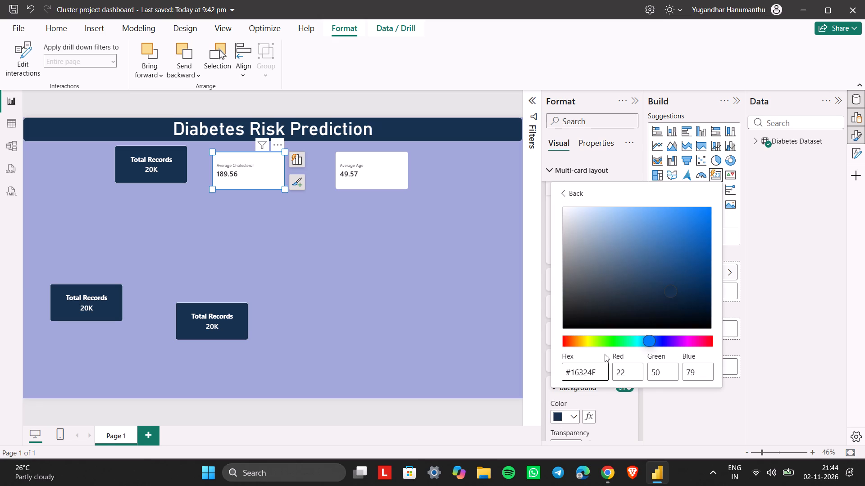
key(Return)
click(609, 408)
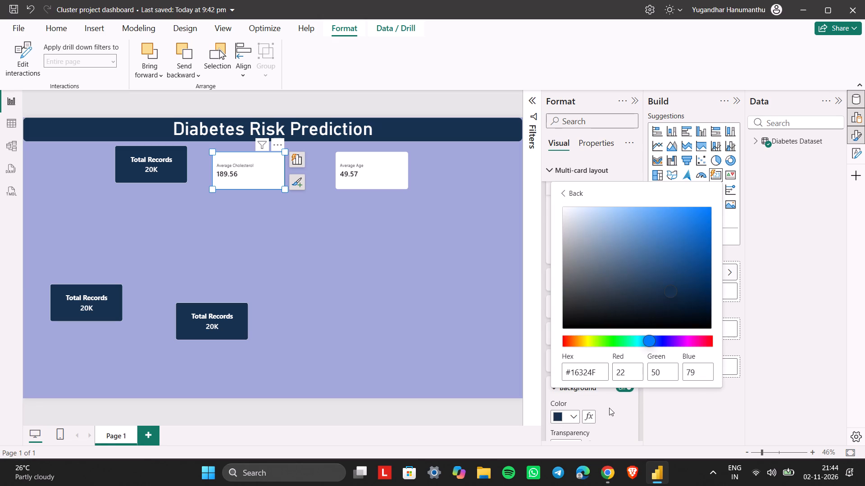
click(609, 408)
click(609, 408)
scroll(609, 408, down, 1)
click(605, 281)
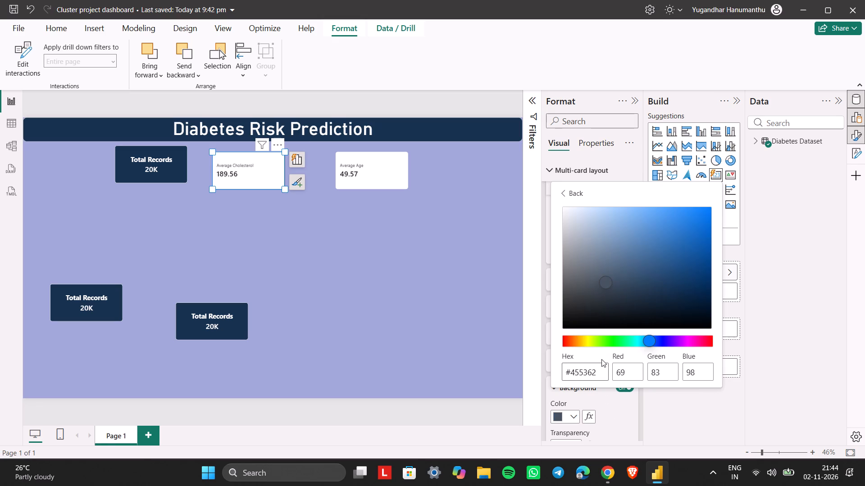
click(593, 375)
key(ctrl+a)
key(ctrl+v)
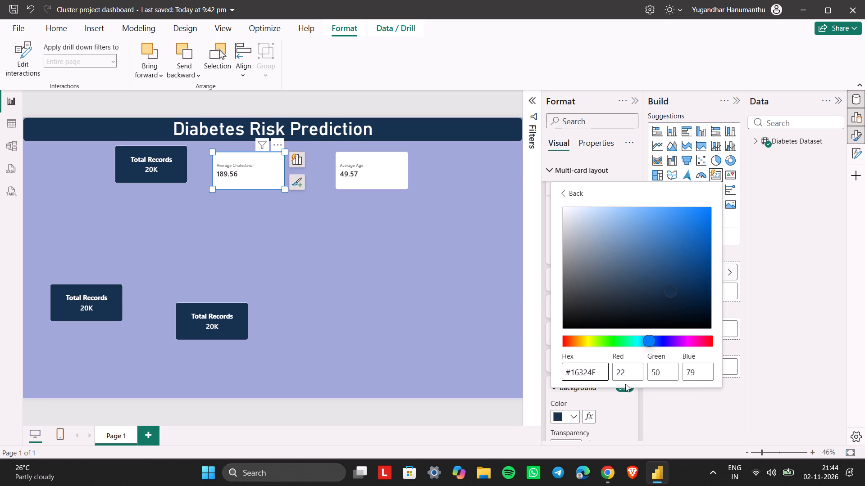
key(Return)
click(610, 416)
Examine the Average Cholesterol card's Multi-card layout options and the remaining format sections for what controls the card's fill.
scroll(610, 416, down, 2)
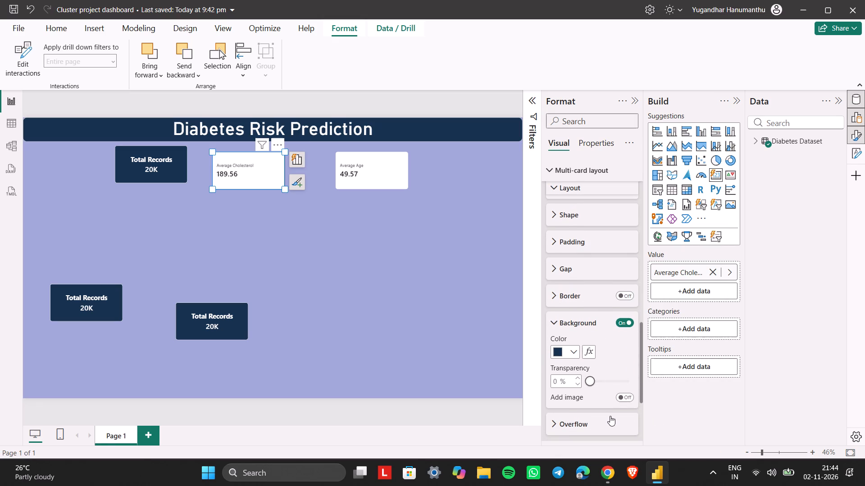
scroll(610, 416, down, 4)
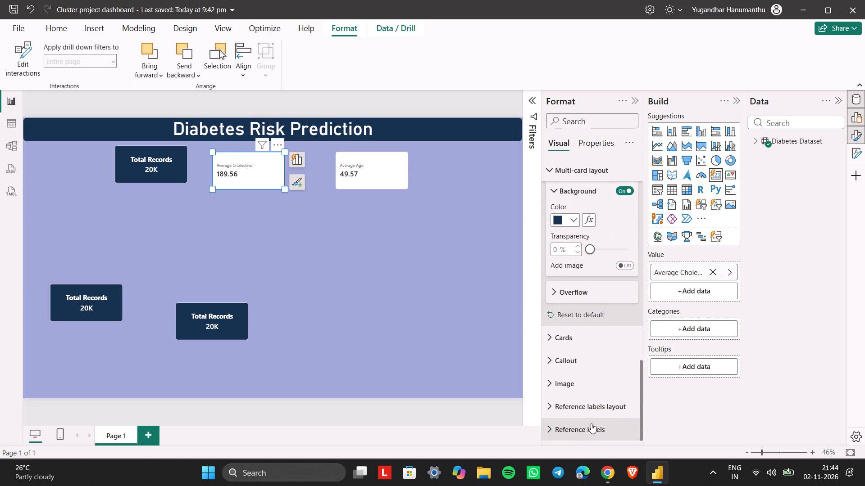
scroll(570, 220, up, 1)
click(563, 220)
scroll(563, 220, up, 2)
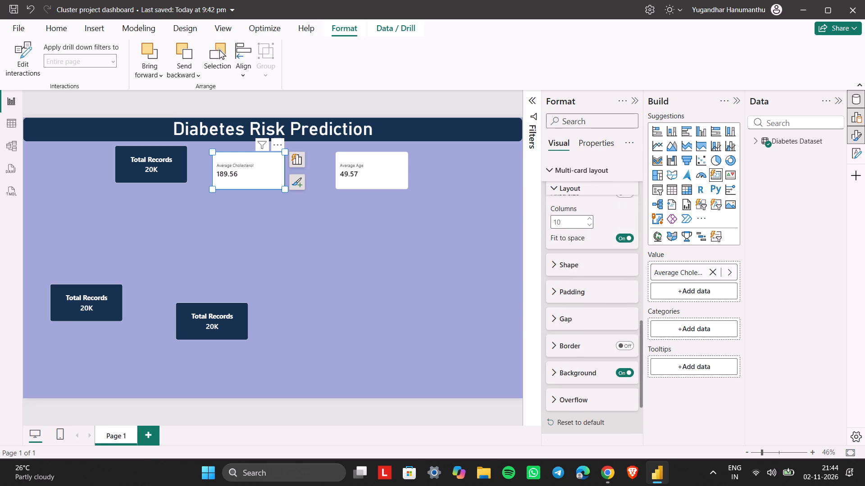
scroll(545, 312, up, 3)
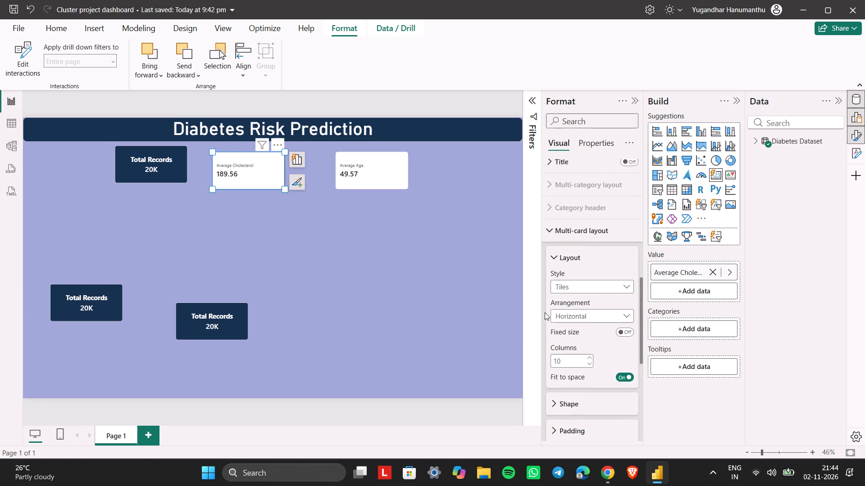
click(571, 260)
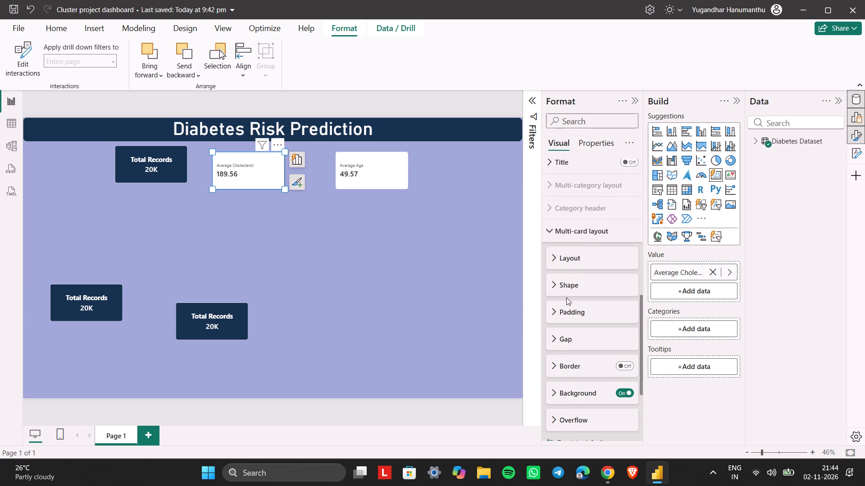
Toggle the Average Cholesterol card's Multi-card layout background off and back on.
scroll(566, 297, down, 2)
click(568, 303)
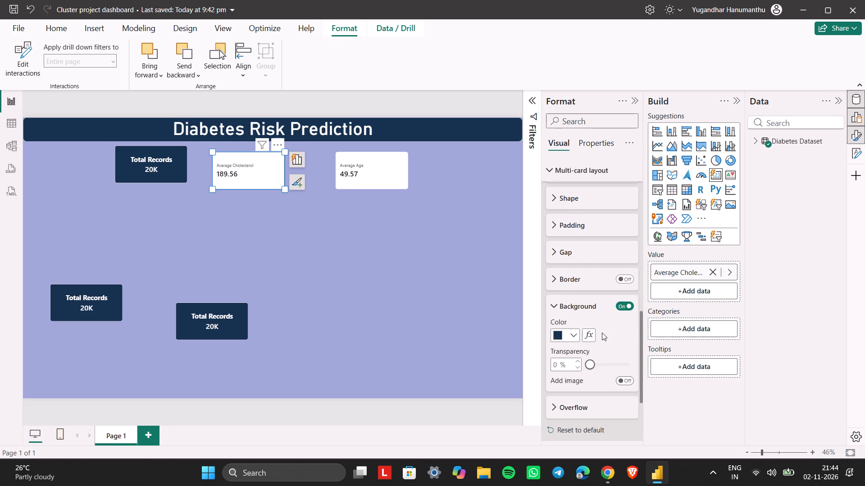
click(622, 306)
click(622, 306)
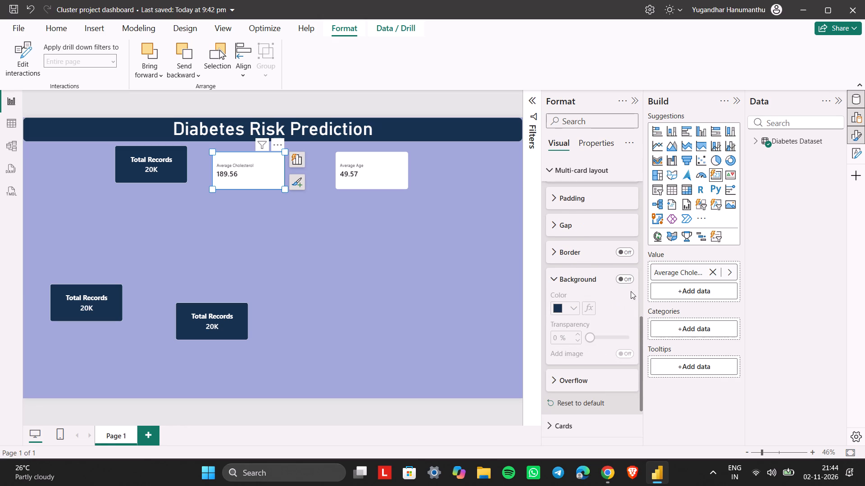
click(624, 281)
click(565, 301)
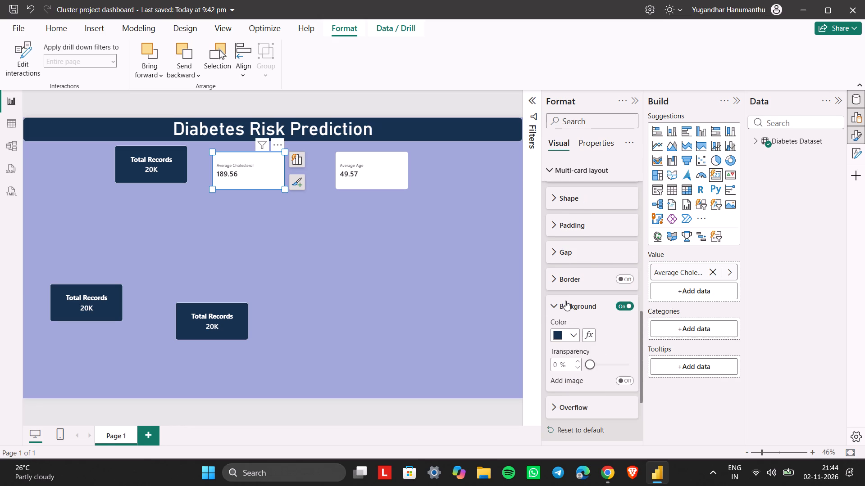
Under the Cards settings, set the Average Cholesterol card's background fill colour to #16324F.
scroll(565, 301, down, 5)
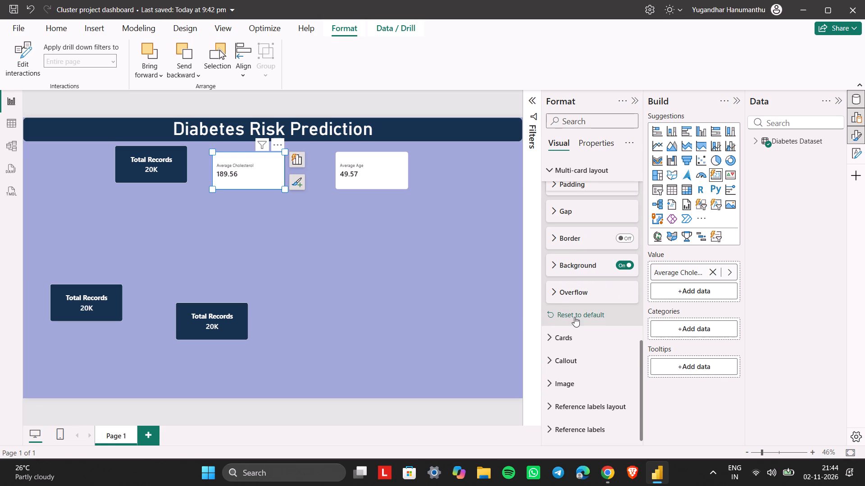
click(566, 336)
scroll(566, 336, down, 3)
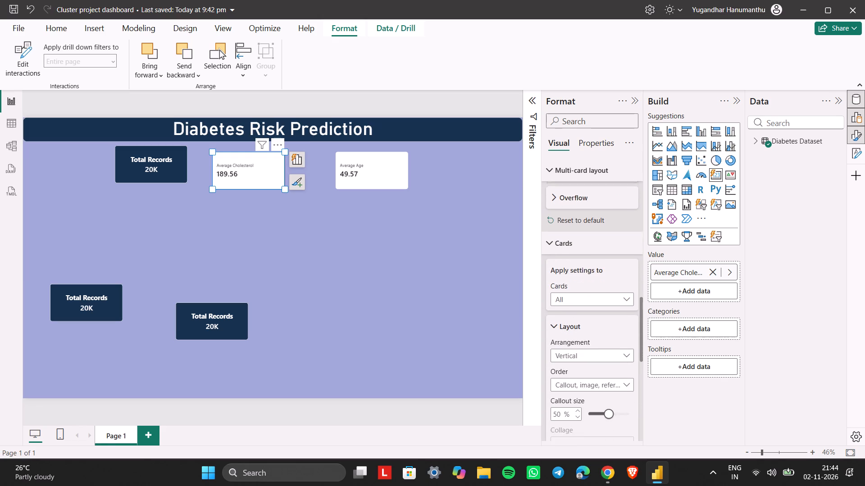
scroll(566, 336, down, 2)
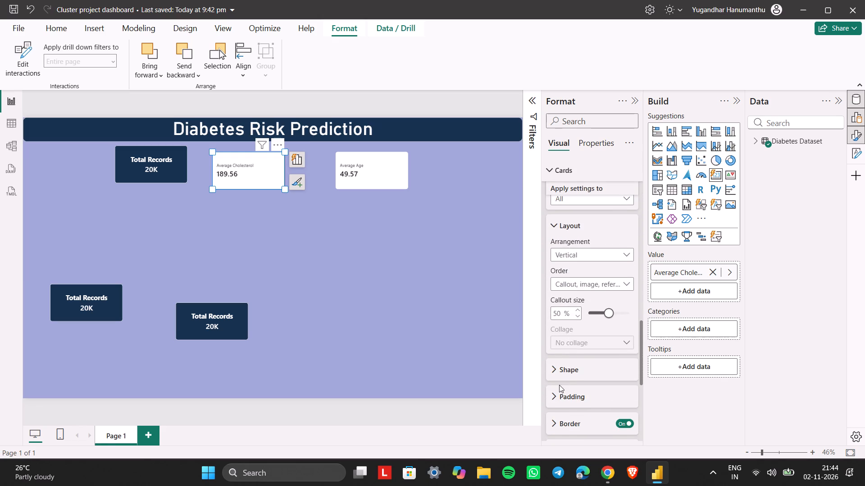
scroll(559, 385, down, 2)
click(576, 383)
scroll(576, 383, down, 1)
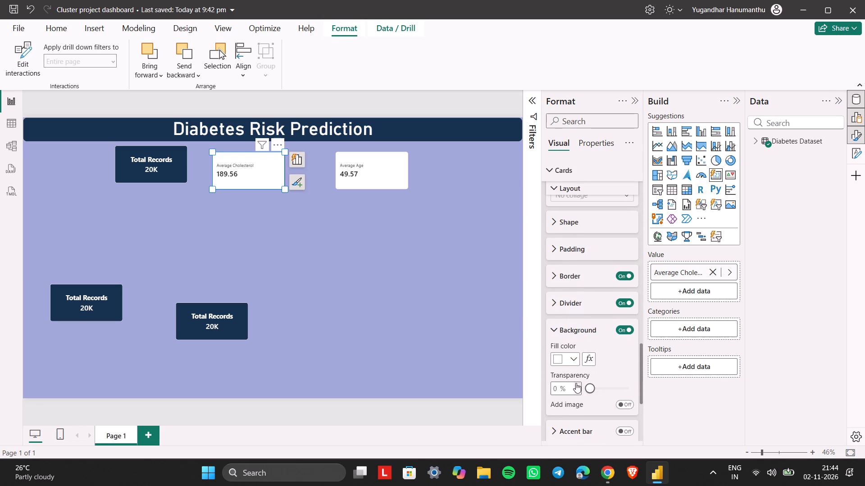
click(559, 356)
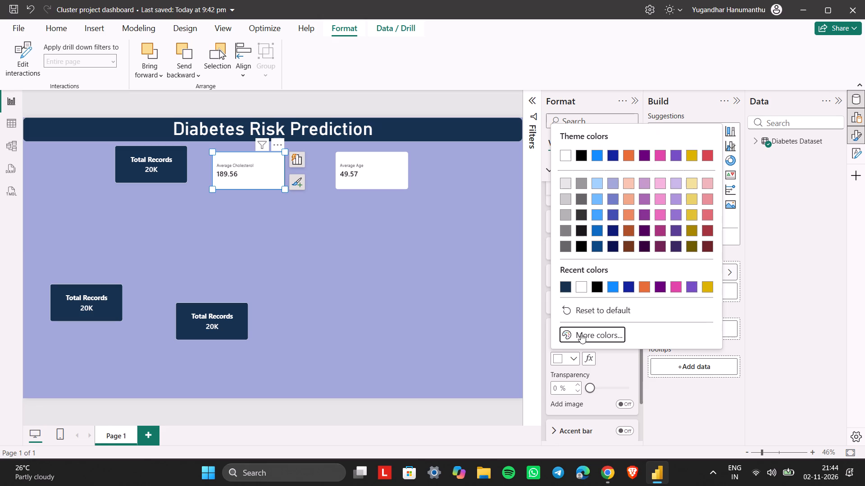
click(581, 333)
click(594, 311)
key(ctrl+a)
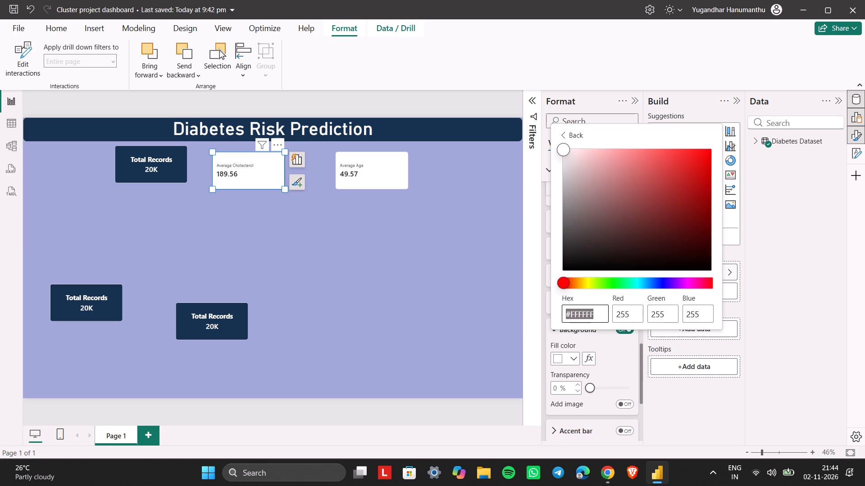
key(ctrl+v)
click(606, 365)
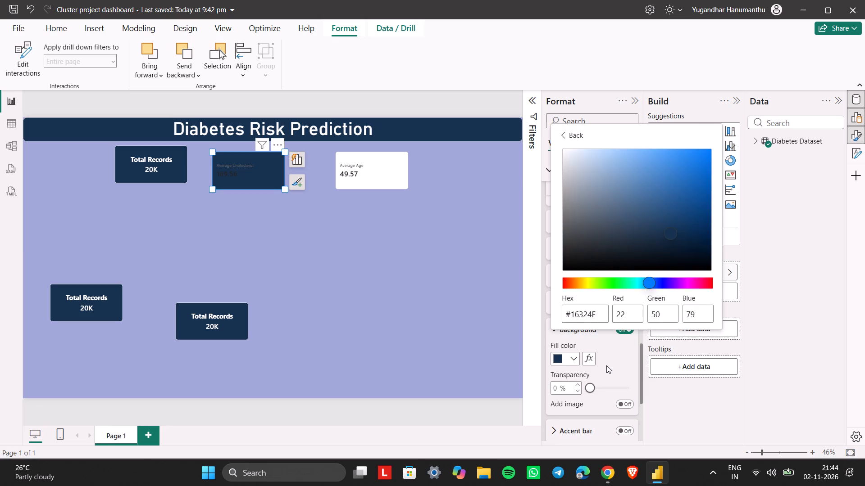
Examine the remaining Cards settings and the Reference labels layout section for options affecting the Average Cholesterol card's text.
scroll(606, 365, down, 2)
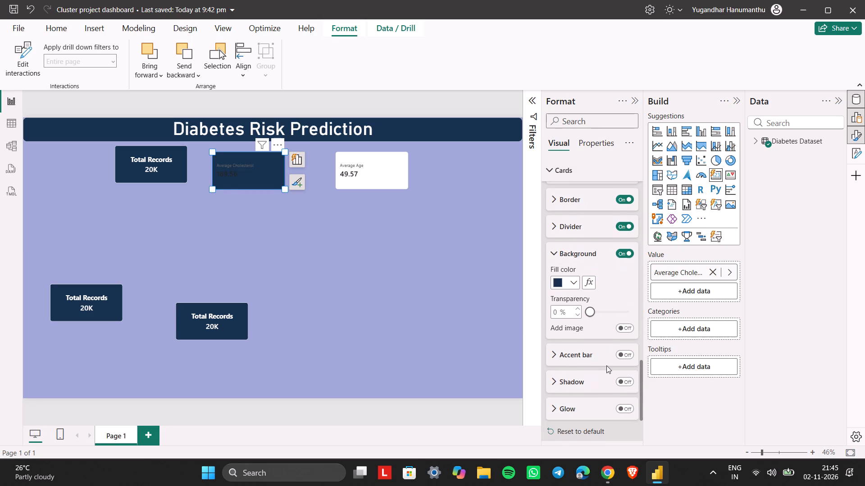
scroll(592, 391, down, 3)
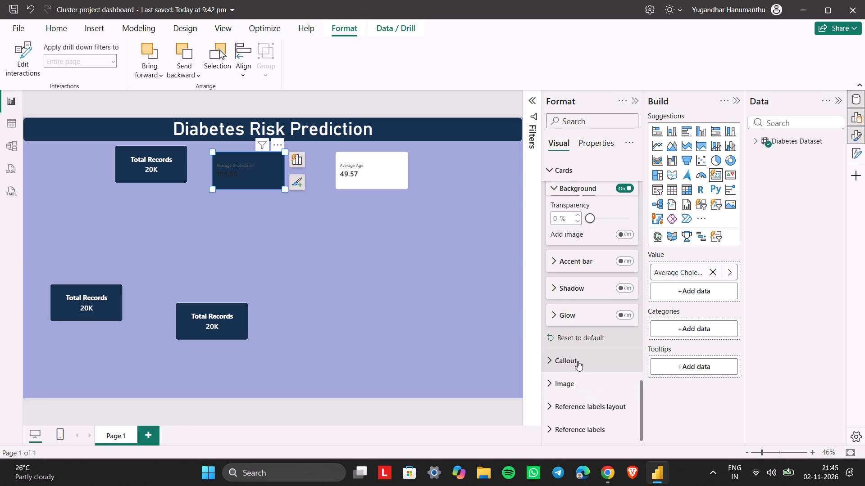
scroll(578, 360, up, 2)
scroll(578, 360, down, 3)
click(566, 405)
scroll(566, 405, down, 3)
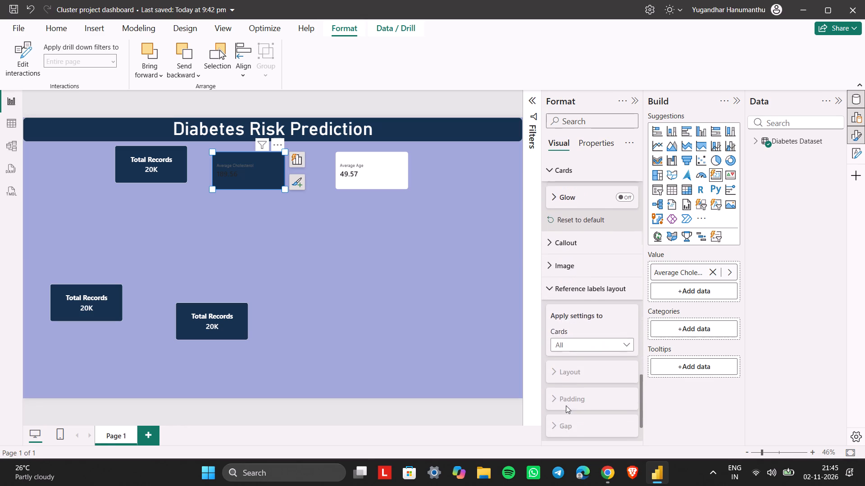
scroll(566, 405, down, 1)
click(586, 270)
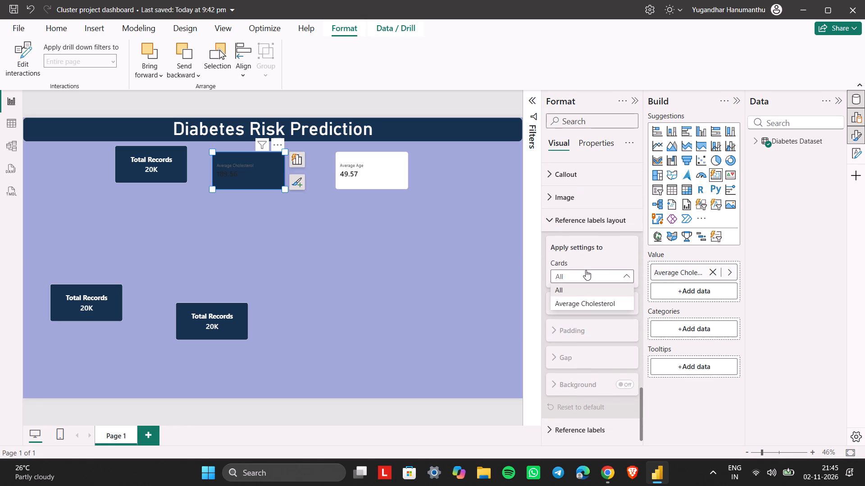
click(586, 270)
scroll(586, 270, down, 1)
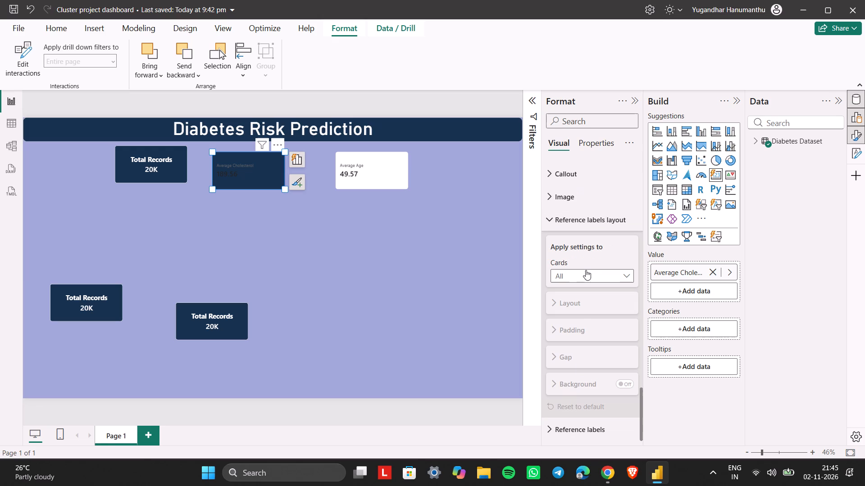
scroll(586, 270, down, 1)
scroll(586, 270, up, 2)
Format the Average Cholesterol card's label as bold white text at font size 24.
click(243, 165)
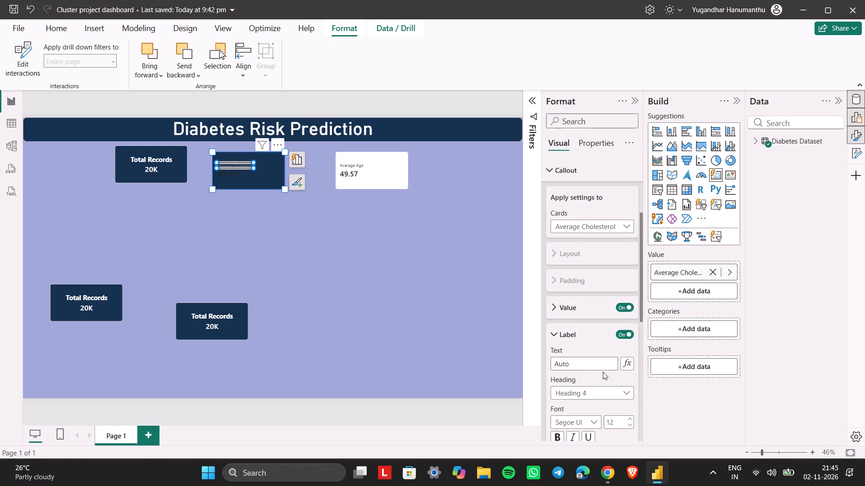
scroll(626, 364, down, 1)
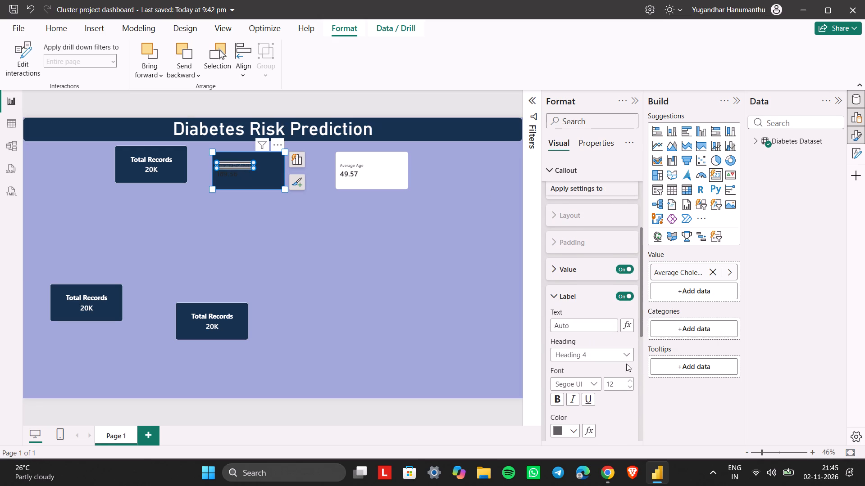
triple_click(628, 381)
triple_click(628, 381)
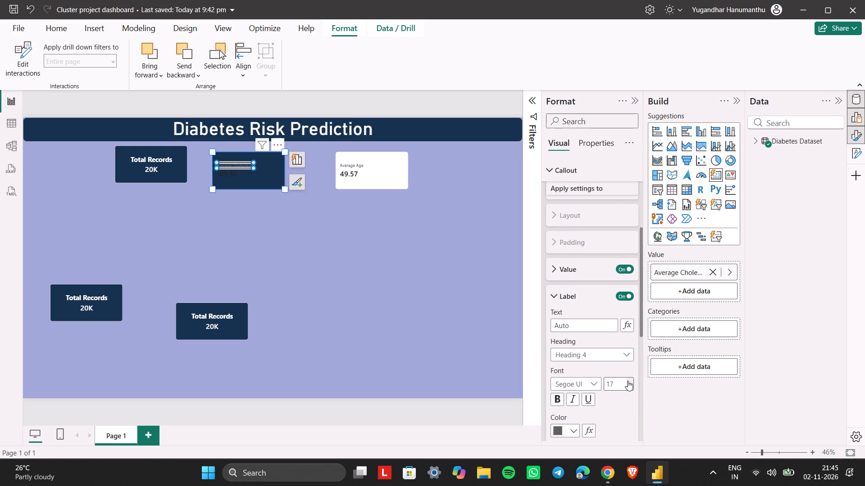
triple_click(628, 381)
triple_click(628, 381)
triple_click(628, 381)
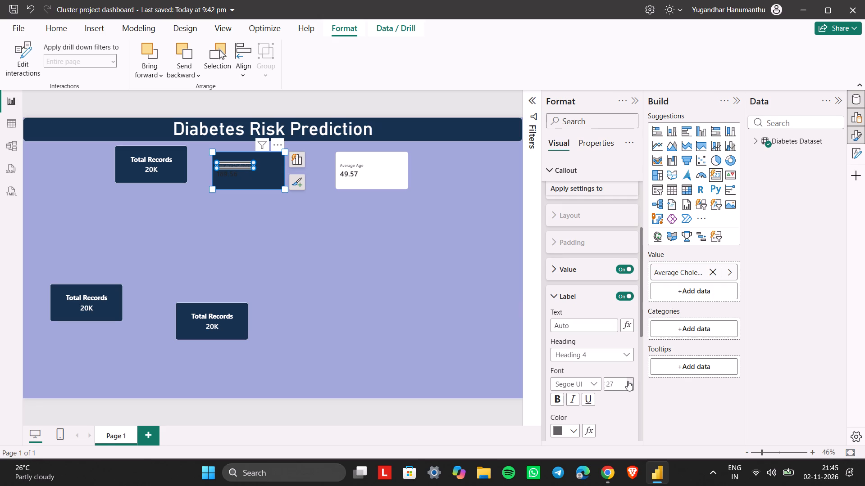
click(628, 381)
click(628, 381)
triple_click(628, 385)
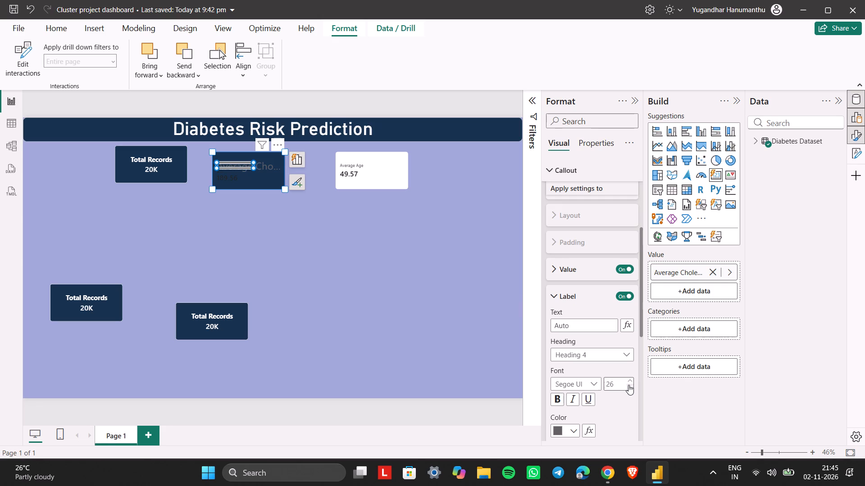
click(628, 385)
click(628, 385)
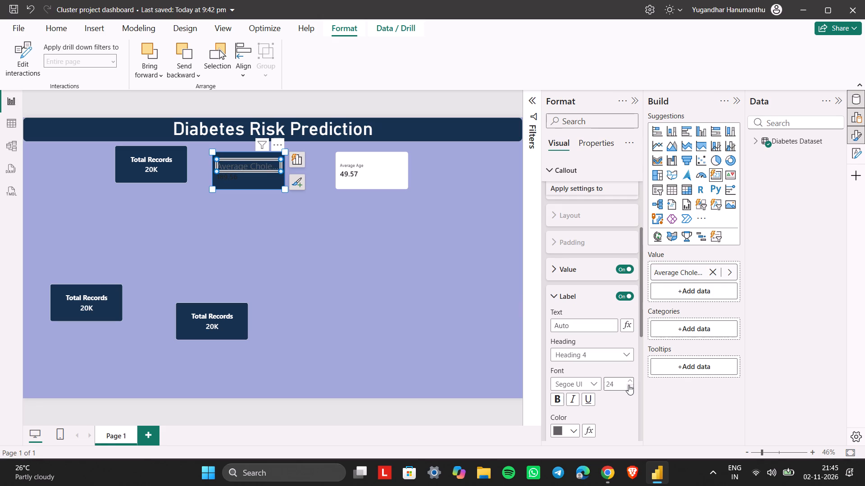
click(571, 430)
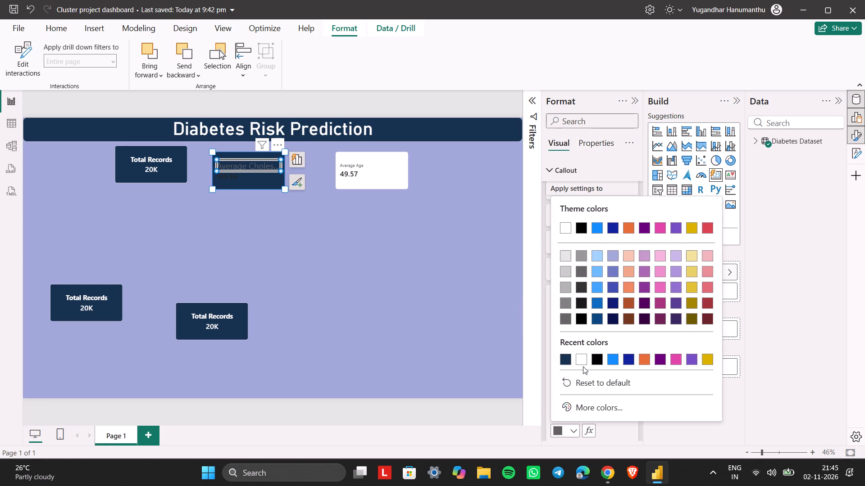
click(583, 357)
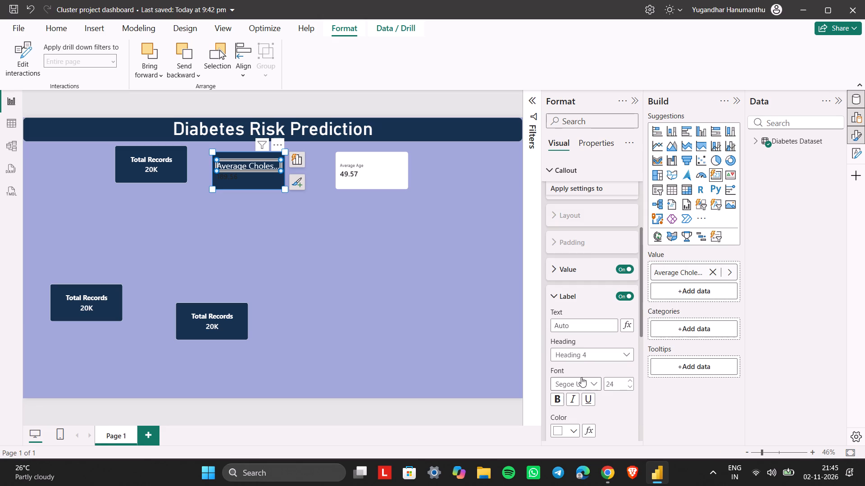
click(562, 394)
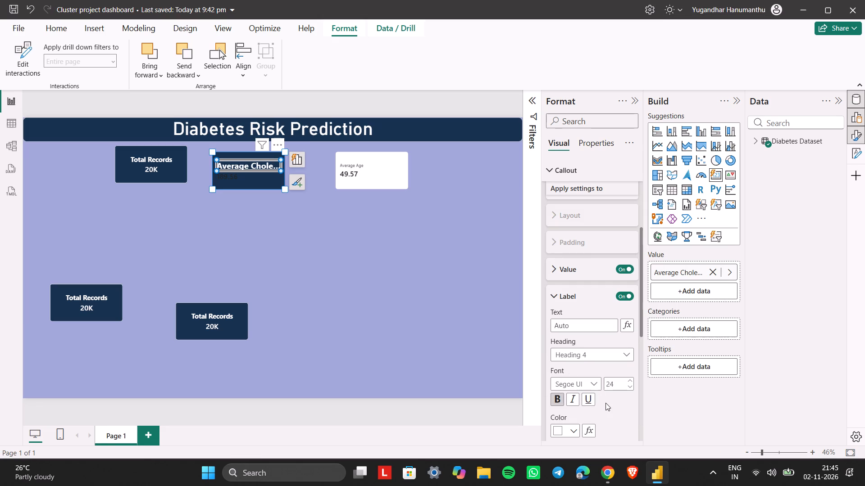
Centre the Average Cholesterol card's callout value horizontally and set its font colour to white.
click(615, 405)
scroll(615, 405, down, 2)
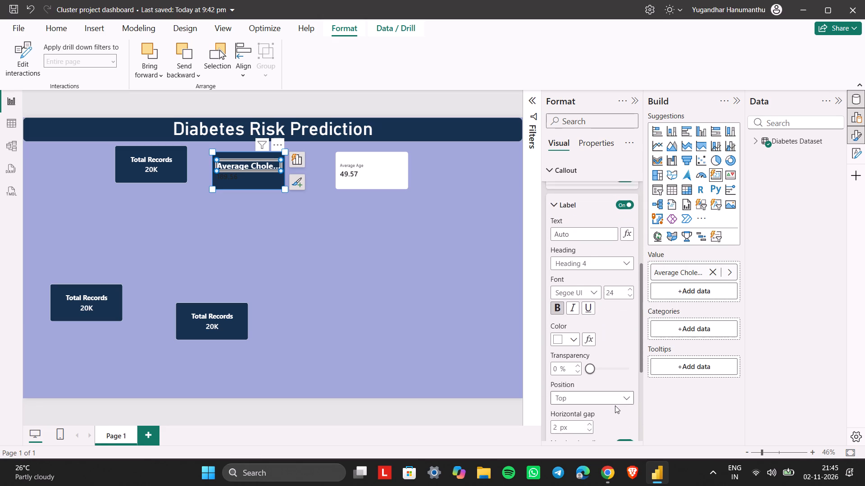
scroll(615, 405, down, 4)
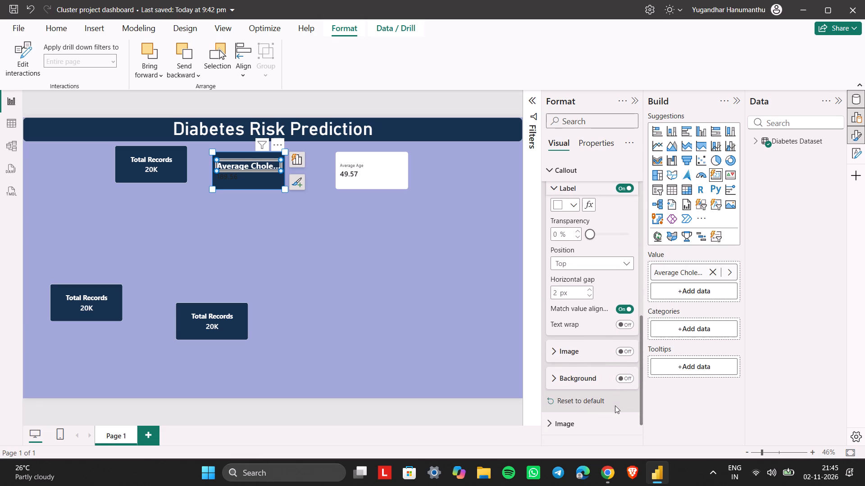
click(231, 176)
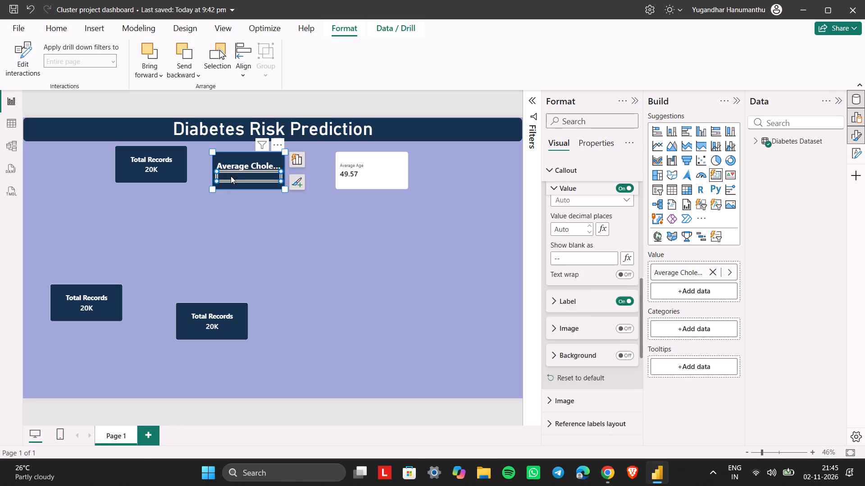
click(570, 436)
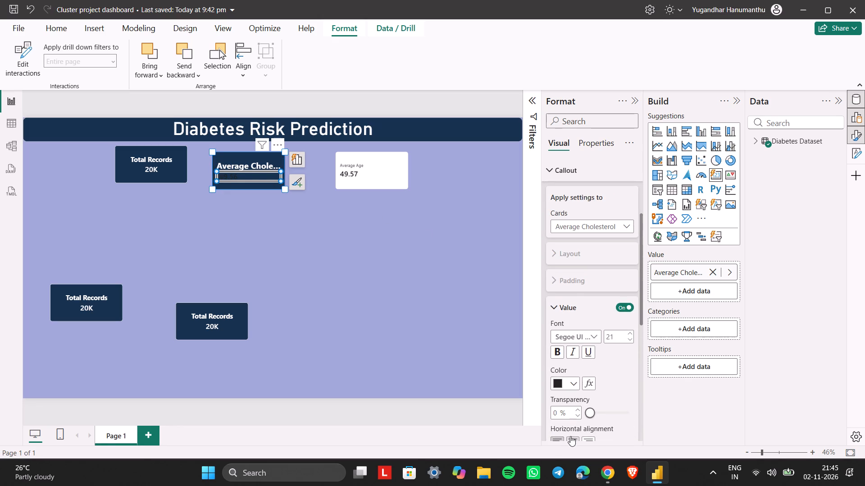
click(572, 377)
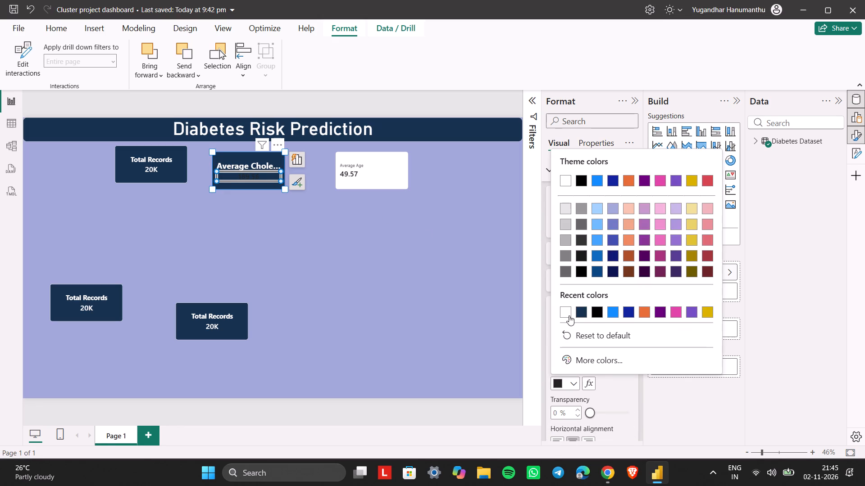
click(569, 315)
click(597, 362)
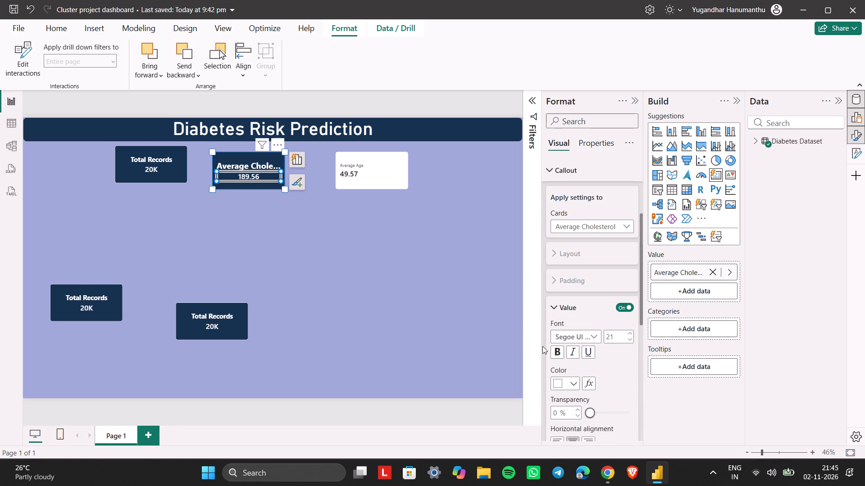
click(598, 364)
scroll(599, 372, down, 2)
click(618, 373)
scroll(618, 373, down, 1)
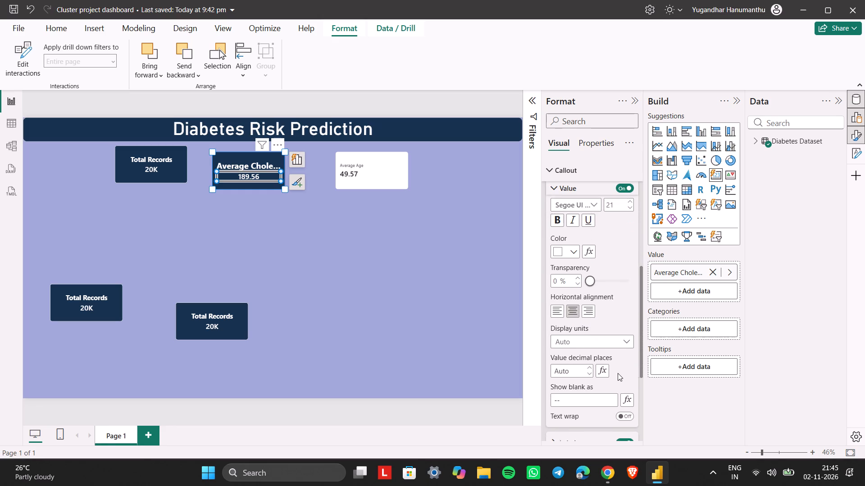
scroll(618, 373, down, 1)
click(632, 360)
click(312, 220)
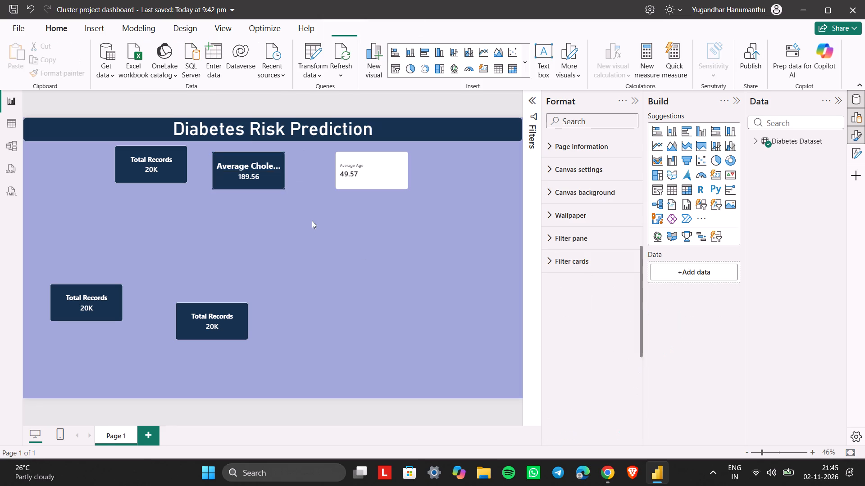
Move the Average Cholesterol card beside the top Total Records card, level with it, and widen it to fit its full label.
drag(266, 165, 243, 160)
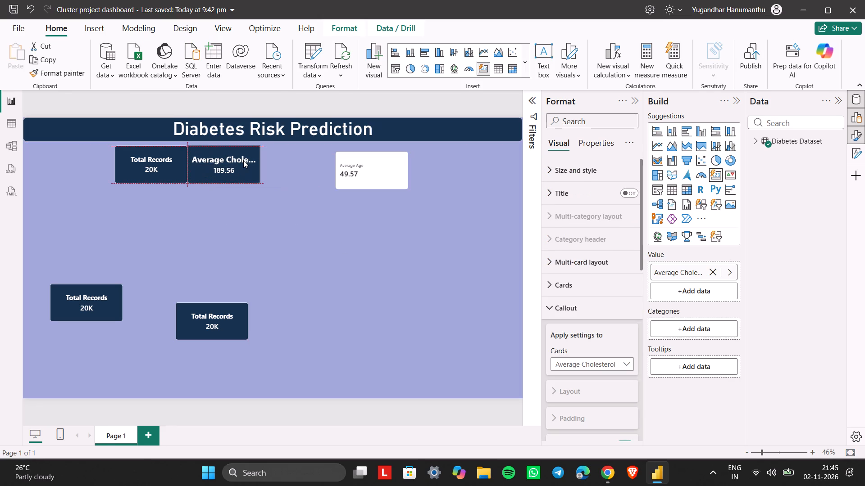
drag(243, 160, 252, 161)
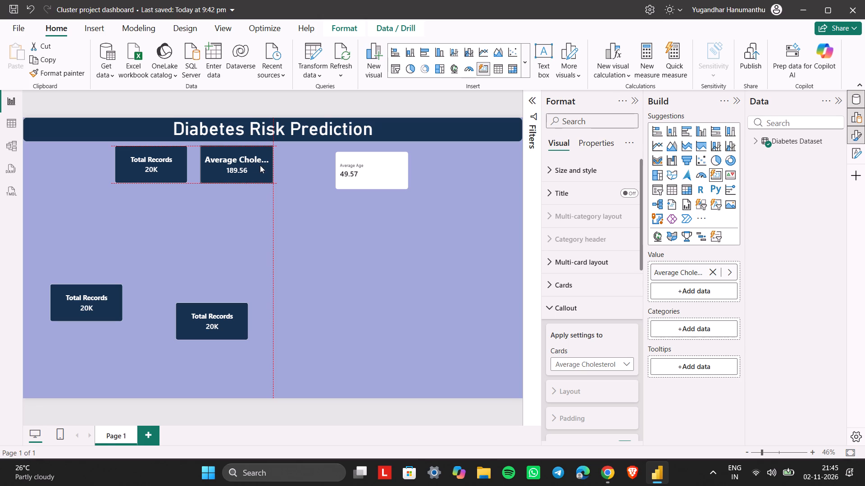
click(250, 163)
drag(271, 165, 285, 169)
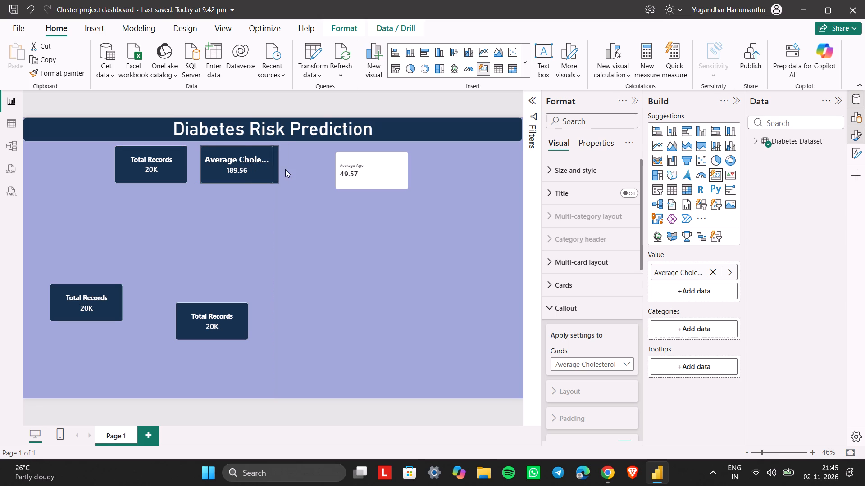
drag(285, 169, 287, 169)
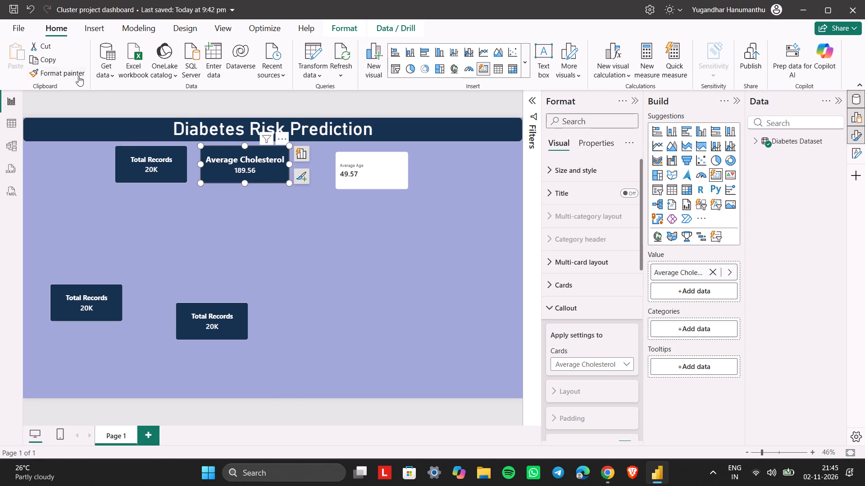
Copy the Average Cholesterol card's formatting onto the Average Age card with Format painter.
click(77, 76)
click(364, 170)
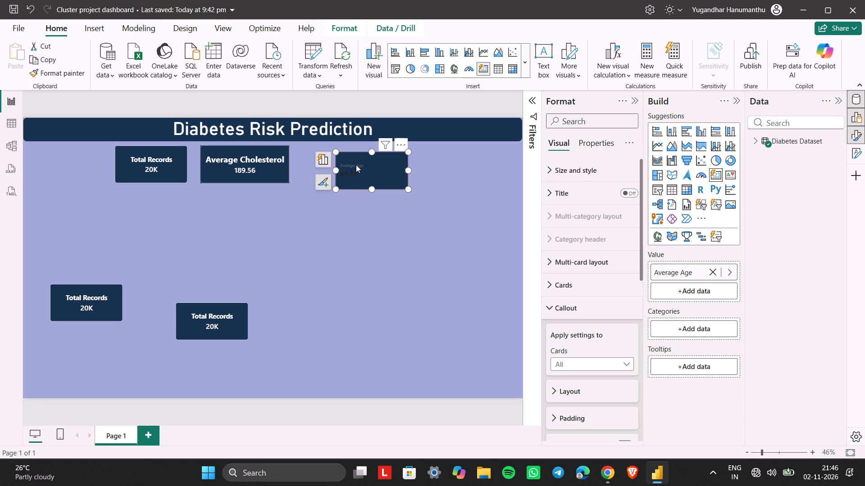
Format the Average Age card's callout value with font size 24, white colour and centred horizontal alignment.
click(356, 164)
click(349, 164)
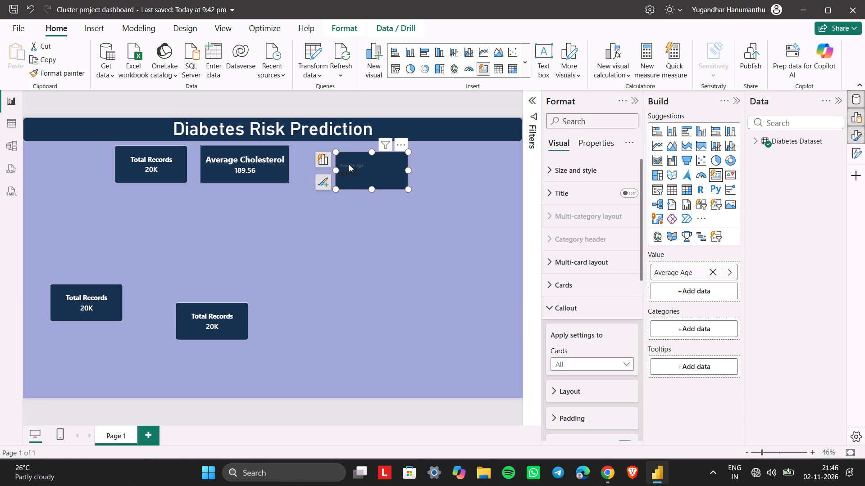
click(351, 162)
click(351, 168)
click(351, 168)
scroll(575, 350, down, 1)
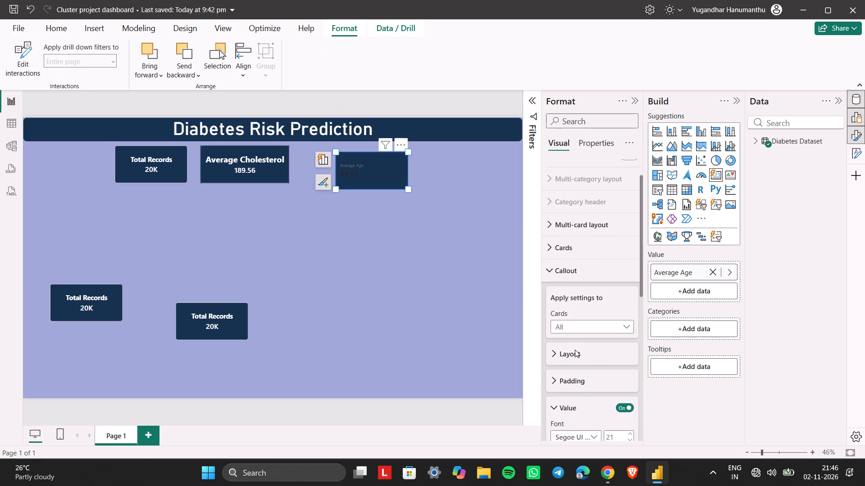
scroll(575, 350, down, 2)
double_click(628, 292)
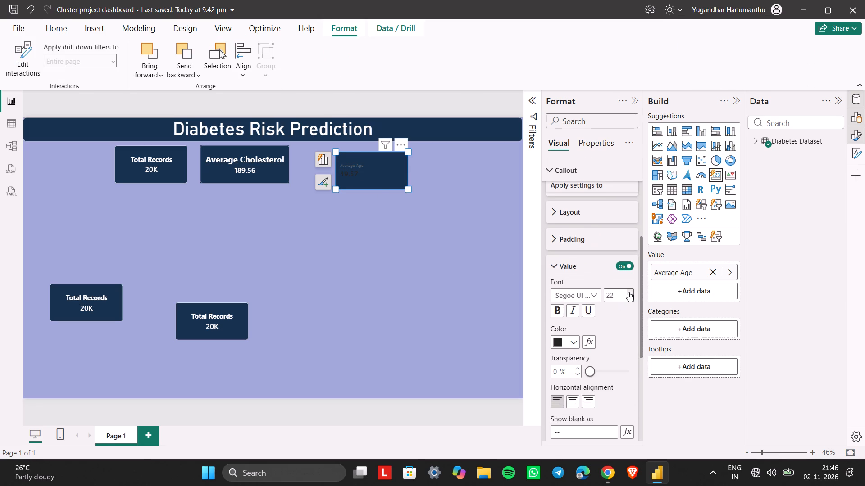
click(628, 292)
click(574, 337)
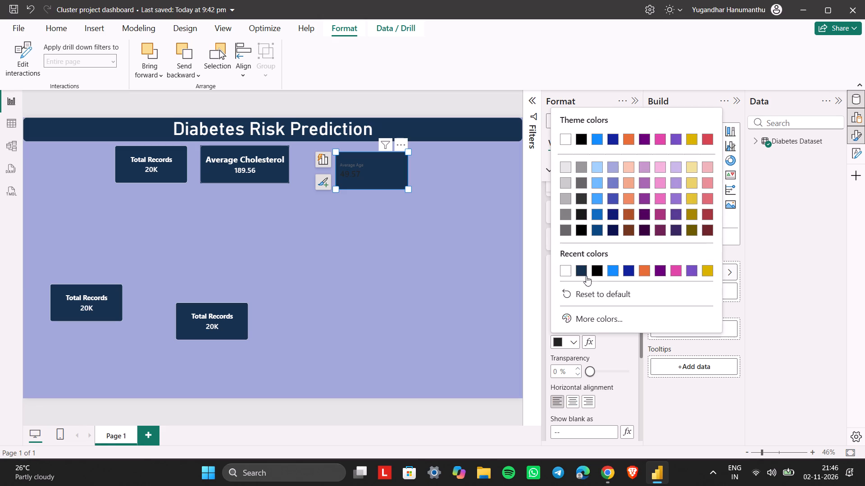
click(565, 271)
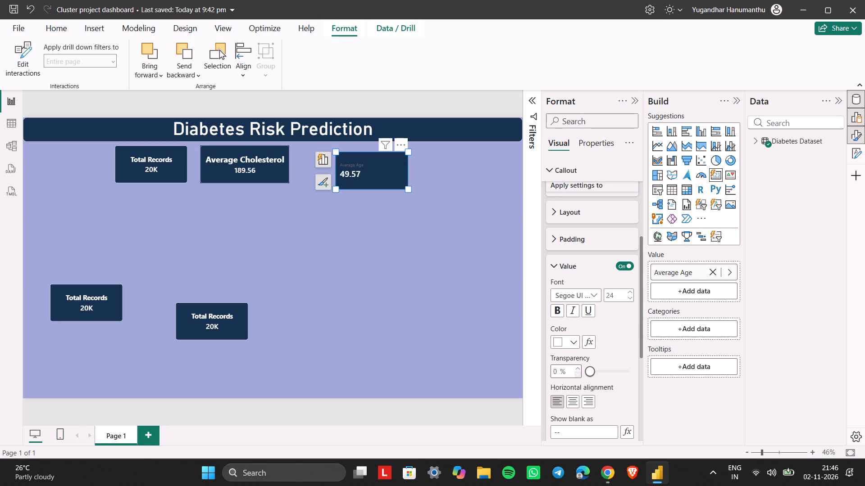
click(574, 395)
Format the Average Age card's label with font size 24, white colour and bold.
scroll(619, 364, down, 1)
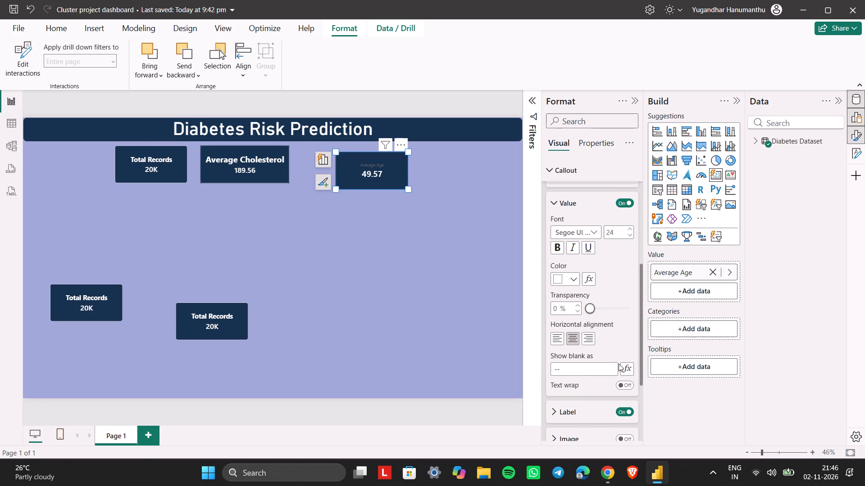
scroll(619, 364, down, 5)
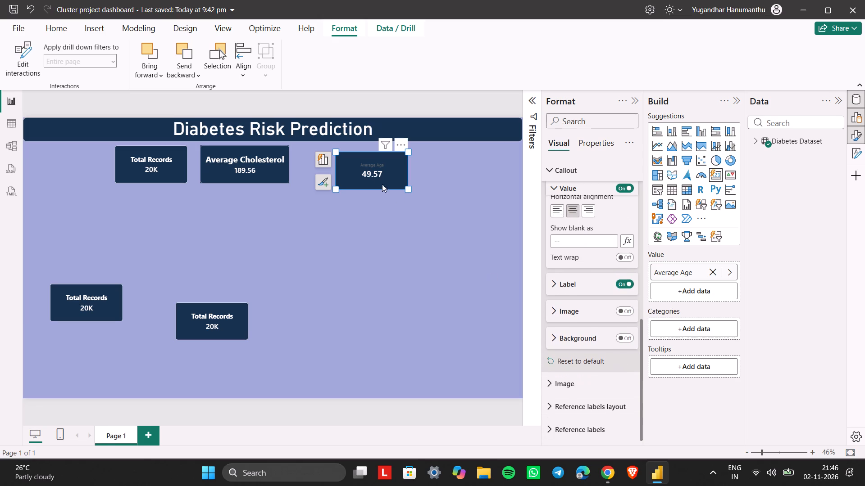
click(377, 165)
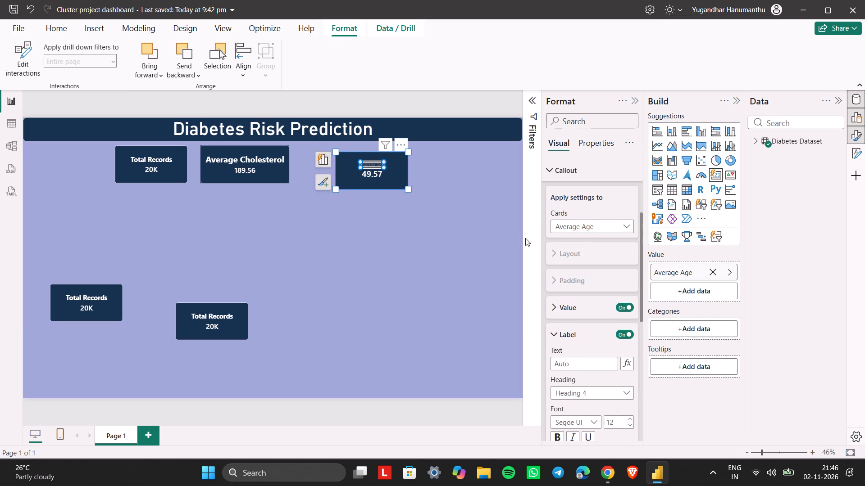
triple_click(628, 419)
triple_click(628, 419)
double_click(628, 419)
triple_click(628, 419)
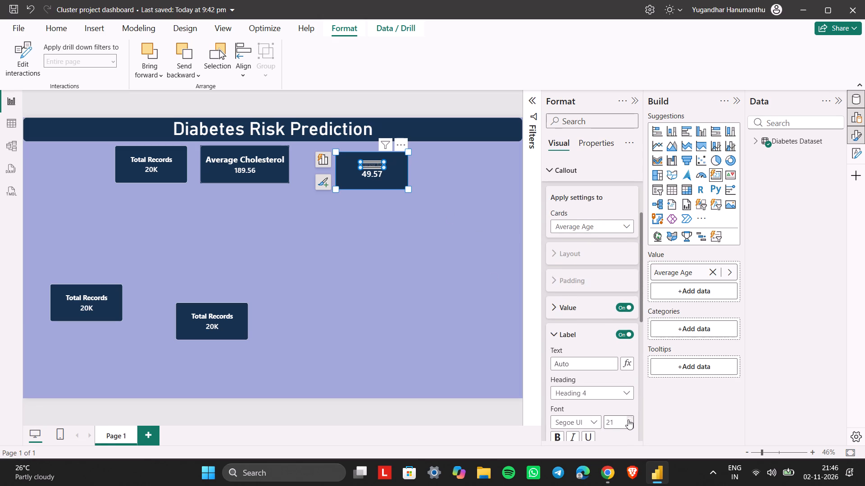
click(628, 419)
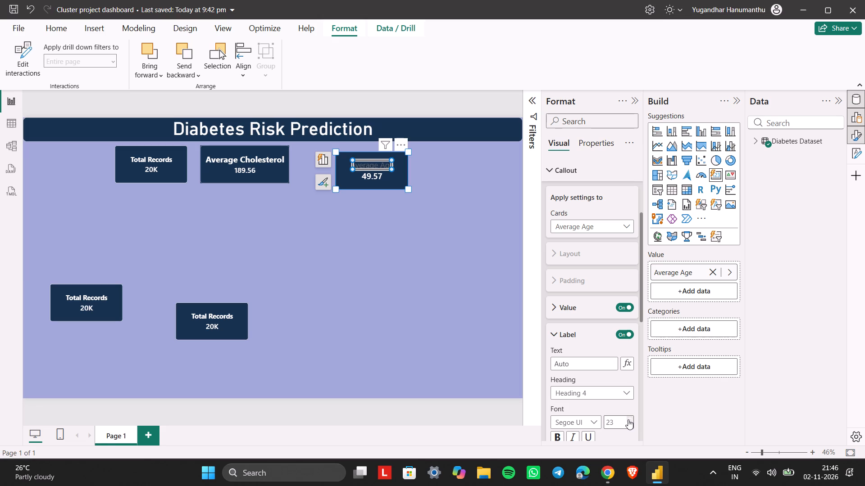
click(628, 419)
scroll(628, 419, down, 1)
click(574, 433)
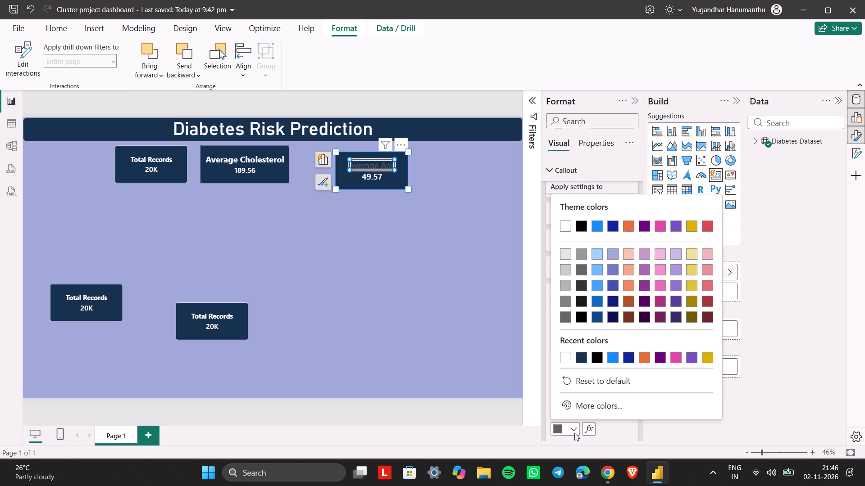
click(567, 359)
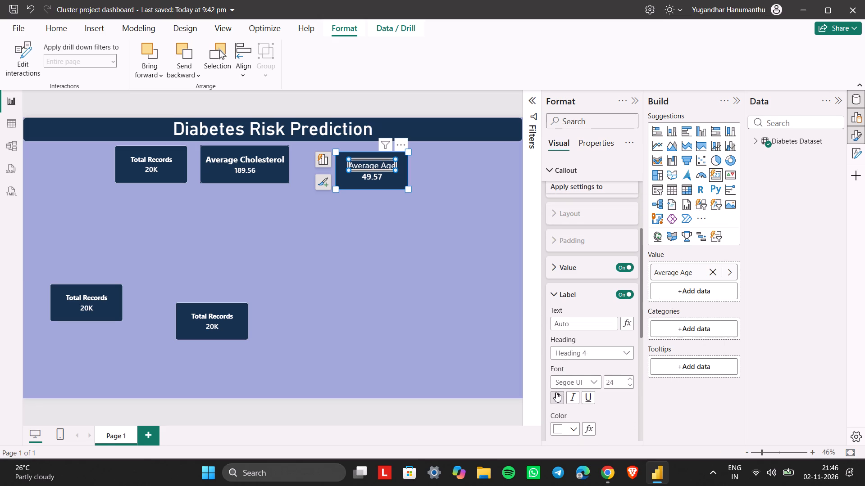
click(556, 392)
click(560, 396)
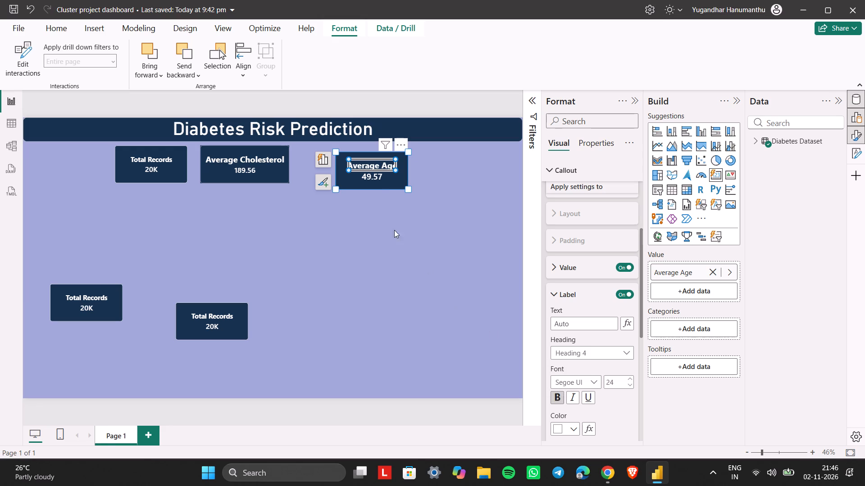
Set the font size of the Average Age card's callout value to 21.
click(377, 179)
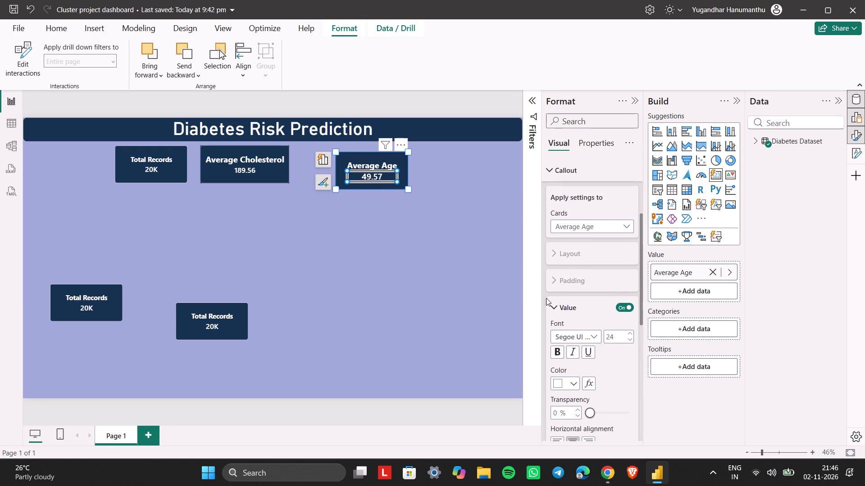
scroll(600, 380, down, 1)
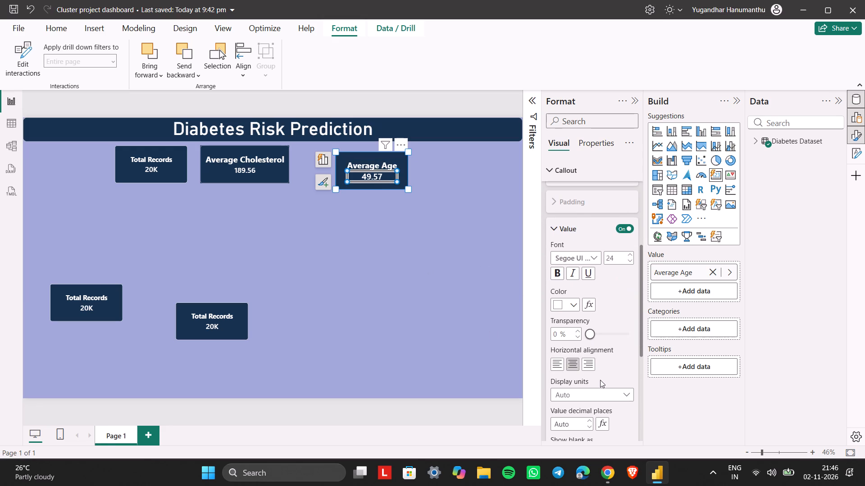
double_click(629, 260)
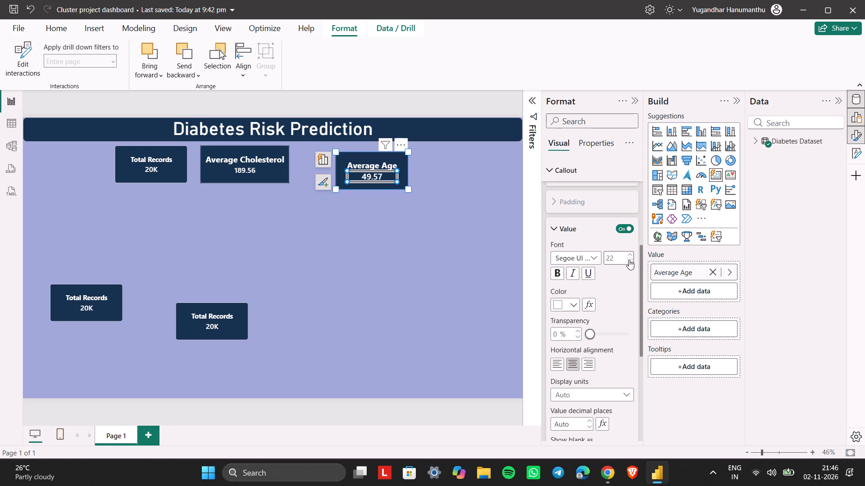
click(629, 260)
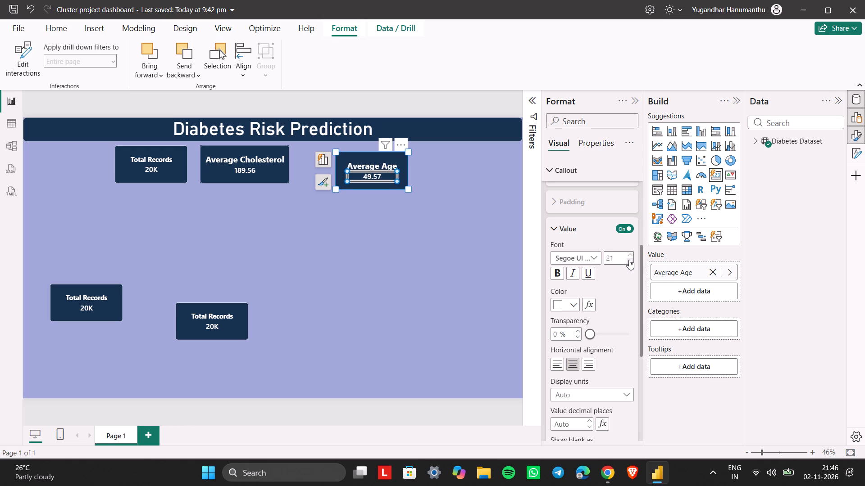
click(610, 369)
click(432, 166)
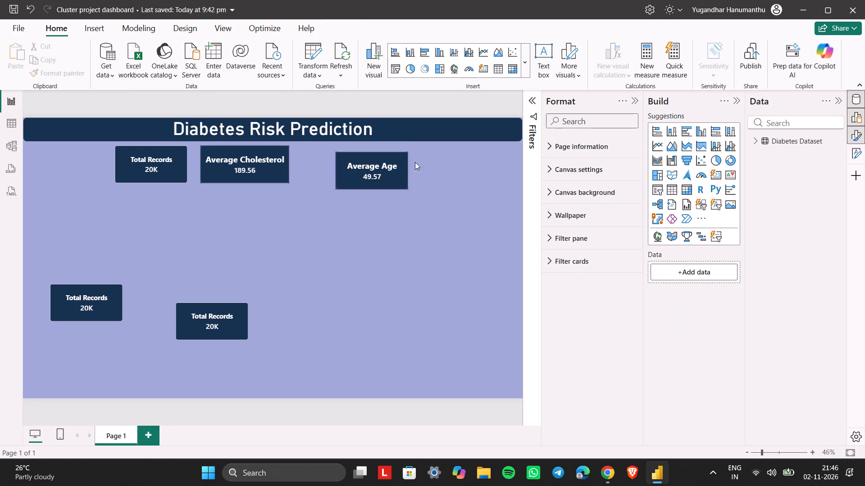
Move the Average Age card beside the Average Cholesterol card, level with it and with a small gap between them.
drag(392, 165, 348, 157)
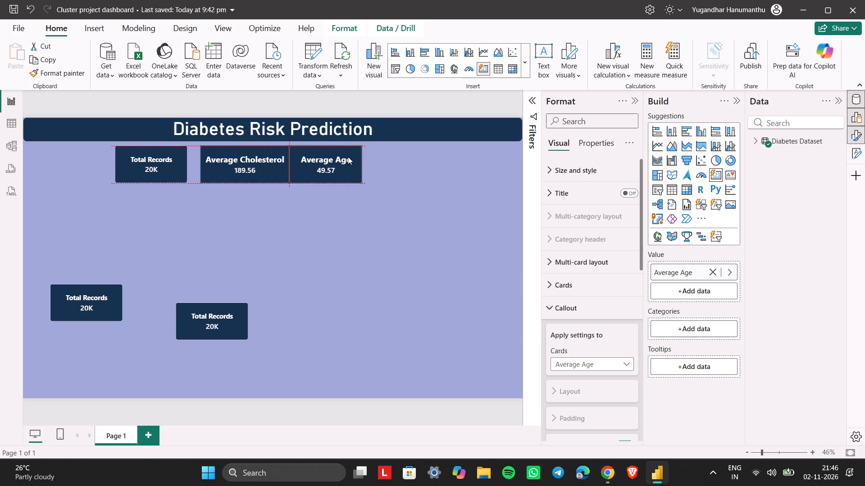
drag(348, 157, 352, 158)
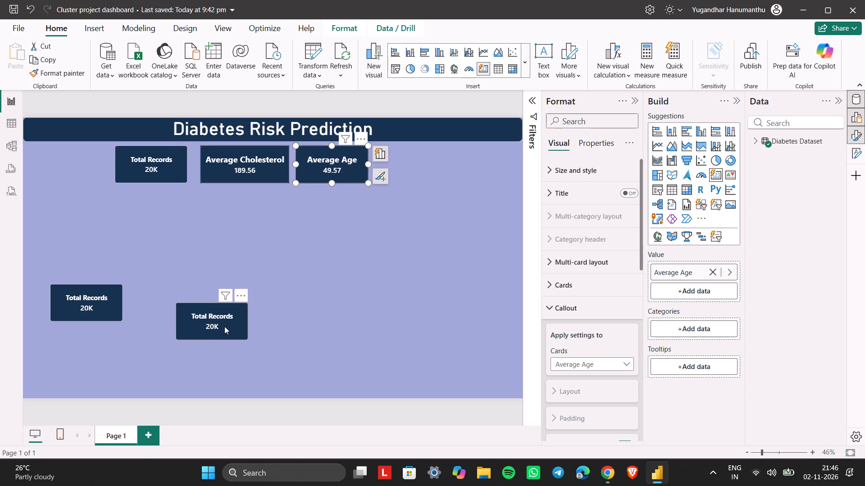
Move the lower Total Records card nearer the page centre up beside the Average Age card, level with the top row.
click(224, 326)
drag(224, 326, 428, 175)
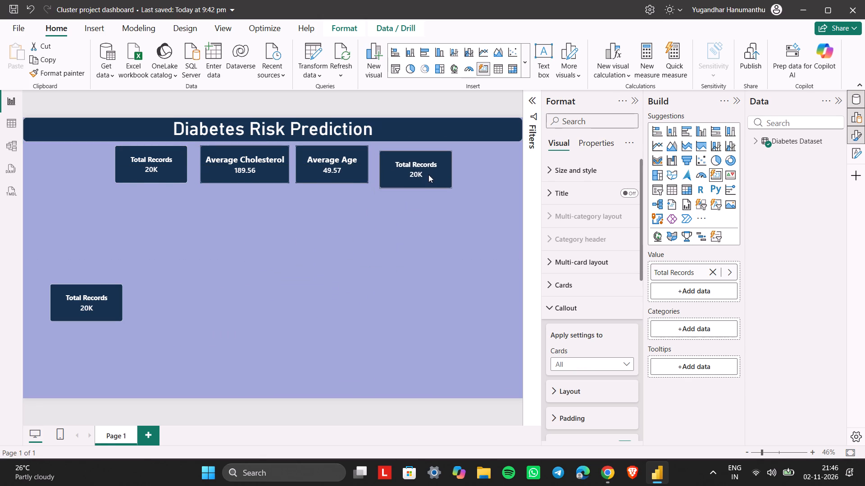
drag(428, 175, 423, 171)
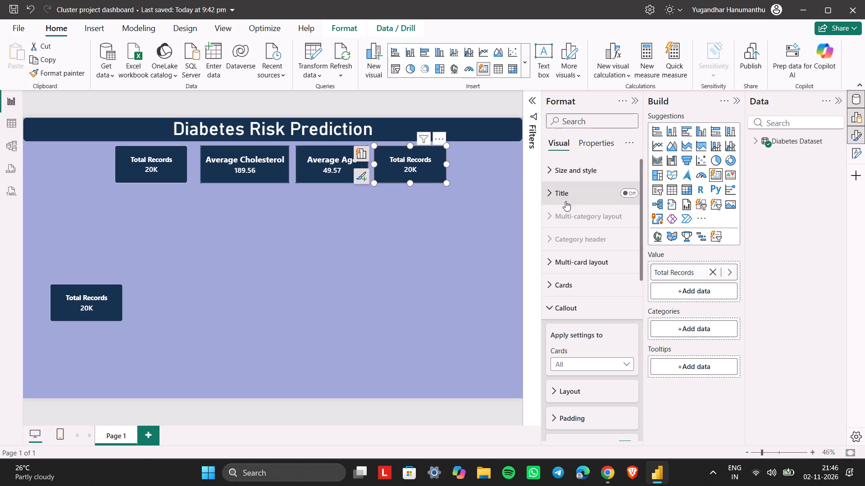
Replace the Total Records measure in the moved card with Average Blood Pressure from the Diabetes Dataset table.
click(714, 272)
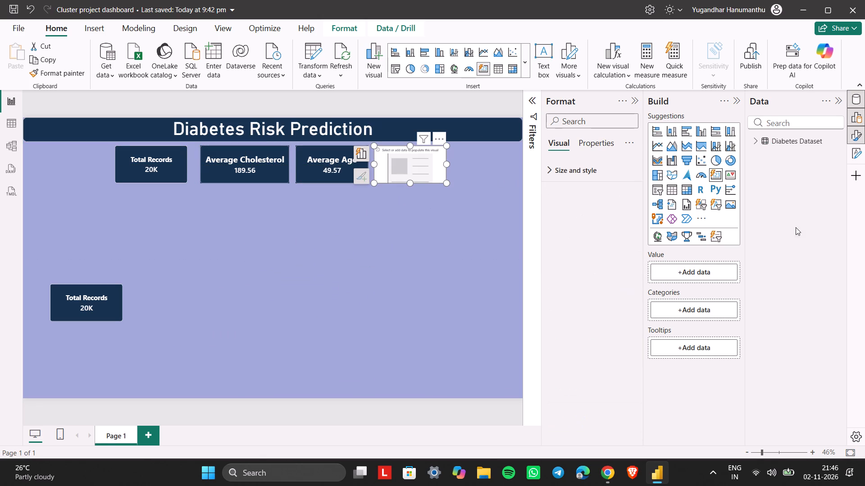
click(761, 143)
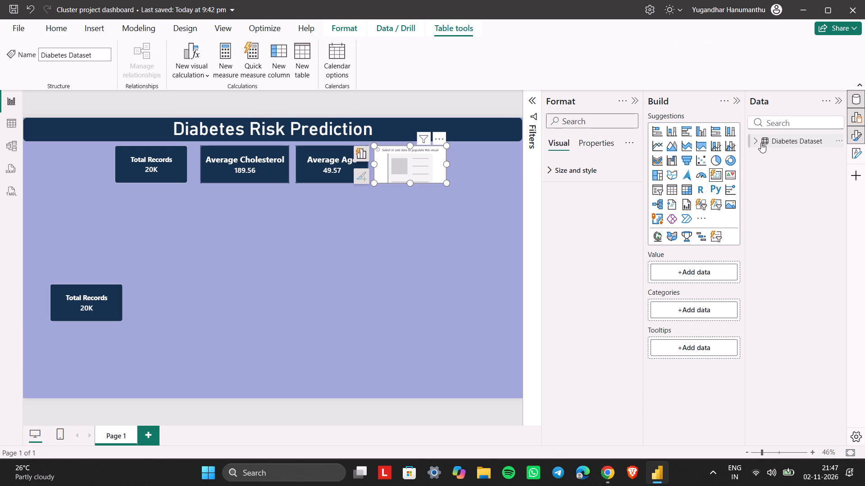
click(757, 141)
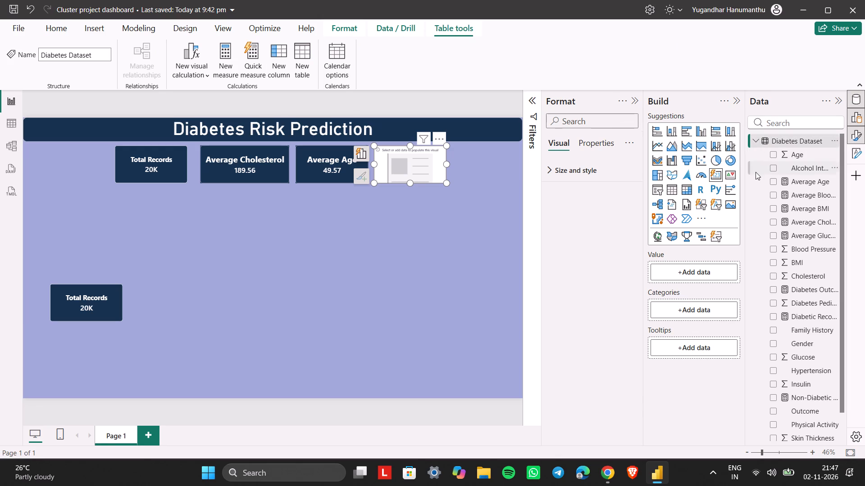
click(771, 193)
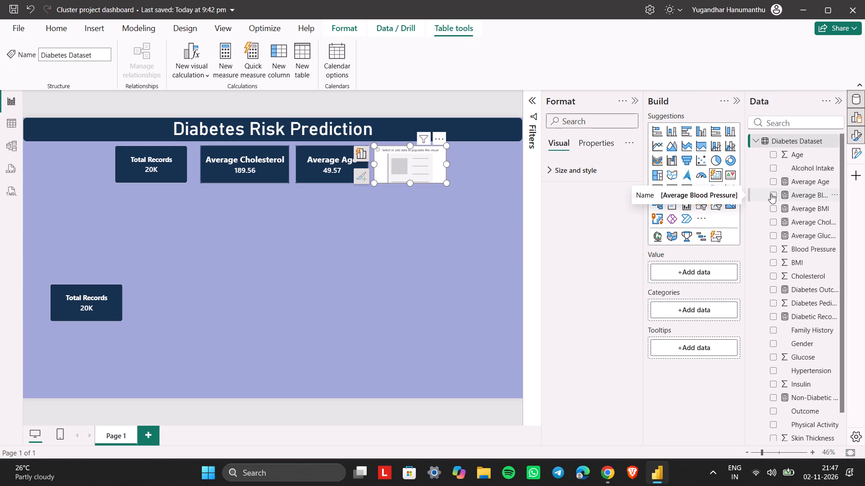
Copy the Average Cholesterol card's formatting onto the Average Blood Pressure card with Format painter.
click(241, 171)
click(58, 74)
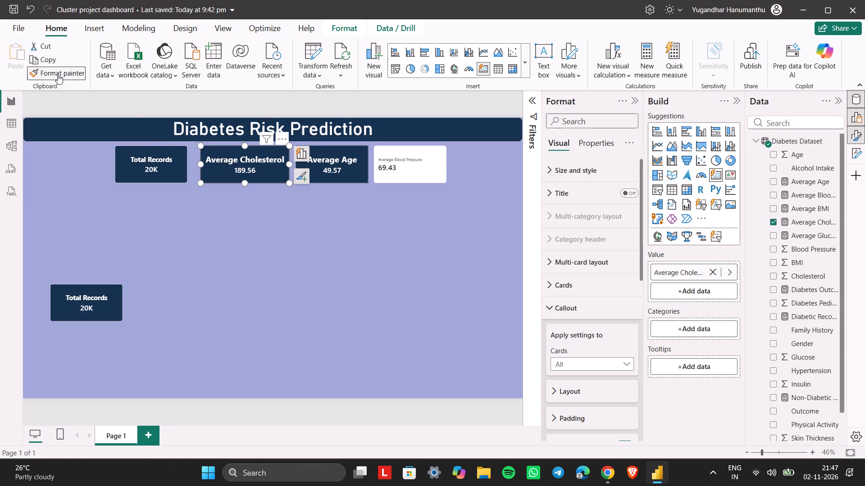
click(408, 167)
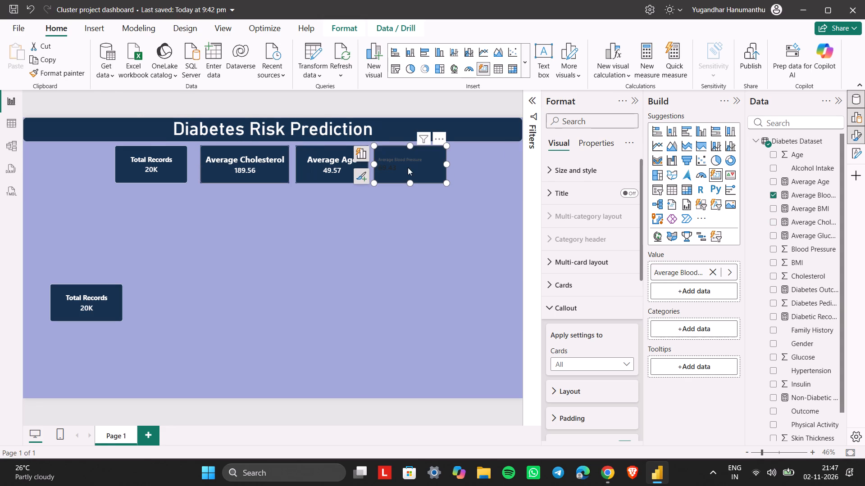
Format the Average Blood Pressure card's label with font size 24, bold and white colour.
click(418, 157)
click(418, 157)
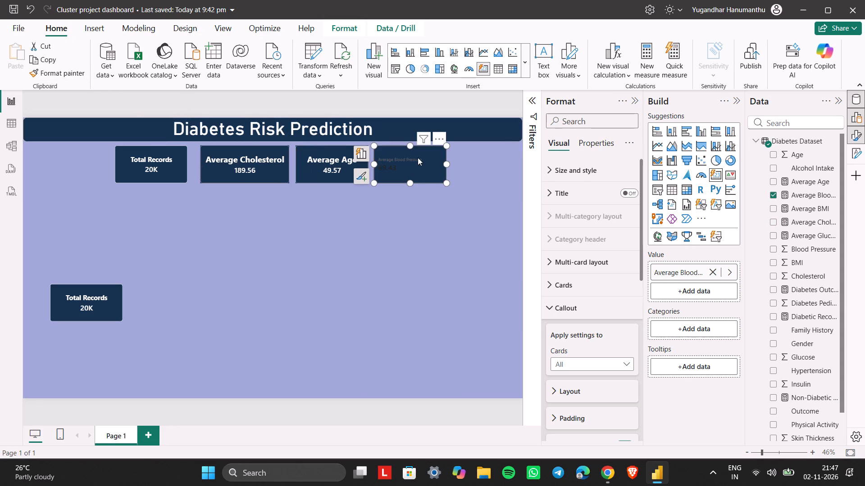
click(415, 158)
double_click(415, 158)
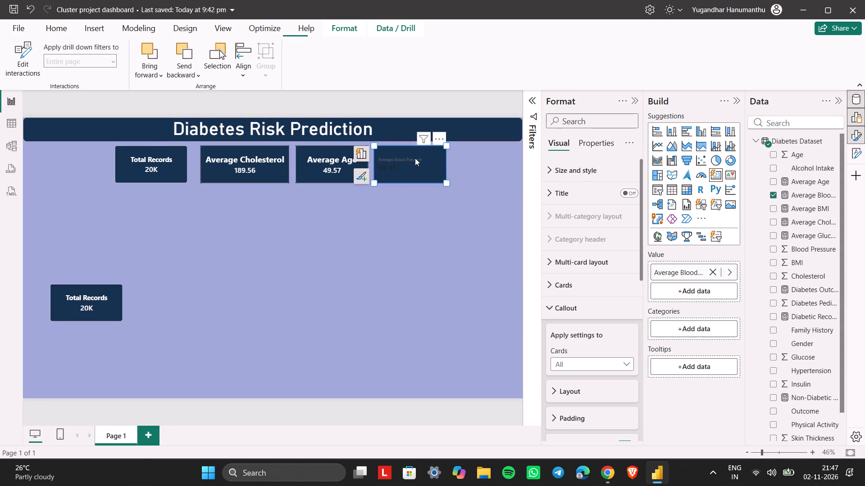
click(408, 157)
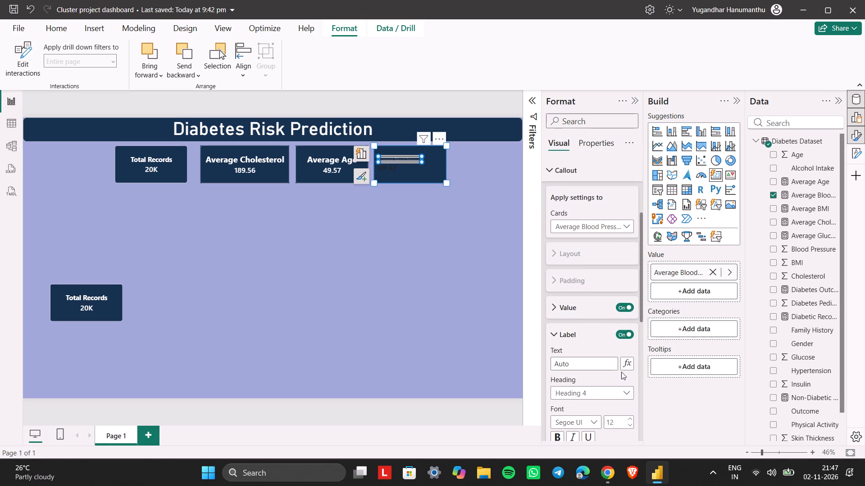
scroll(622, 375, down, 1)
triple_click(629, 370)
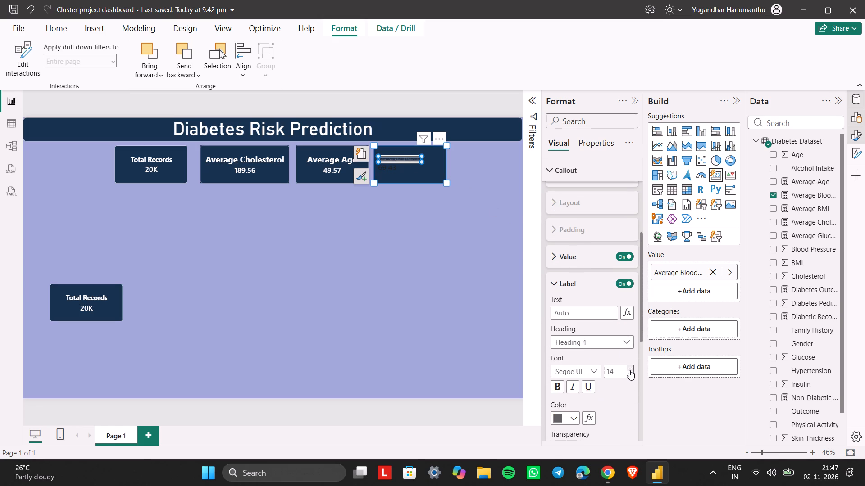
triple_click(629, 370)
click(629, 370)
triple_click(629, 370)
click(629, 370)
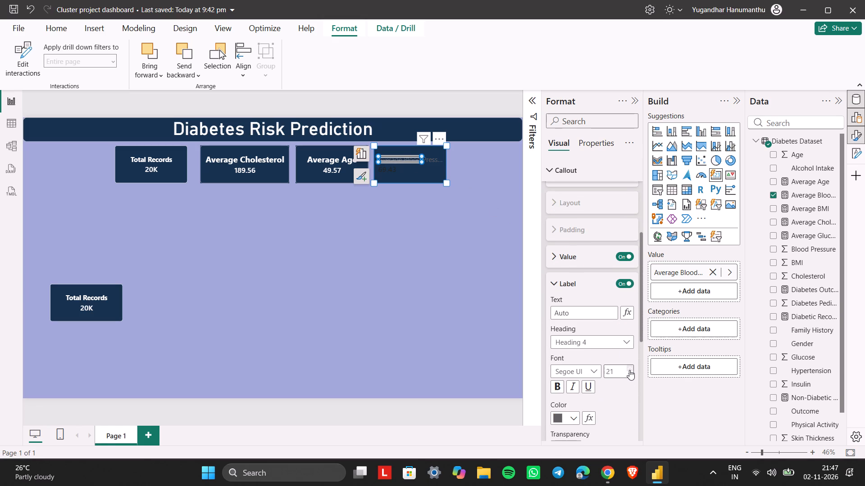
double_click(629, 370)
click(629, 370)
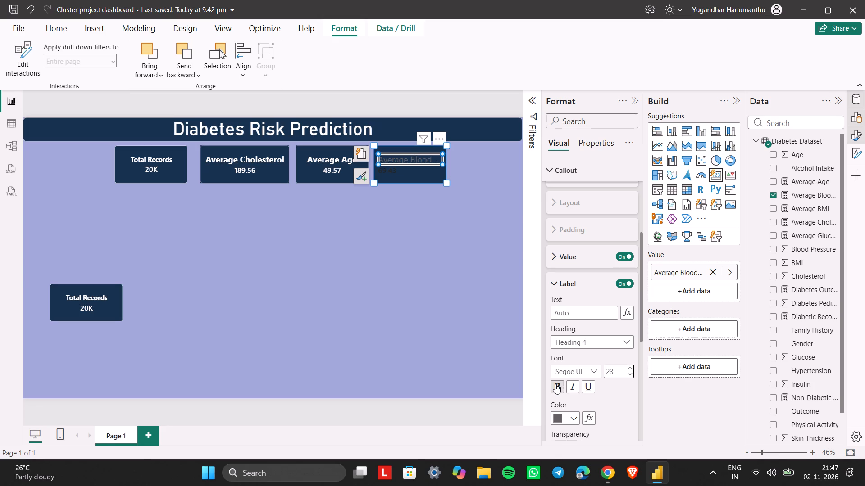
click(555, 384)
click(572, 411)
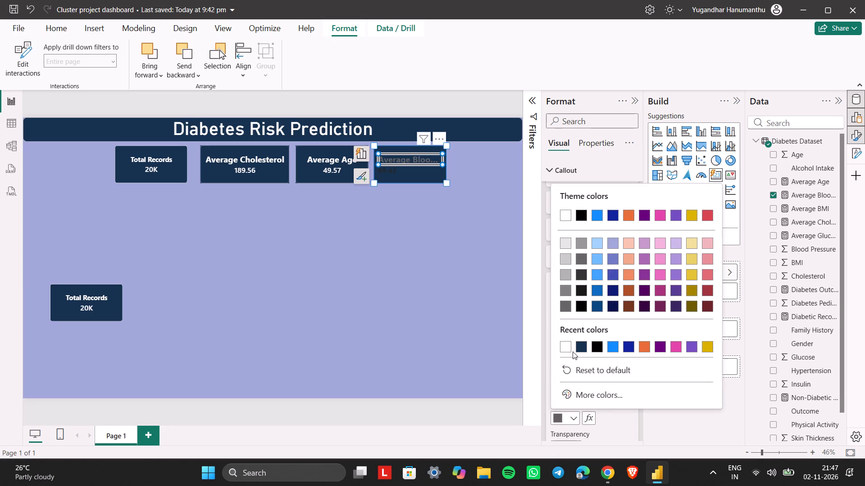
click(569, 351)
scroll(614, 395, down, 3)
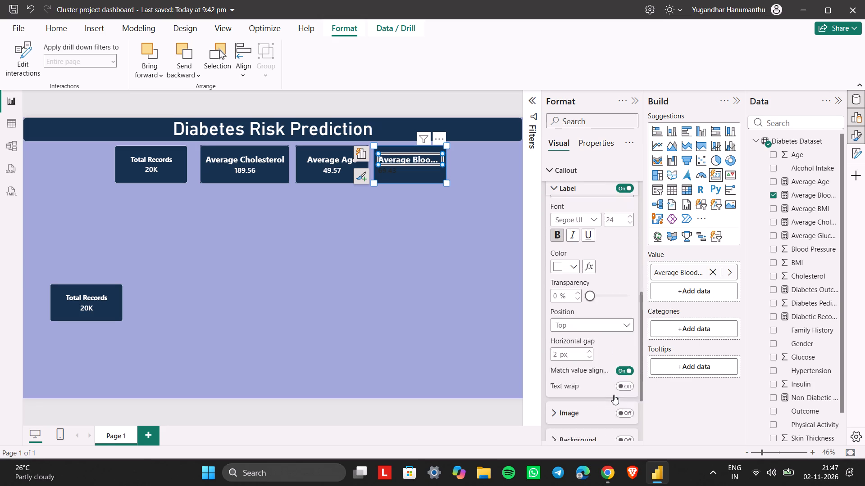
scroll(614, 395, down, 1)
Centre the Average Blood Pressure card's callout value horizontally and set its font colour to white.
click(382, 169)
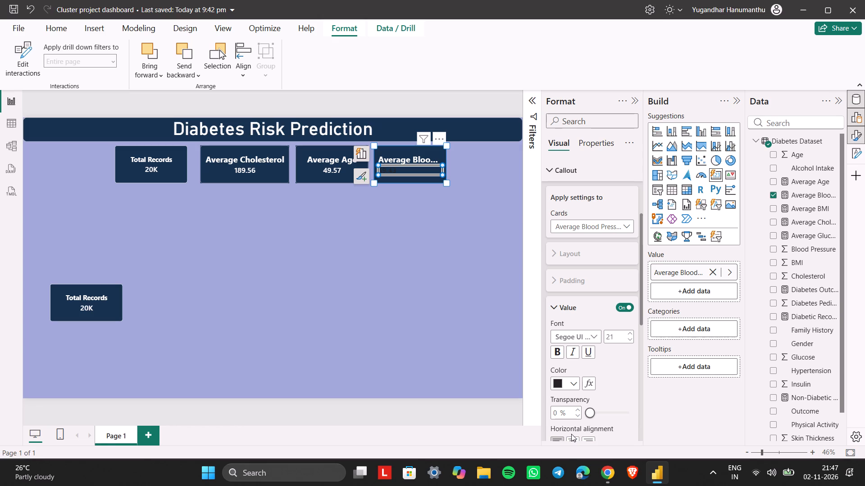
click(571, 437)
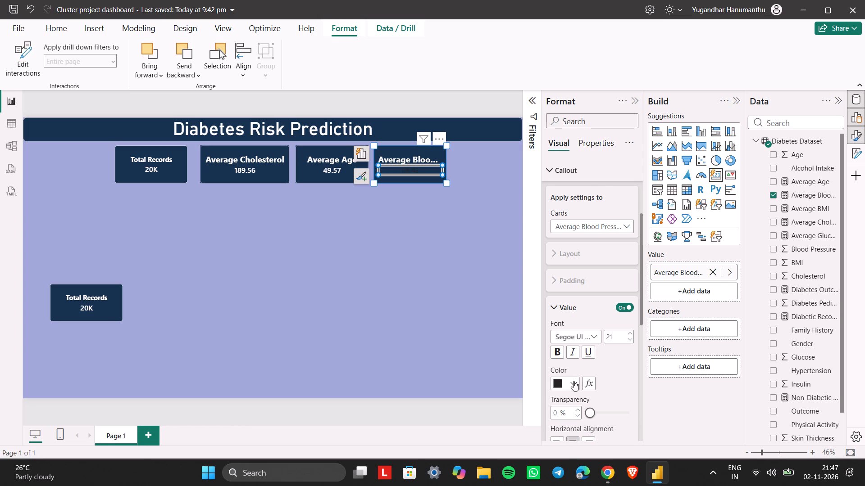
click(574, 381)
click(565, 311)
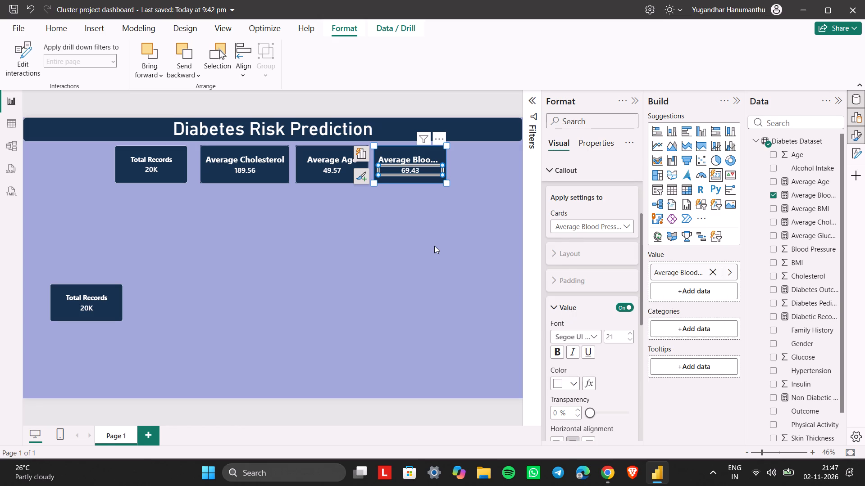
Widen the Average Blood Pressure card until its full label fits on one line.
click(434, 246)
click(434, 164)
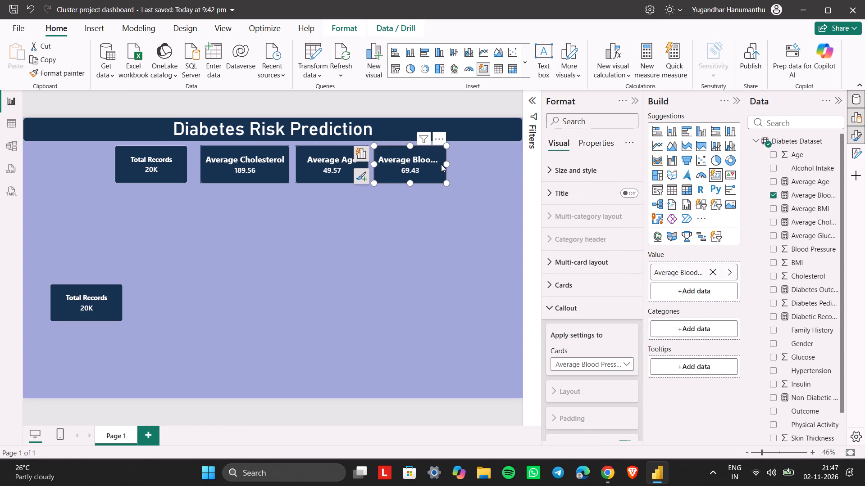
drag(445, 164, 478, 167)
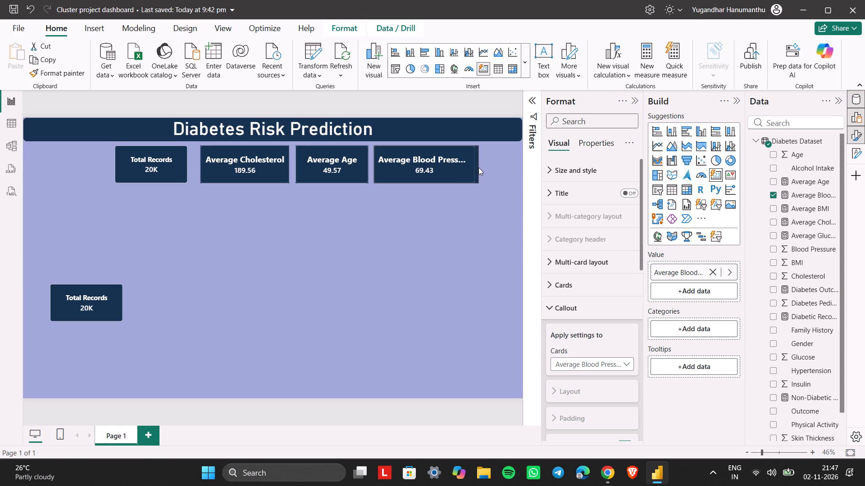
drag(478, 167, 478, 171)
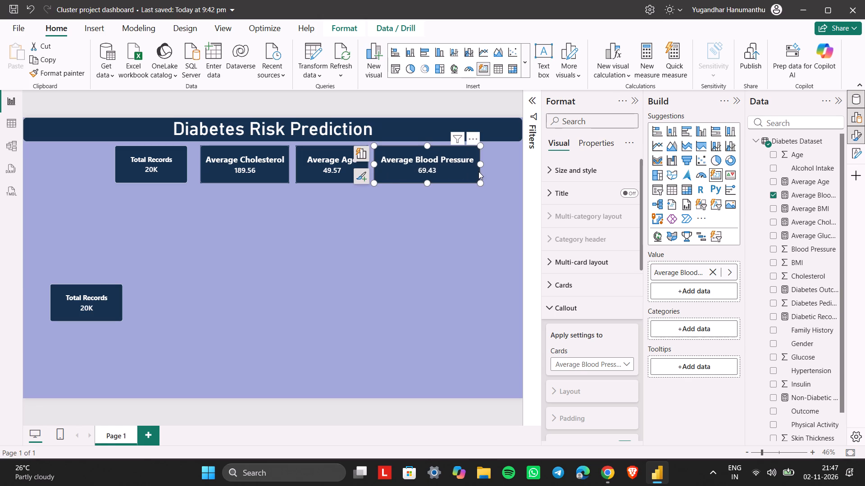
Move the Average Cholesterol, Average Age and Average Blood Pressure cards closer to the Total Records card, leaving small gaps in the row.
drag(231, 166, 218, 166)
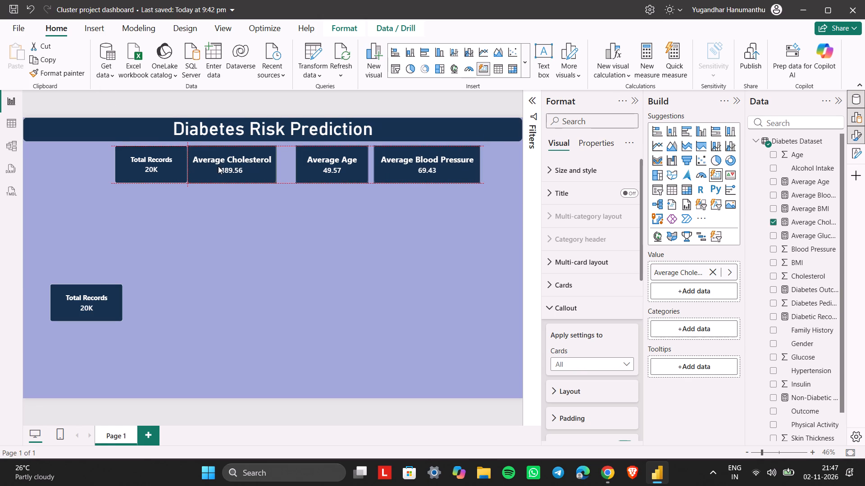
drag(218, 166, 222, 166)
drag(331, 169, 319, 169)
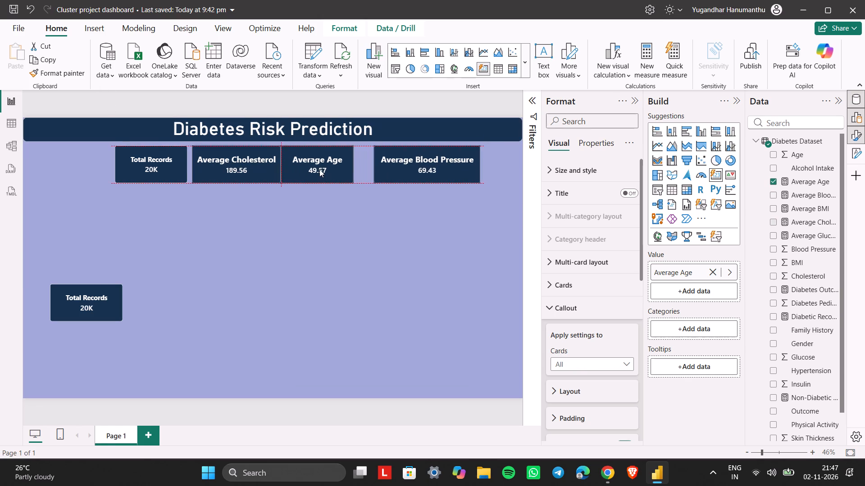
drag(319, 169, 320, 169)
drag(433, 171, 426, 170)
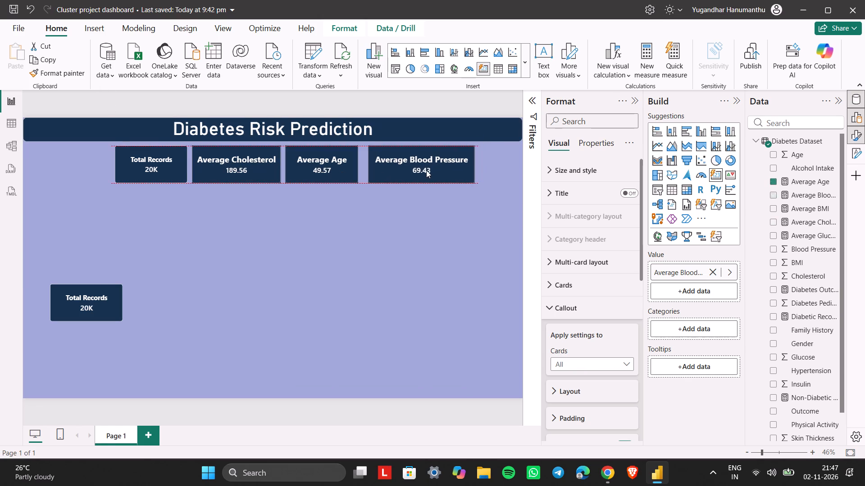
drag(426, 170, 419, 170)
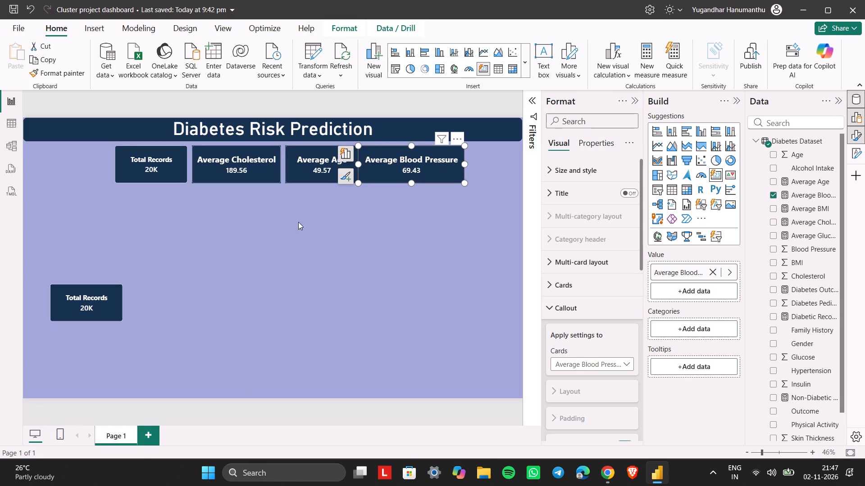
drag(392, 169, 397, 169)
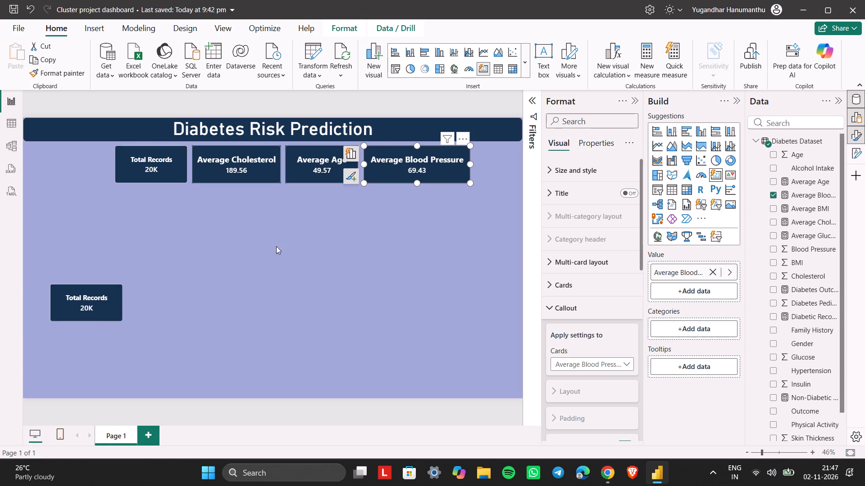
Place the spare Total Records card at the right end of the top row and shift the other four cards left to make room.
drag(96, 308, 503, 171)
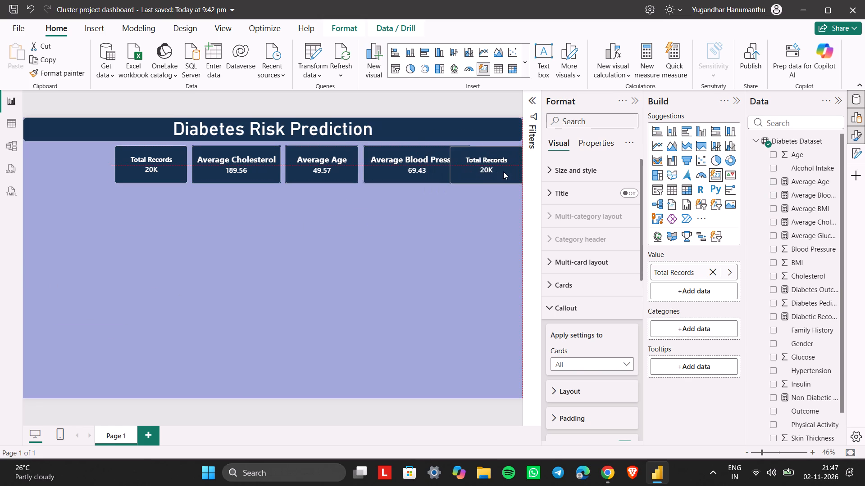
drag(503, 171, 505, 171)
drag(168, 168, 146, 172)
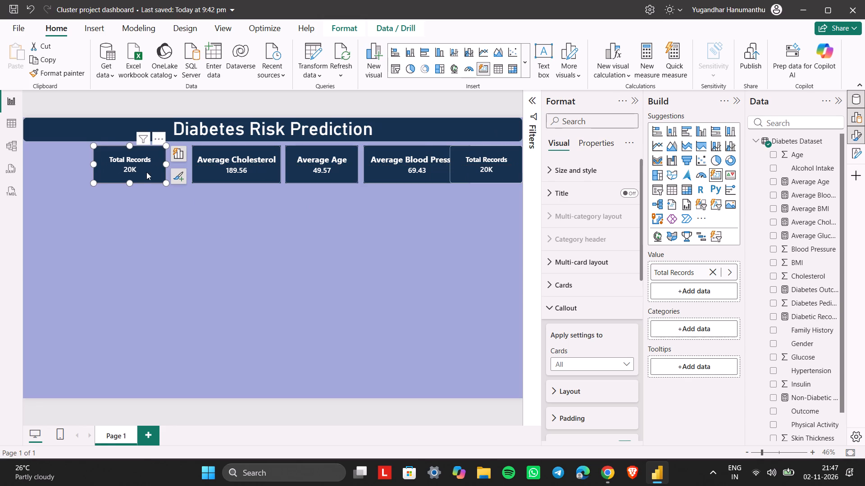
drag(230, 160, 212, 160)
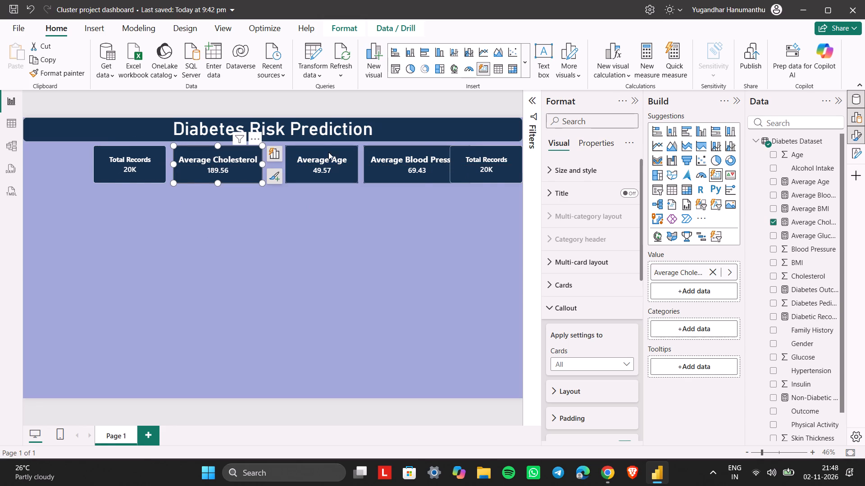
drag(328, 152, 312, 154)
drag(384, 155, 373, 155)
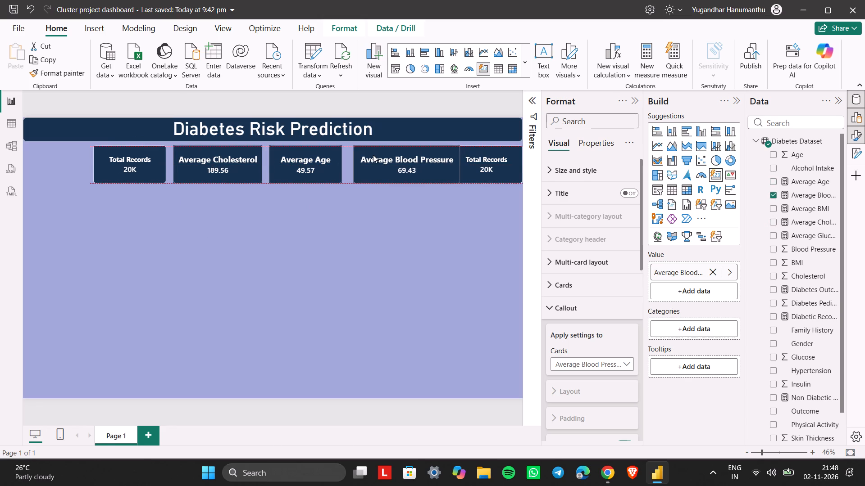
drag(373, 155, 365, 153)
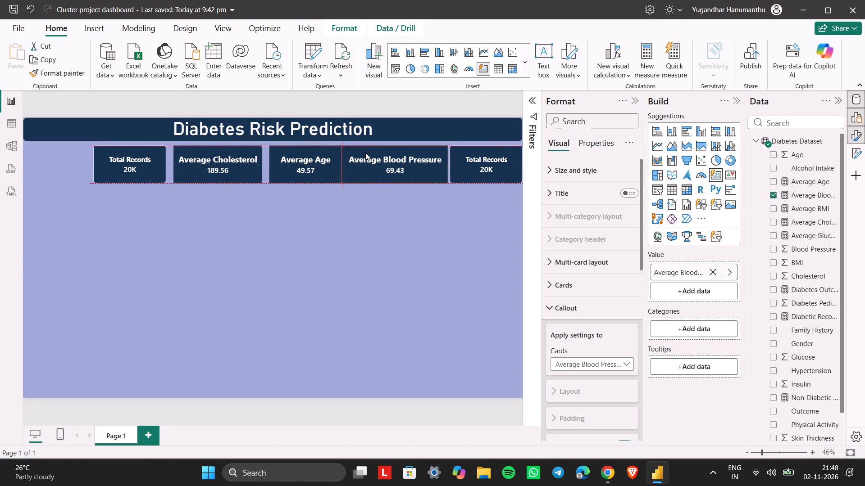
drag(365, 153, 364, 154)
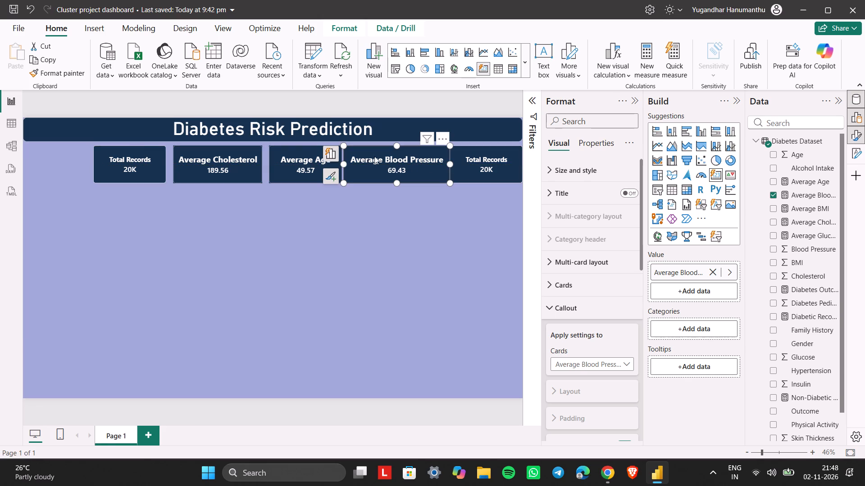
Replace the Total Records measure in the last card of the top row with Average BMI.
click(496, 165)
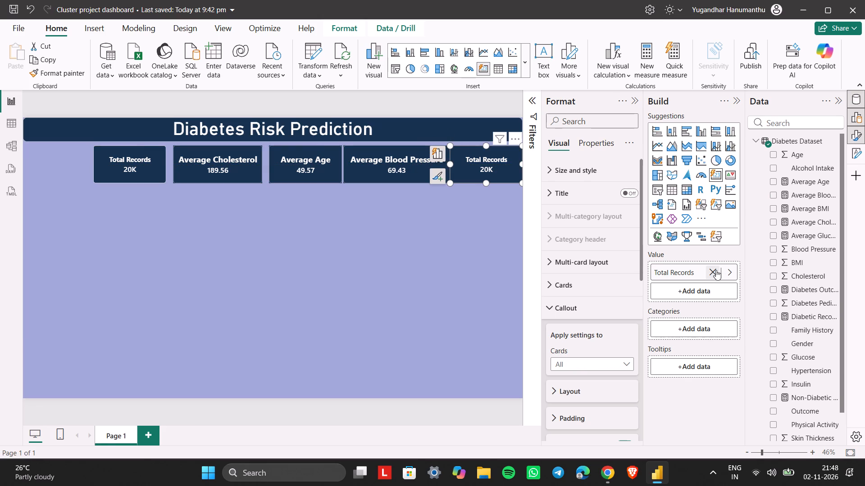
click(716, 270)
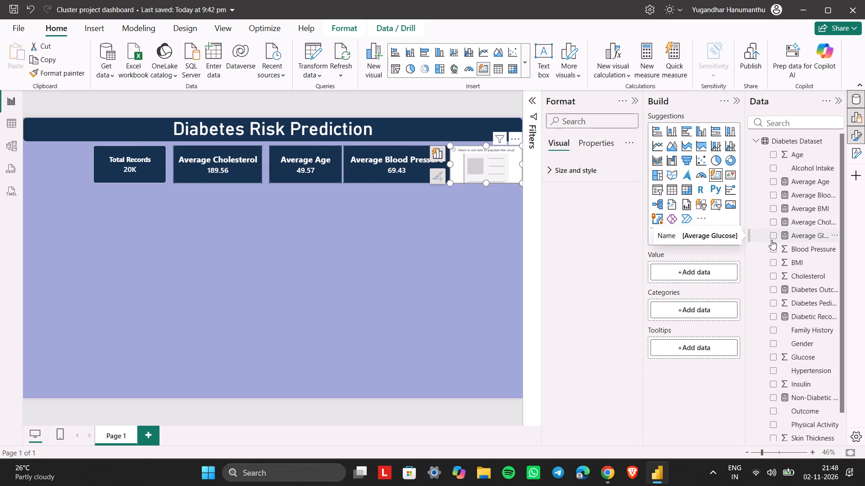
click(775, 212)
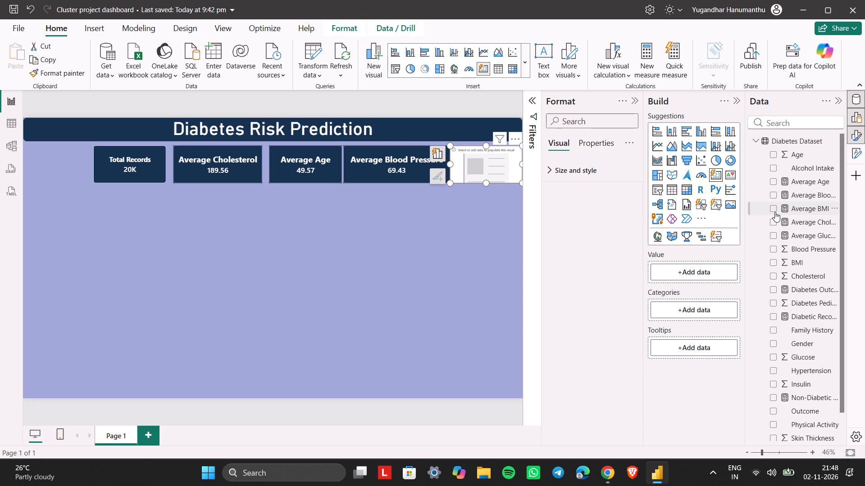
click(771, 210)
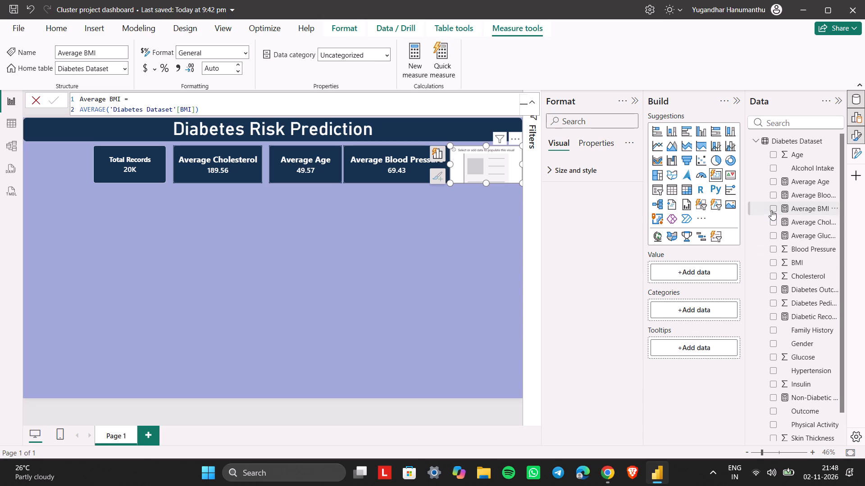
Copy the Average Cholesterol card's formatting onto the last card in the top row with Format painter.
click(240, 172)
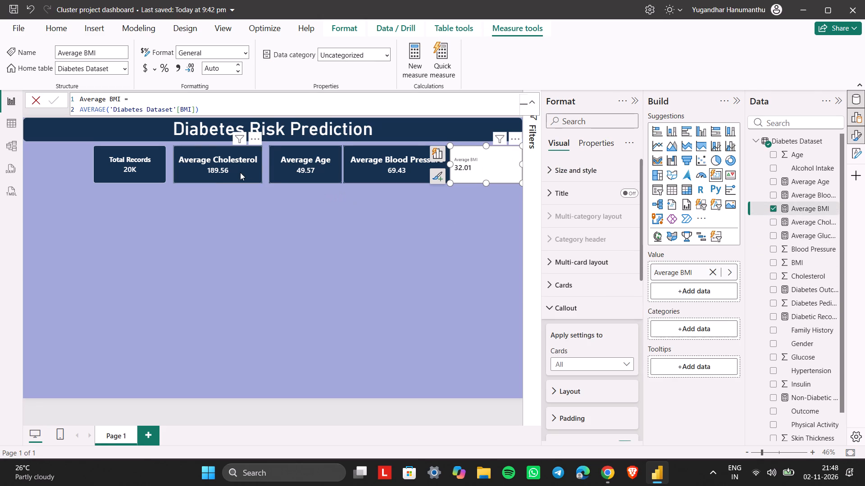
click(73, 72)
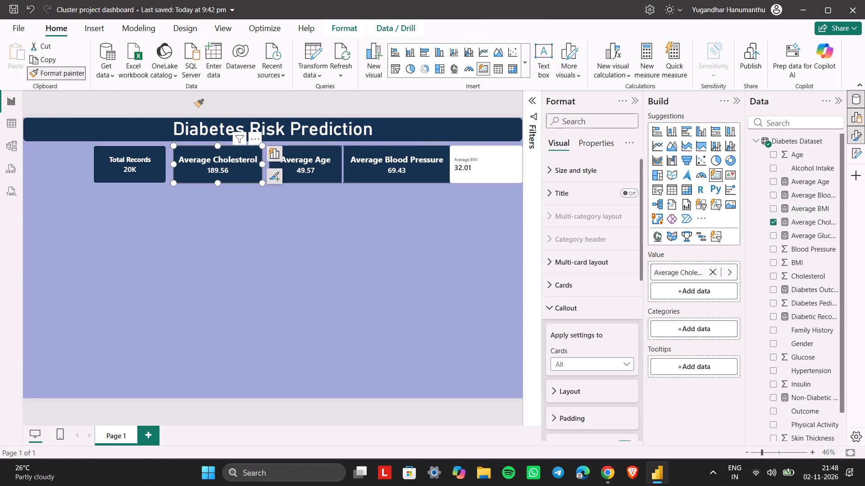
click(475, 166)
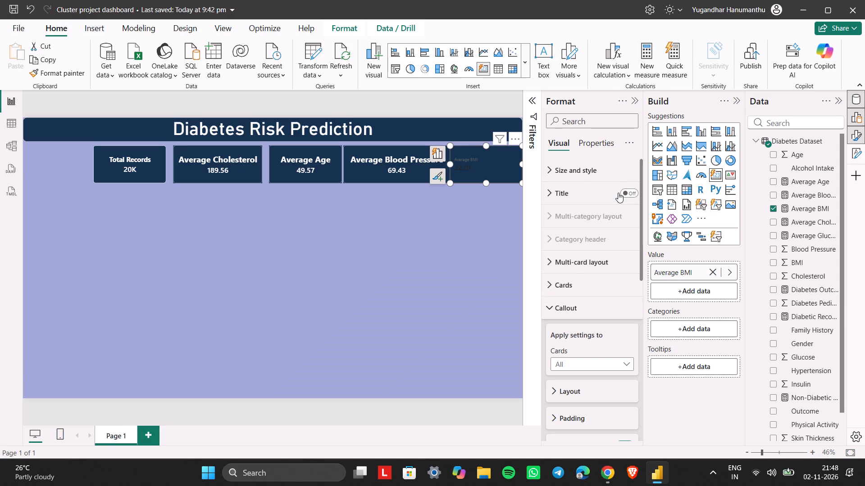
key(alt+Tab)
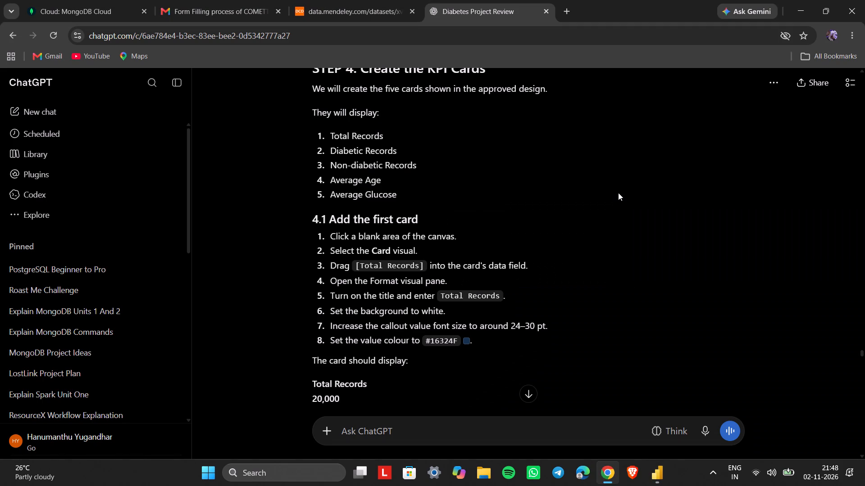
key(alt+Tab)
key(alt+Tab)
key(alt+Tab)
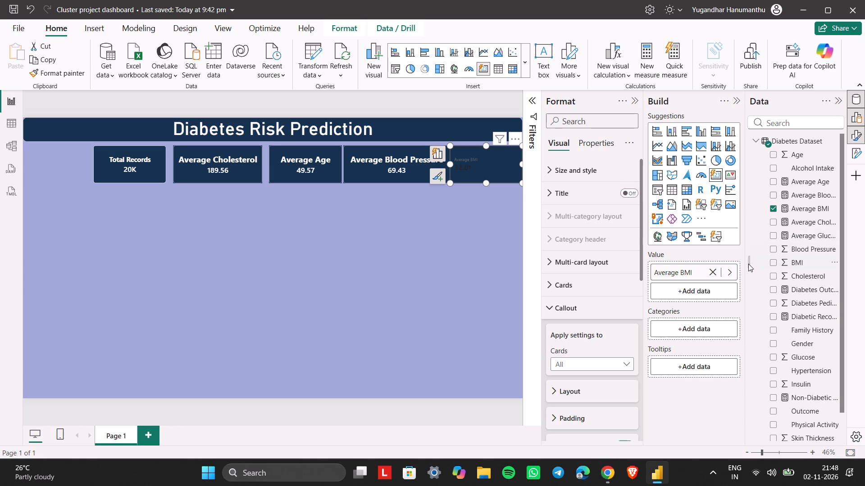
Replace the Average BMI measure in the last card of the top row with Average Glucose.
click(713, 273)
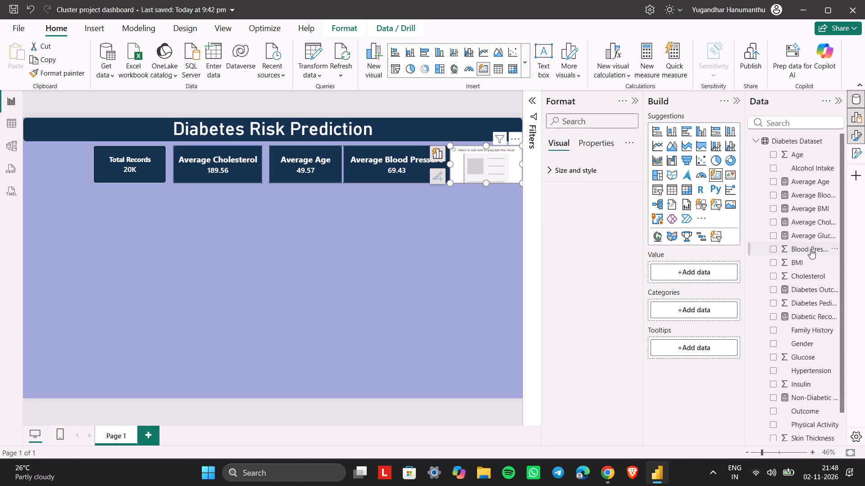
click(775, 233)
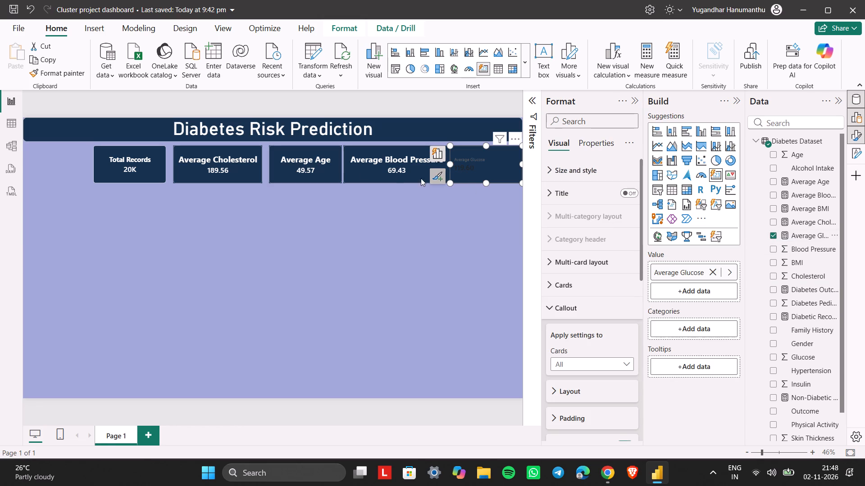
Replace the Average Cholesterol measure in the second card of the top row with Diabetes Outcome %.
click(316, 166)
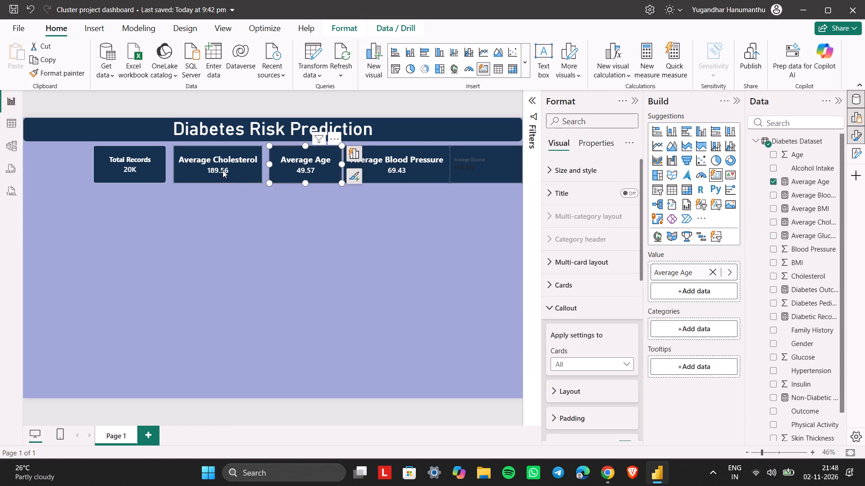
click(219, 168)
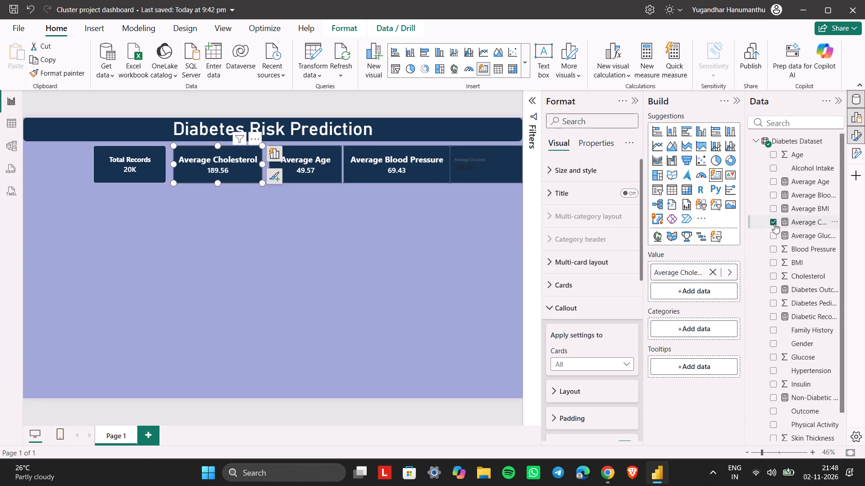
click(775, 222)
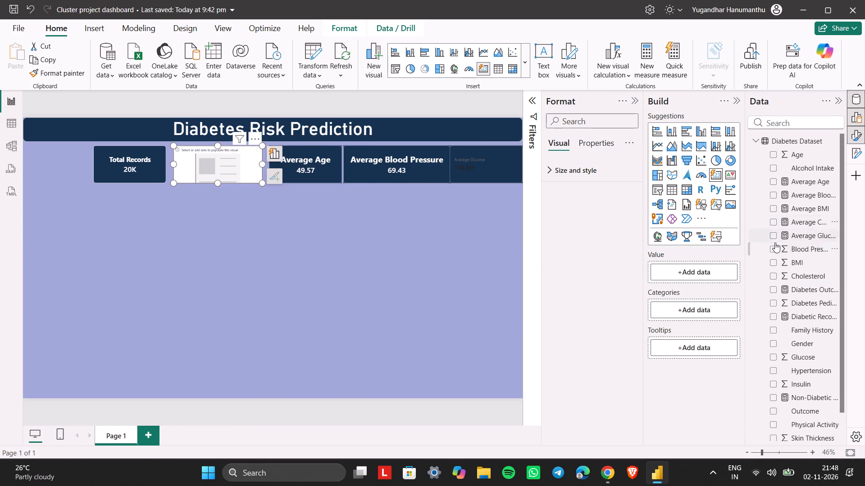
click(774, 287)
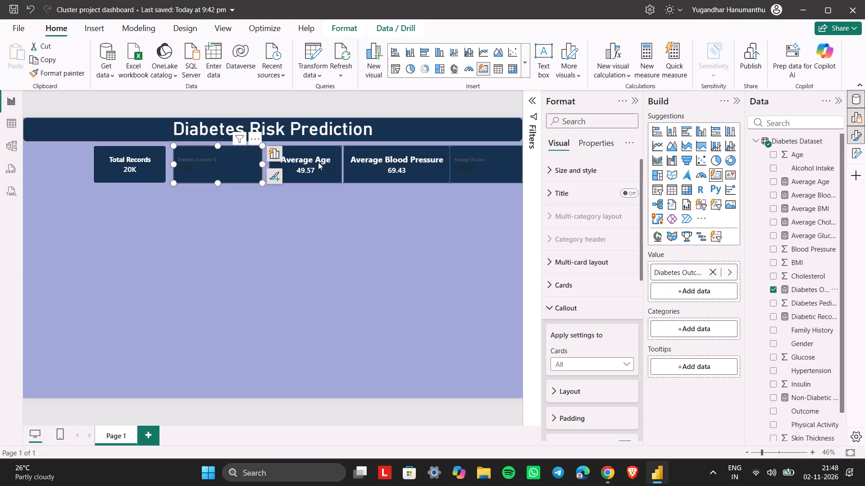
Replace the Diabetes Outcome % measure in the second card of the top row with Diabetic Records, following the ChatGPT card list.
key(alt+Tab)
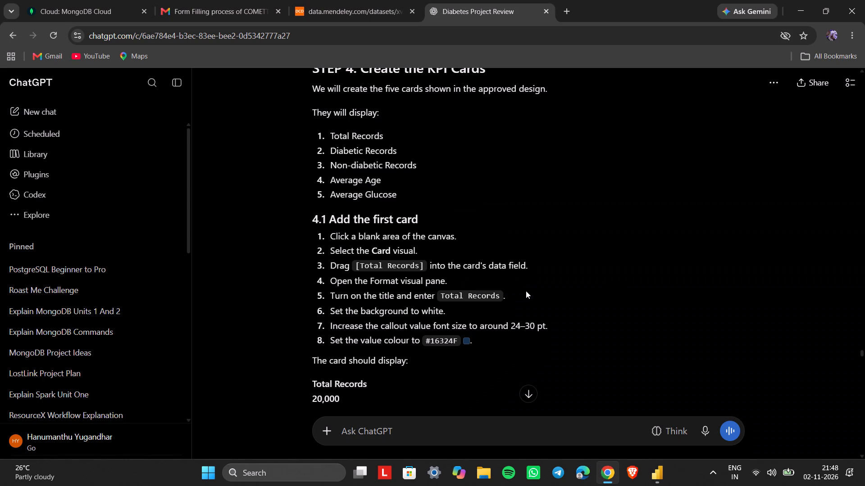
key(alt+Tab)
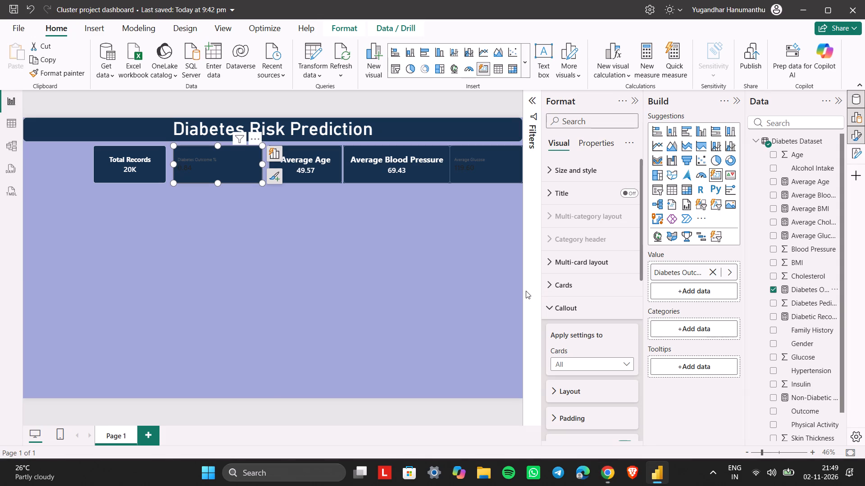
click(770, 285)
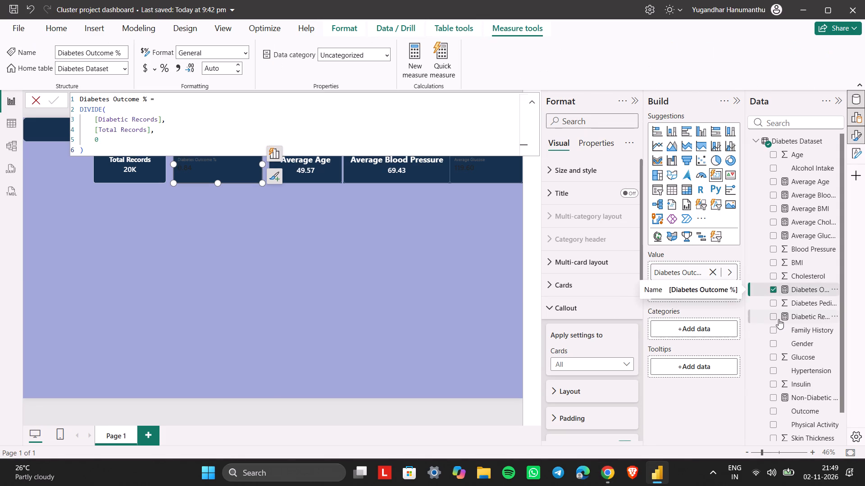
double_click(771, 314)
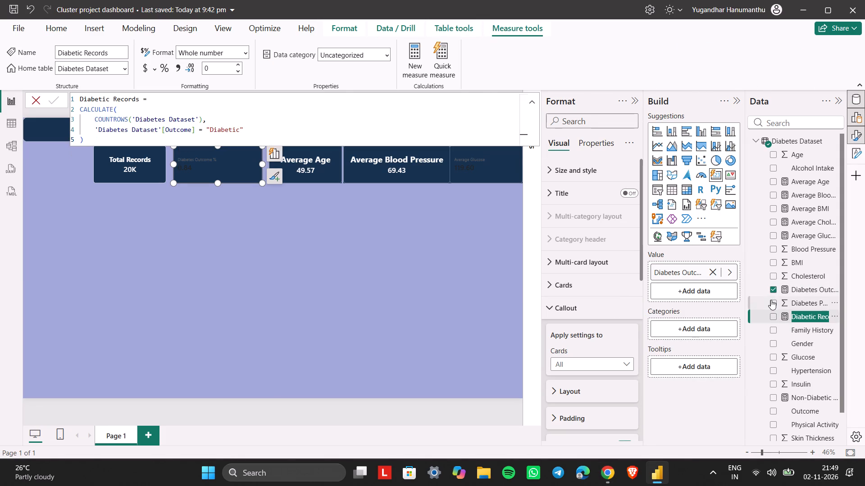
click(771, 293)
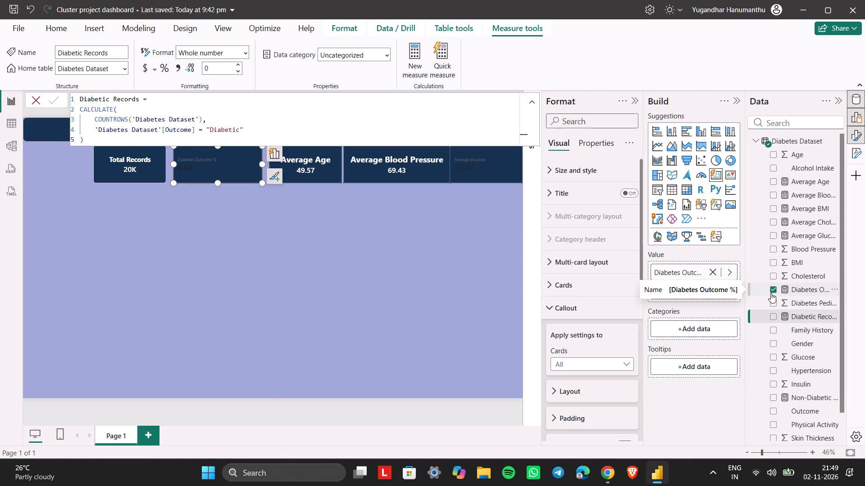
click(773, 288)
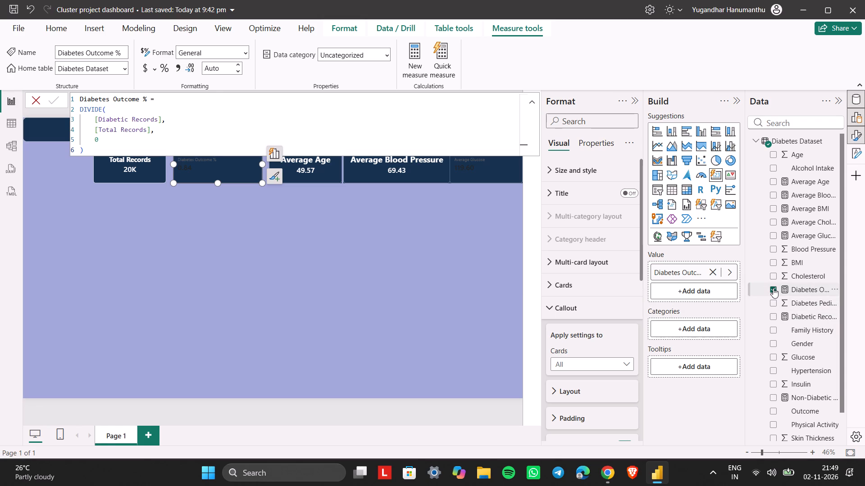
click(772, 319)
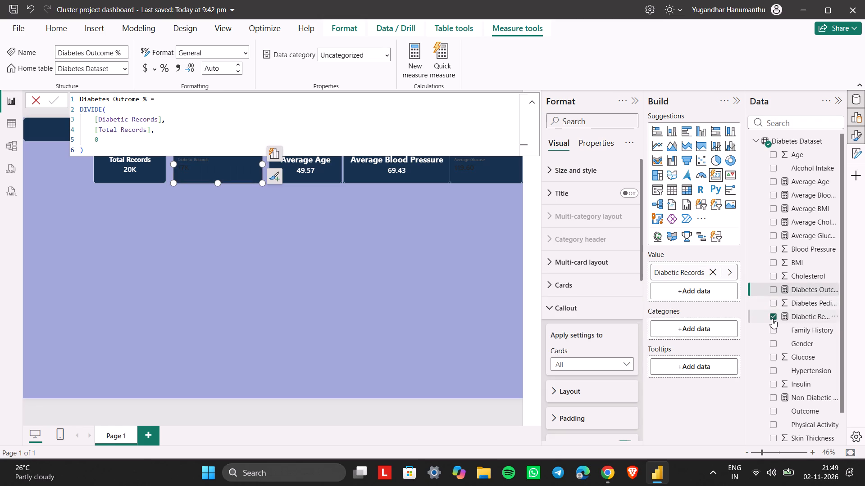
Replace the Average Blood Pressure measure in the fourth card of the top row with Non-Diabetic Records.
scroll(771, 353, down, 2)
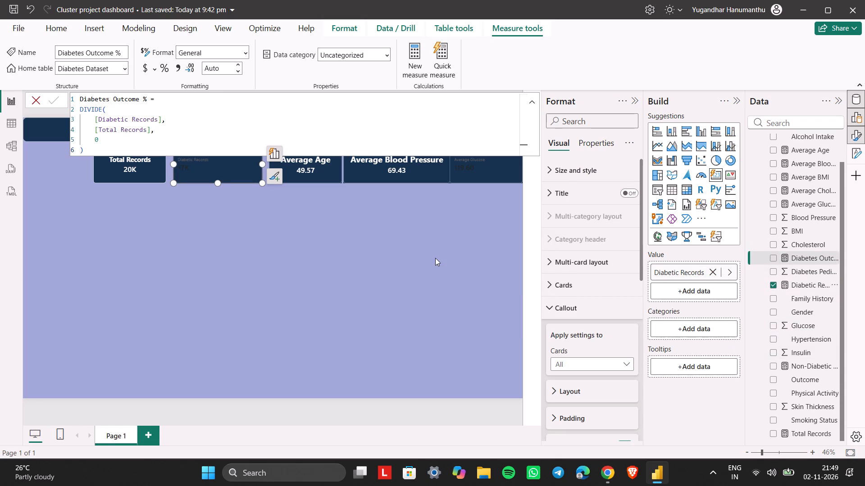
click(435, 258)
click(413, 174)
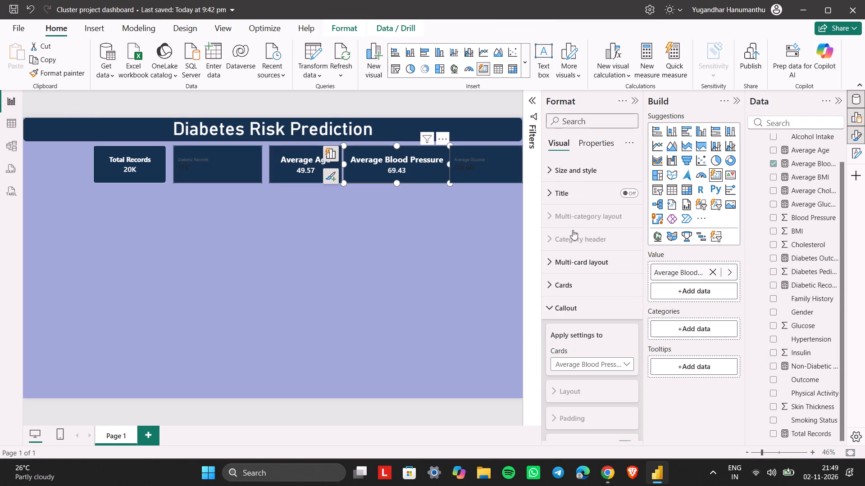
click(773, 365)
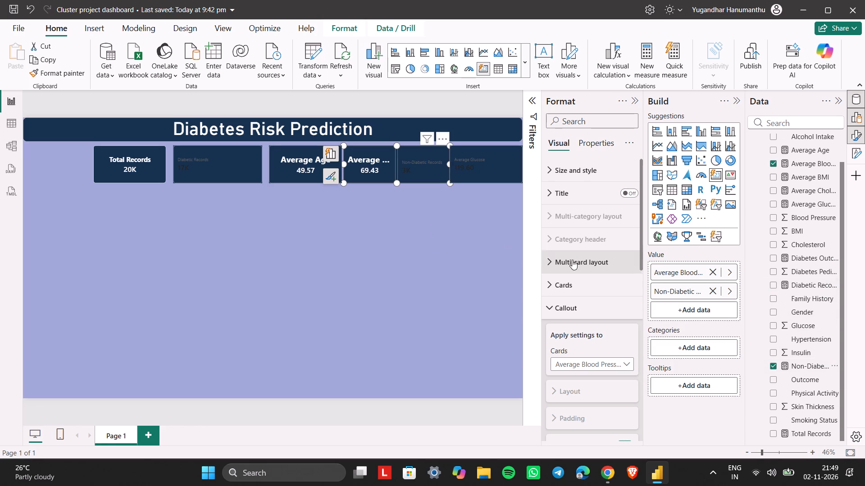
click(713, 271)
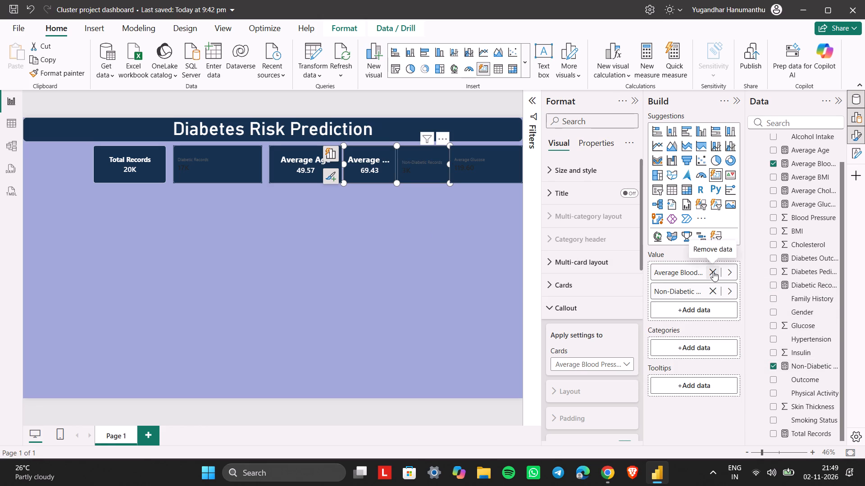
click(382, 173)
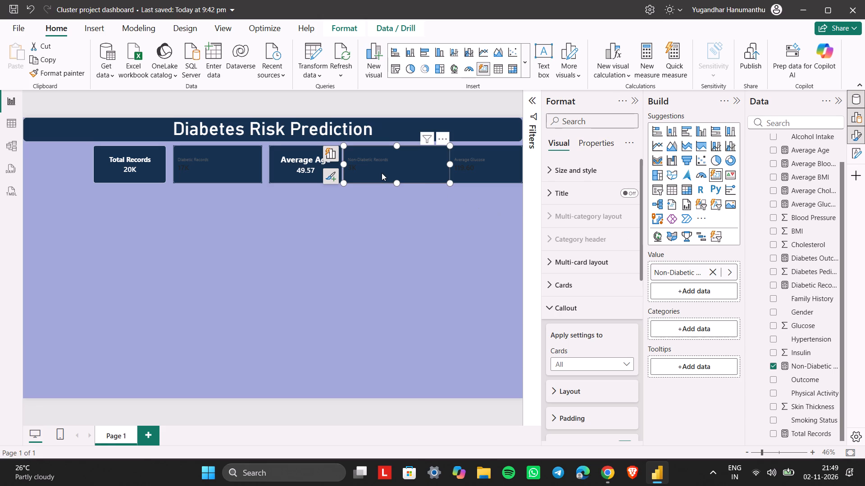
Set the label font size of the Diabetic Records card to 24.
click(198, 155)
double_click(196, 158)
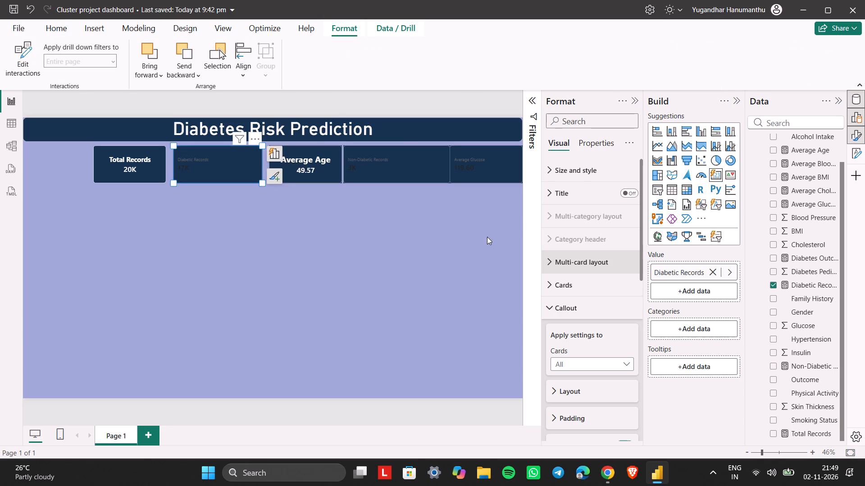
click(189, 159)
click(189, 159)
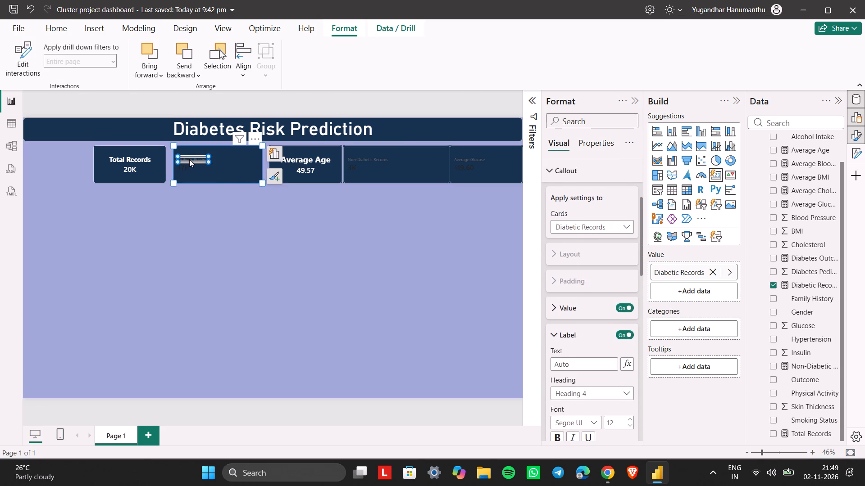
scroll(621, 391, down, 1)
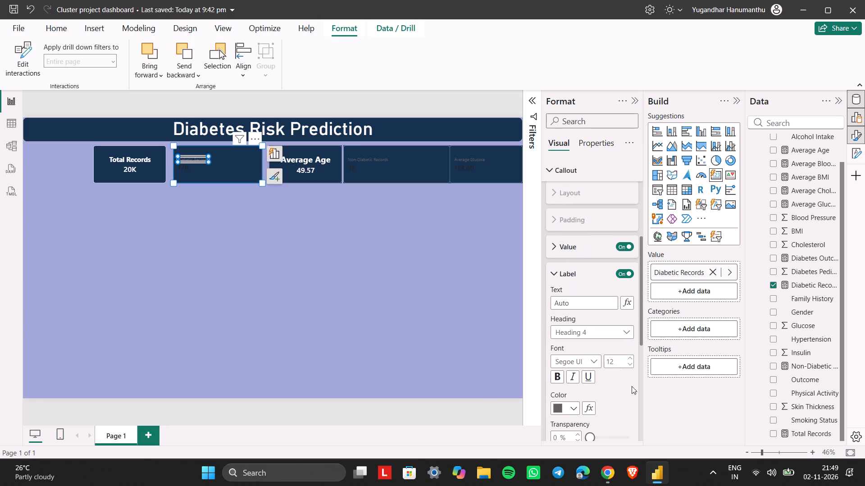
triple_click(628, 360)
triple_click(628, 360)
triple_click(628, 360)
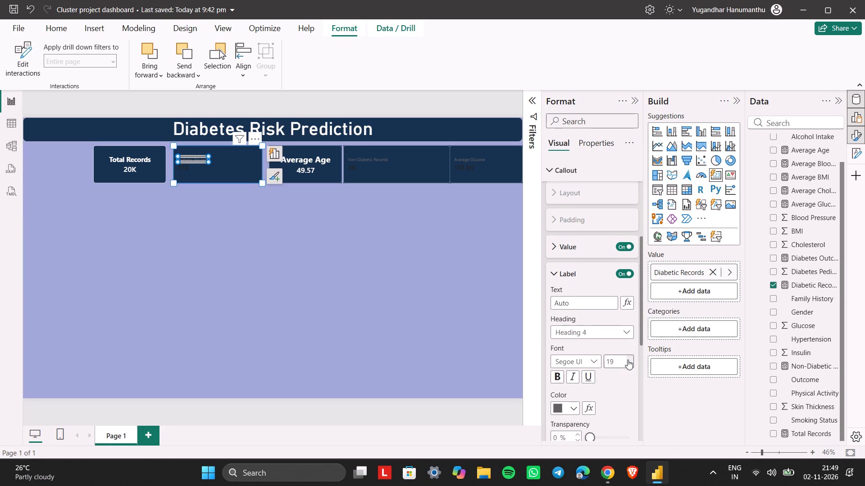
double_click(628, 360)
click(628, 360)
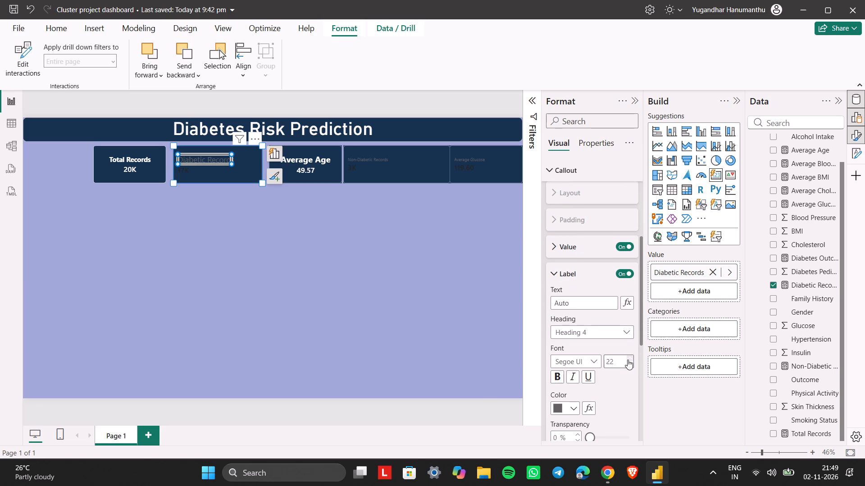
click(628, 360)
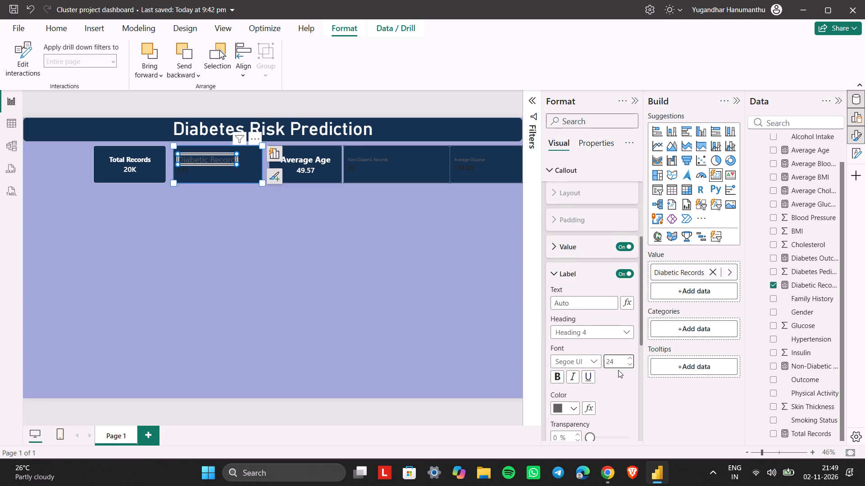
Make the Diabetic Records card's label white and bold.
click(573, 406)
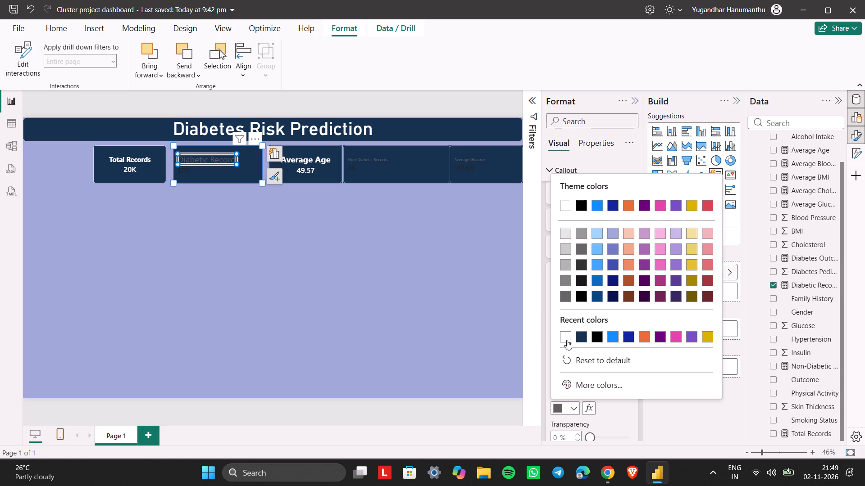
click(567, 340)
scroll(588, 387, down, 1)
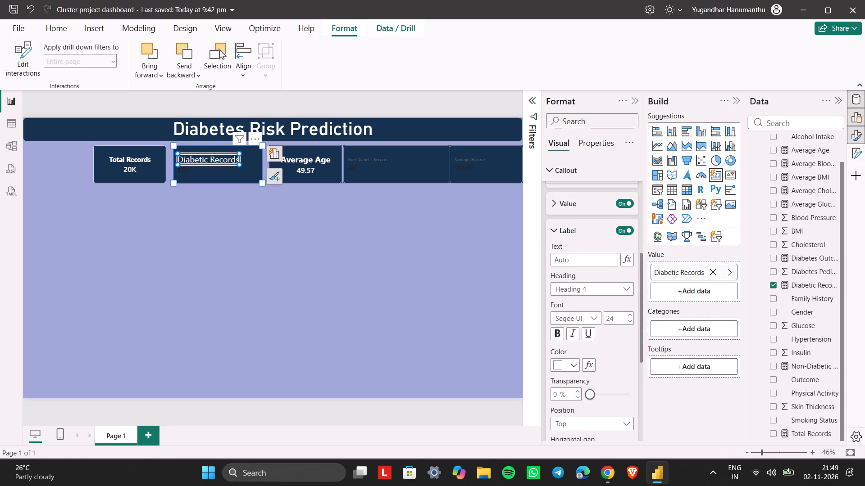
drag(559, 342, 558, 334)
click(558, 334)
scroll(571, 381, down, 1)
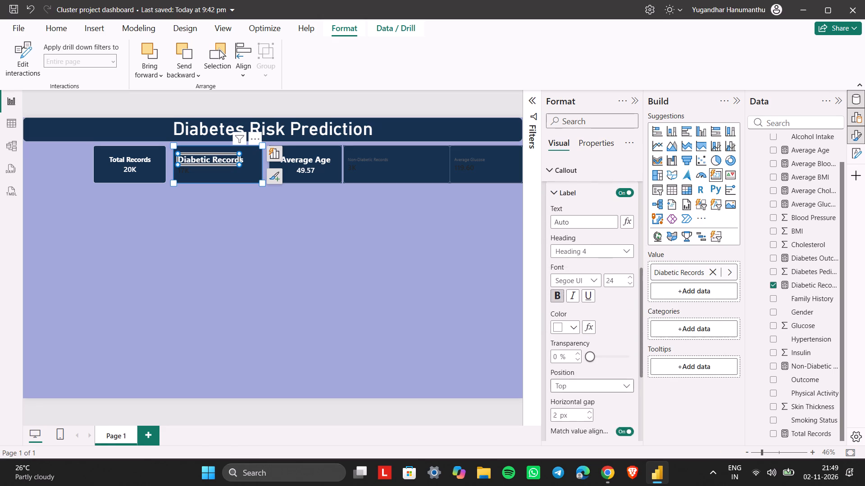
scroll(571, 381, down, 1)
scroll(587, 346, up, 1)
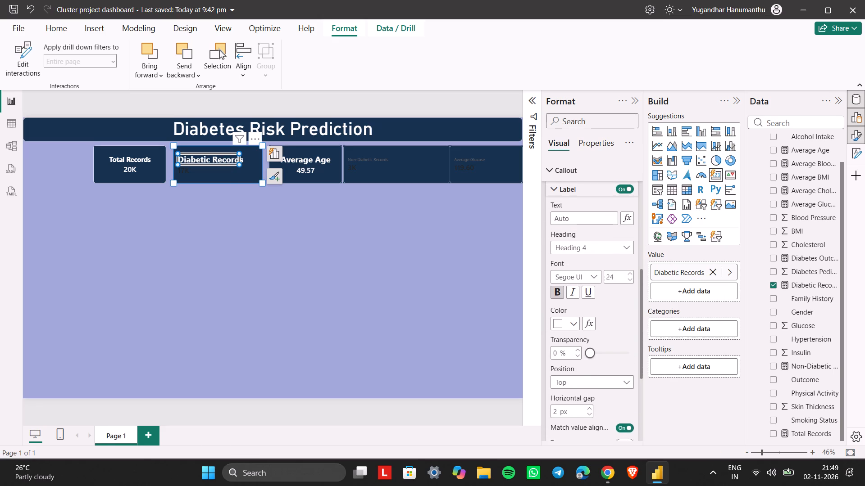
scroll(587, 346, up, 1)
Colour the Diabetic Records card's callout value white and centre it horizontally.
double_click(195, 171)
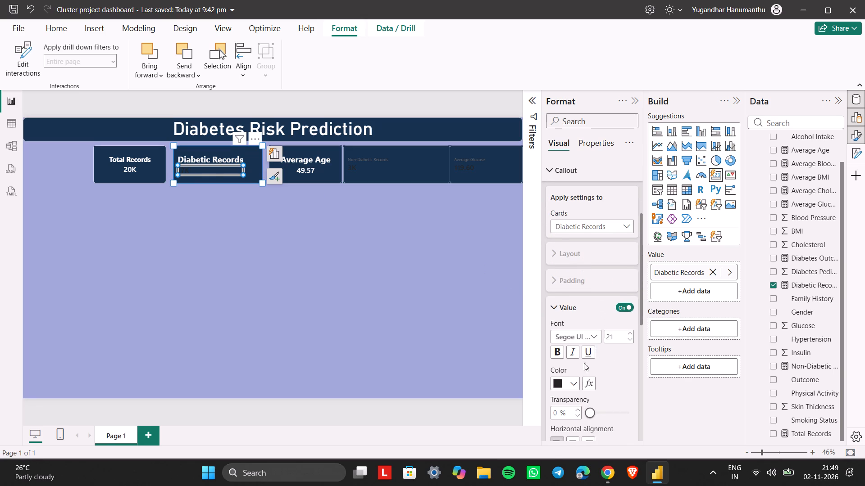
click(573, 381)
click(565, 311)
click(573, 436)
Set the Diabetic Records value's display units to Thousands with 3 decimal places.
scroll(616, 384, down, 3)
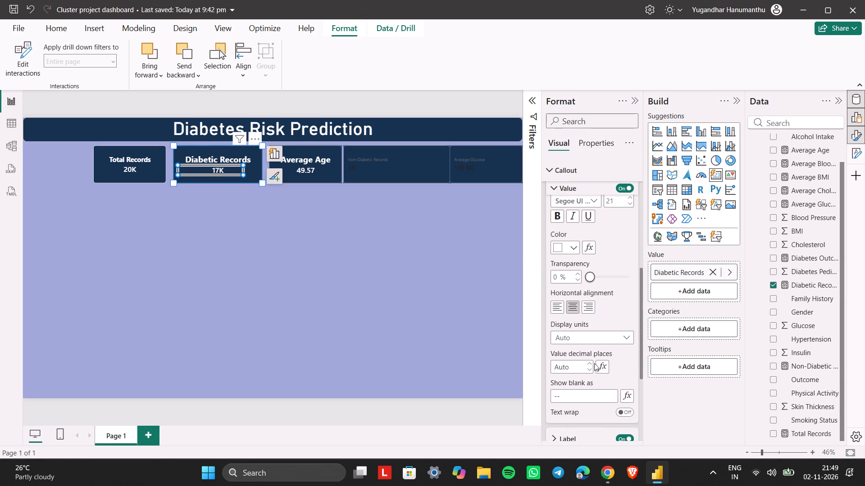
click(602, 344)
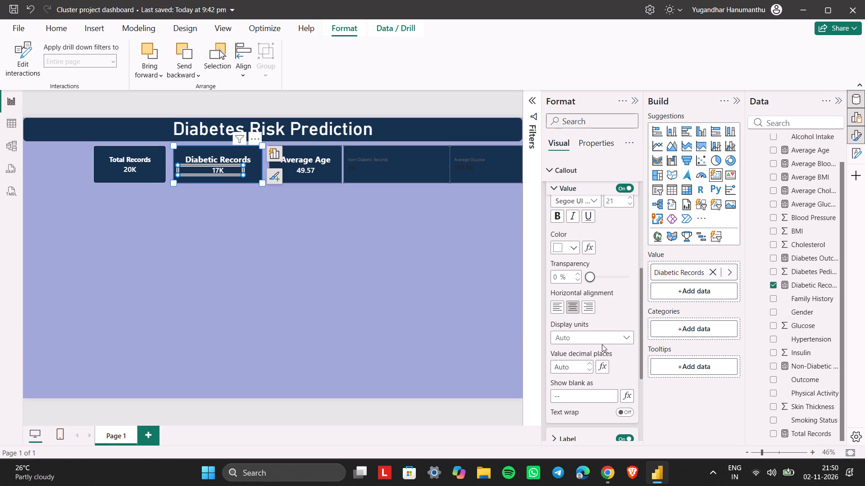
click(602, 342)
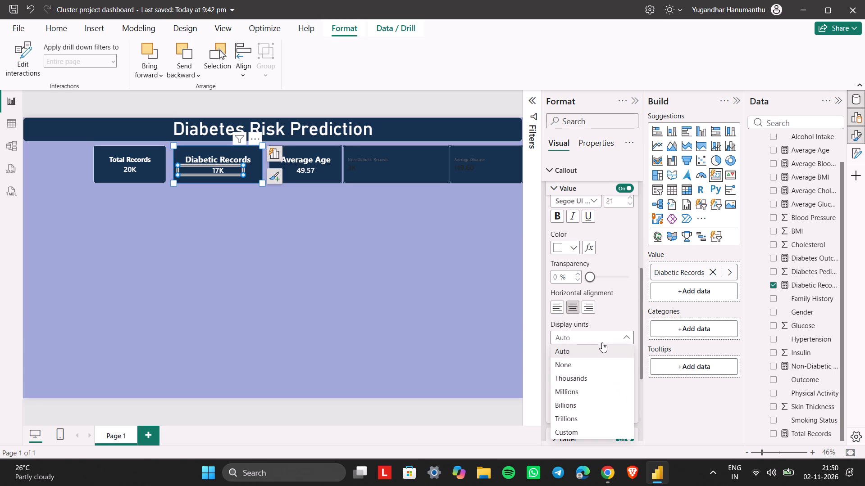
click(574, 374)
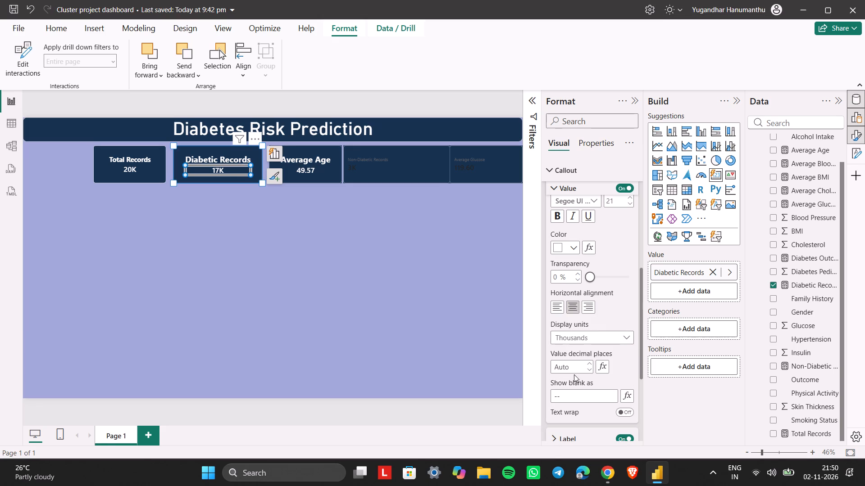
click(587, 361)
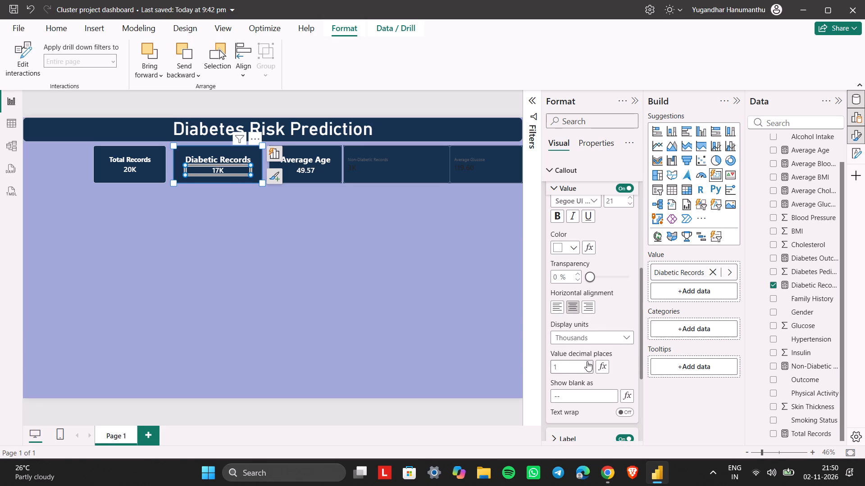
click(587, 361)
click(587, 361)
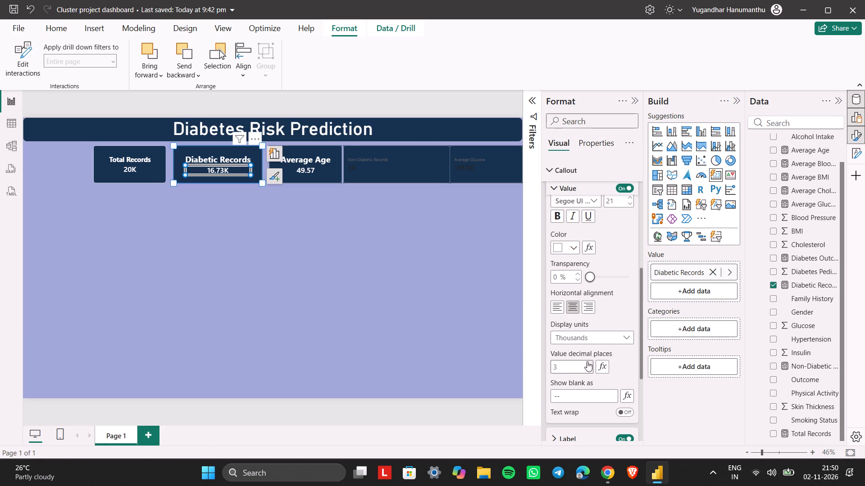
click(587, 361)
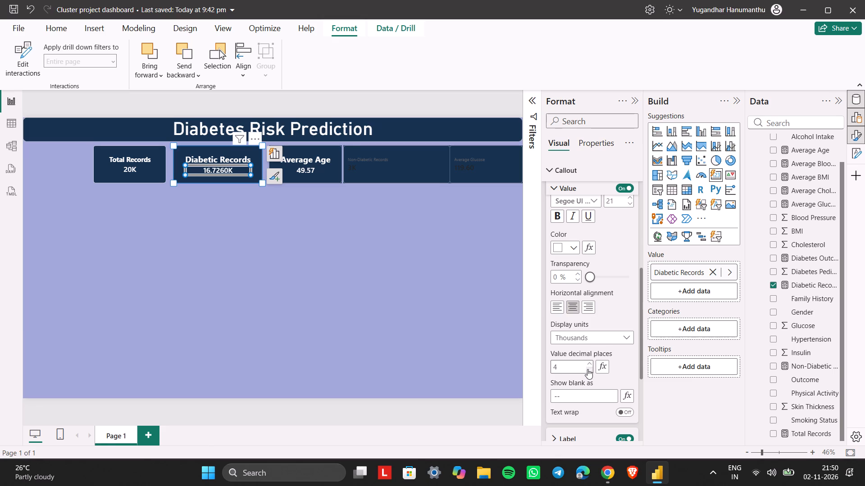
click(587, 370)
scroll(636, 365, down, 1)
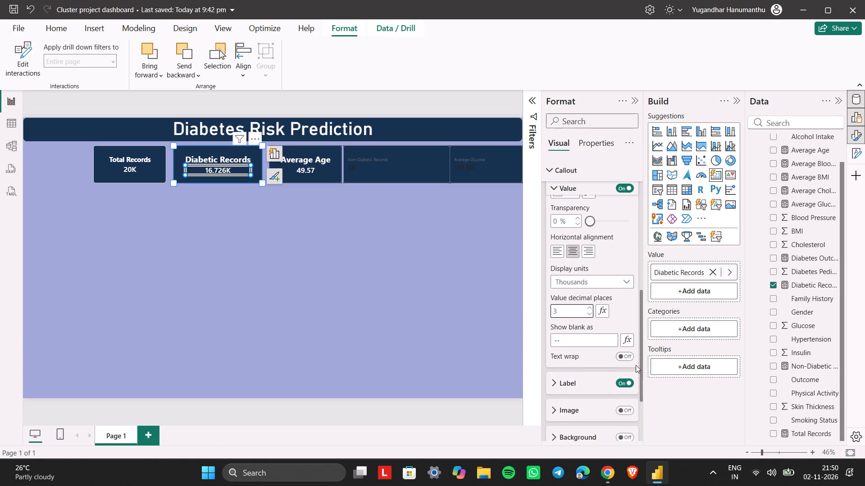
scroll(636, 365, down, 3)
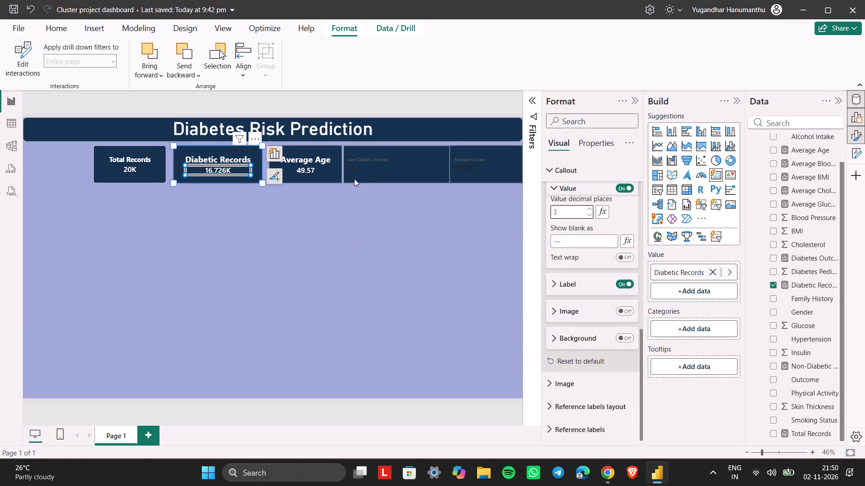
Set the label font size of the Non-Diabetic Records card to 24.
click(373, 162)
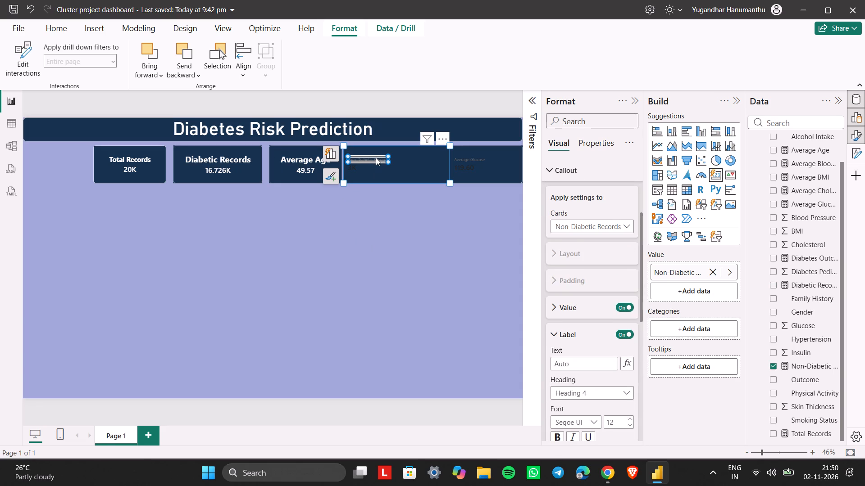
scroll(625, 384, down, 1)
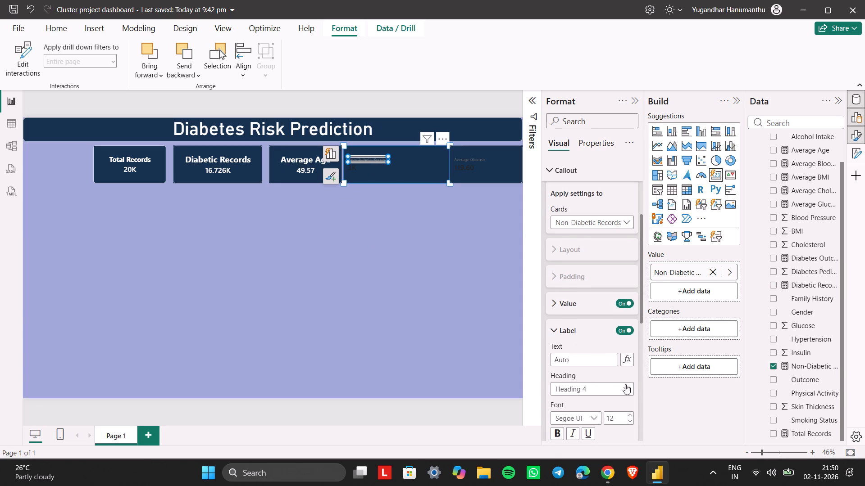
scroll(625, 384, down, 1)
drag(628, 396, 628, 404)
triple_click(628, 404)
triple_click(628, 404)
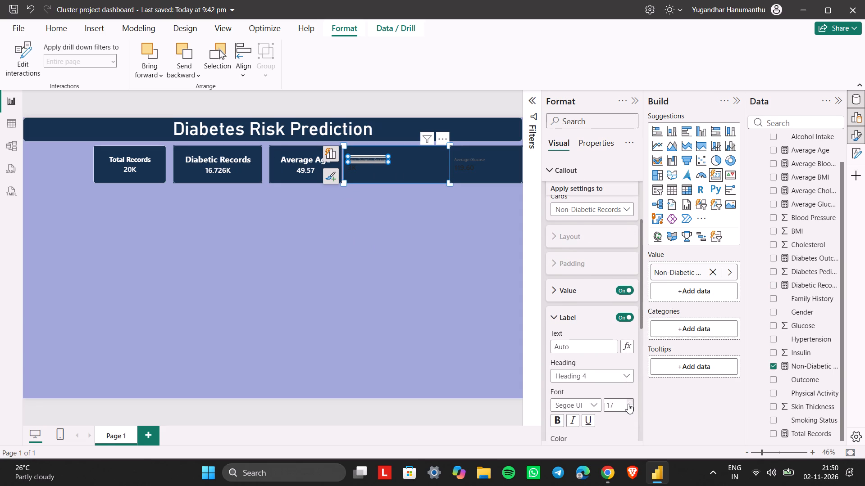
triple_click(628, 404)
click(628, 404)
click(628, 404)
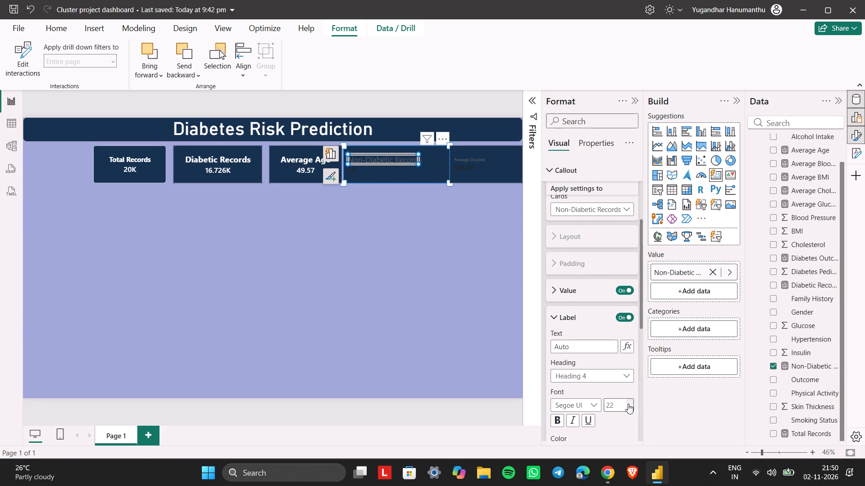
click(628, 404)
click(628, 404)
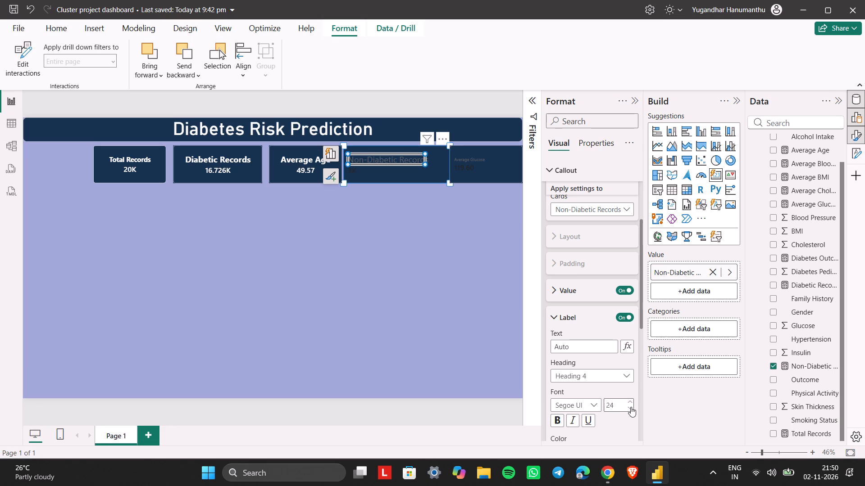
click(633, 400)
click(627, 409)
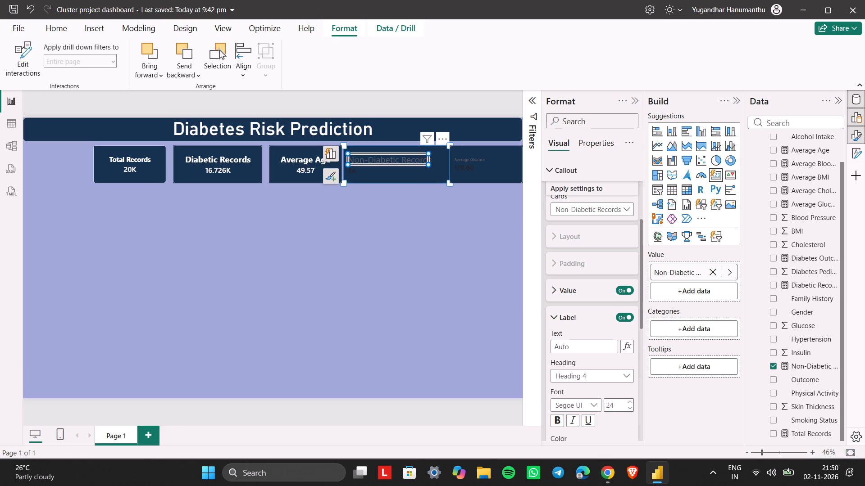
Make the Non-Diabetic Records card's label bold and white.
click(556, 421)
scroll(556, 421, down, 1)
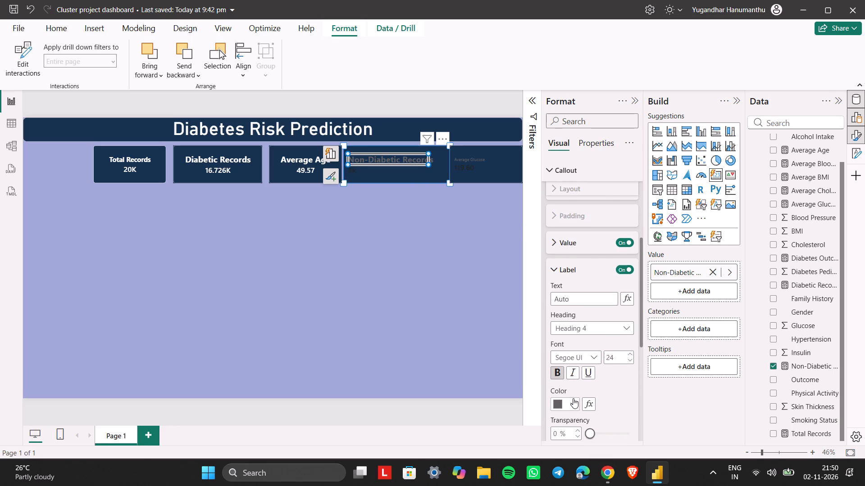
click(573, 398)
click(569, 334)
Colour the Non-Diabetic Records card's callout value white and centre it horizontally.
scroll(605, 370, down, 1)
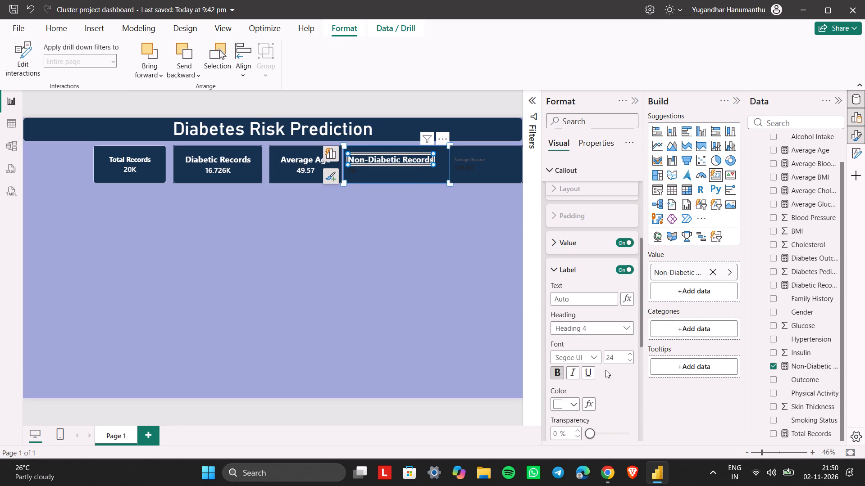
scroll(605, 370, down, 3)
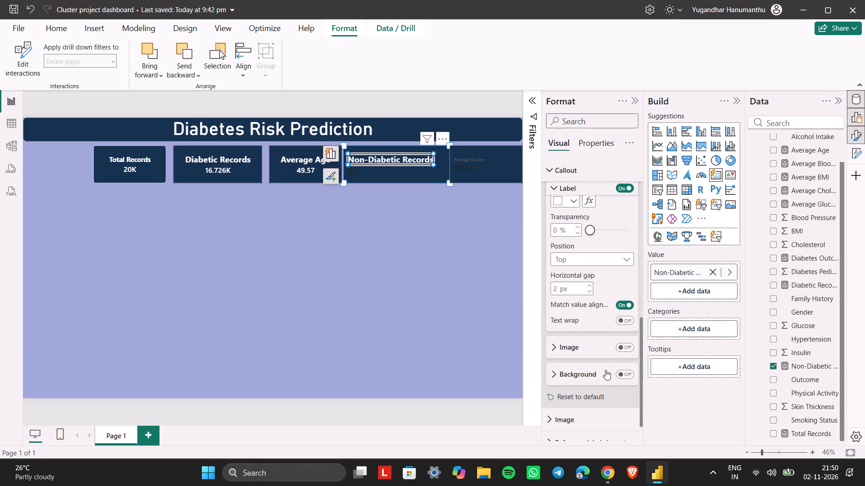
click(350, 166)
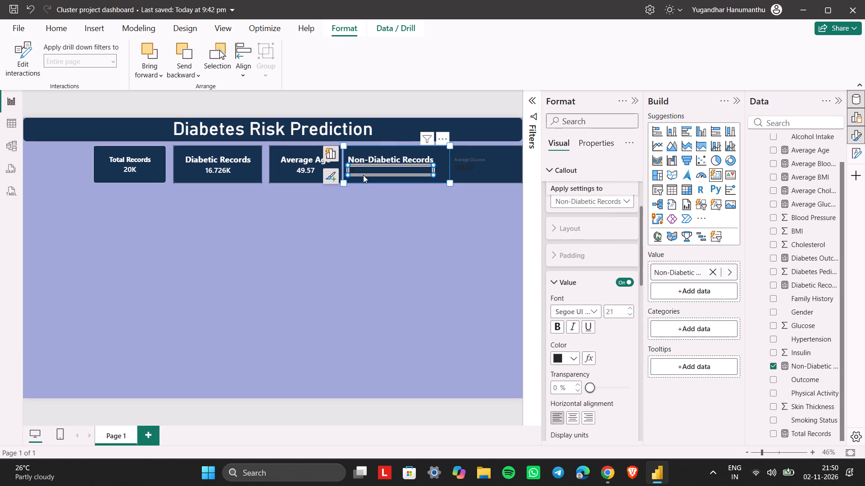
click(568, 379)
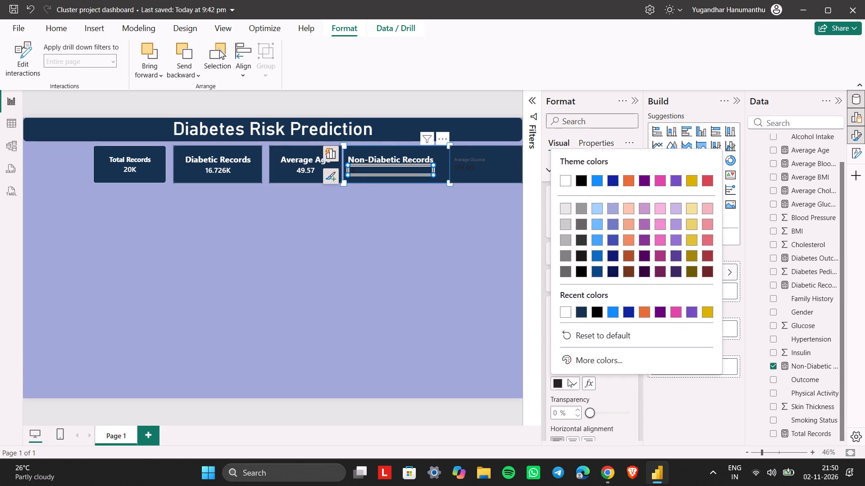
click(565, 309)
scroll(559, 390, down, 1)
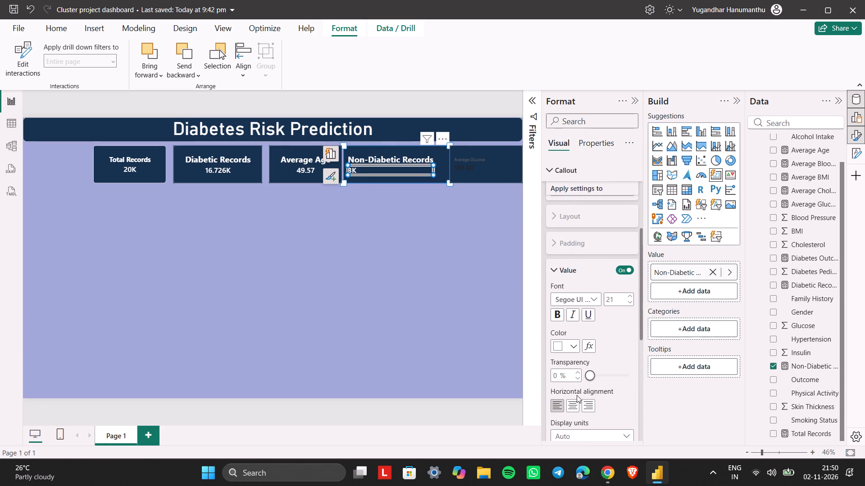
click(576, 401)
Set the Non-Diabetic Records value's display units to Thousands with 3 decimal places.
scroll(576, 401, down, 2)
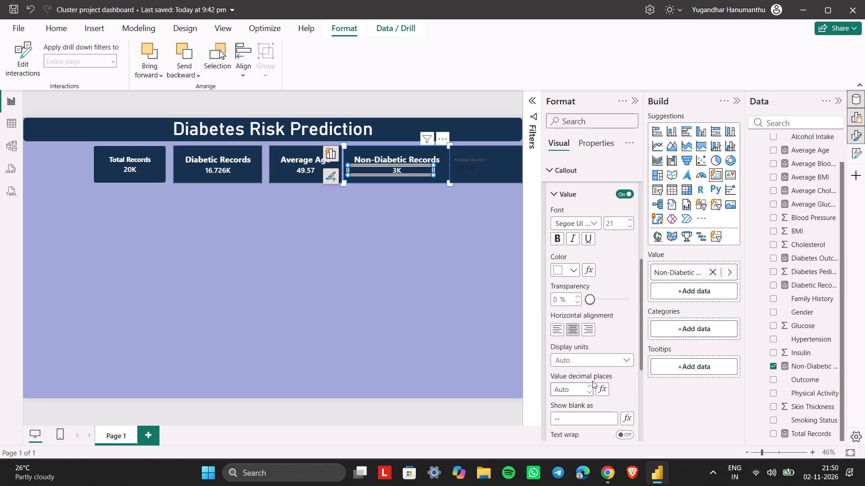
click(586, 364)
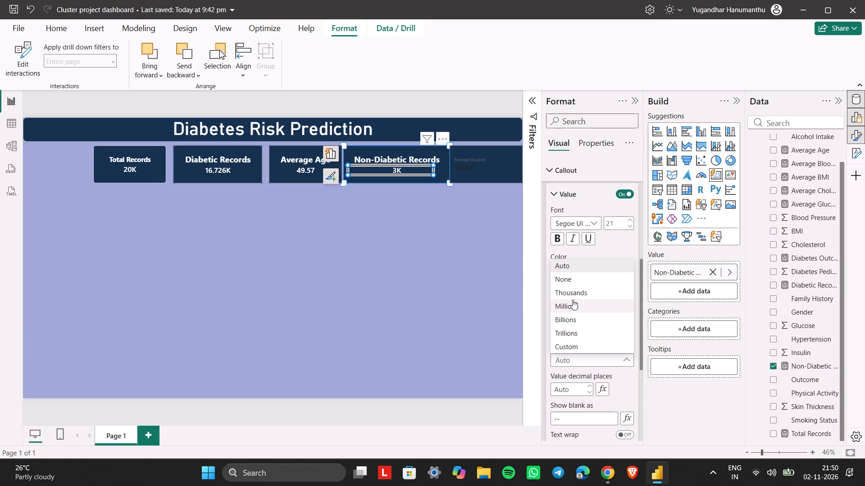
click(572, 297)
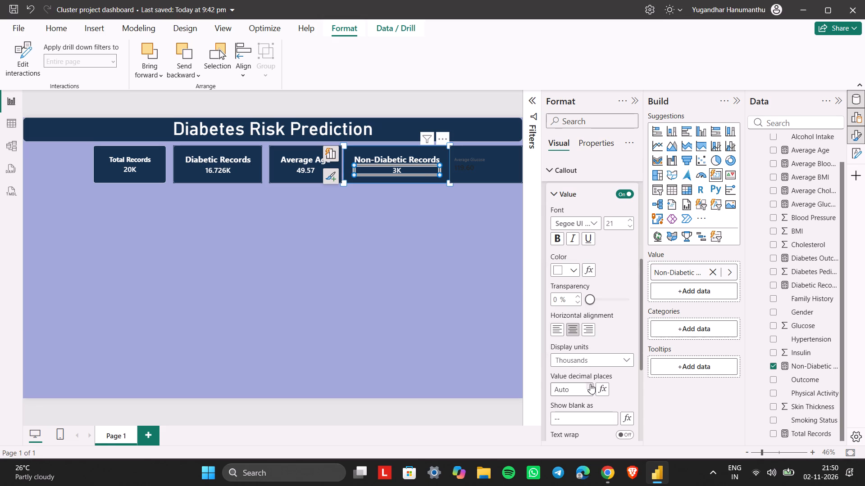
click(590, 384)
click(590, 384)
click(590, 384)
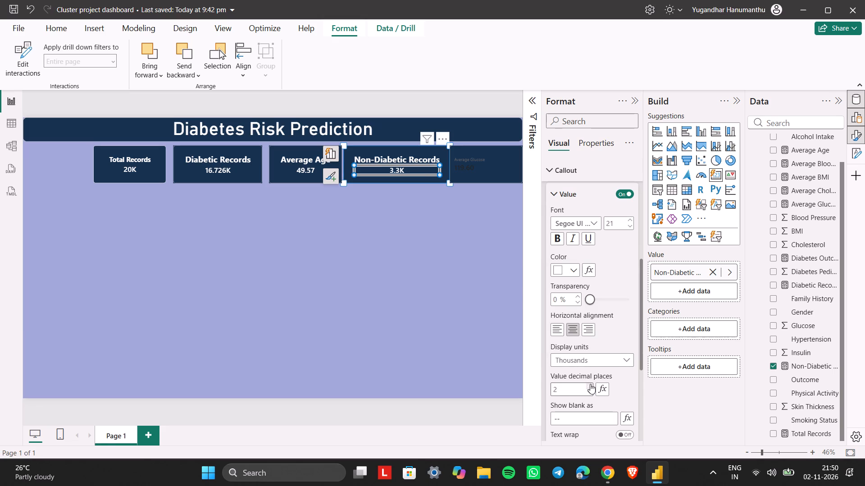
click(590, 384)
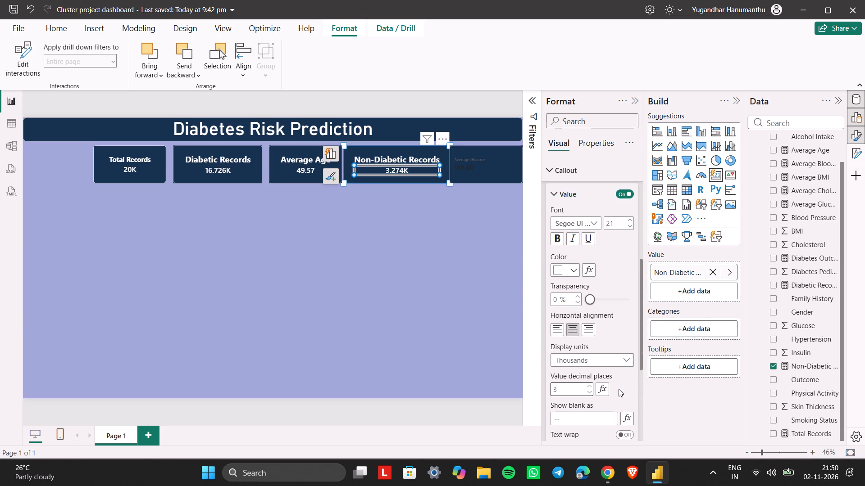
click(616, 389)
scroll(616, 389, down, 2)
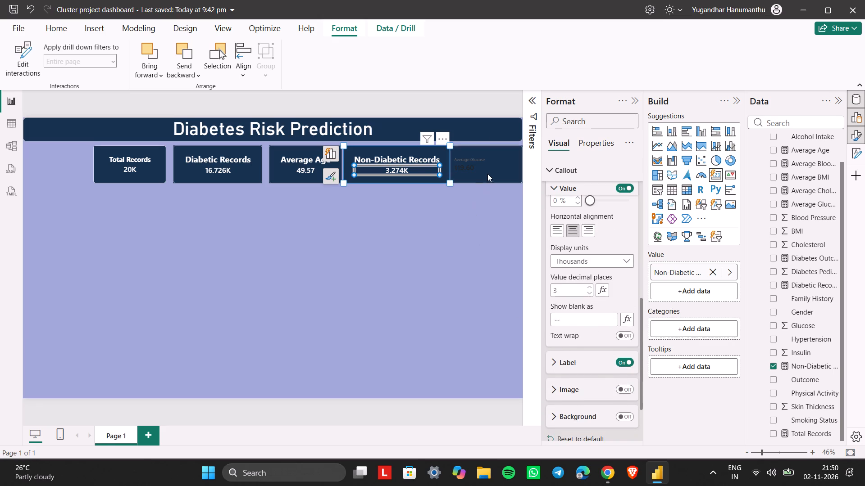
Set the label font size of the Average Glucose card to 24.
click(487, 174)
click(472, 155)
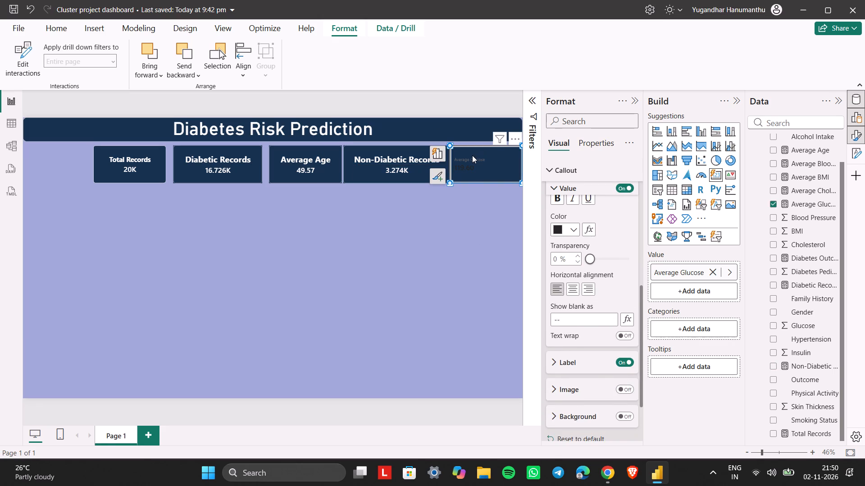
click(470, 161)
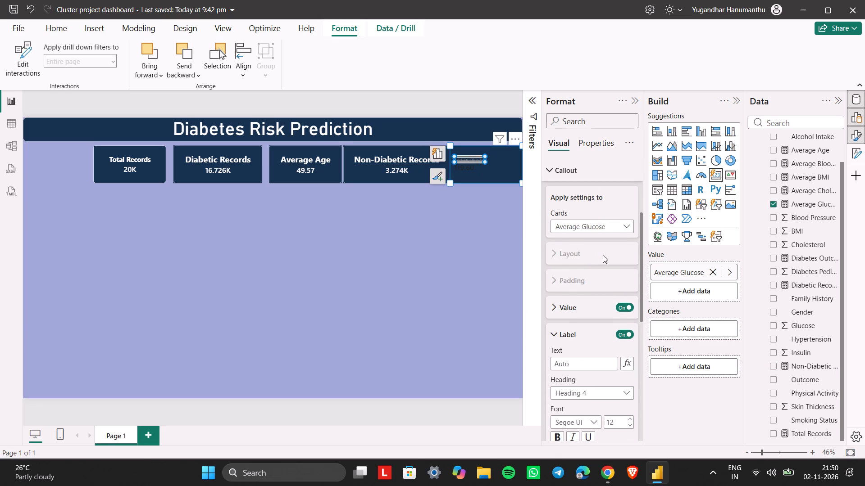
click(614, 424)
key(BackSpace)
text(24)
scroll(614, 424, down, 2)
key(BackSpace)
text(24)
Make the Average Glucose card's label bold and white.
click(561, 436)
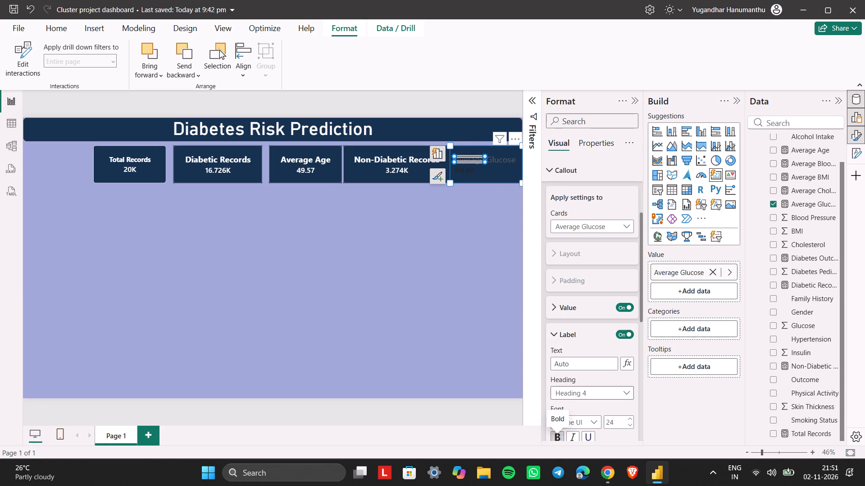
click(462, 172)
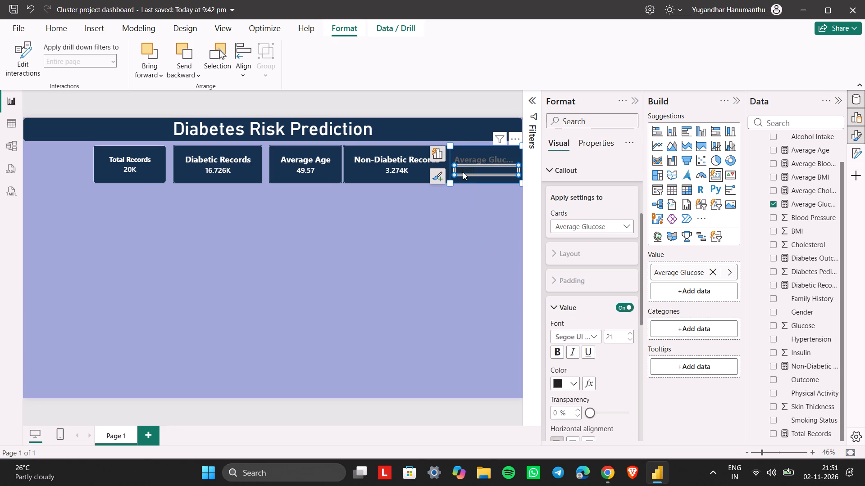
click(466, 157)
scroll(568, 418, down, 1)
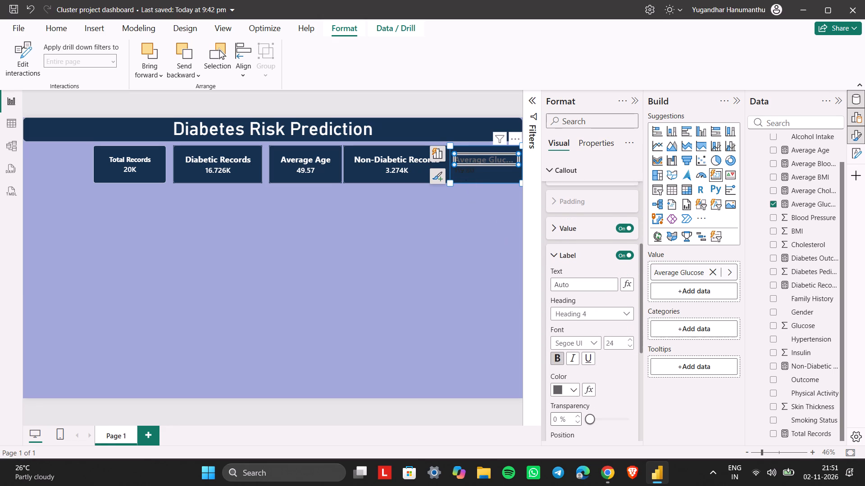
click(573, 382)
click(567, 319)
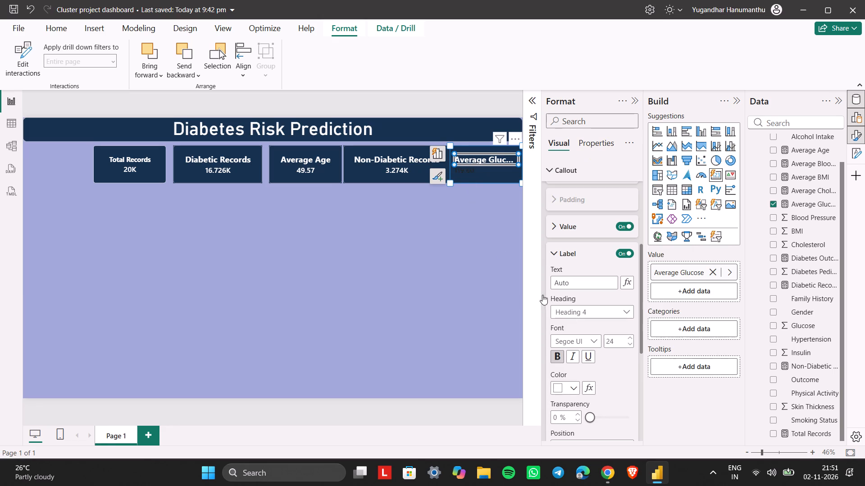
Colour the Average Glucose card's callout value white and centre it horizontally.
click(465, 171)
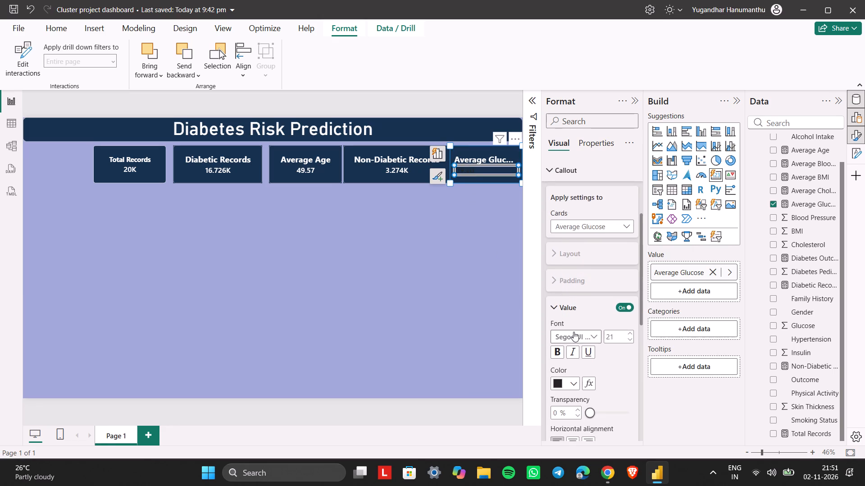
scroll(574, 332, down, 1)
click(571, 325)
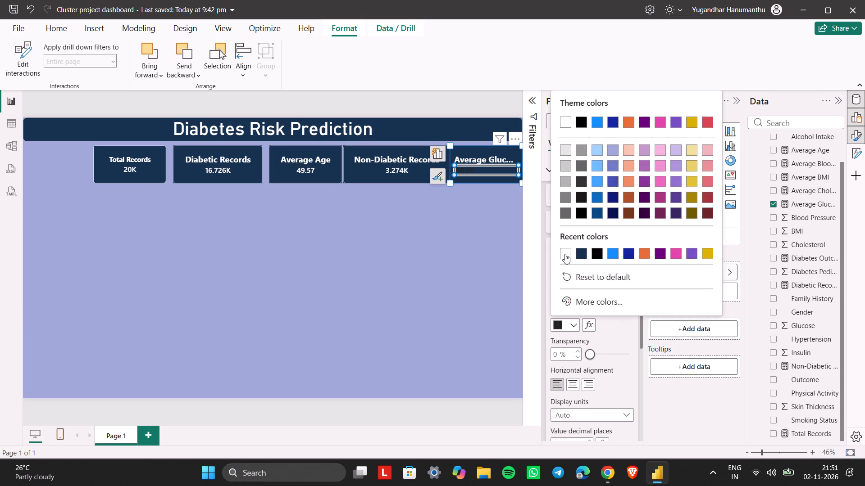
click(565, 254)
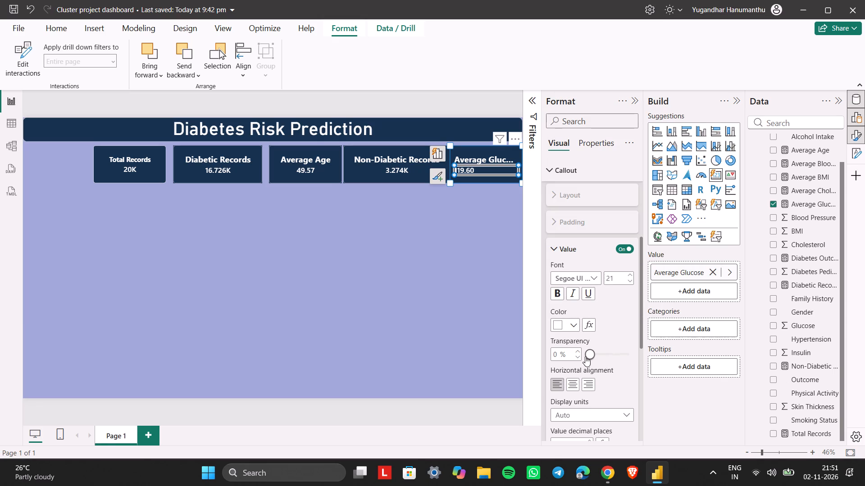
click(576, 386)
scroll(576, 386, down, 1)
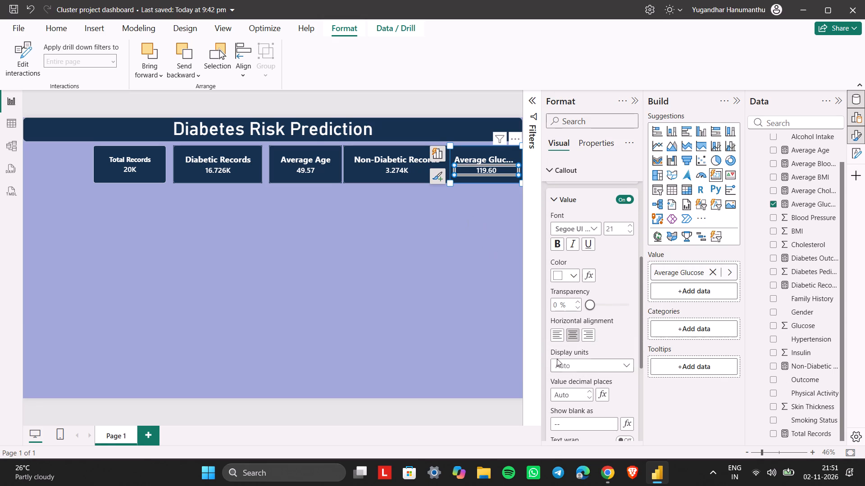
click(354, 333)
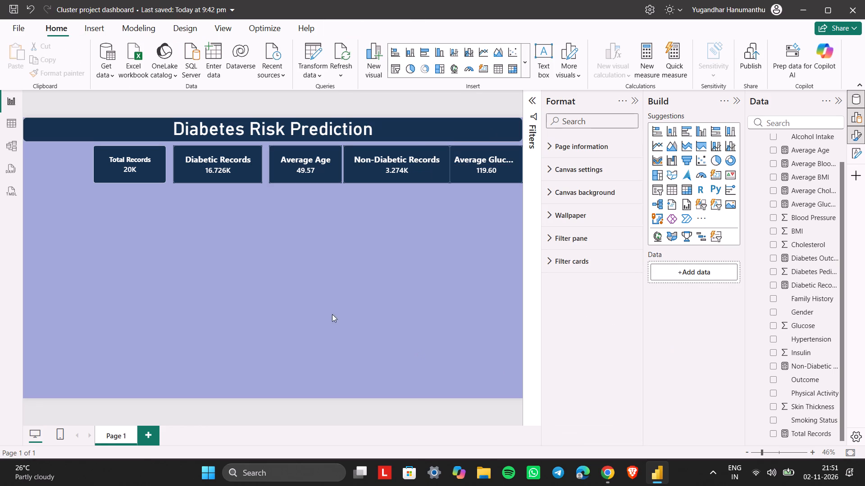
Shift all five KPI cards slightly left along their row beneath the title, keeping them in the same order.
drag(126, 162, 110, 162)
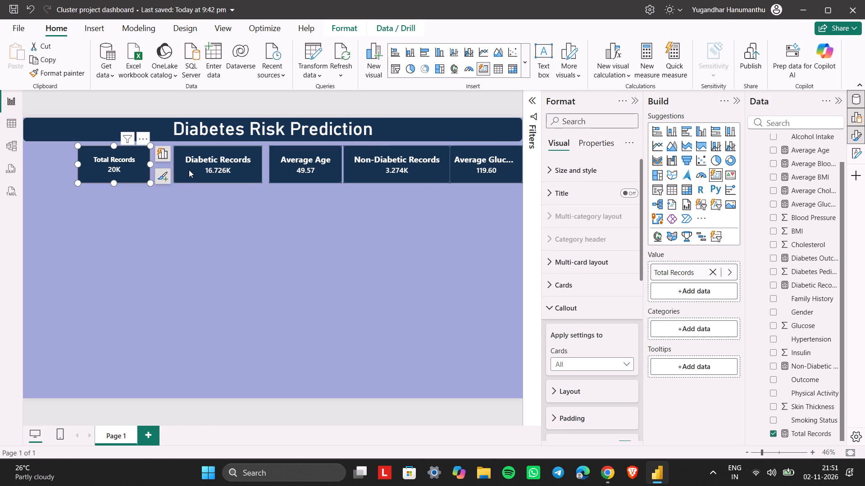
drag(189, 170, 170, 169)
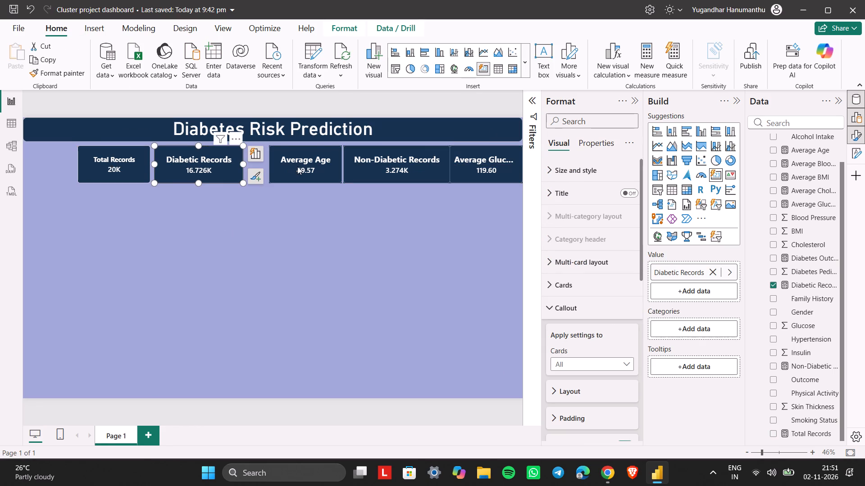
drag(297, 166, 278, 166)
drag(427, 171, 411, 171)
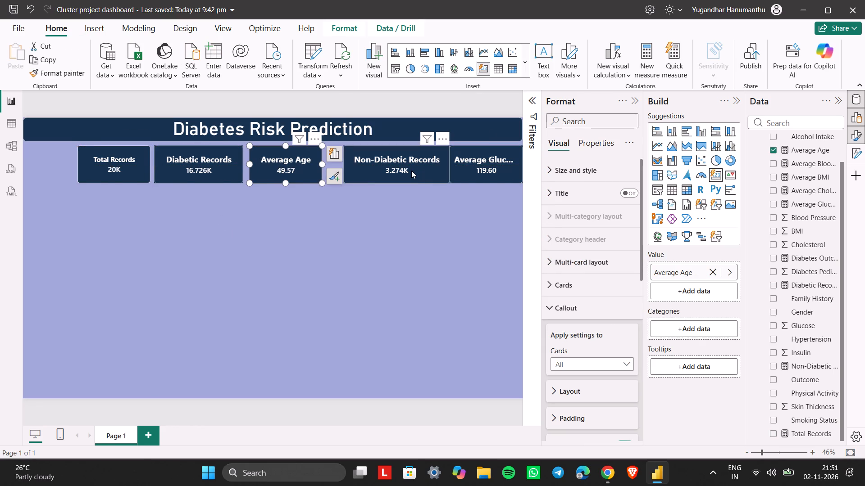
drag(411, 171, 411, 171)
drag(484, 161, 470, 161)
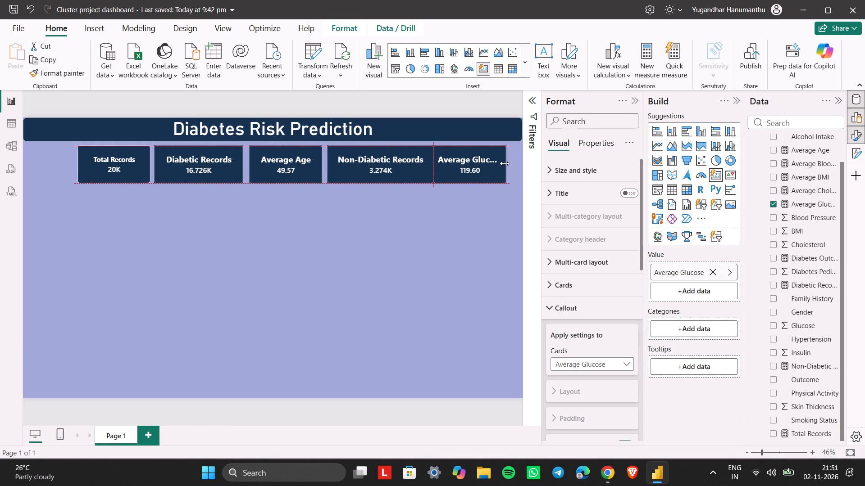
Separate the Average Glucose card from the Non-Diabetic Records card with a small gap and widen it to fit its full label.
drag(496, 158, 500, 158)
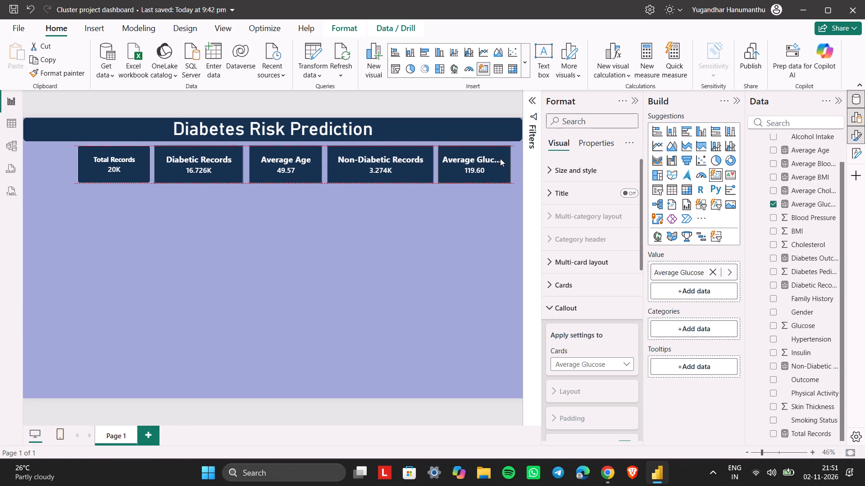
drag(500, 158, 501, 159)
drag(509, 163, 521, 164)
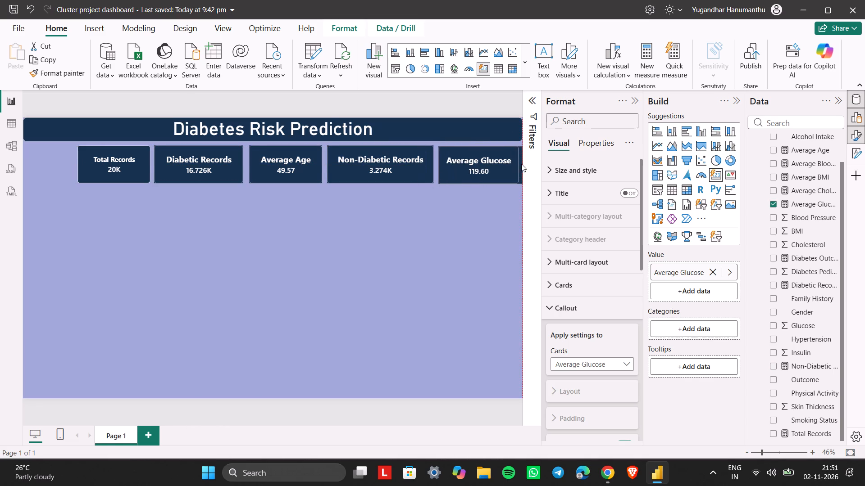
drag(521, 164, 515, 164)
click(466, 215)
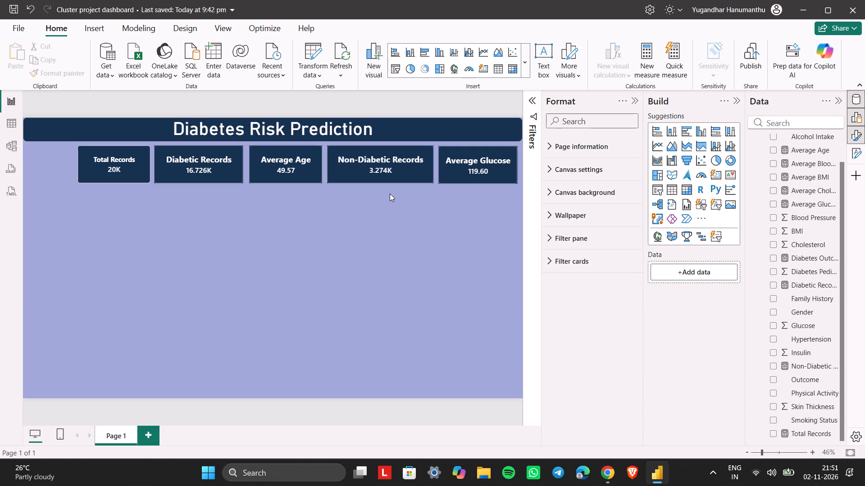
Switch to ChatGPT and review the card formatting guidance, the build order and the reference dashboard mockup.
key(alt+Tab)
click(491, 303)
scroll(491, 303, down, 3)
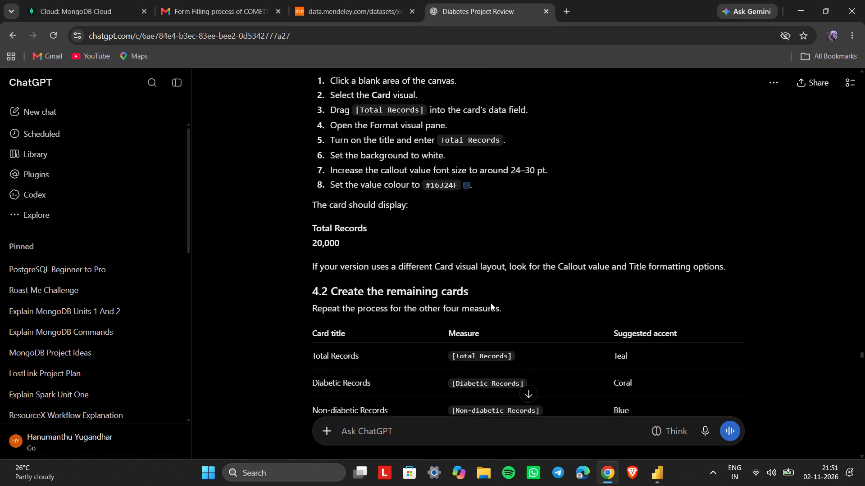
scroll(491, 303, down, 3)
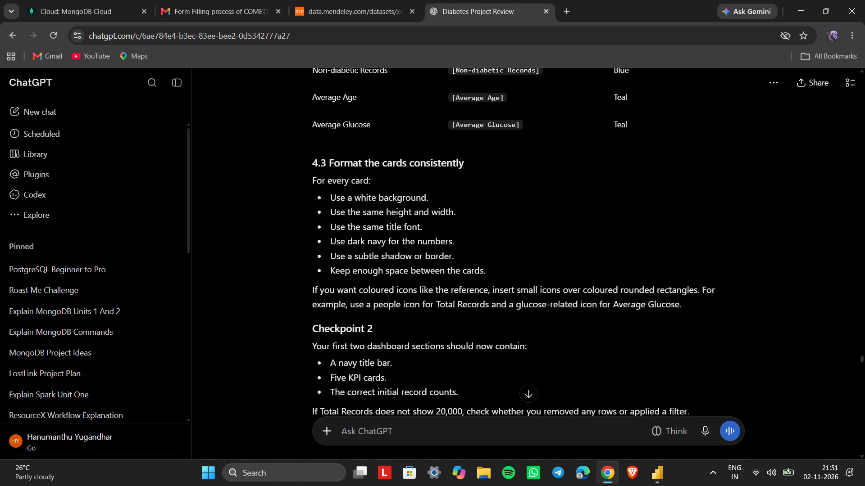
scroll(491, 303, up, 15)
scroll(491, 303, up, 6)
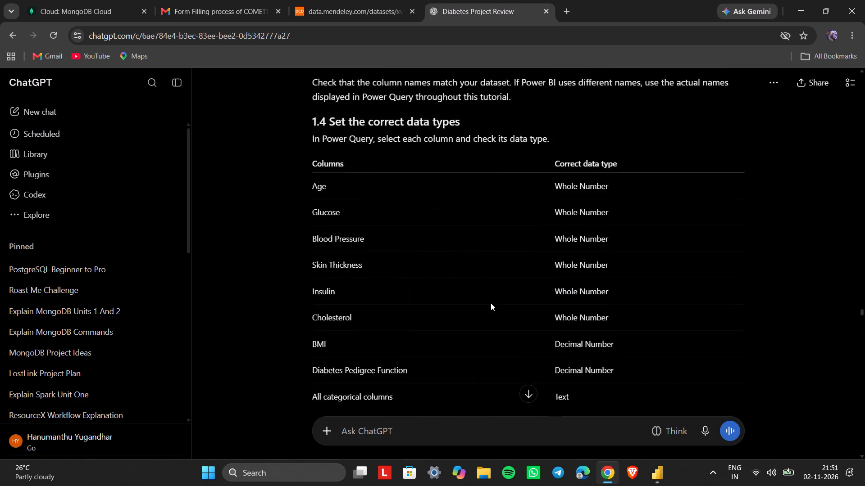
scroll(491, 303, up, 5)
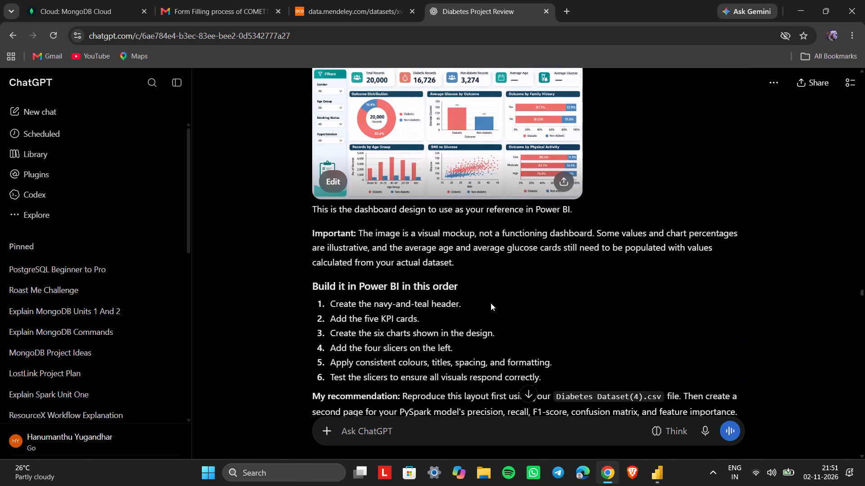
scroll(491, 303, up, 3)
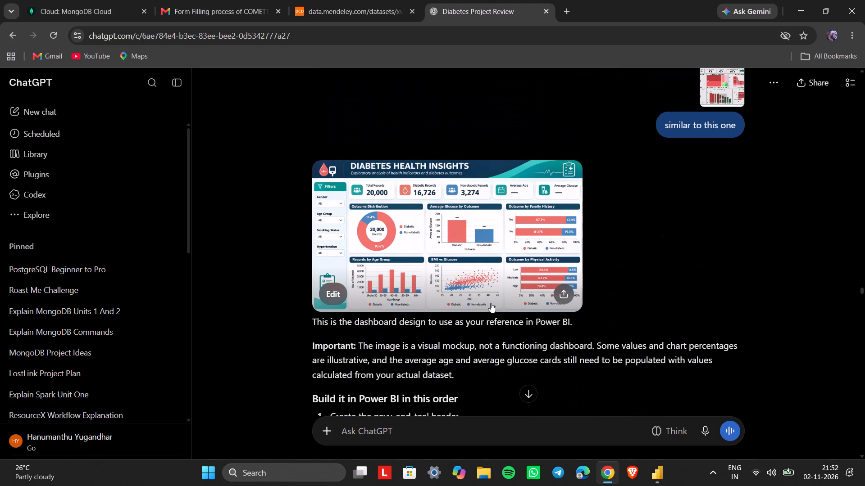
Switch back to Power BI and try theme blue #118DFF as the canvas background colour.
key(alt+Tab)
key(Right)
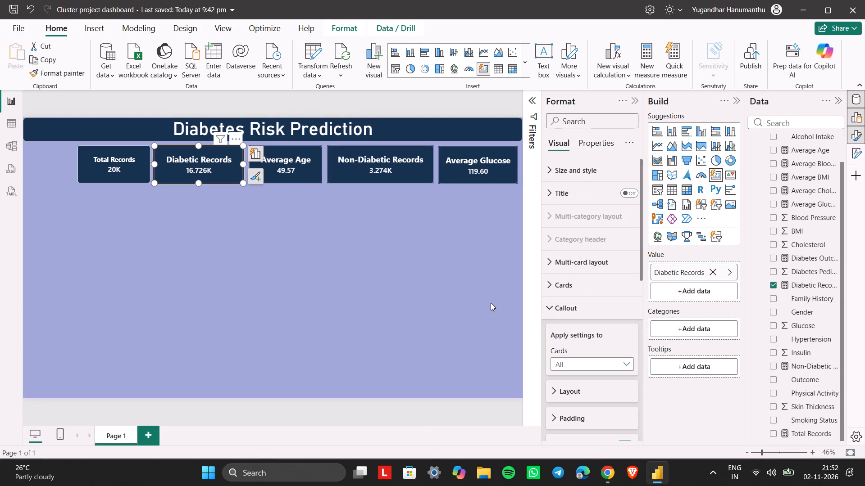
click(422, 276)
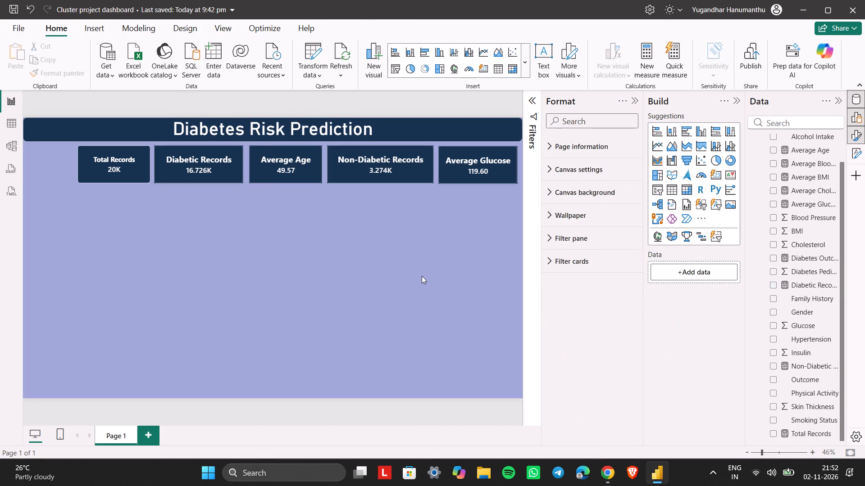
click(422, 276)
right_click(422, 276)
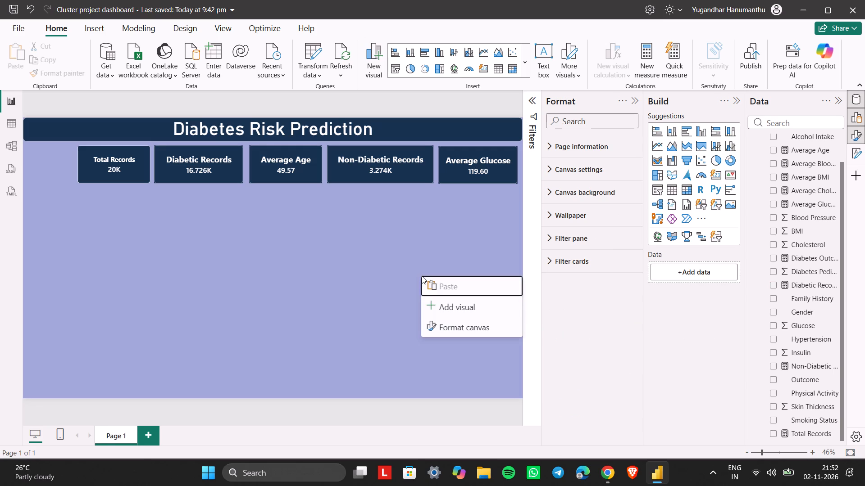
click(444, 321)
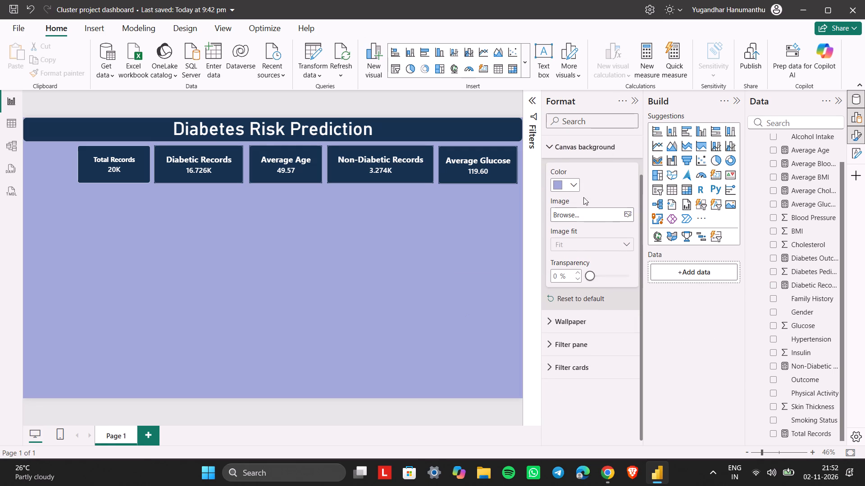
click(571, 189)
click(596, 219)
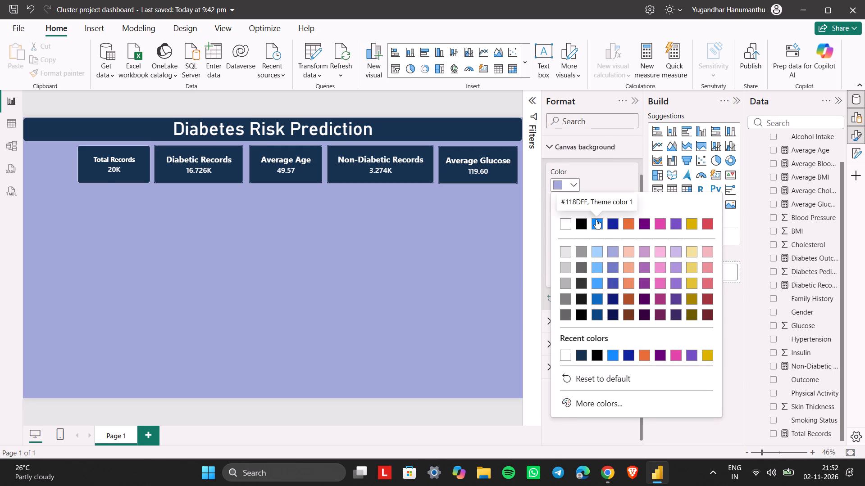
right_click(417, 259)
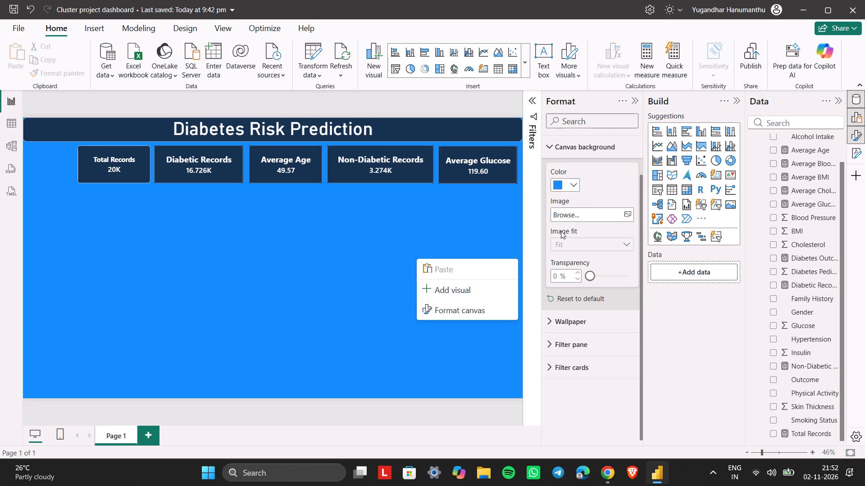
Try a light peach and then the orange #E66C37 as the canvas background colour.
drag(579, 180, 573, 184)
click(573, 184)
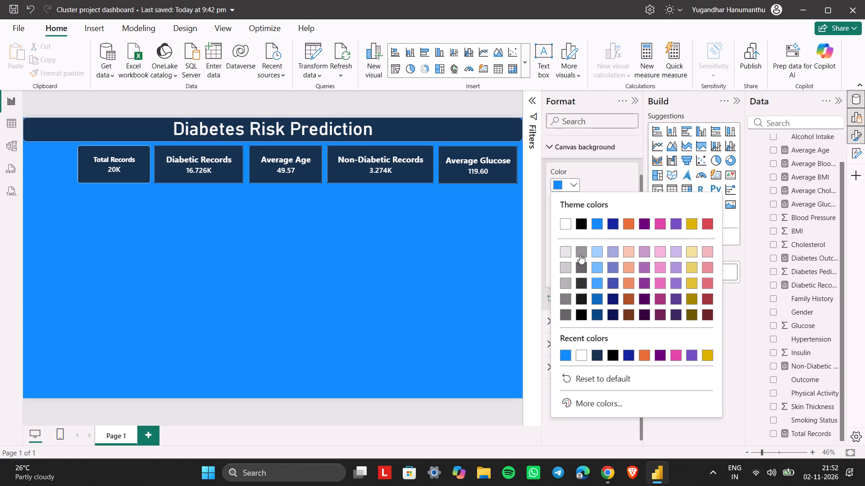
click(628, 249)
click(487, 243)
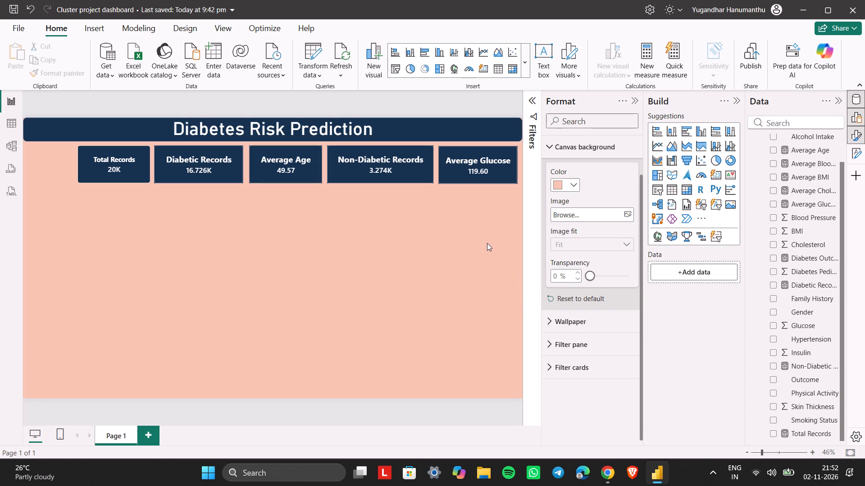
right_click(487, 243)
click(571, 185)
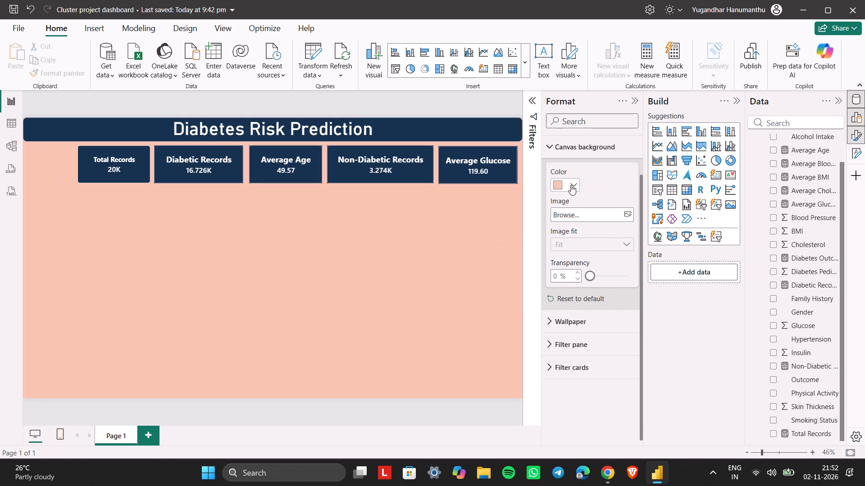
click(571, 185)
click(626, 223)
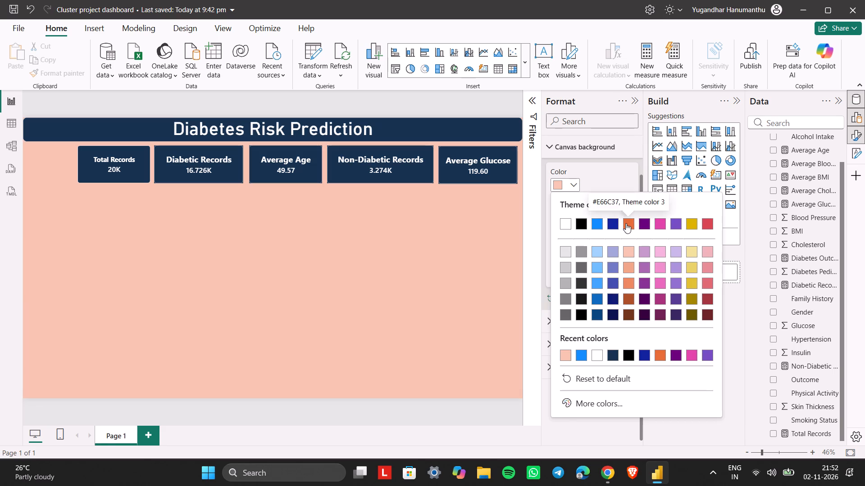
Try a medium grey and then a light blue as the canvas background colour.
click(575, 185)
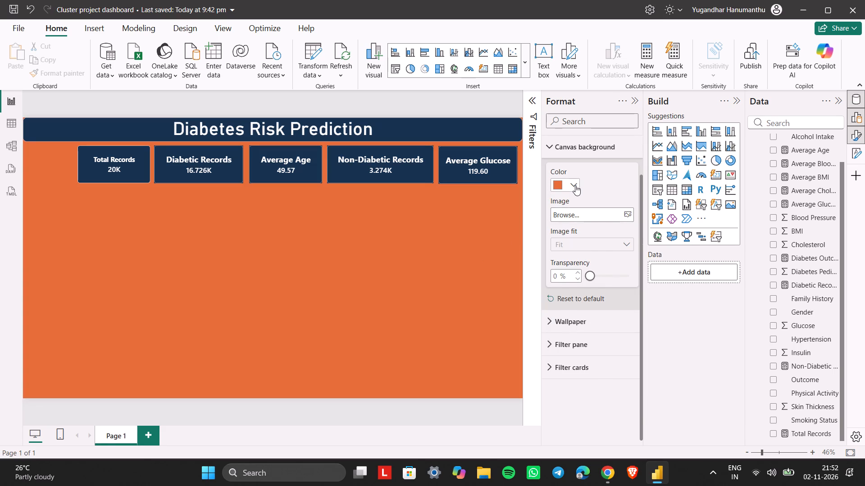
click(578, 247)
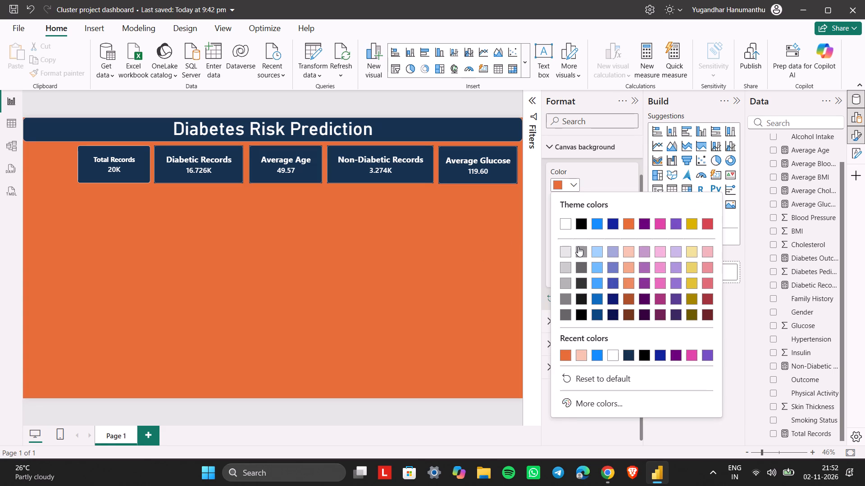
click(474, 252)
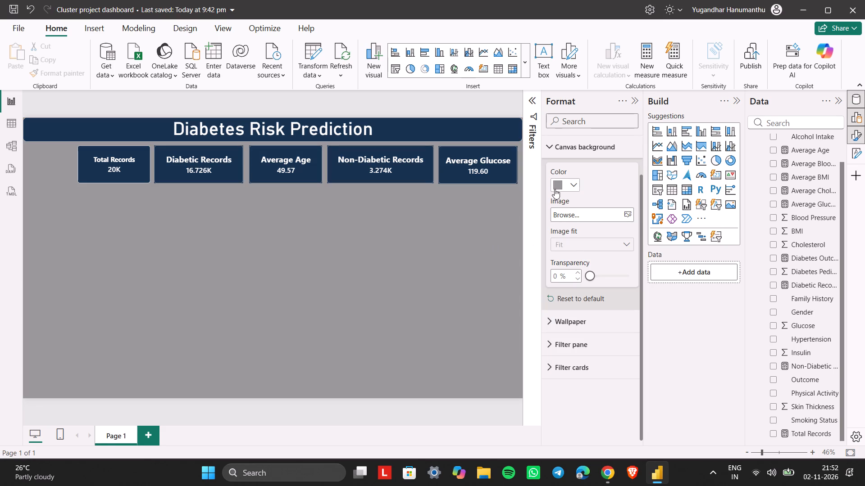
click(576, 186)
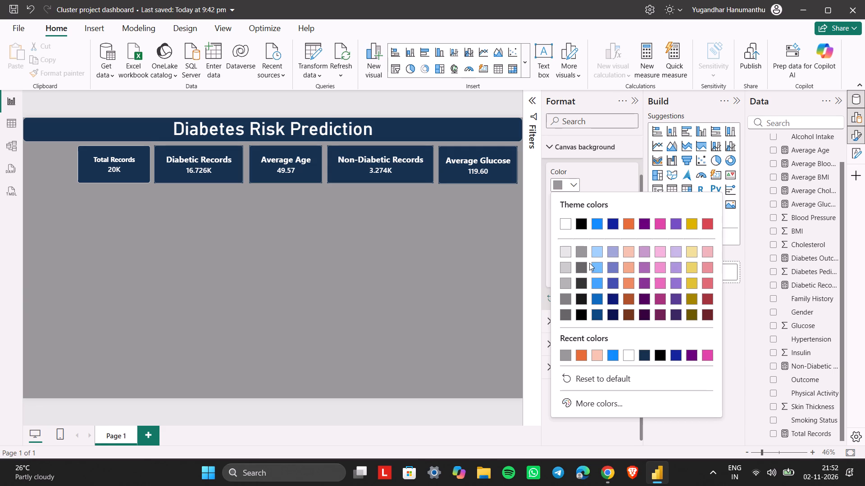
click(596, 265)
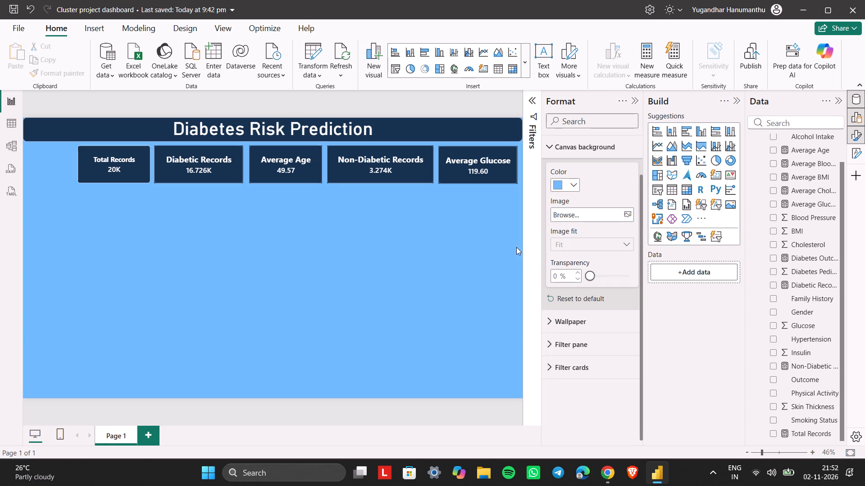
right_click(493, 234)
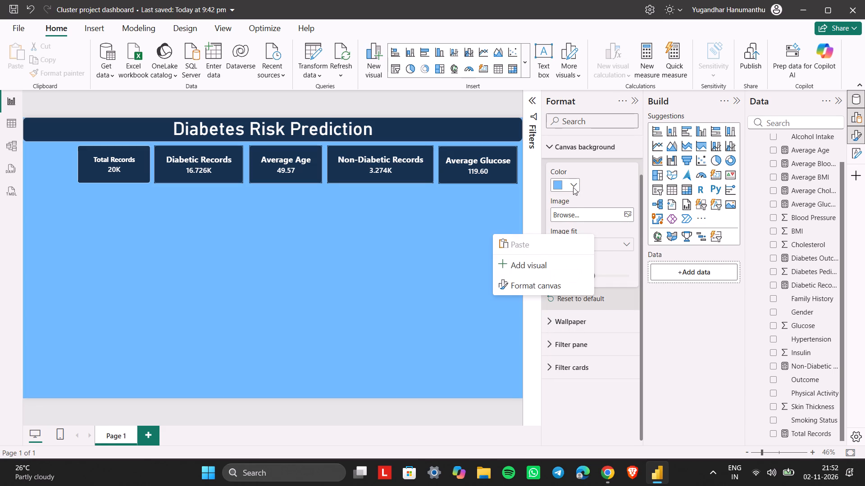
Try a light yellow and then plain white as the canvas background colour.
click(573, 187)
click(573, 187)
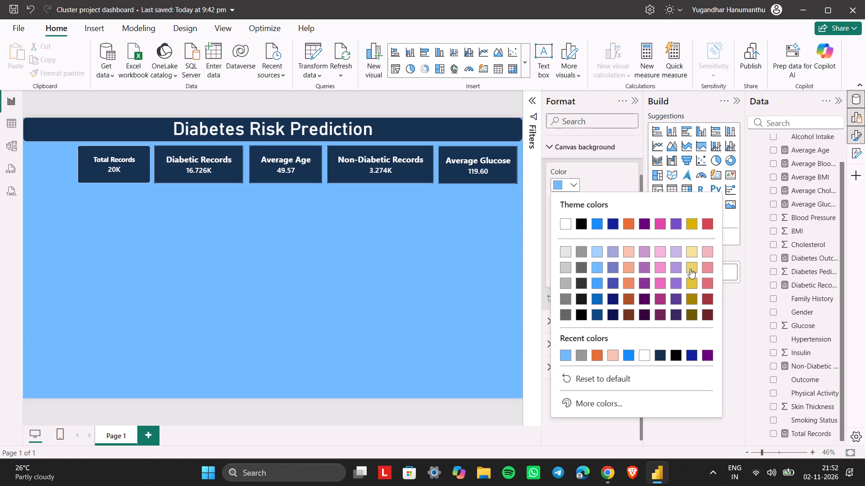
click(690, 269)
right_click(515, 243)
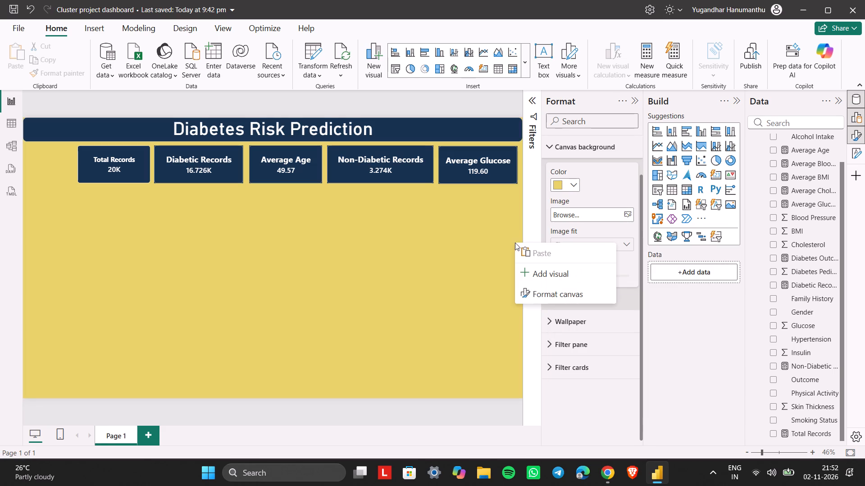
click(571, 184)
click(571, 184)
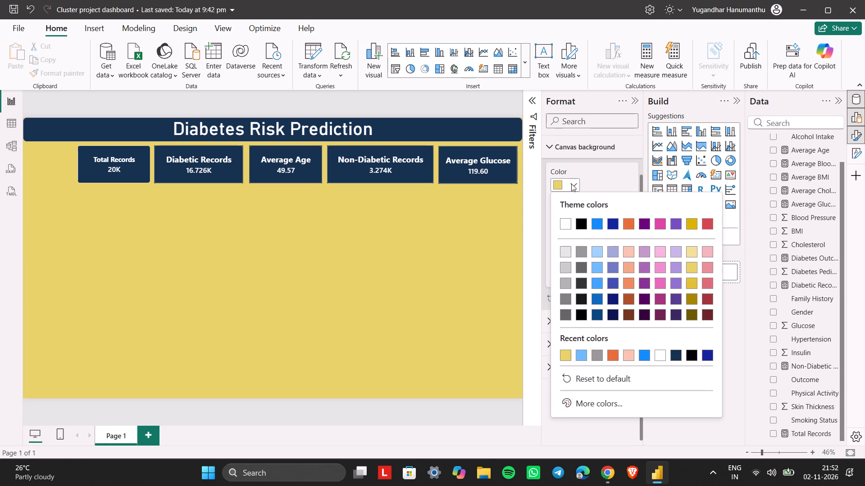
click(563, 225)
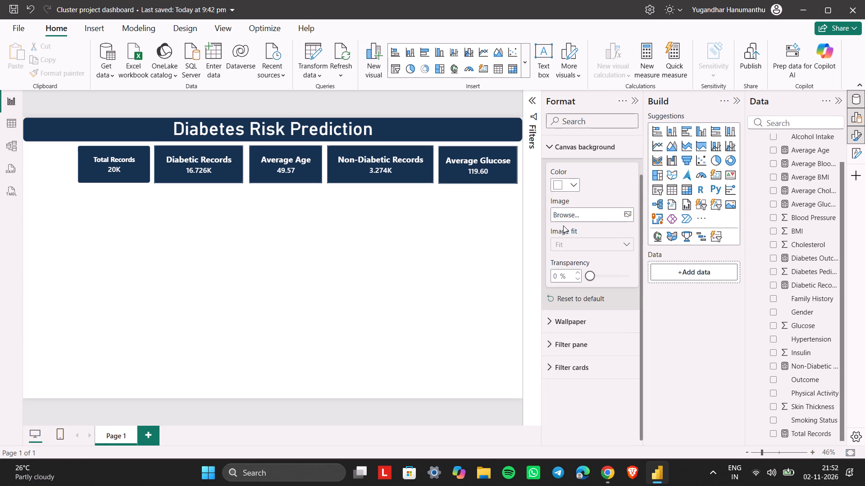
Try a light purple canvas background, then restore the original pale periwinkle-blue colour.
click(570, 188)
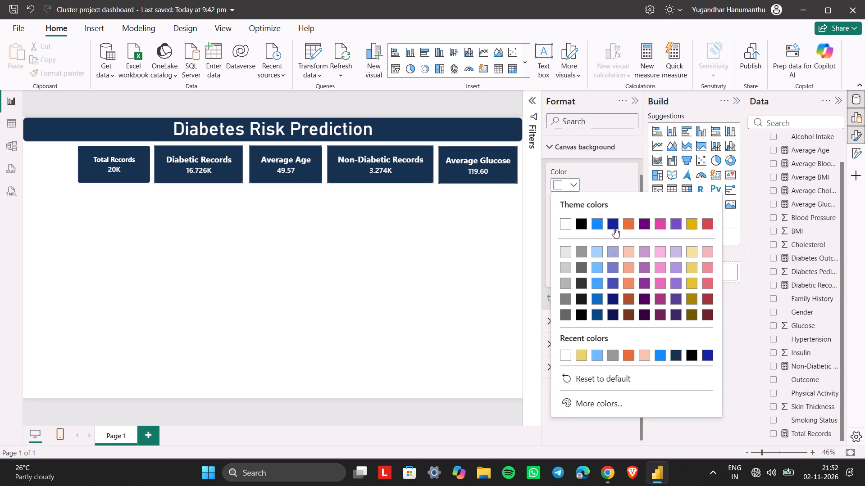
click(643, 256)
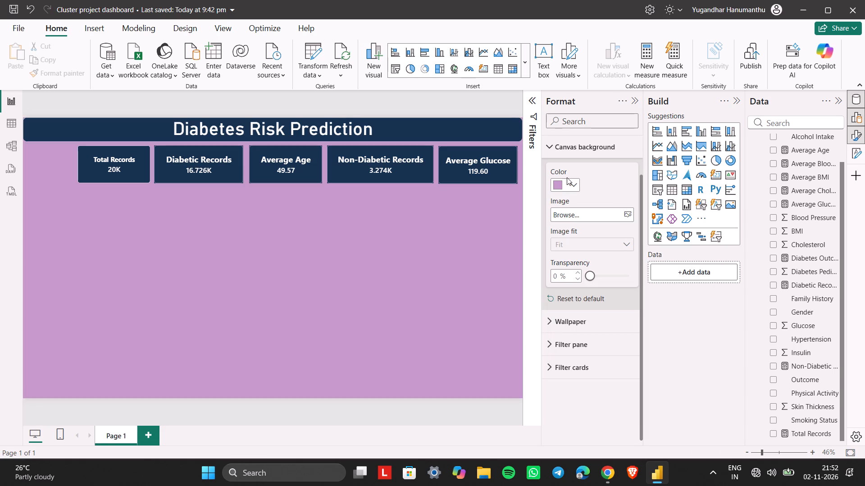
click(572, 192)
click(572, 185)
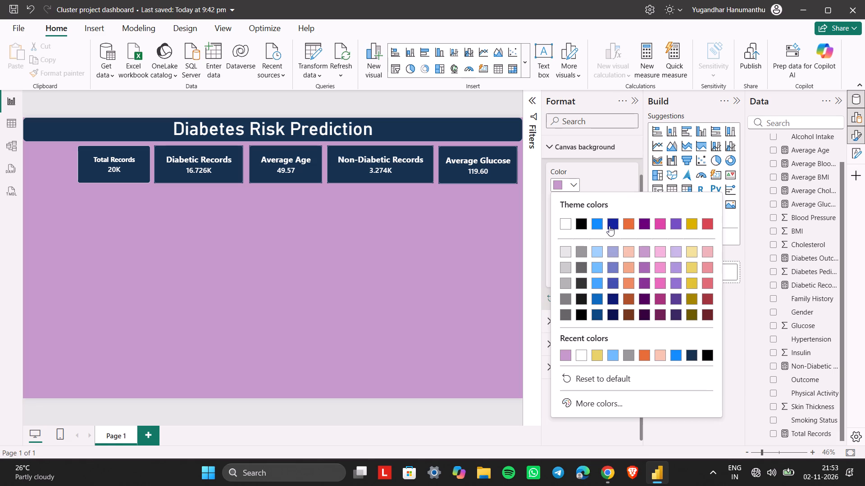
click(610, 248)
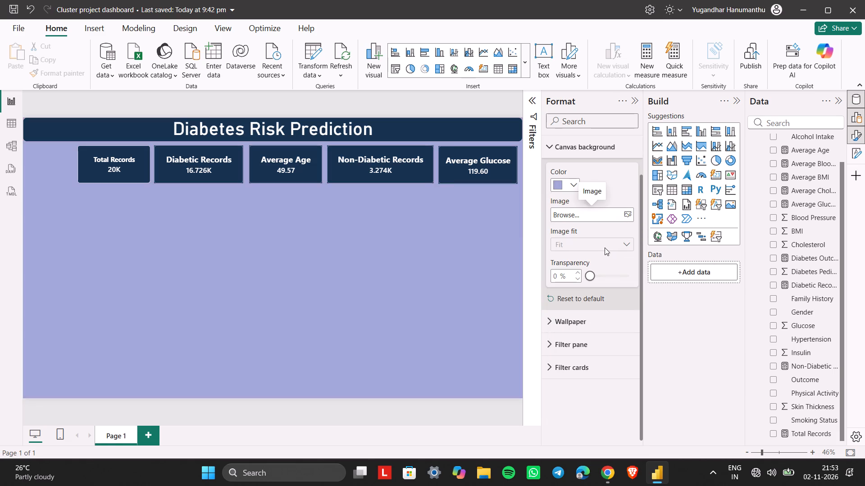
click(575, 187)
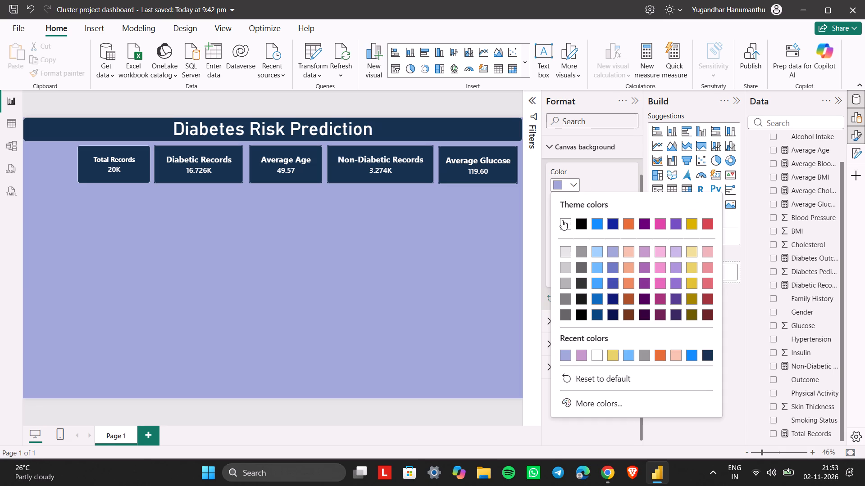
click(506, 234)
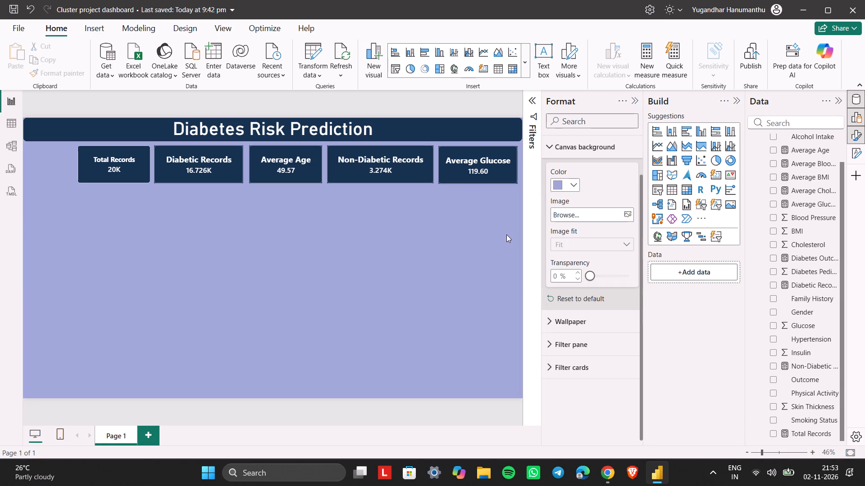
Switch to the ChatGPT plan and read the KPI card checkpoint and Step 5 instructions for the Diabetes Outcome Distribution donut chart.
key(alt+Tab)
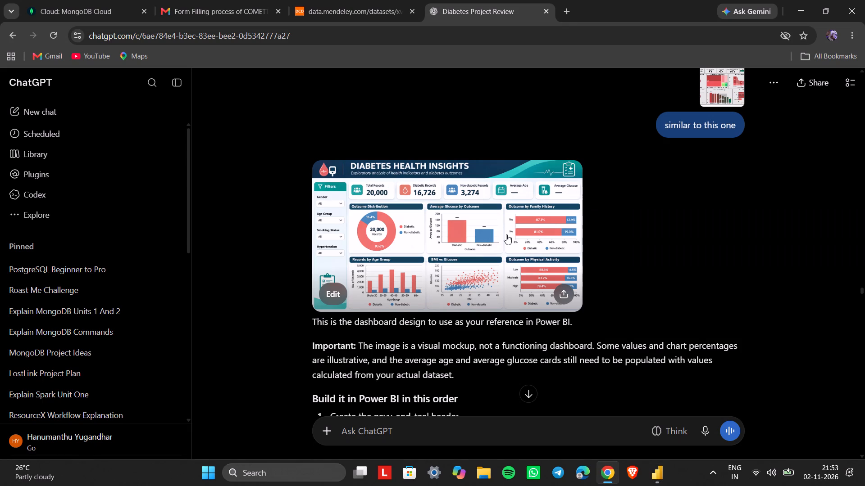
scroll(506, 234, down, 3)
scroll(506, 234, down, 20)
scroll(506, 234, down, 1)
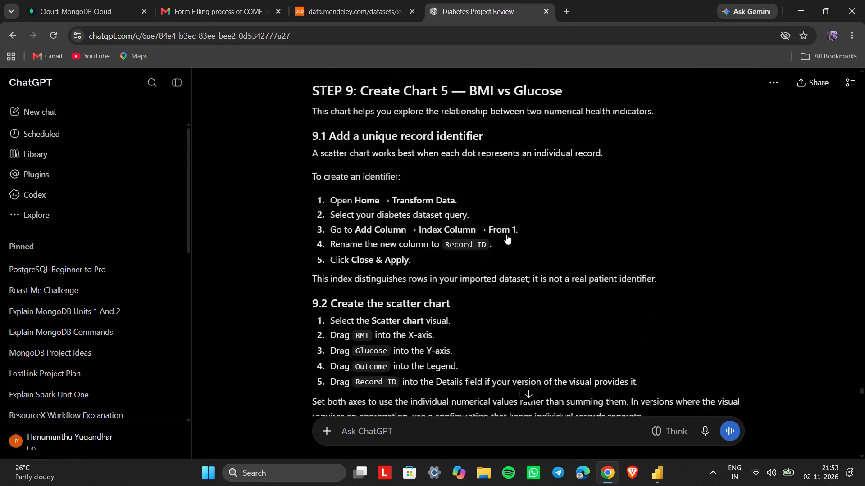
scroll(506, 234, up, 3)
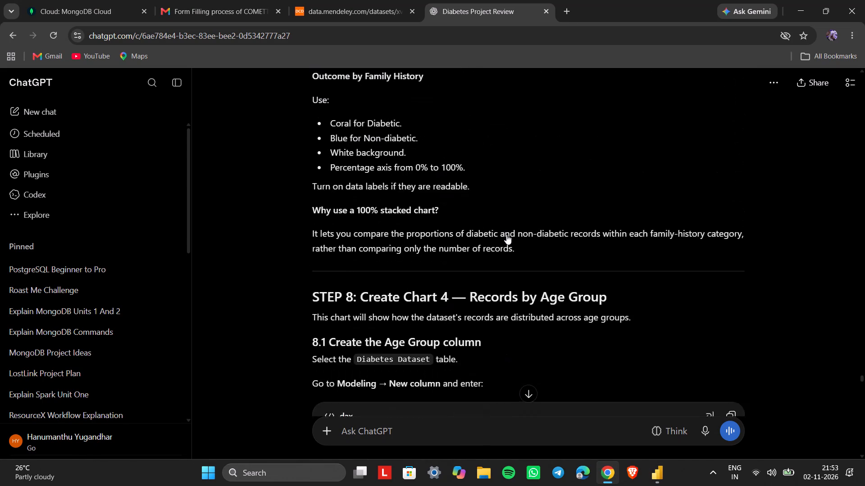
scroll(506, 234, up, 8)
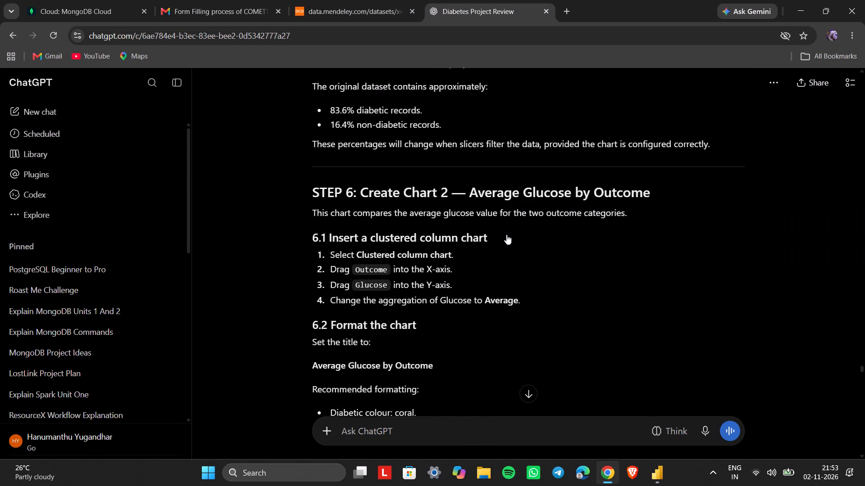
scroll(506, 234, up, 4)
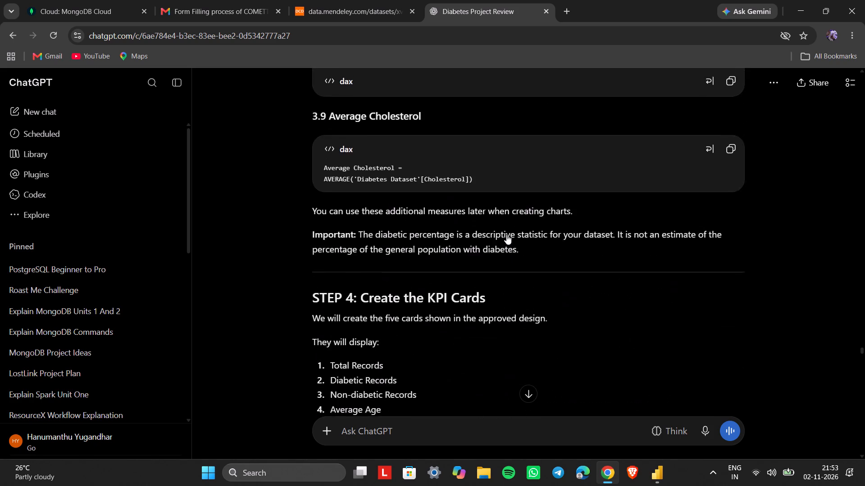
scroll(506, 234, down, 2)
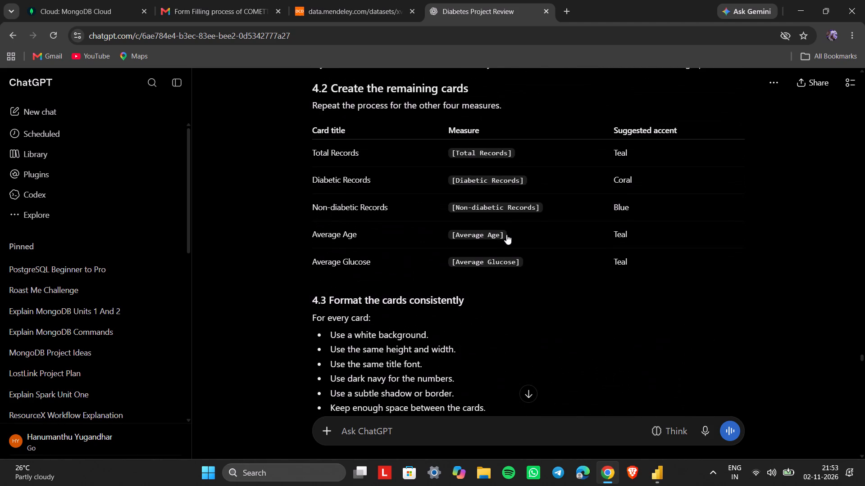
scroll(506, 234, up, 1)
scroll(506, 234, down, 4)
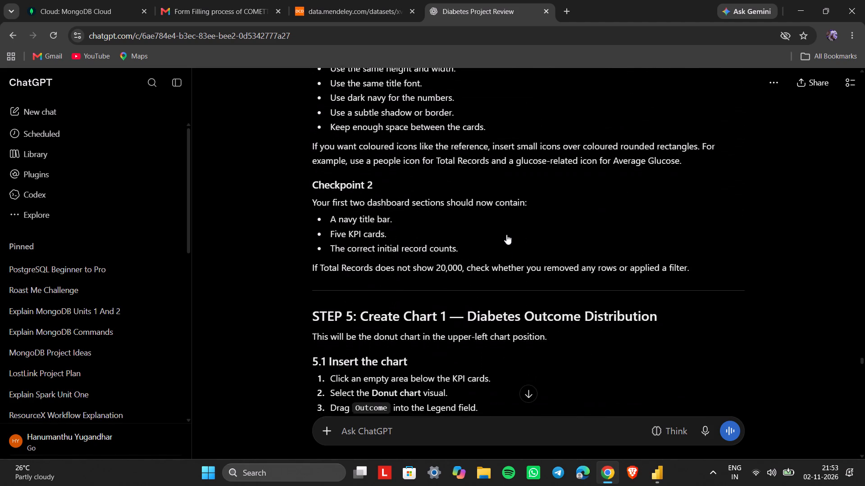
scroll(506, 234, down, 1)
scroll(506, 234, up, 3)
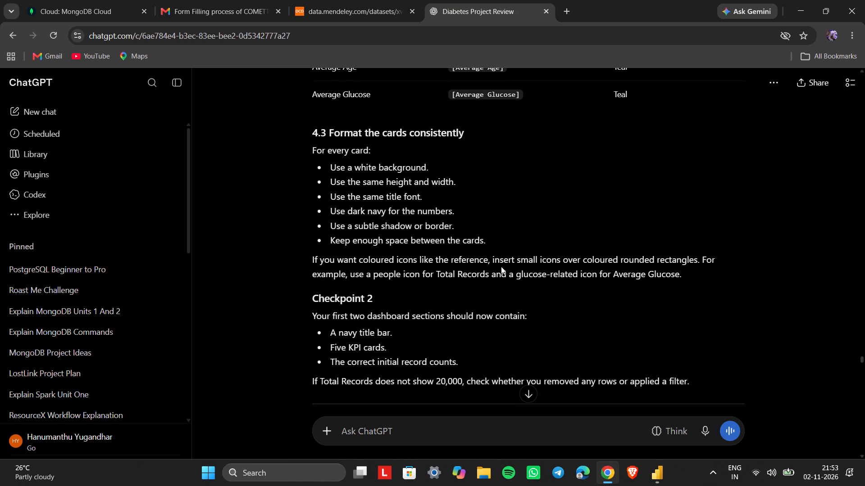
scroll(501, 266, down, 1)
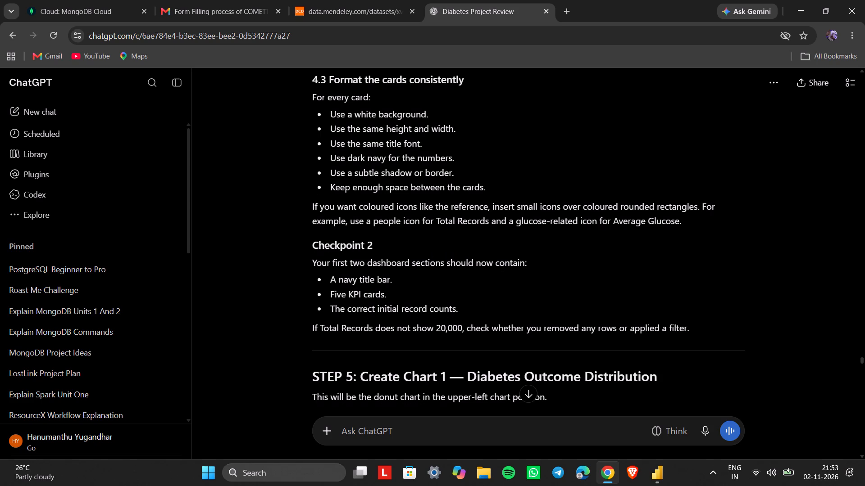
scroll(468, 280, down, 1)
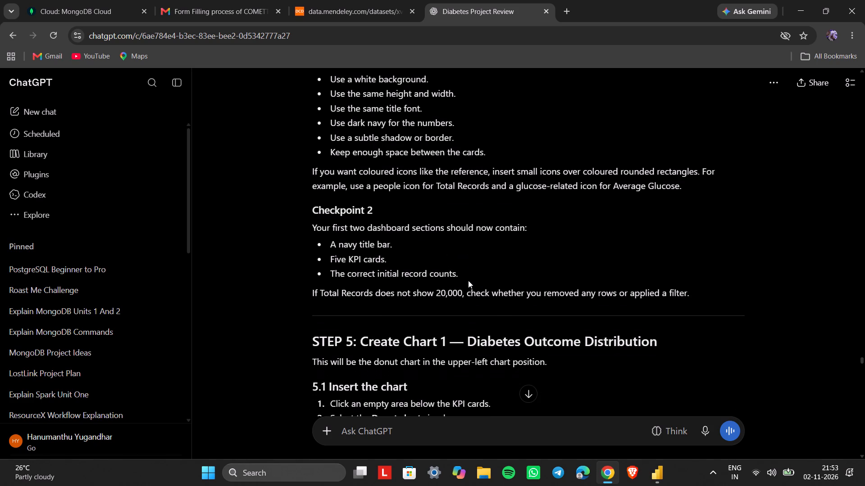
scroll(468, 280, down, 1)
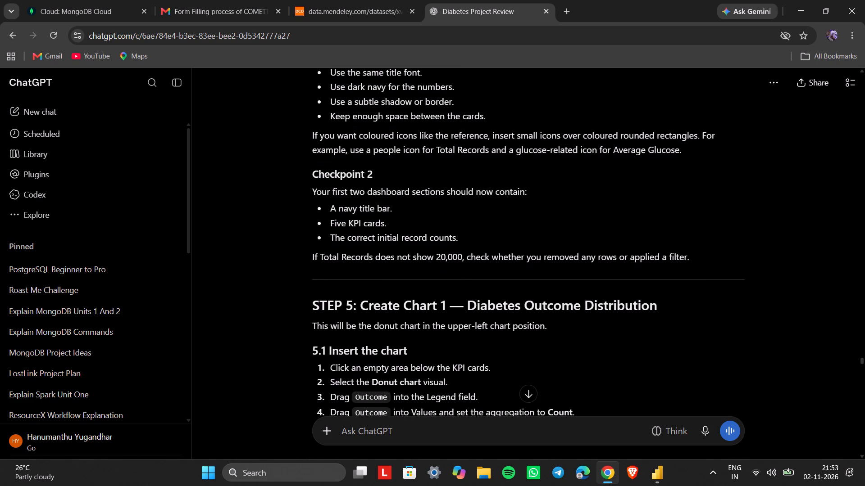
scroll(382, 234, down, 1)
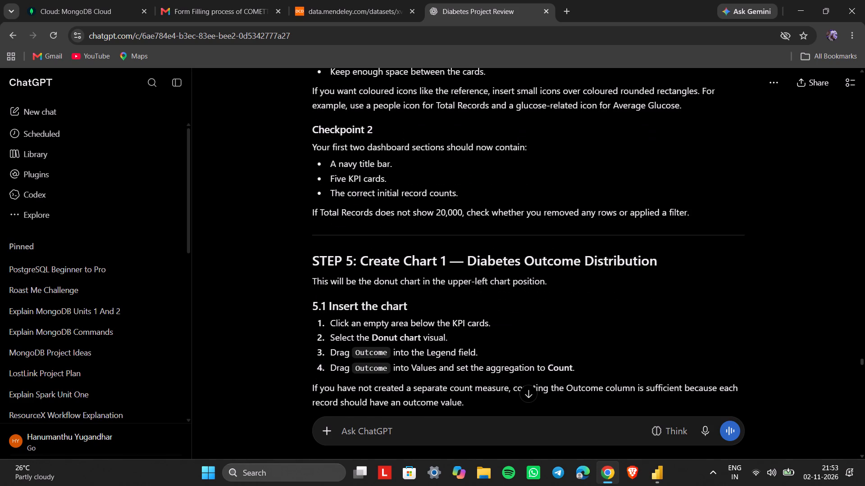
scroll(382, 234, down, 1)
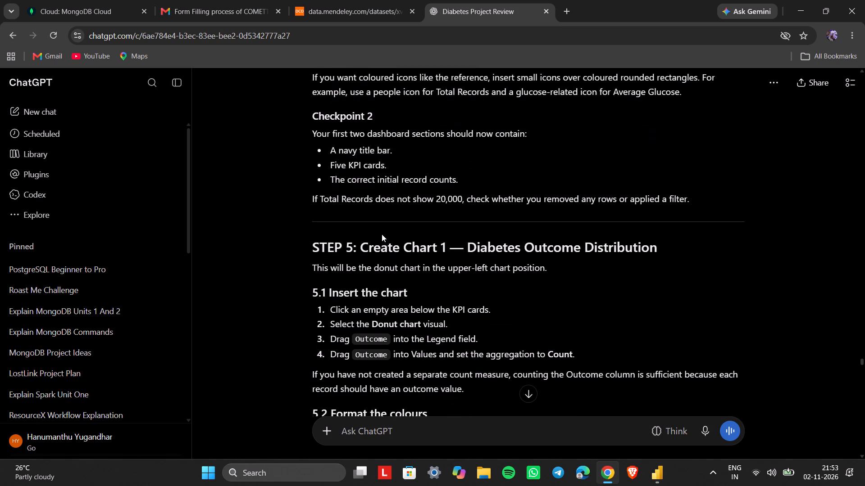
scroll(382, 234, down, 3)
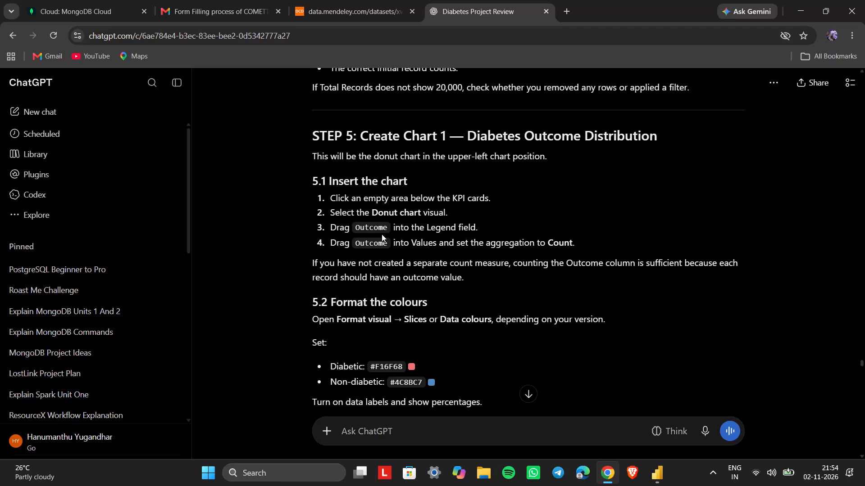
Back in Power BI, insert a donut chart, make it taller and much narrower, and place it directly below the Total Records card.
key(alt+Tab)
click(356, 310)
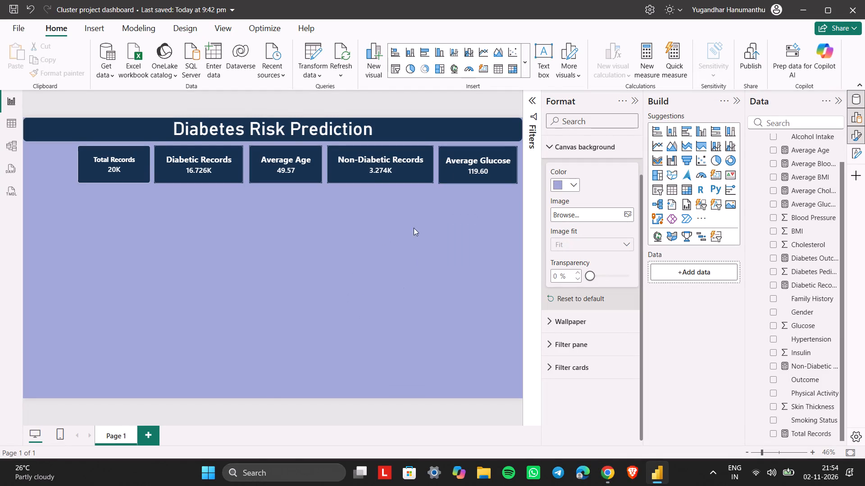
triple_click(356, 260)
click(356, 260)
key(alt+Tab)
key(alt+Tab)
click(728, 159)
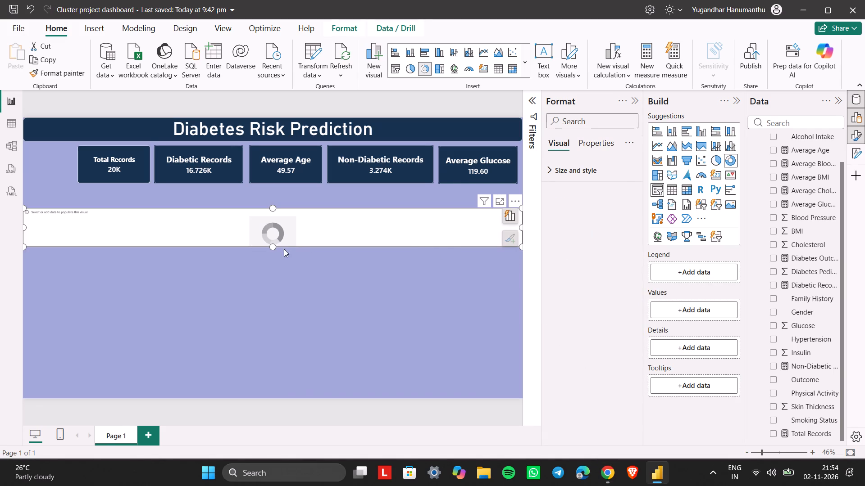
drag(270, 247, 259, 333)
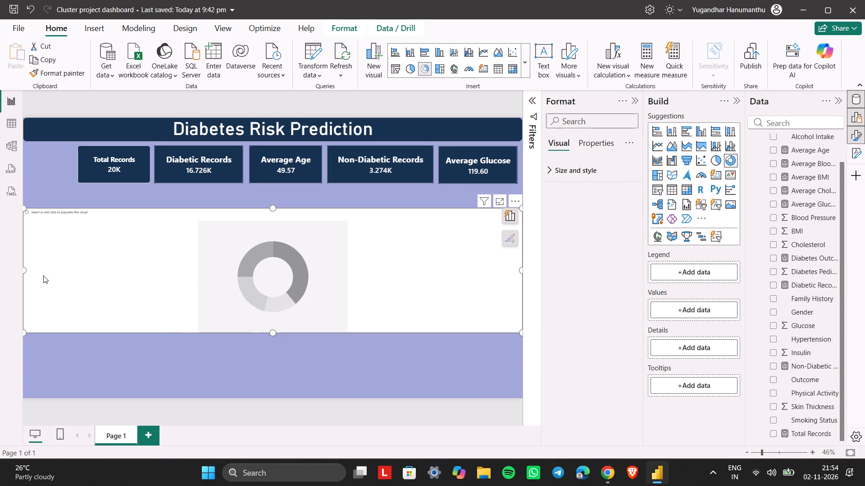
drag(24, 267, 412, 256)
drag(412, 256, 447, 262)
drag(447, 262, 179, 234)
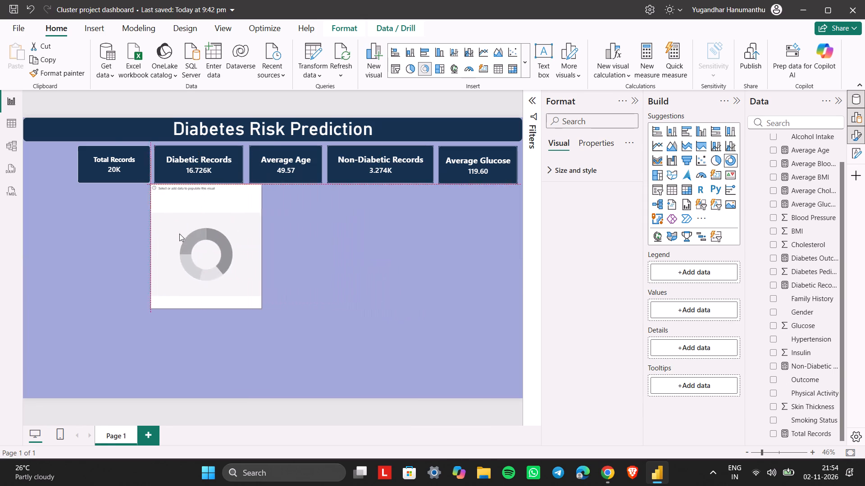
drag(179, 234, 113, 236)
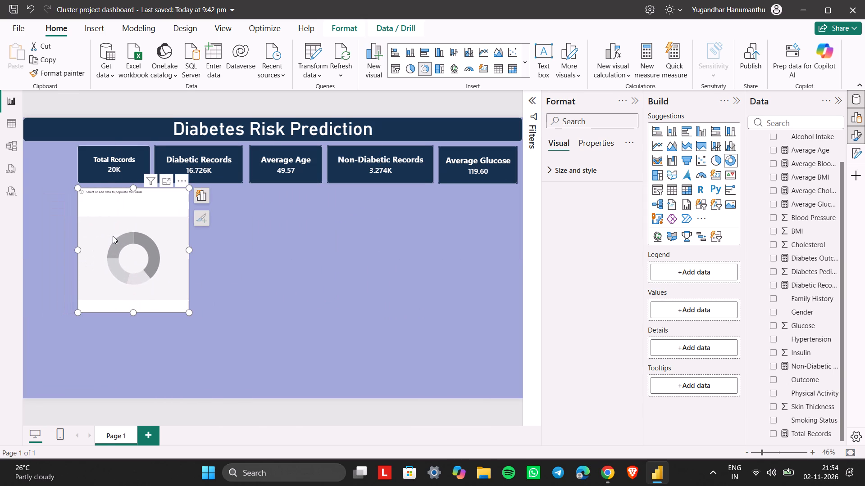
Following the ChatGPT instructions, assign the Outcome field to both the donut chart's Legend and its Values as a count.
key(alt+Tab)
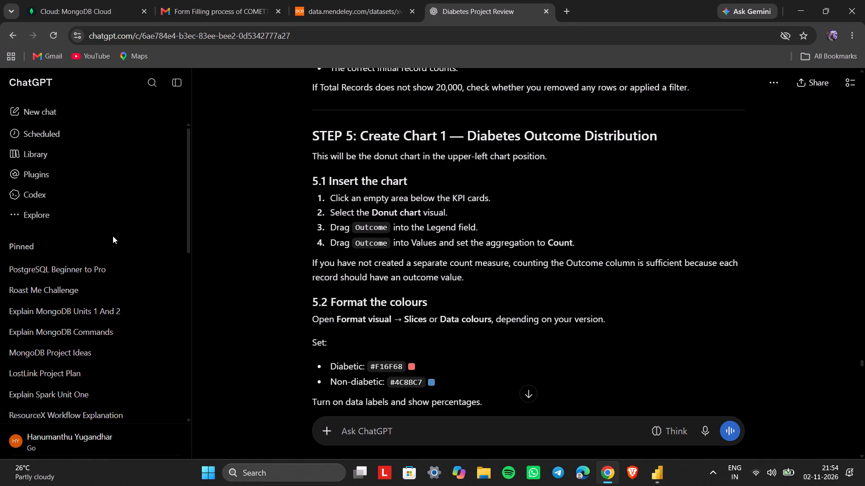
key(alt+Tab)
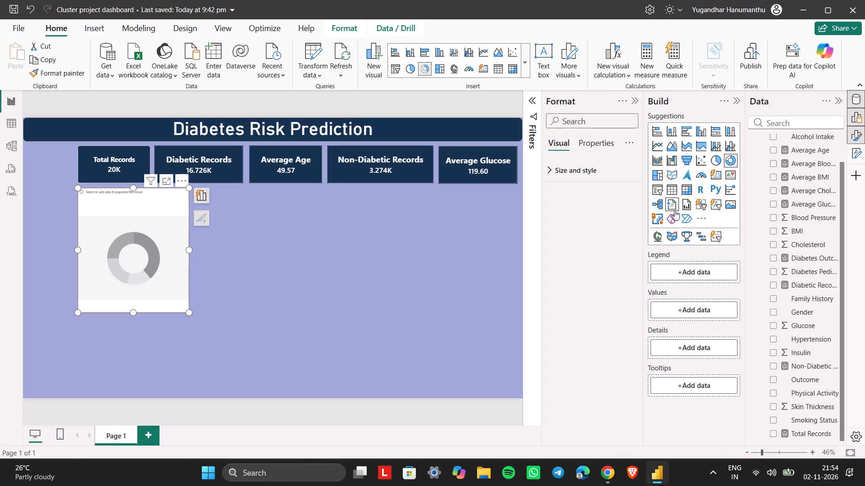
scroll(797, 253, down, 2)
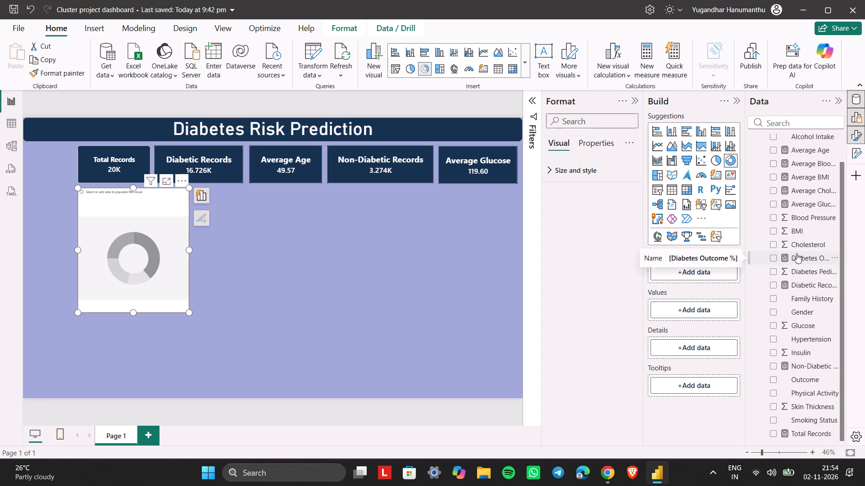
drag(810, 381, 692, 294)
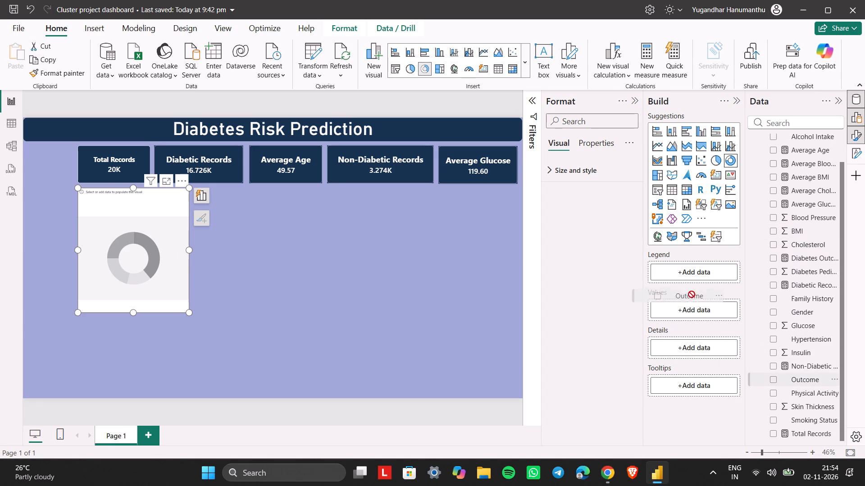
drag(692, 294, 698, 272)
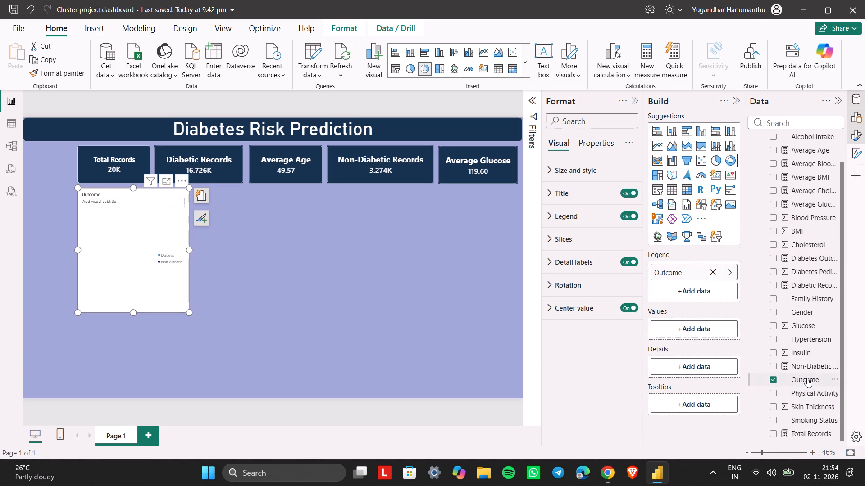
drag(807, 378, 703, 327)
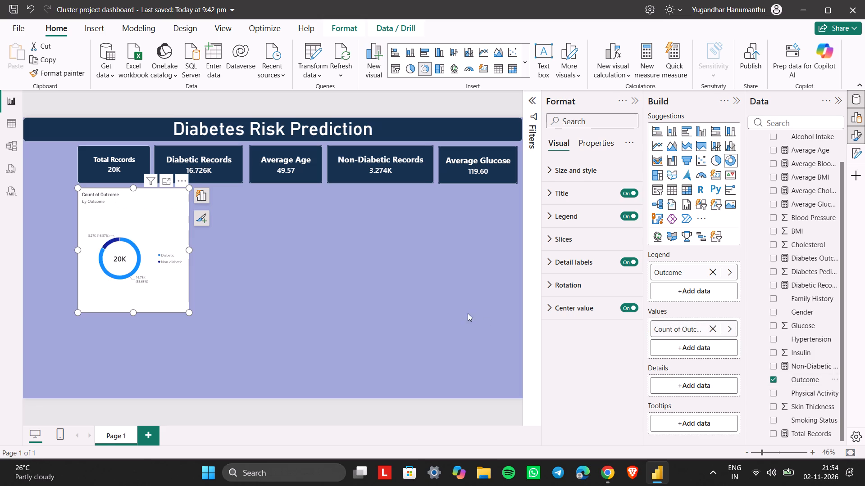
Widen the donut chart to reach under the Average Age card and reduce its height slightly.
click(185, 251)
drag(190, 249, 268, 248)
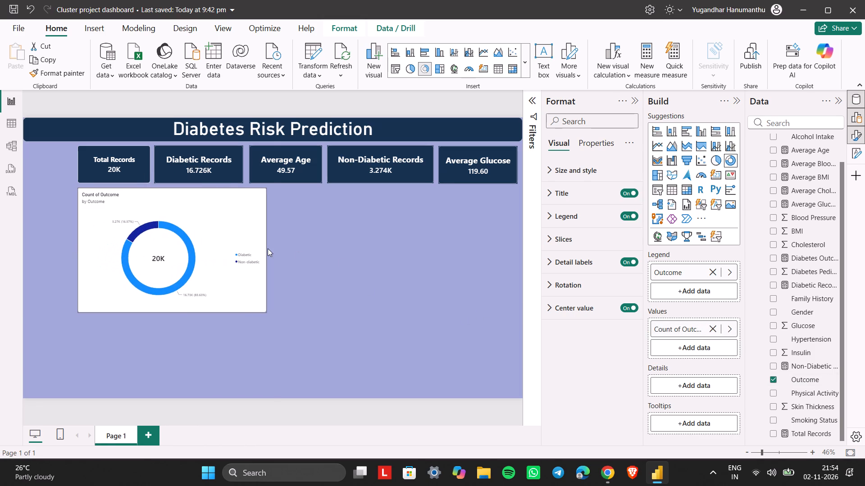
drag(268, 248, 279, 250)
scroll(184, 275, right, 1)
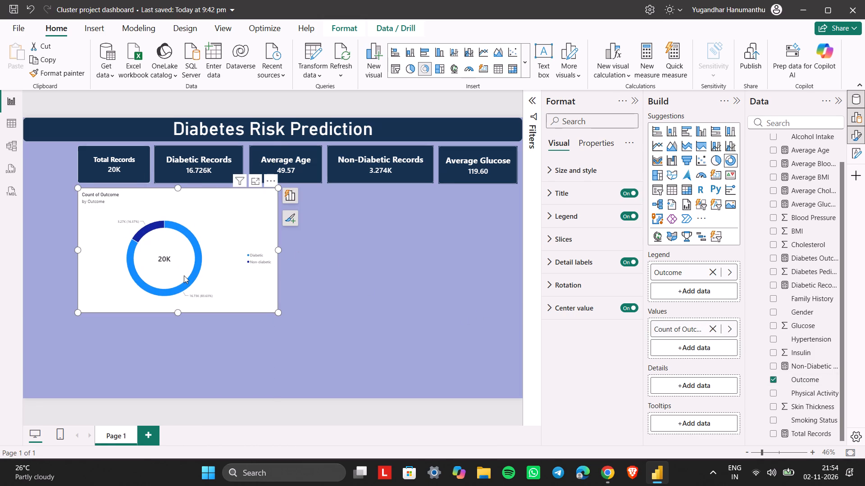
drag(179, 310, 179, 309)
drag(179, 309, 176, 292)
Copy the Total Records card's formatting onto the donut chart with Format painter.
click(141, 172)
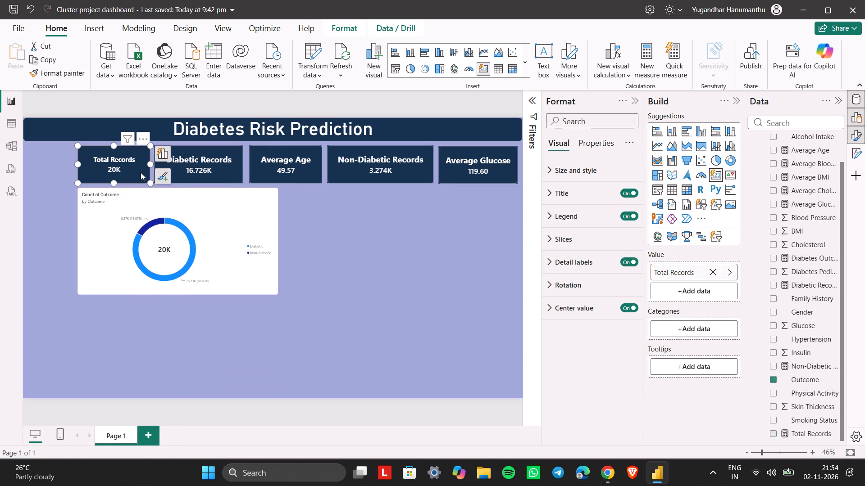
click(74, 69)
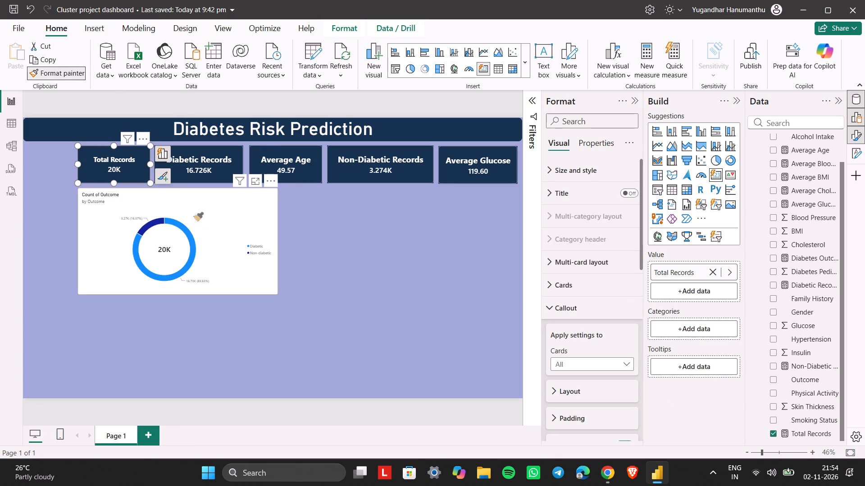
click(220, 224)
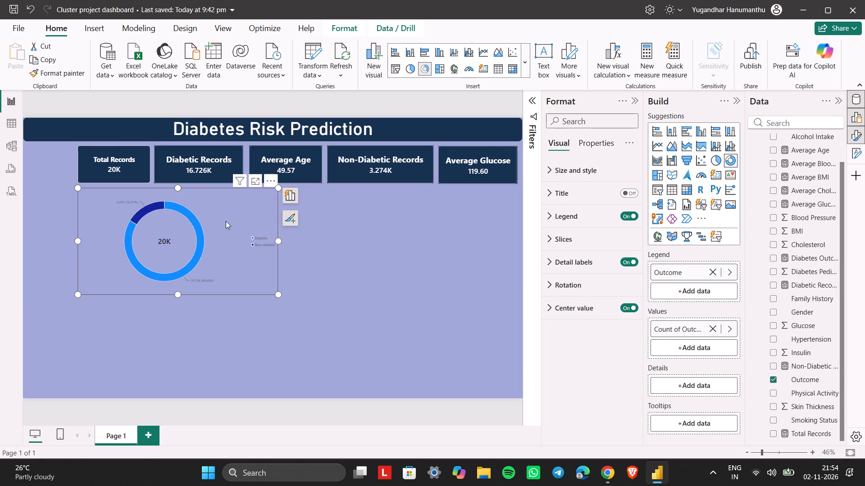
Copy the Diabetic Records card's navy formatting onto the donut chart with Format painter.
click(187, 161)
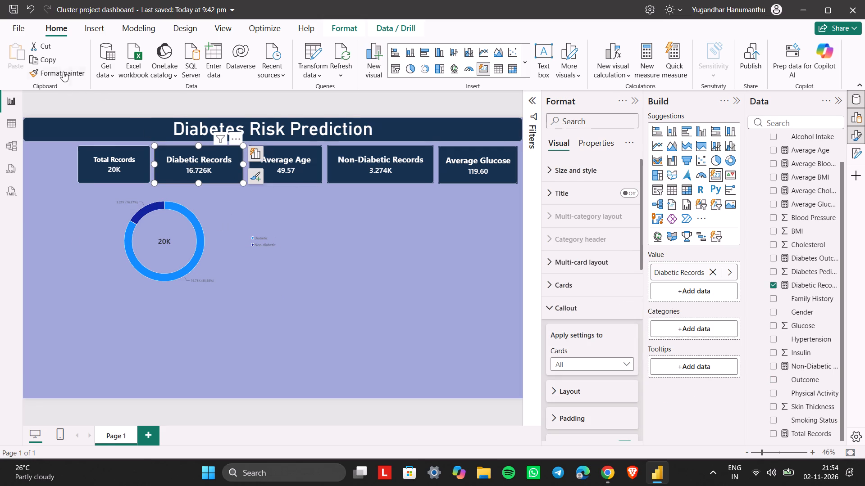
click(64, 67)
click(233, 243)
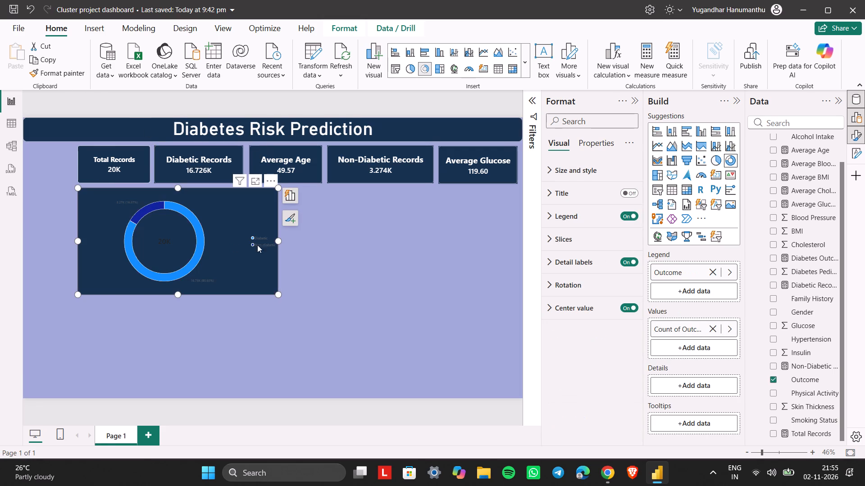
Set the donut chart's background colour to white at 0% transparency.
click(164, 243)
double_click(164, 243)
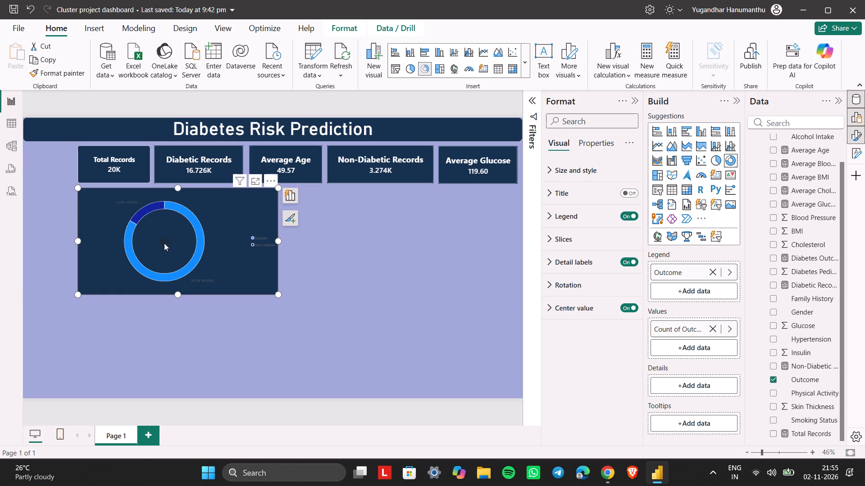
double_click(161, 242)
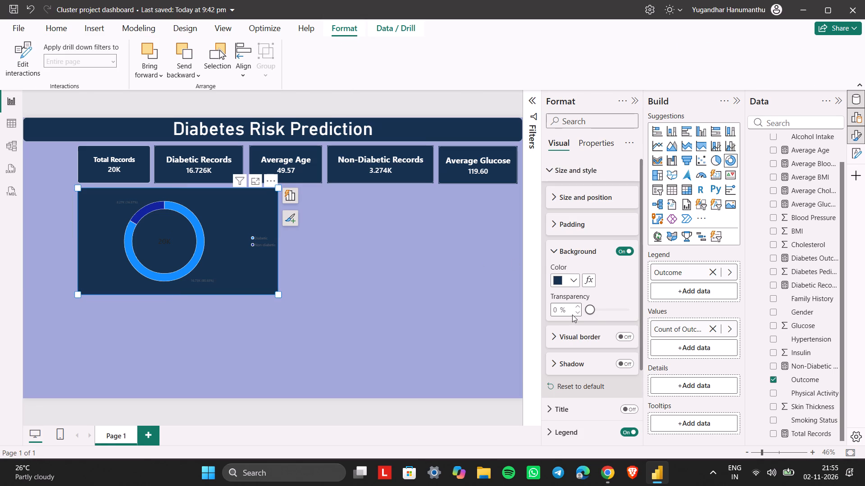
drag(593, 310, 652, 317)
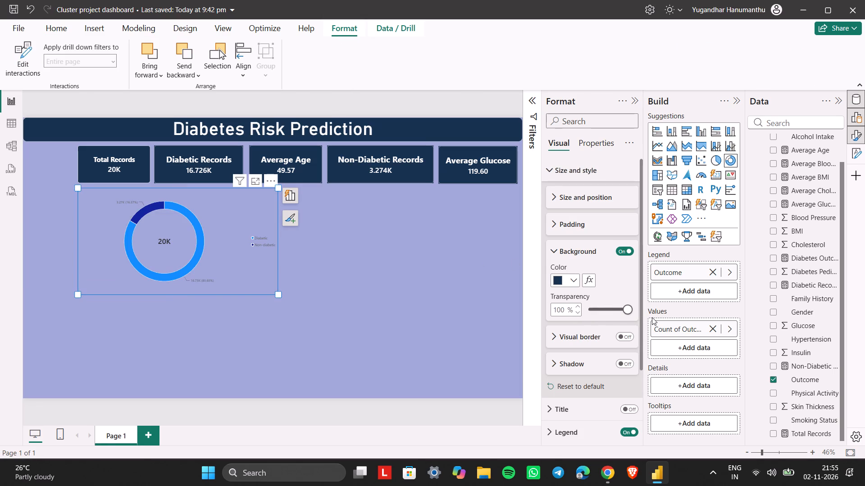
drag(628, 307, 583, 308)
click(574, 283)
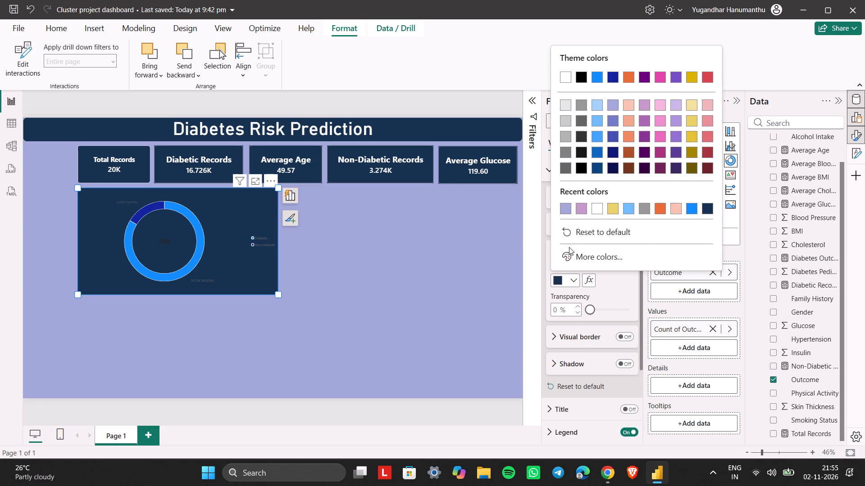
click(598, 211)
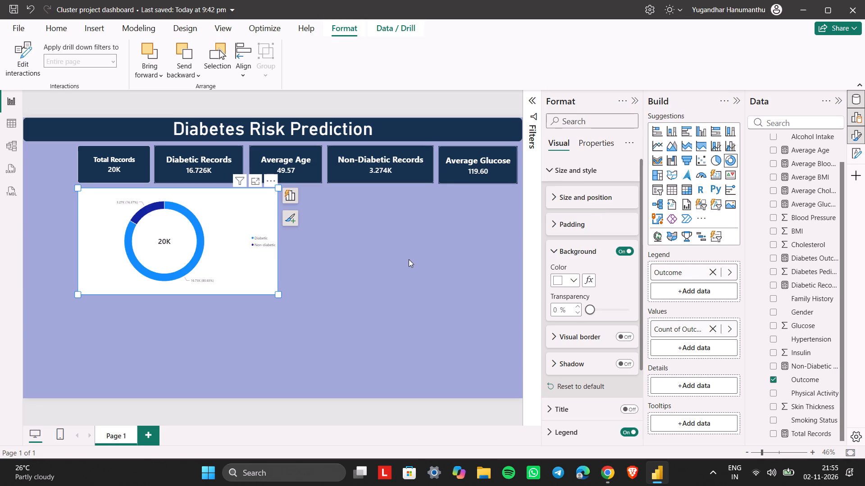
scroll(581, 225, down, 1)
click(399, 265)
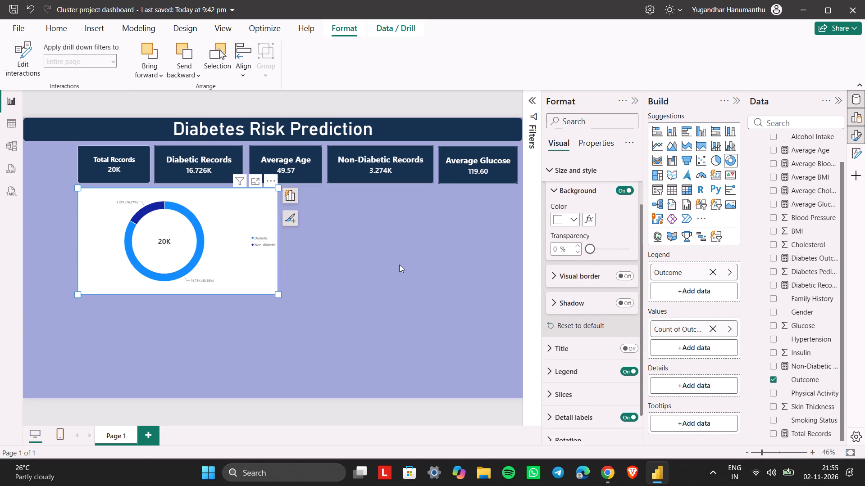
Switch to ChatGPT and read the donut chart formatting instructions and Step 6 for the Average Glucose by Outcome chart.
key(alt+Tab)
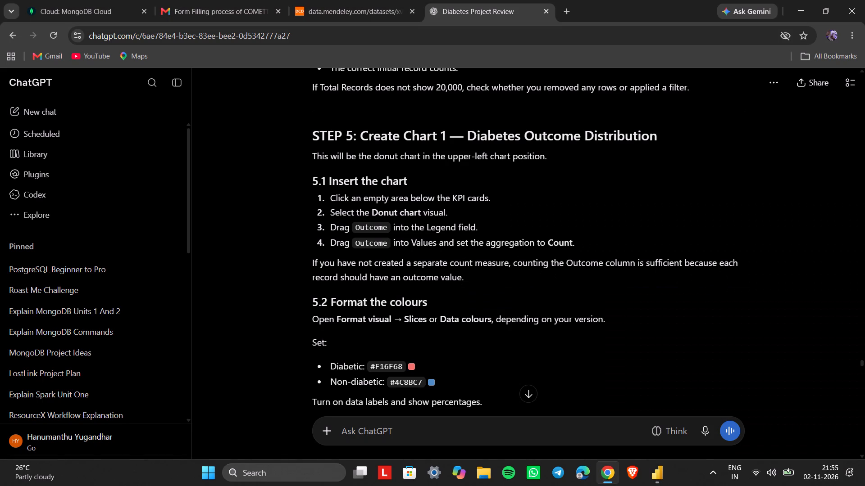
scroll(399, 265, down, 1)
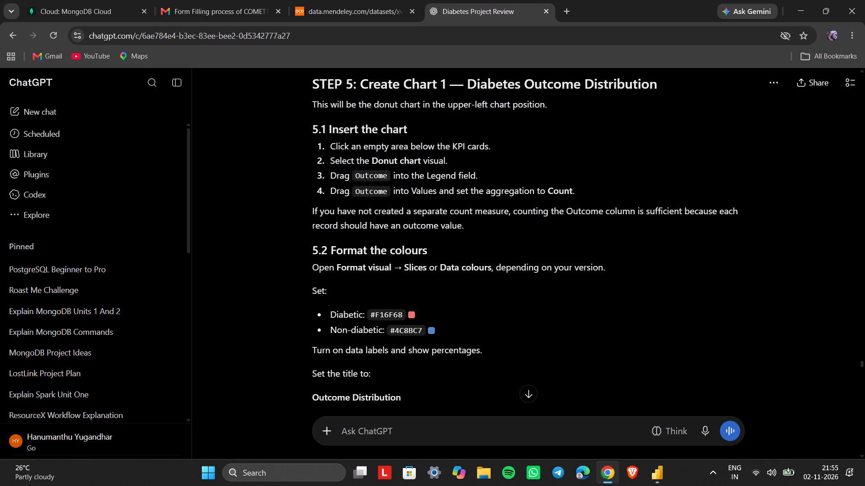
key(alt+Tab)
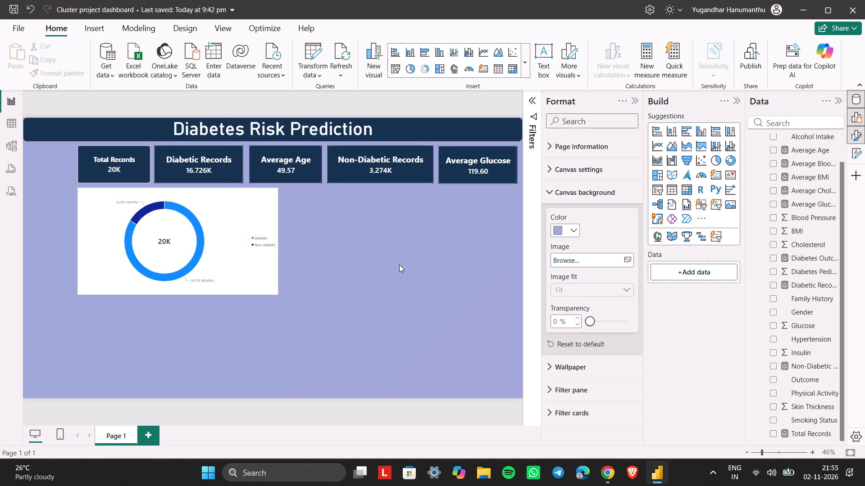
click(399, 265)
right_click(362, 255)
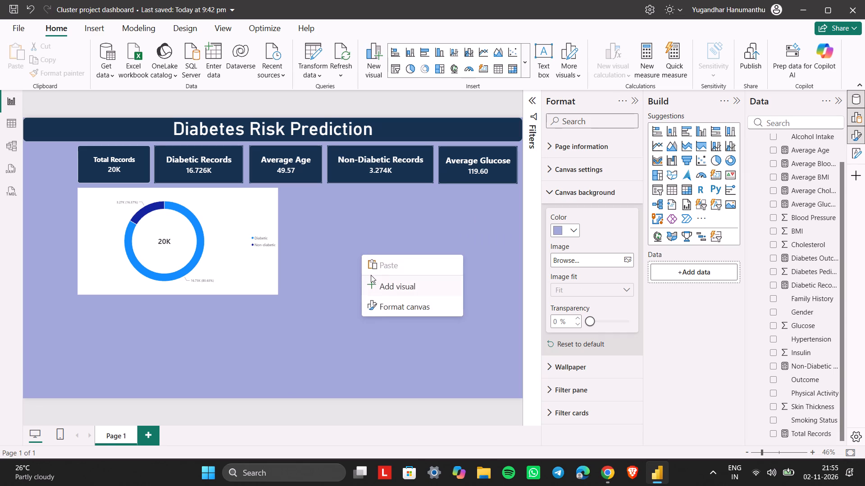
click(340, 238)
key(alt+Tab)
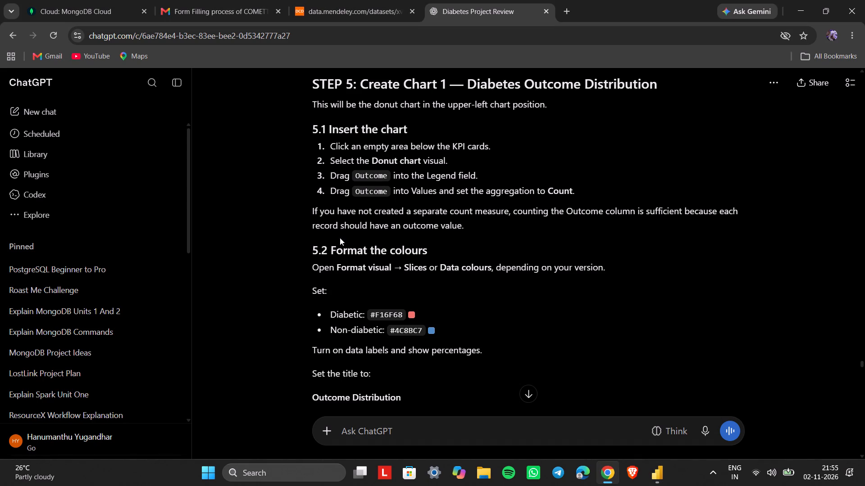
scroll(340, 238, down, 4)
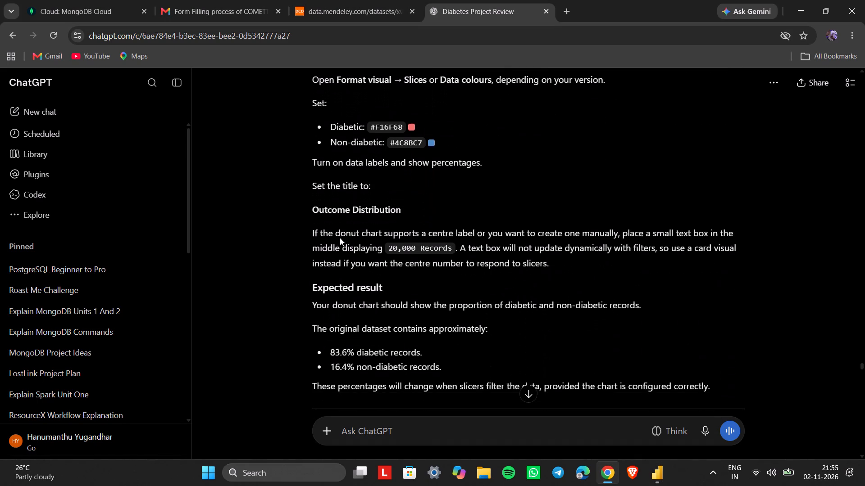
scroll(340, 238, down, 4)
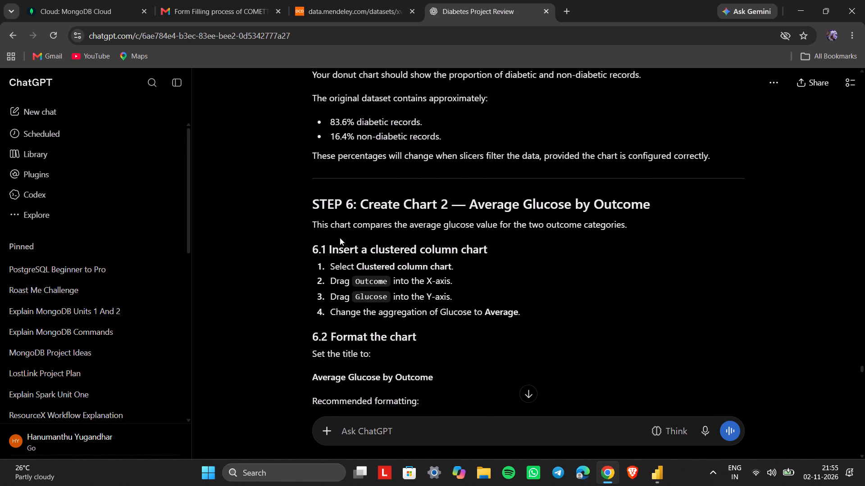
scroll(340, 238, down, 2)
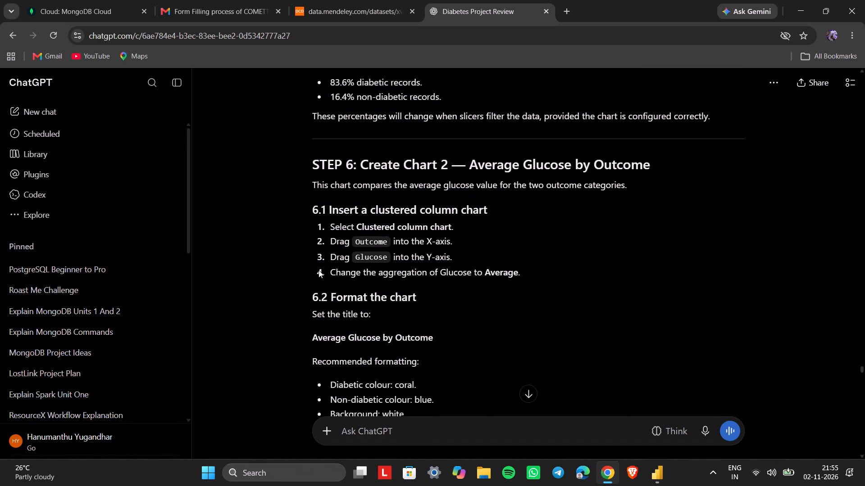
click(286, 265)
scroll(286, 265, down, 1)
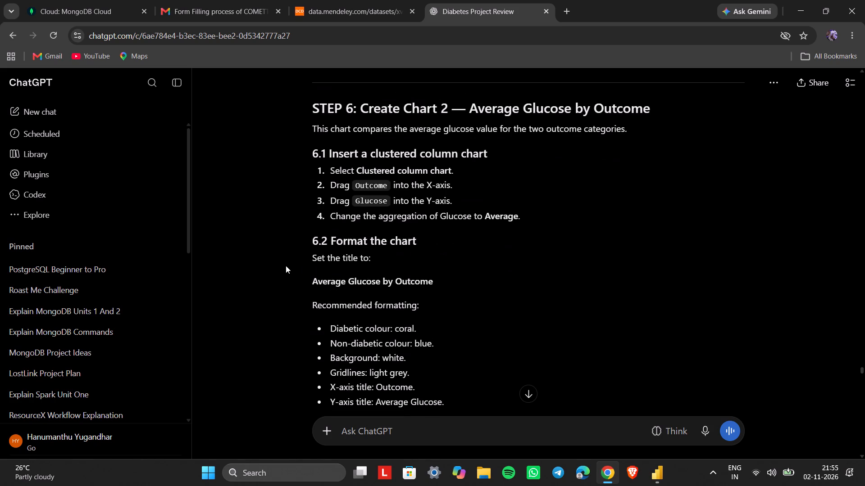
Switch back to Power BI and insert a clustered column chart on the page.
key(alt+Tab)
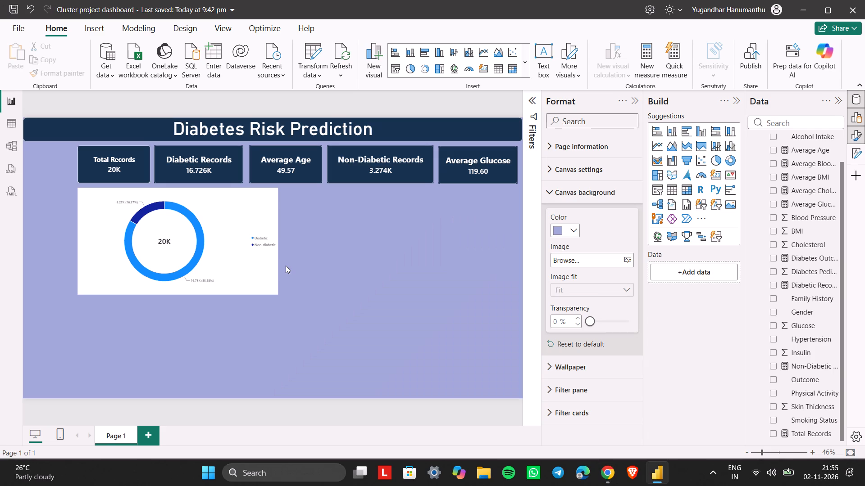
click(333, 259)
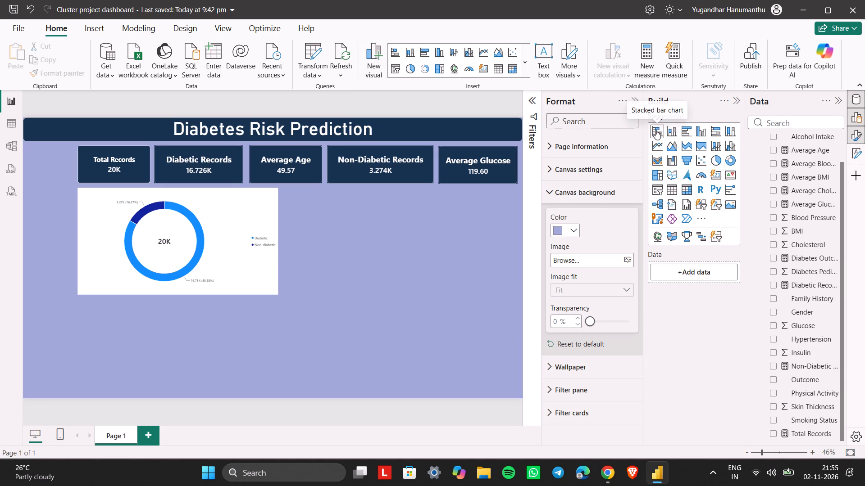
click(706, 127)
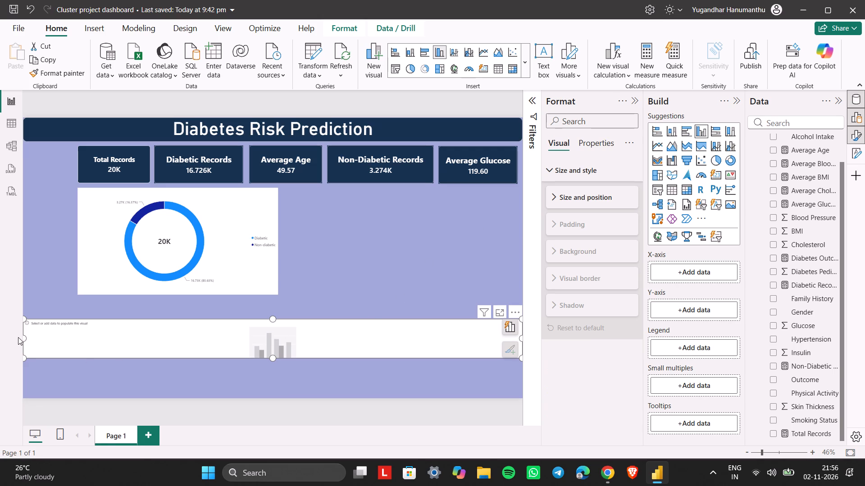
Narrow the empty column chart, place it beside the donut chart below the KPI cards, and extend it to the donut's bottom edge.
drag(24, 338, 353, 344)
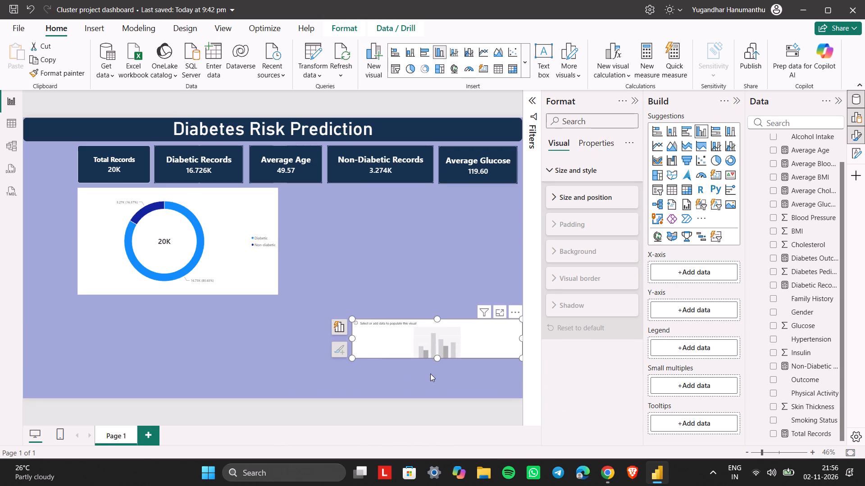
drag(436, 355, 440, 386)
drag(431, 344, 372, 243)
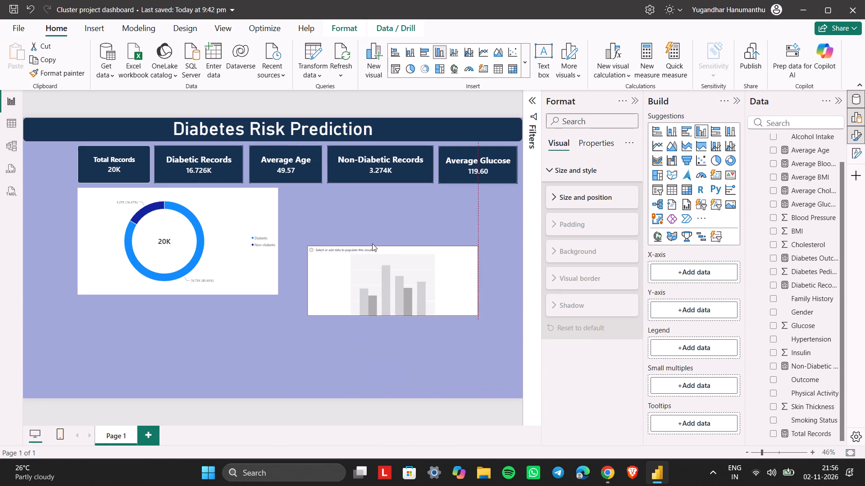
drag(372, 243, 367, 216)
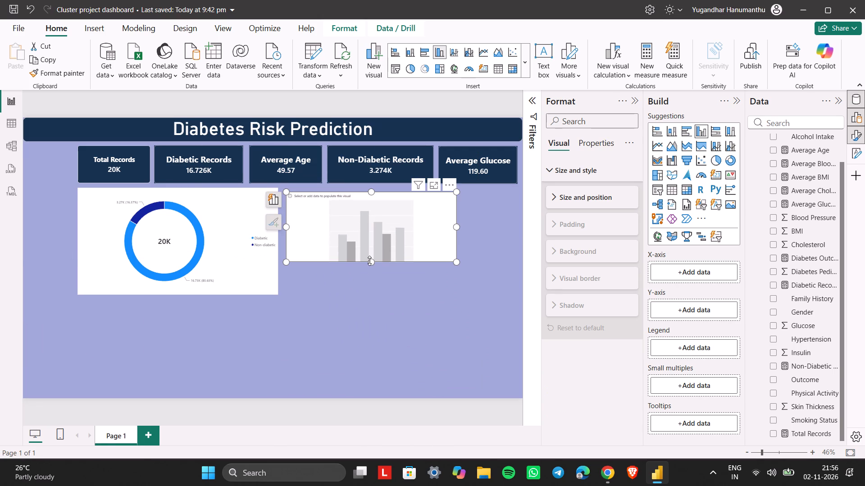
drag(369, 261, 373, 295)
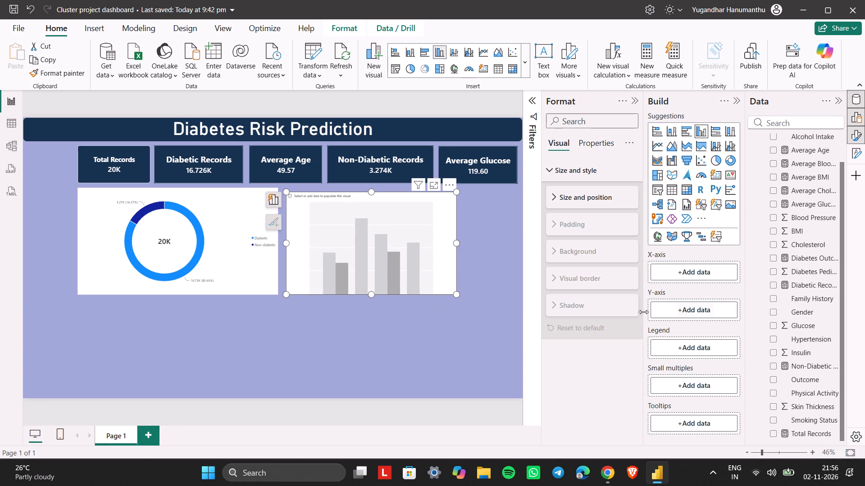
Following ChatGPT's Step 6, assign Outcome to the column chart's X-axis and Glucose to its Y-axis.
key(alt+Tab)
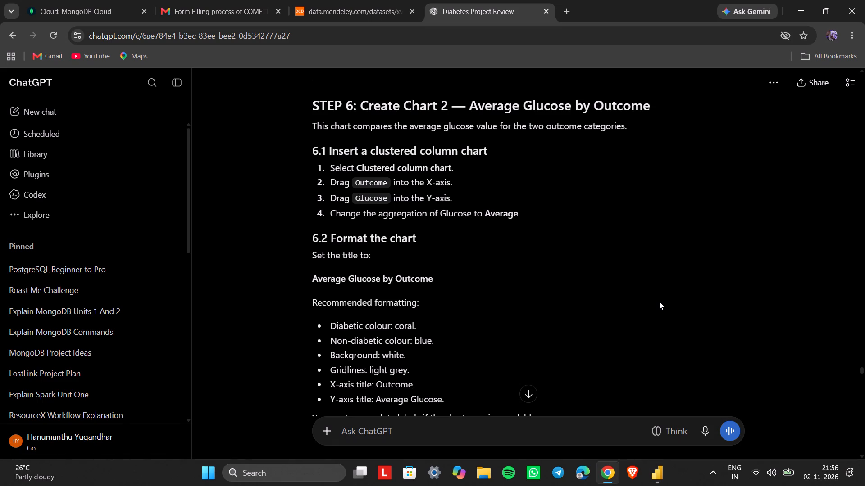
key(alt+Tab)
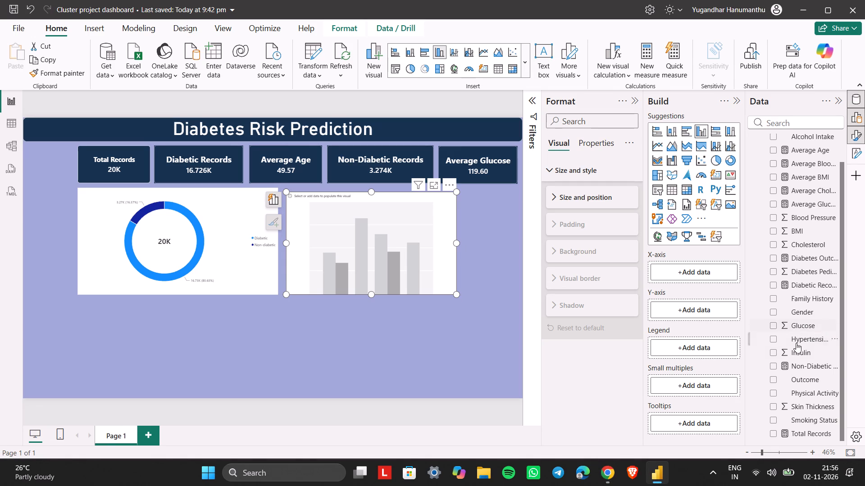
drag(787, 382, 699, 279)
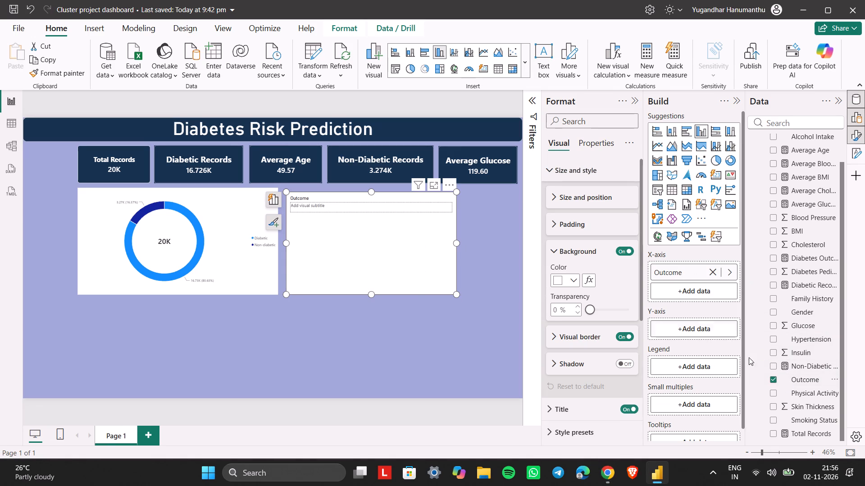
key(alt+Tab)
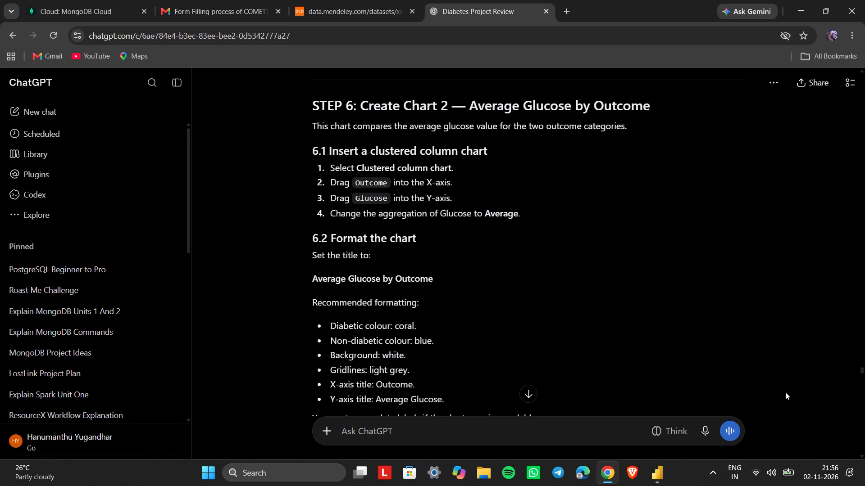
key(alt+Tab)
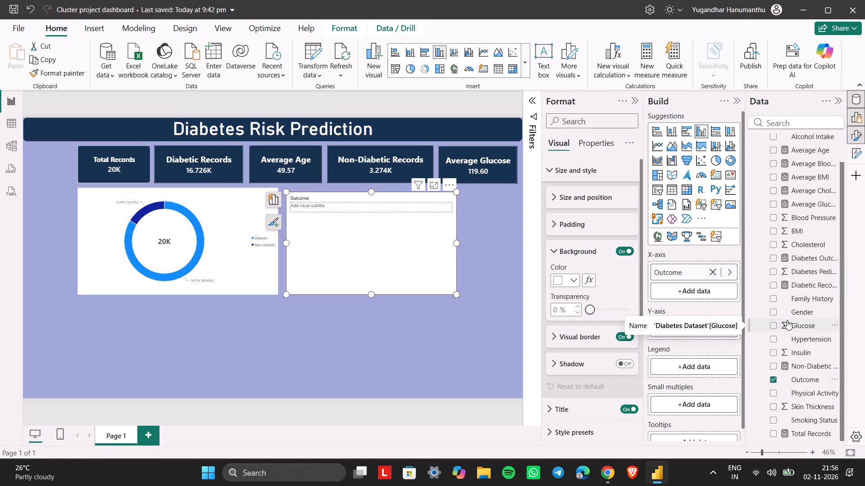
scroll(787, 320, down, 2)
scroll(797, 169, up, 1)
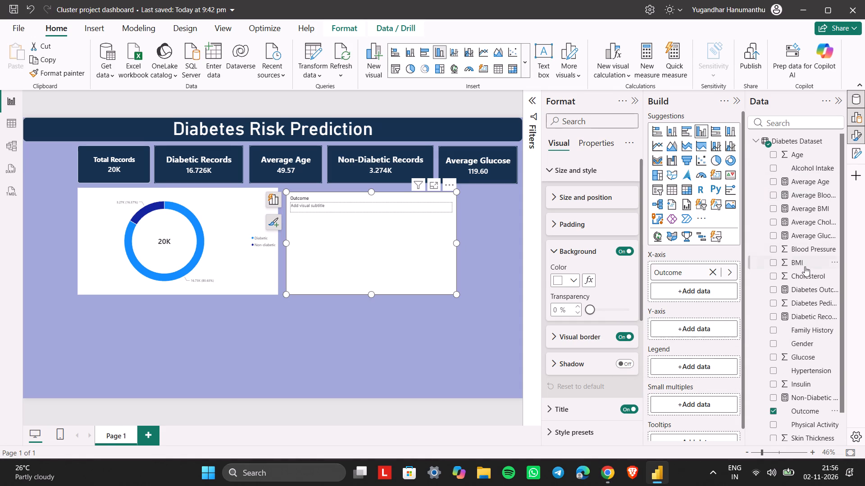
drag(784, 355, 708, 329)
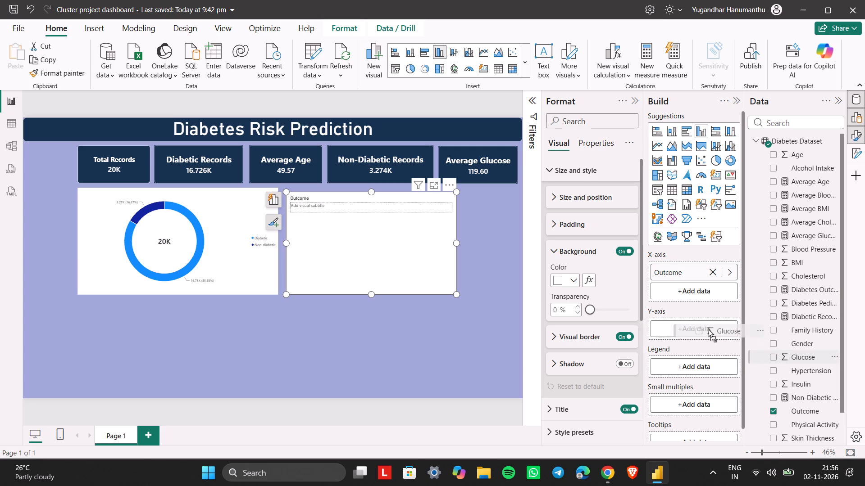
drag(708, 329, 696, 328)
key(alt+Tab)
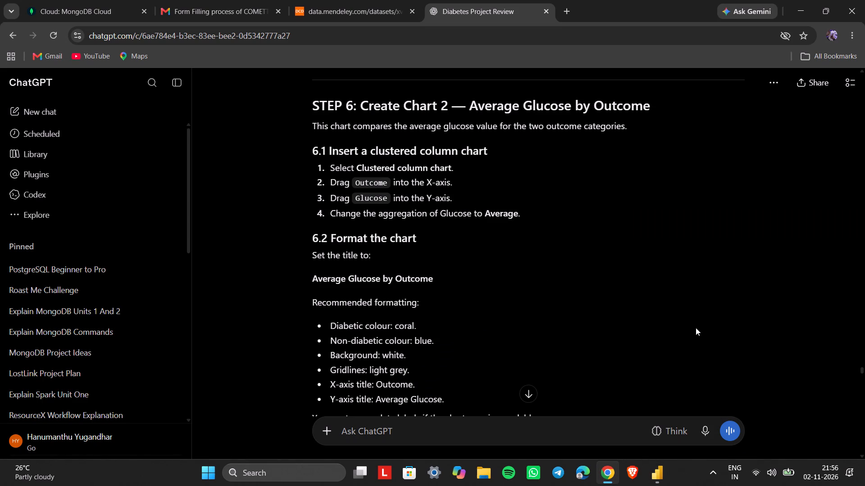
key(alt+Tab)
Change the summarization of Glucose on the column chart's Y-axis to Average.
click(731, 295)
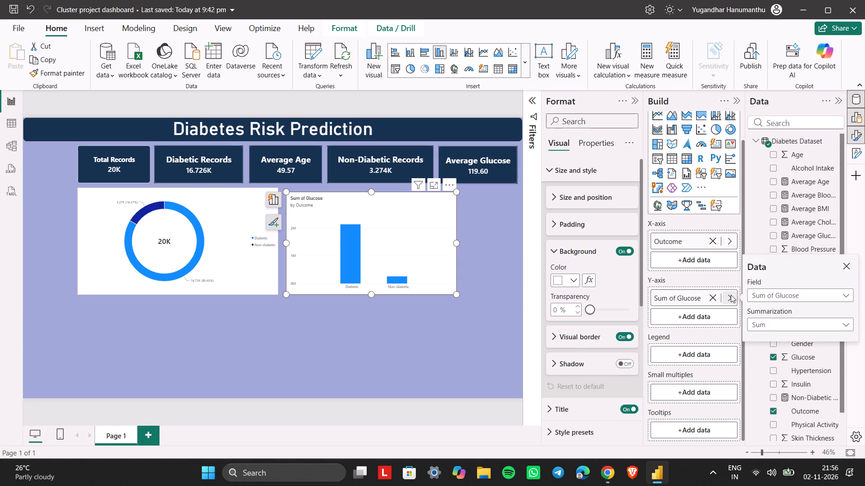
click(770, 296)
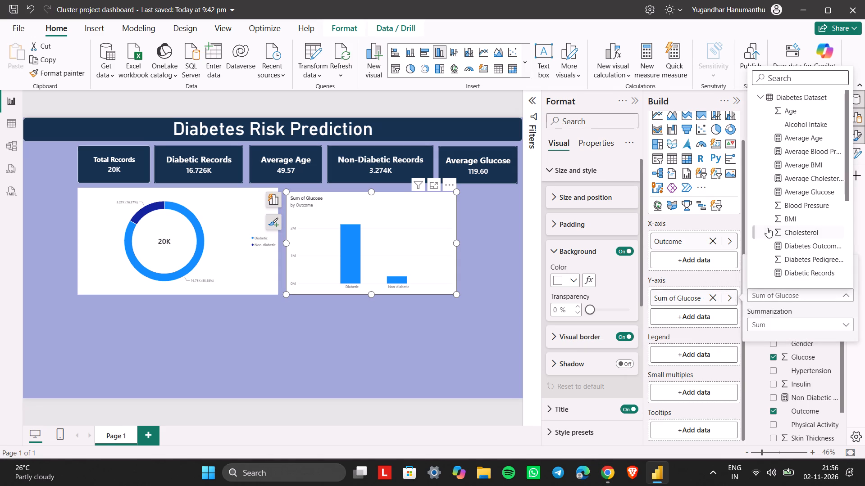
click(789, 318)
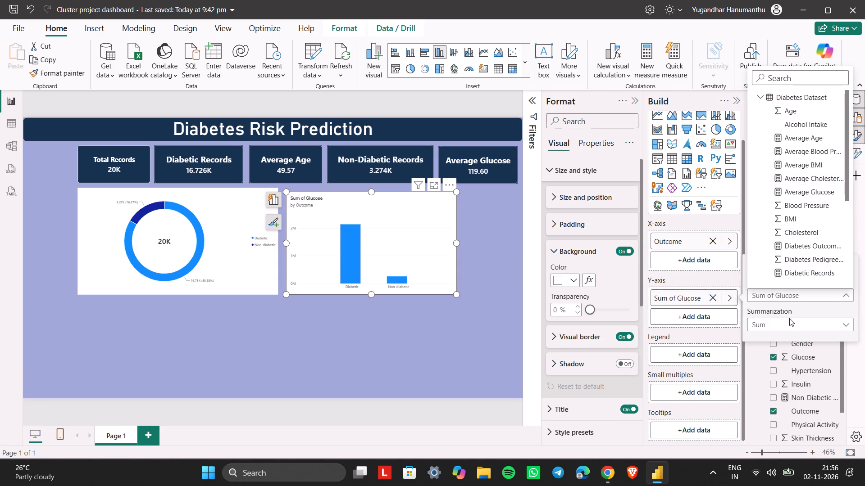
click(785, 320)
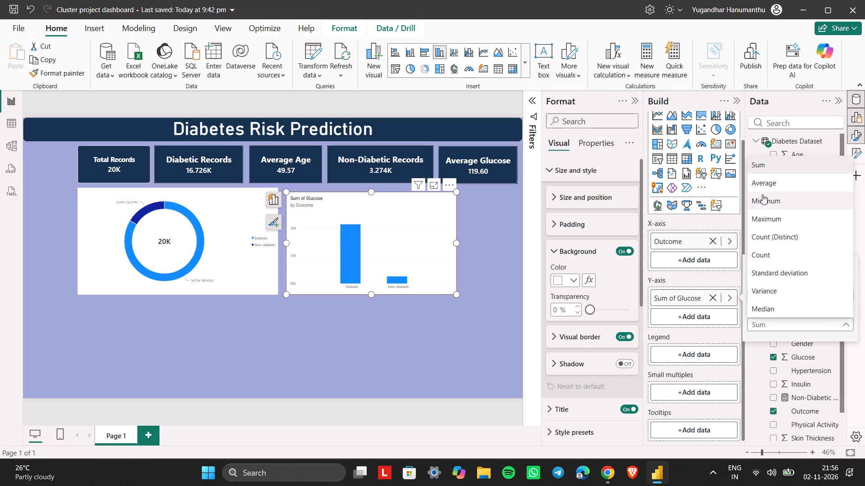
click(764, 182)
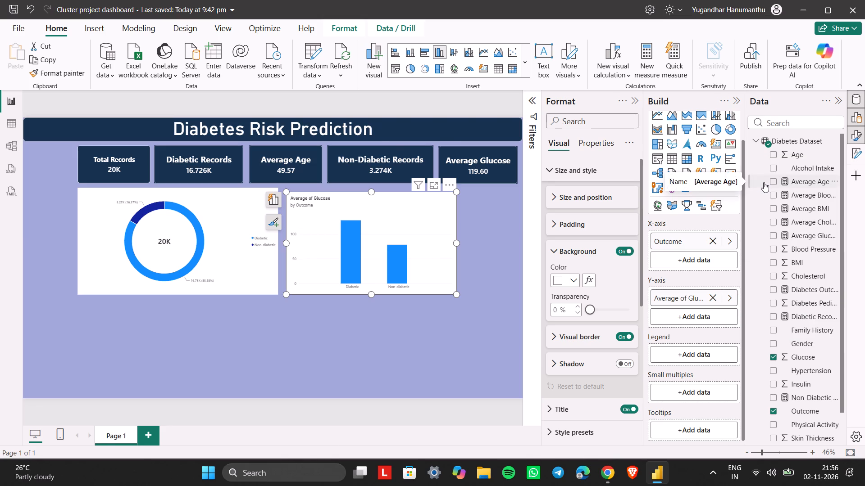
Switch to ChatGPT and read Step 7 on creating the Outcome by Family History chart.
key(alt+Tab)
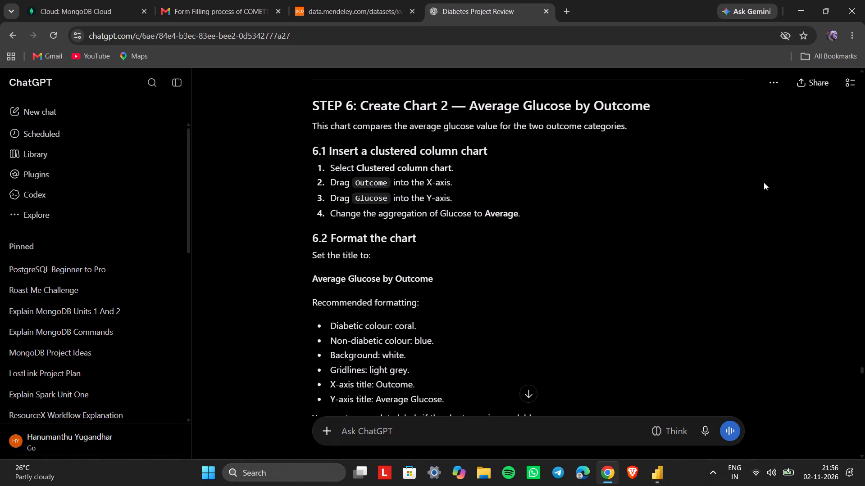
scroll(764, 182, down, 1)
scroll(629, 235, down, 3)
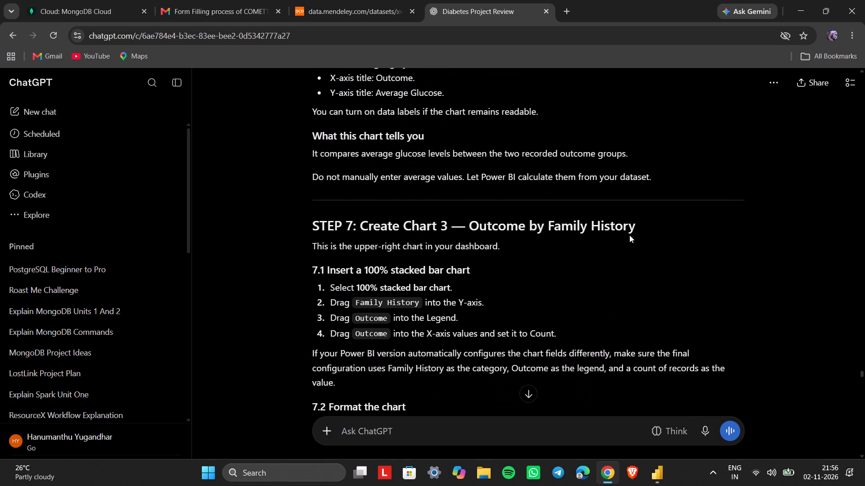
scroll(629, 235, down, 1)
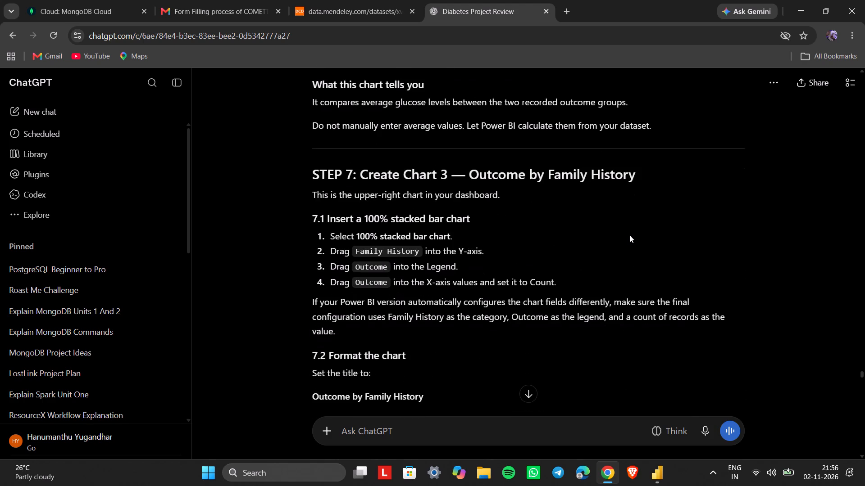
click(574, 226)
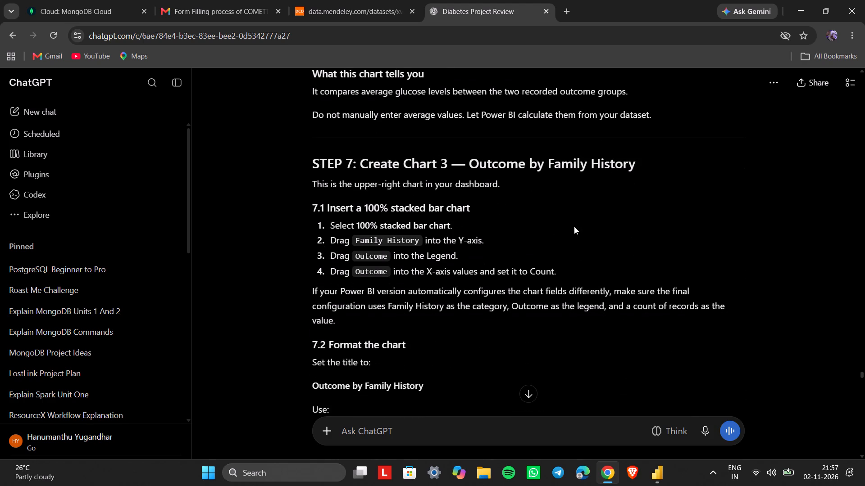
Switch back to Power BI and insert a stacked bar chart on the page.
key(alt+Tab)
click(286, 363)
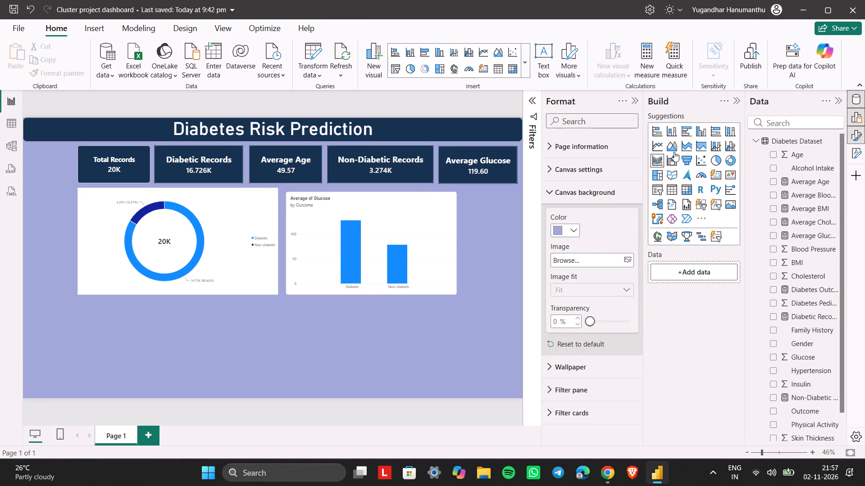
click(658, 128)
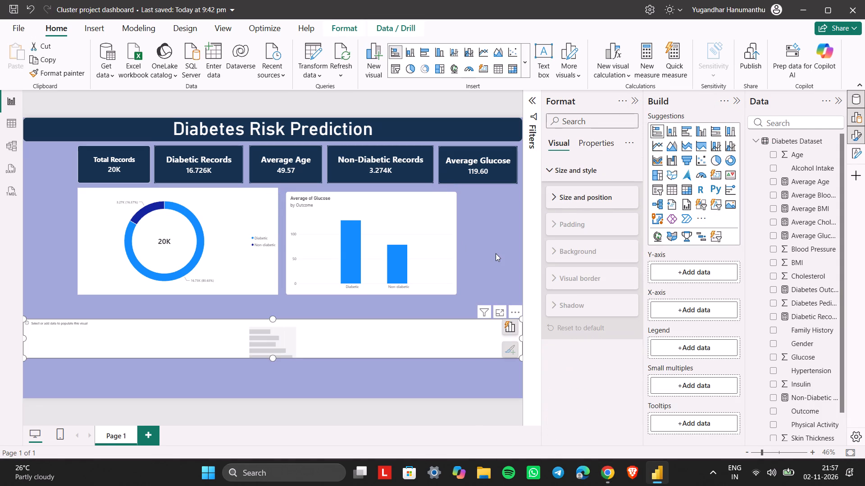
Heighten the empty bar chart to fill the space below the existing charts and narrow it into the page's lower-right corner.
drag(271, 319, 275, 304)
drag(275, 304, 276, 301)
drag(273, 356, 270, 387)
click(27, 343)
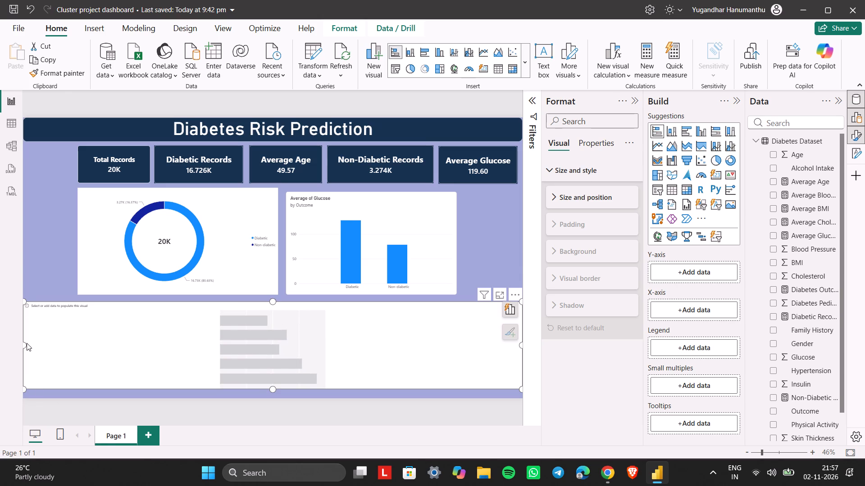
drag(26, 344, 389, 351)
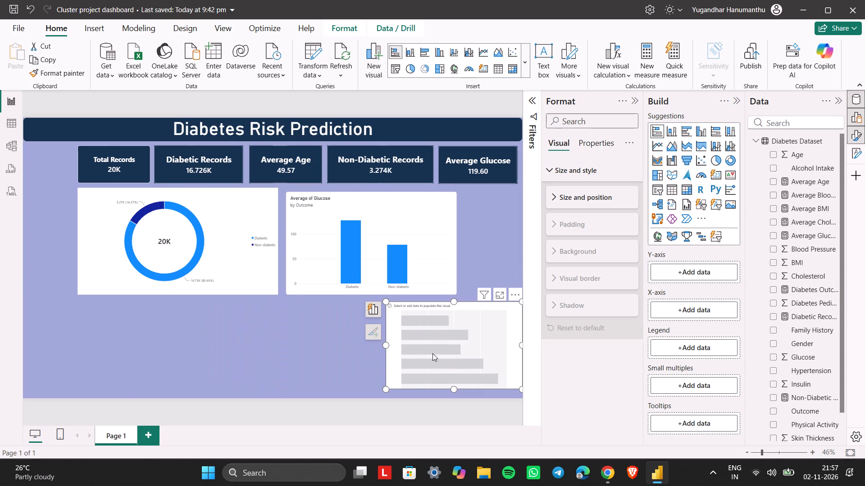
click(454, 348)
Recheck ChatGPT's Step 7 and assign Family History to the bar chart's Y-axis in Power BI.
key(alt+Tab)
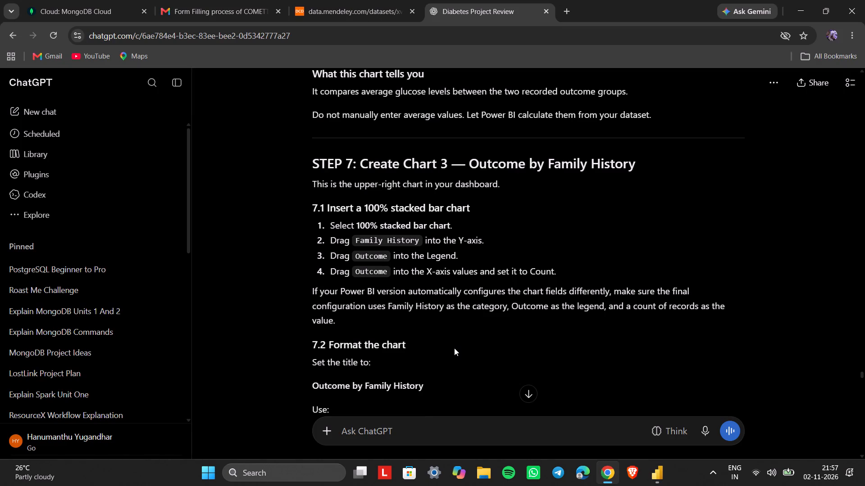
key(alt+Tab)
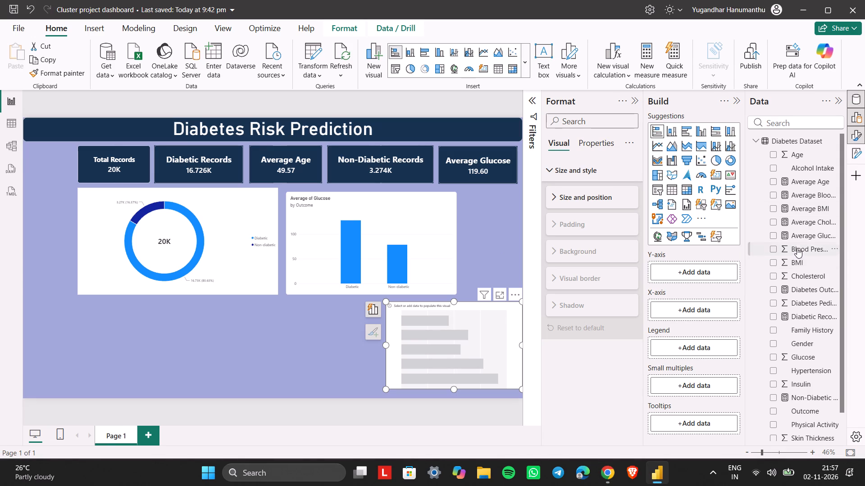
scroll(792, 295, down, 1)
drag(787, 308, 682, 261)
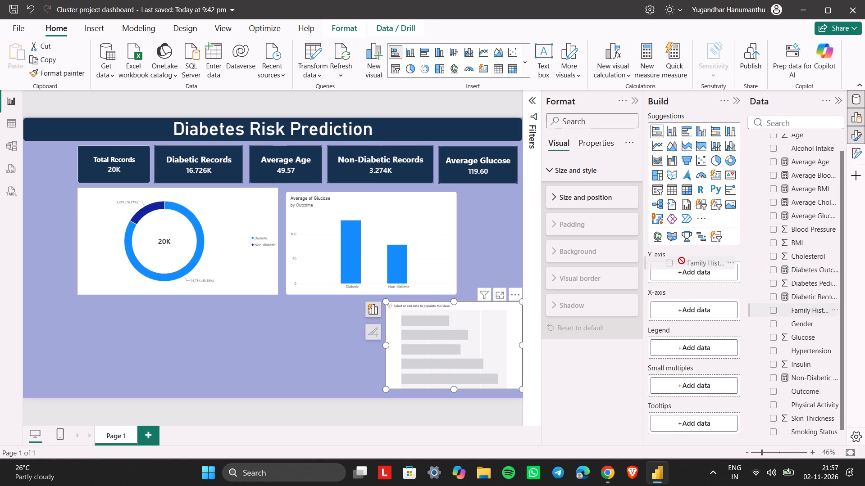
drag(682, 261, 682, 260)
drag(803, 311, 687, 270)
drag(687, 270, 694, 275)
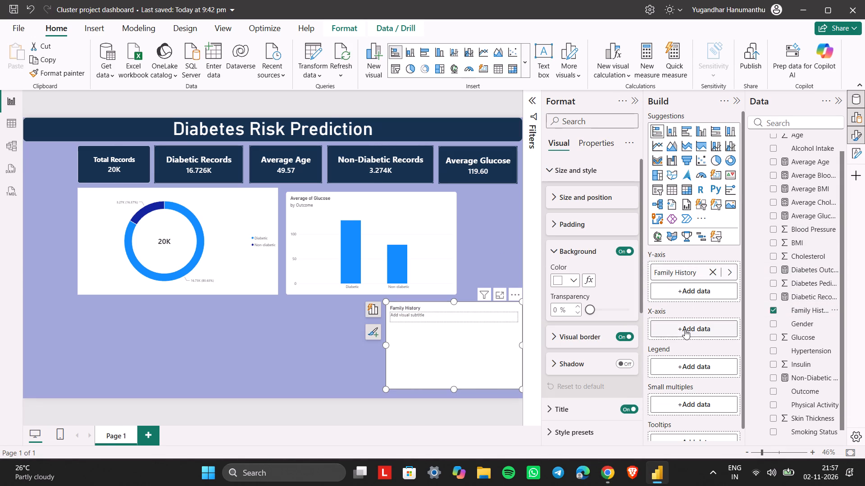
Following ChatGPT's Step 7, assign Outcome to both the Legend and the X-axis of the Power BI bar chart.
key(alt+Tab)
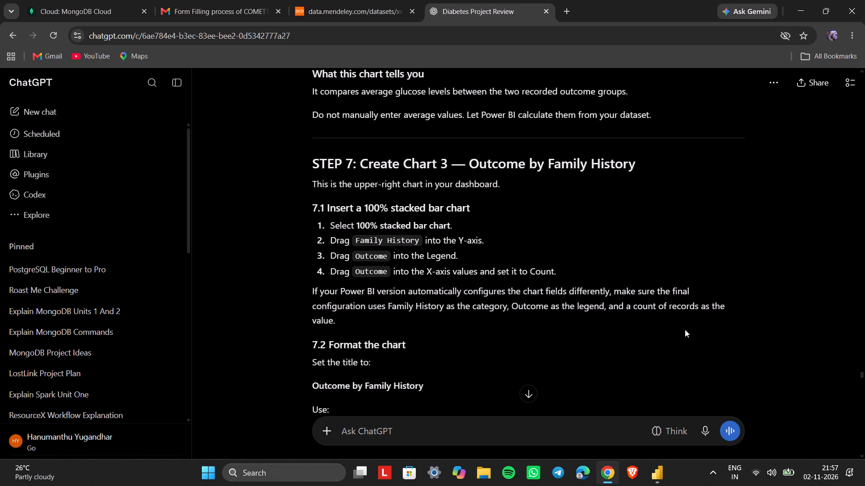
key(alt+Tab)
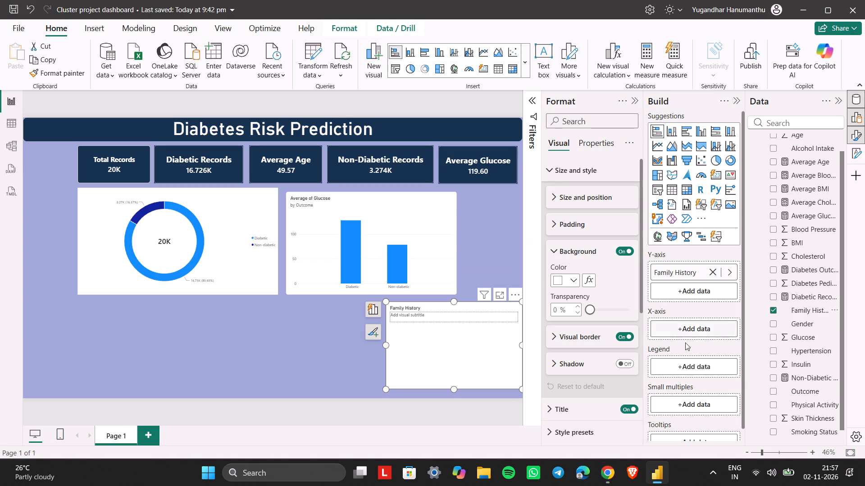
drag(791, 389, 711, 365)
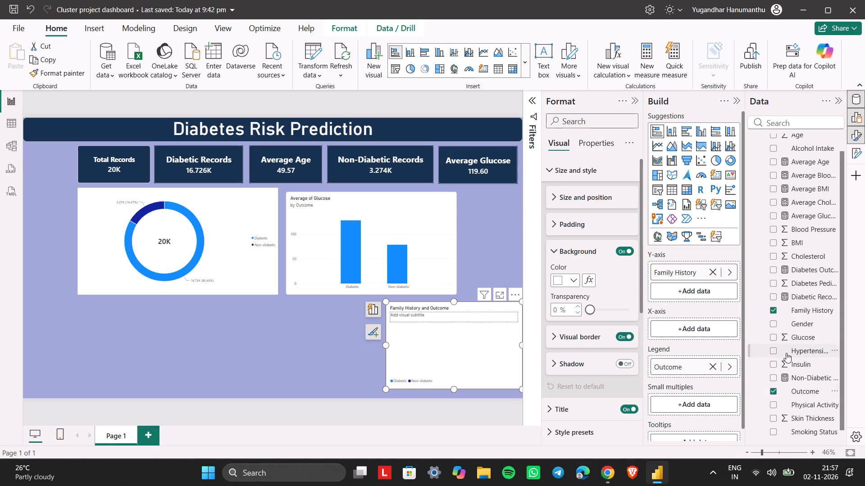
key(alt+Tab)
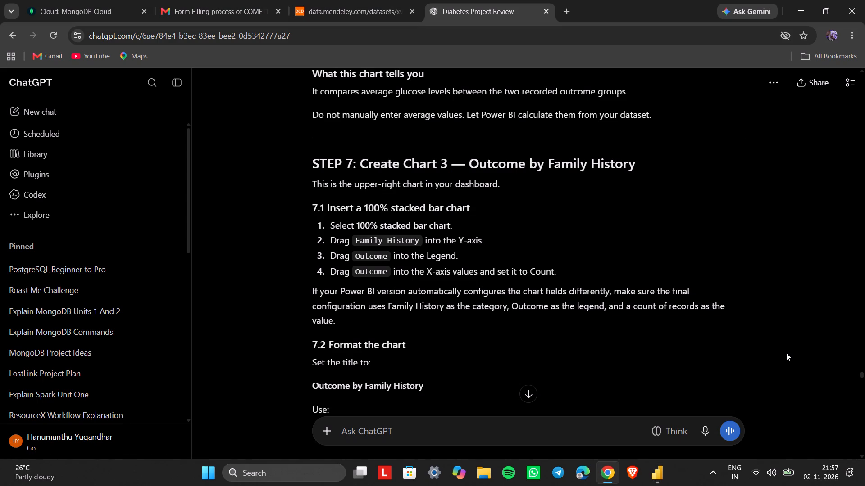
key(alt+Tab)
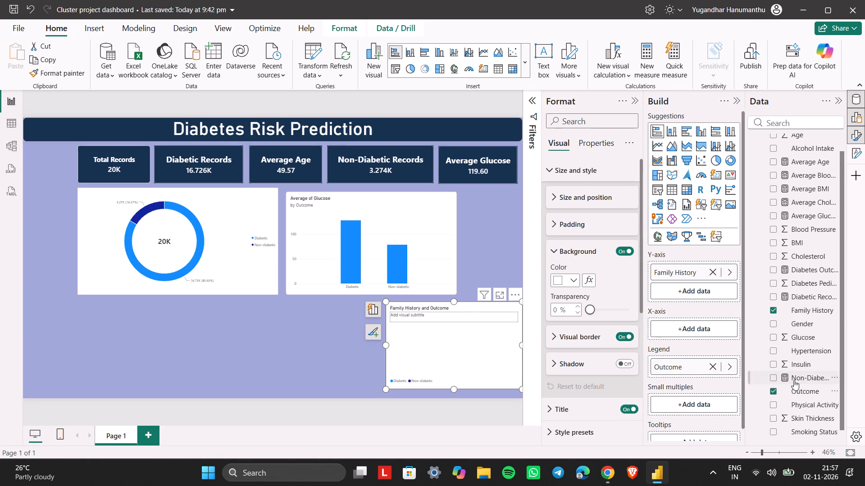
drag(797, 394, 709, 315)
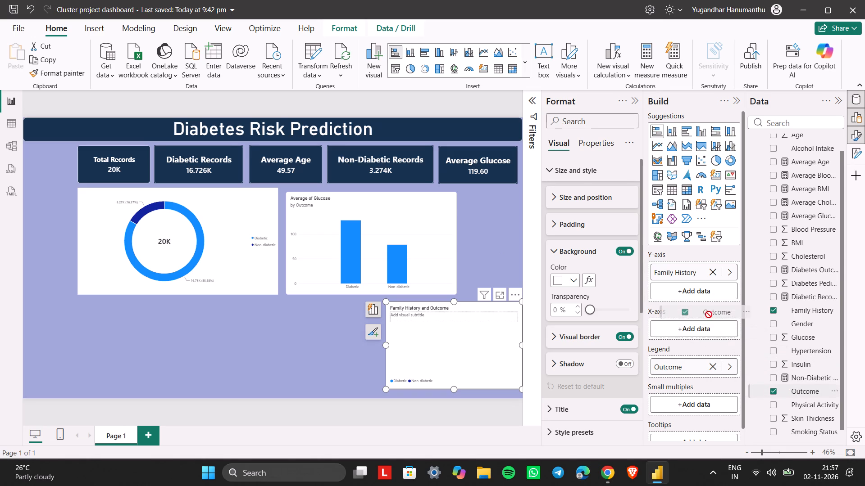
drag(709, 315, 701, 328)
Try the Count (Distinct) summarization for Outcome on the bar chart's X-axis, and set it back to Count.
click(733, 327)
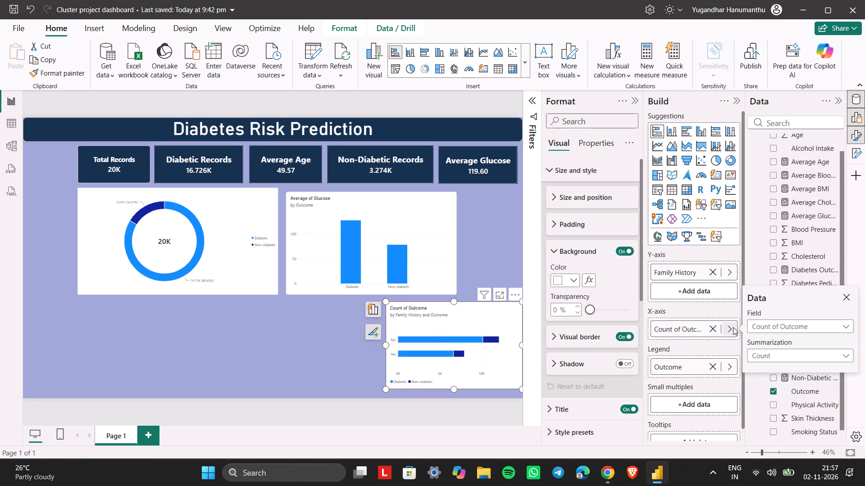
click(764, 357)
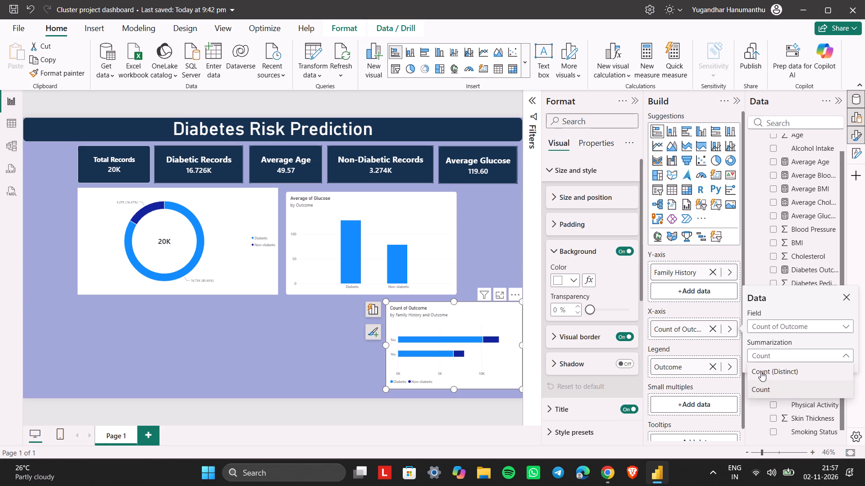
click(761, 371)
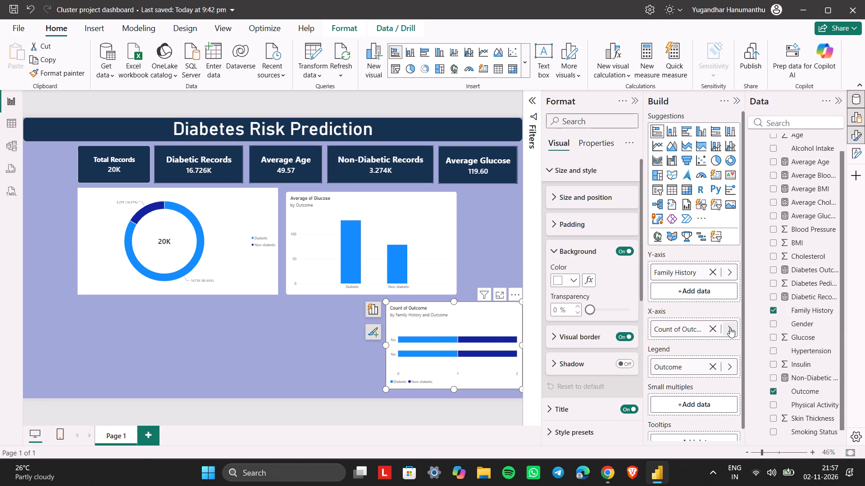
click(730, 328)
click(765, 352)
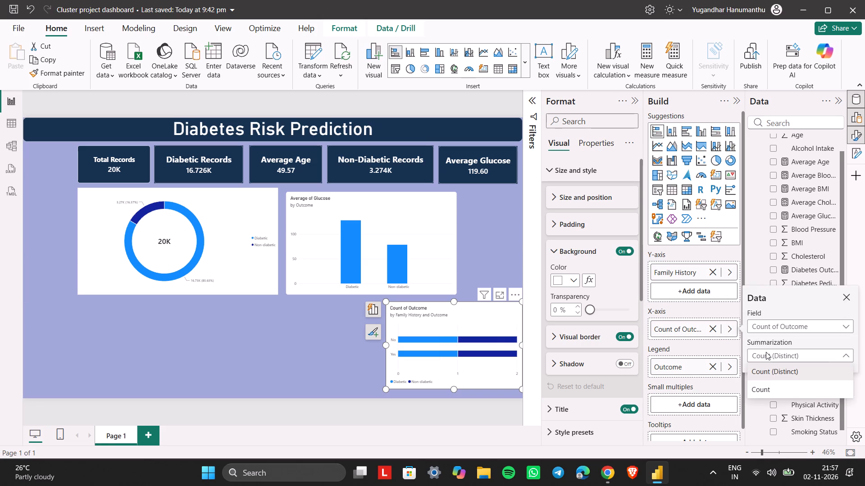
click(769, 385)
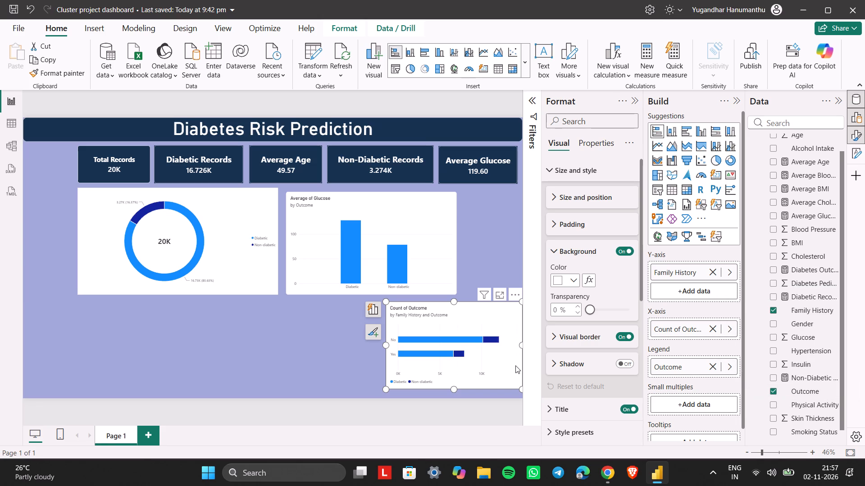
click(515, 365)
Switch to ChatGPT and read the Family History chart formatting and Step 8's instructions for the Age Group column.
key(alt+Tab)
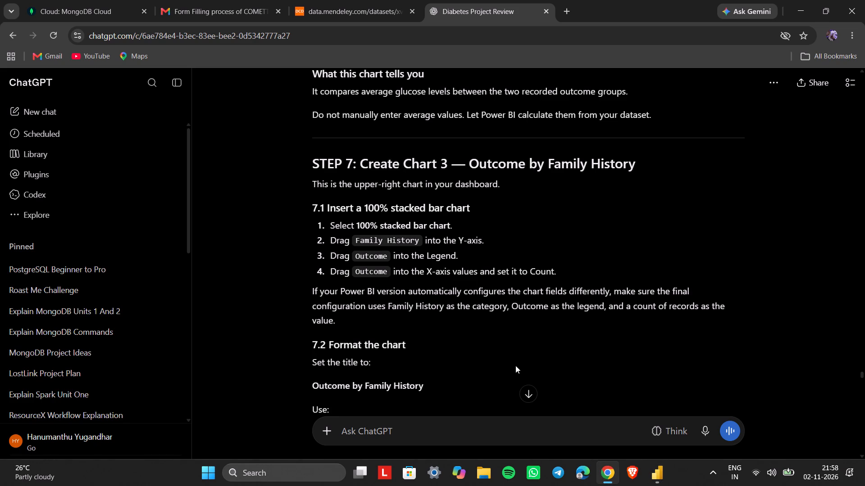
click(510, 342)
scroll(510, 342, down, 3)
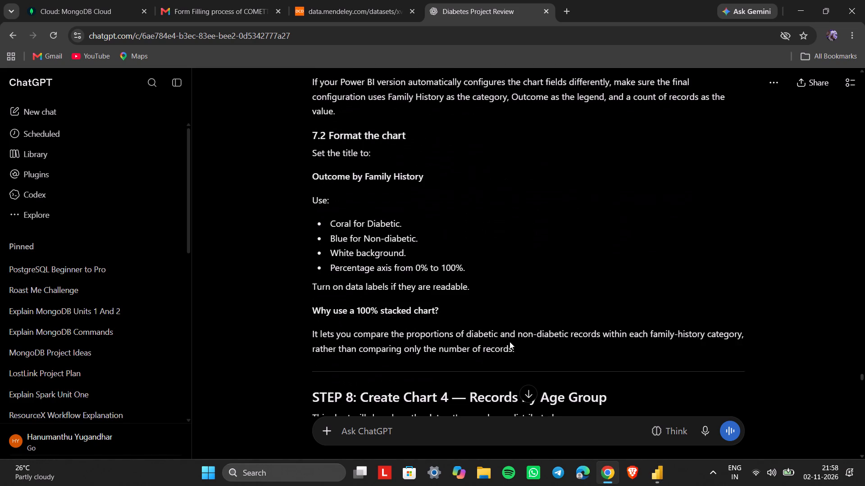
scroll(510, 342, down, 1)
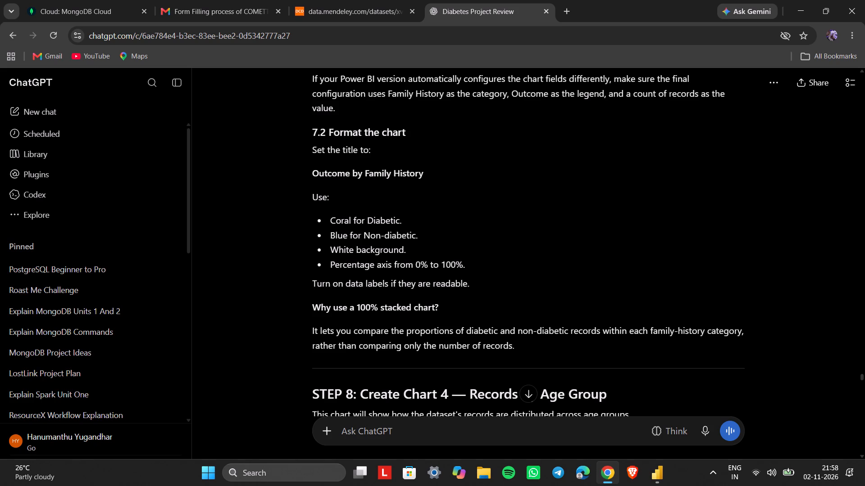
scroll(510, 342, down, 2)
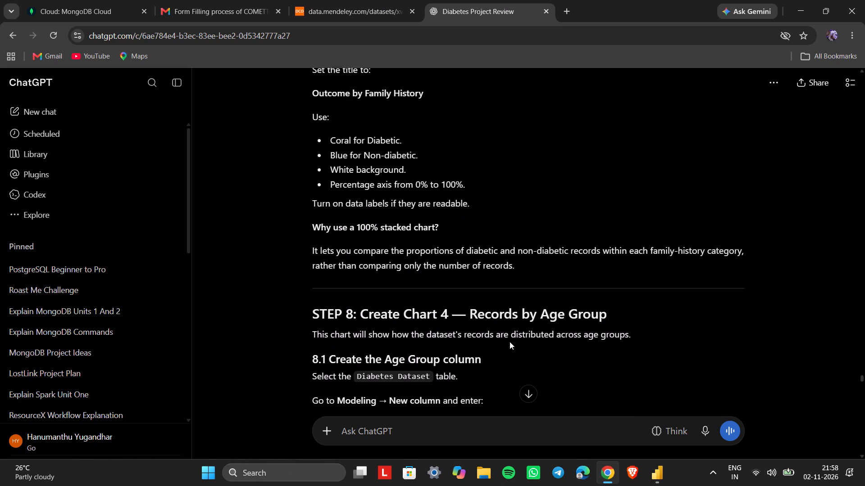
scroll(510, 342, down, 2)
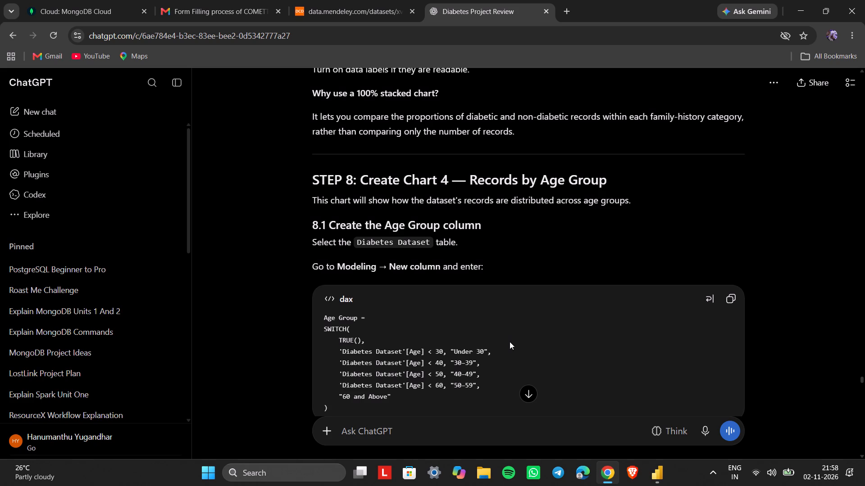
Read ChatGPT's Step 8 on the Age Group and Age Group Sort columns and chart, and Step 9 on the BMI vs Glucose scatter chart.
click(534, 306)
scroll(534, 306, down, 2)
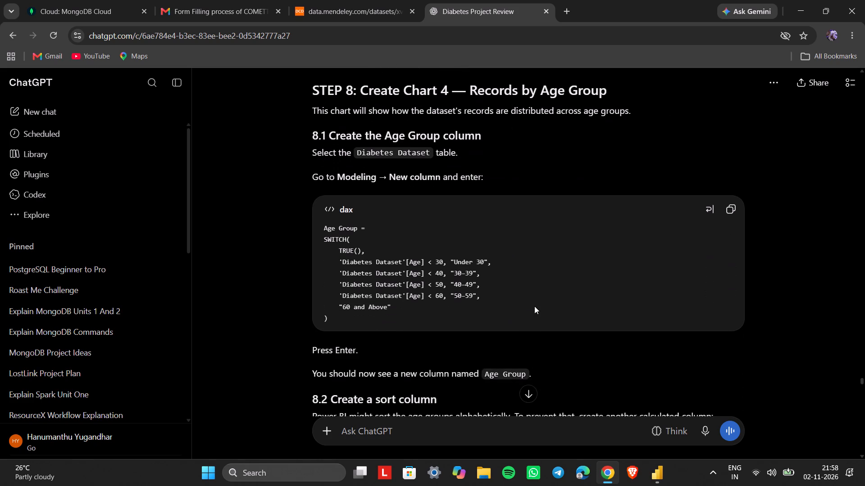
scroll(534, 306, down, 2)
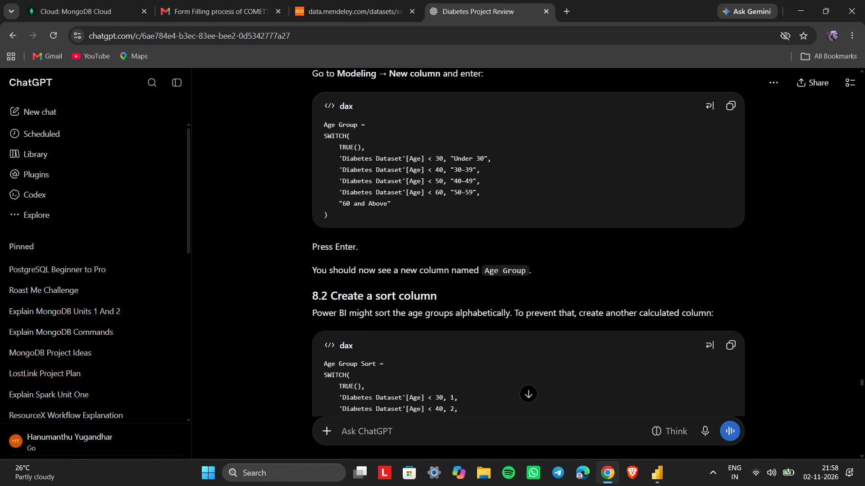
scroll(534, 306, down, 2)
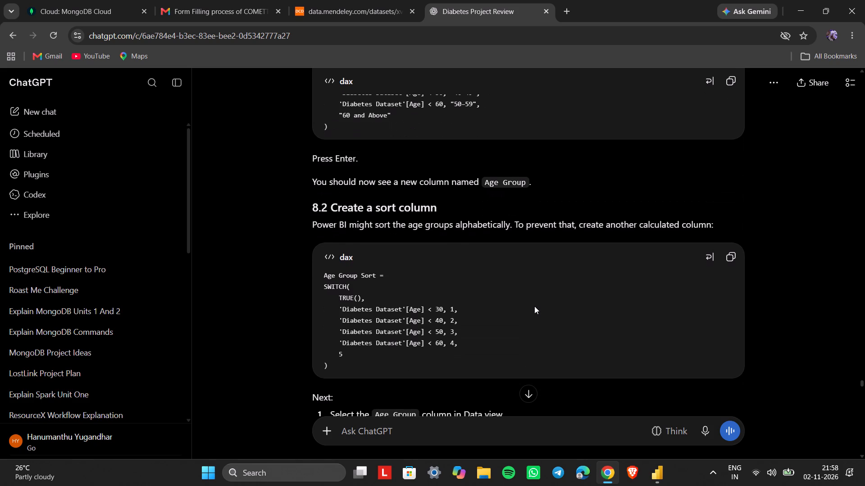
scroll(534, 306, down, 5)
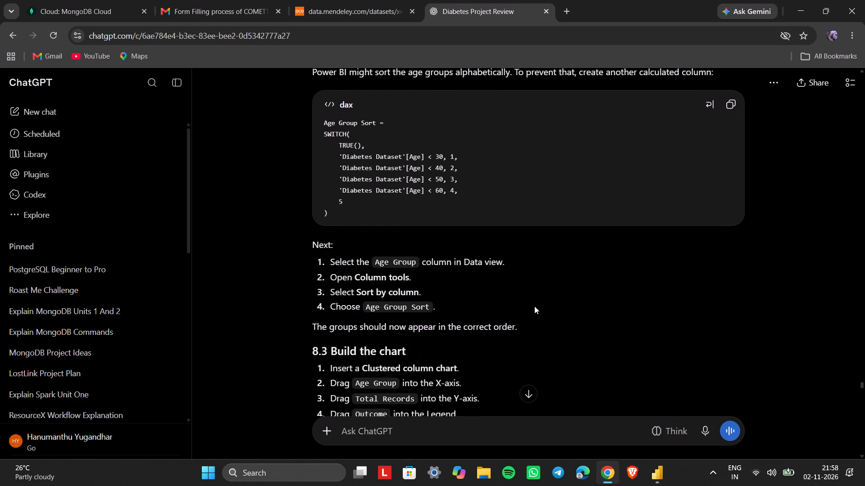
scroll(534, 306, down, 2)
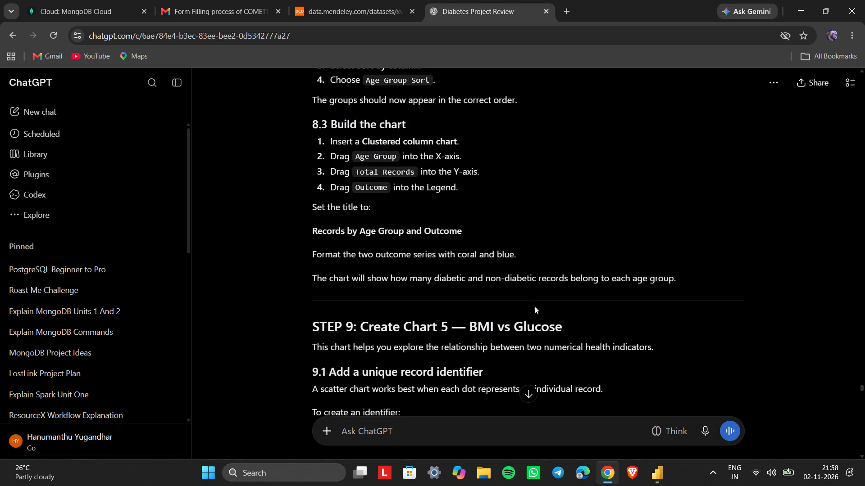
scroll(534, 306, down, 7)
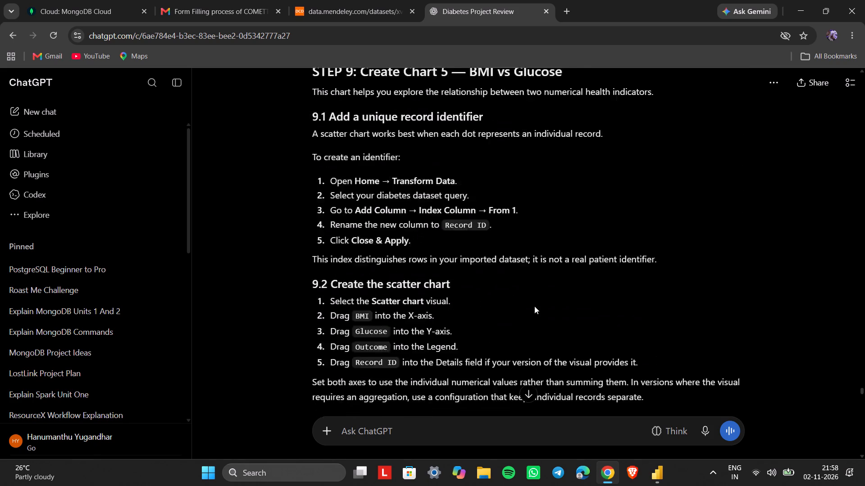
scroll(534, 306, down, 9)
Go back in the ChatGPT conversation to the Diabetes Health Insights dashboard mock-up and open the image to examine its layout.
scroll(534, 306, up, 10)
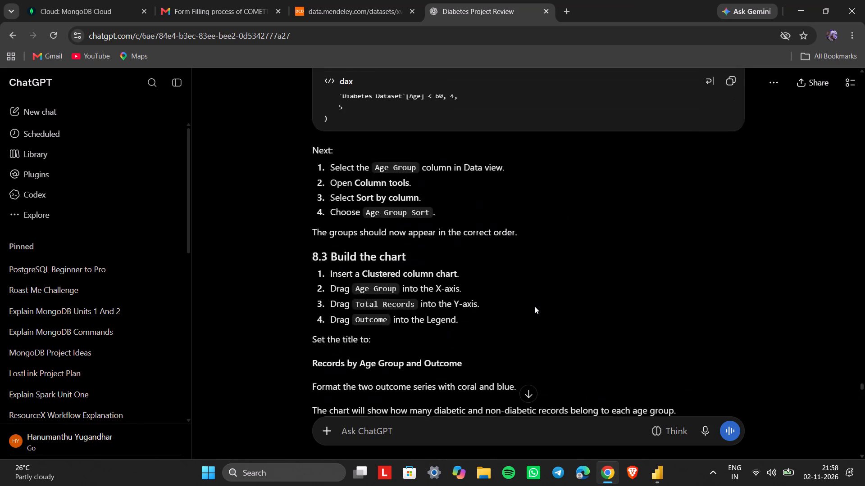
scroll(534, 306, up, 10)
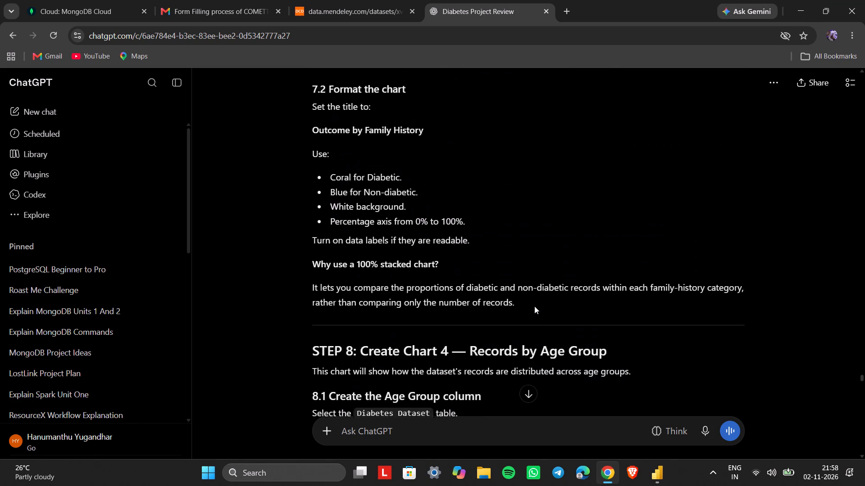
scroll(534, 306, up, 20)
scroll(534, 306, up, 3)
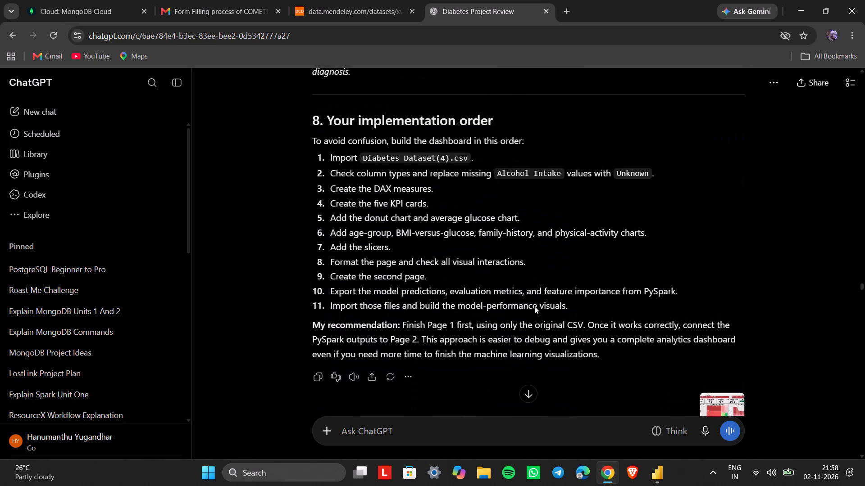
scroll(534, 306, down, 3)
click(513, 378)
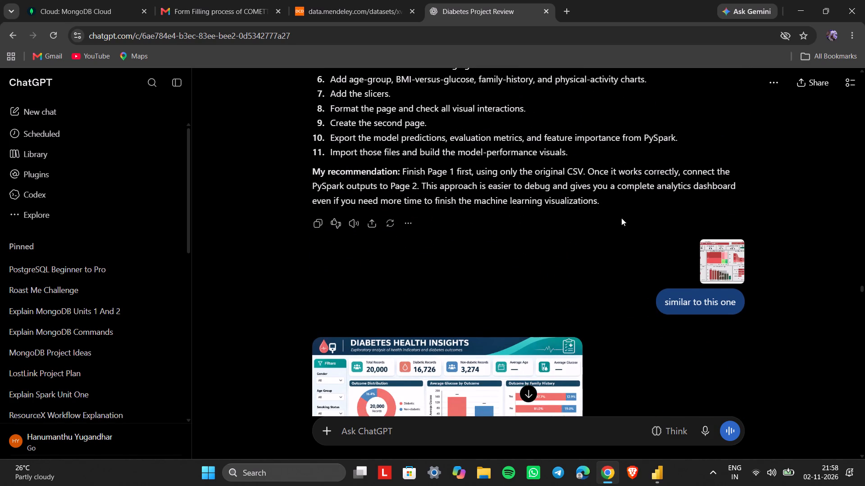
click(511, 379)
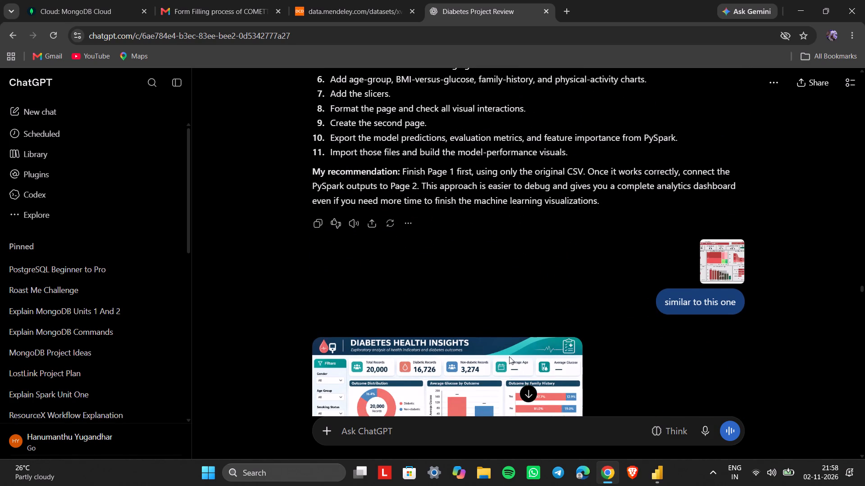
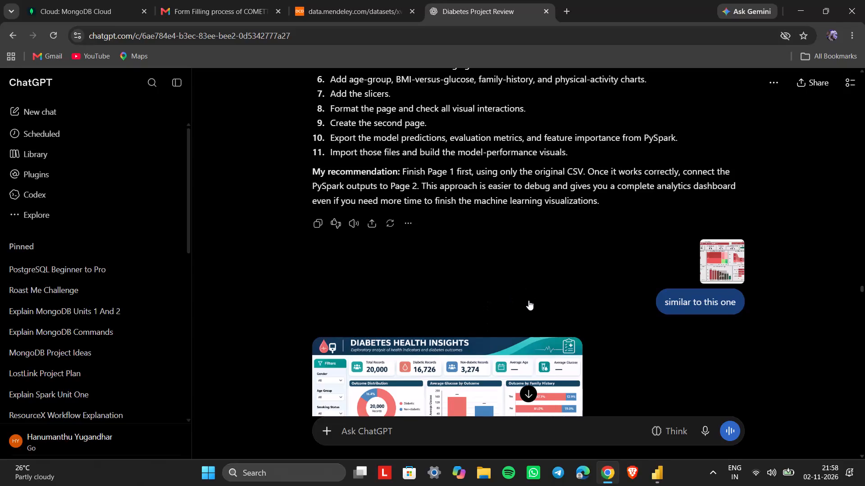
click(672, 84)
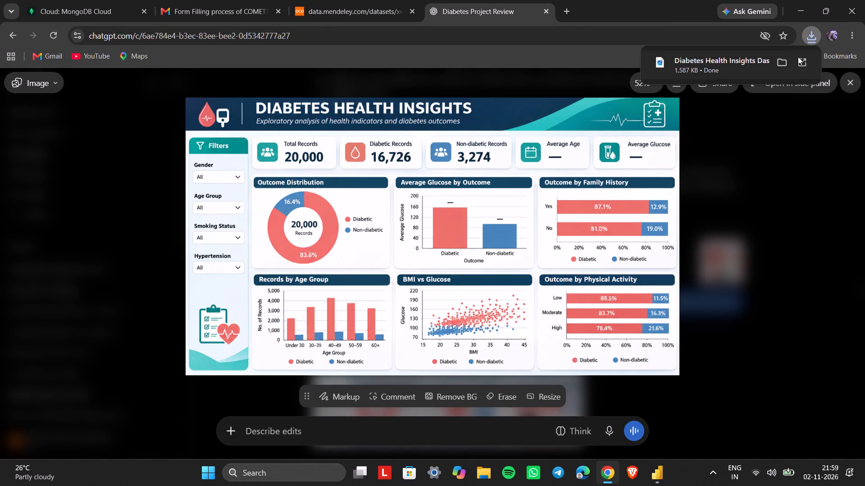
click(797, 64)
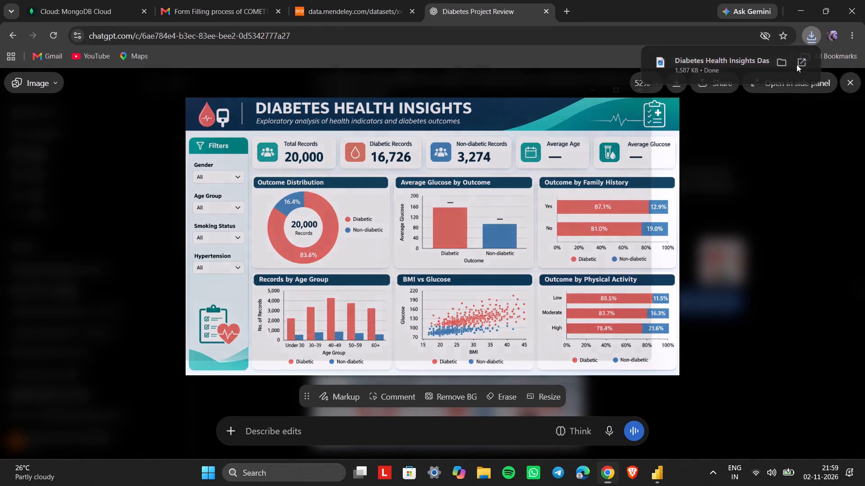
click(668, 78)
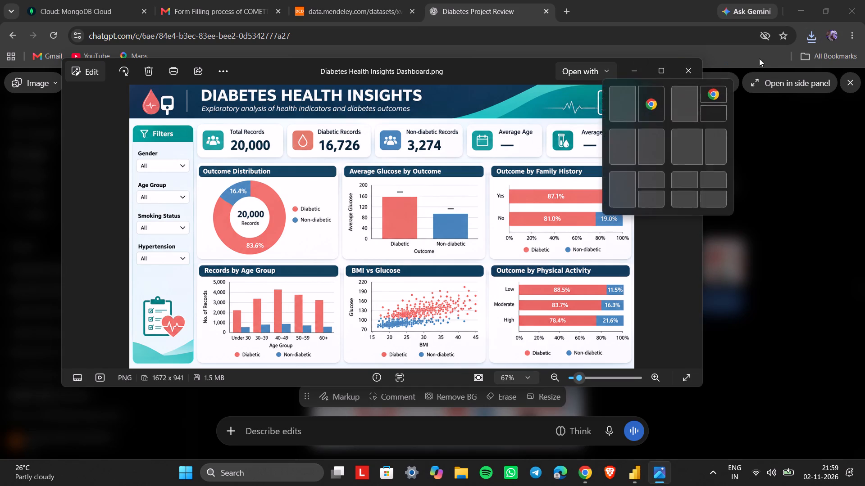
click(661, 79)
click(790, 11)
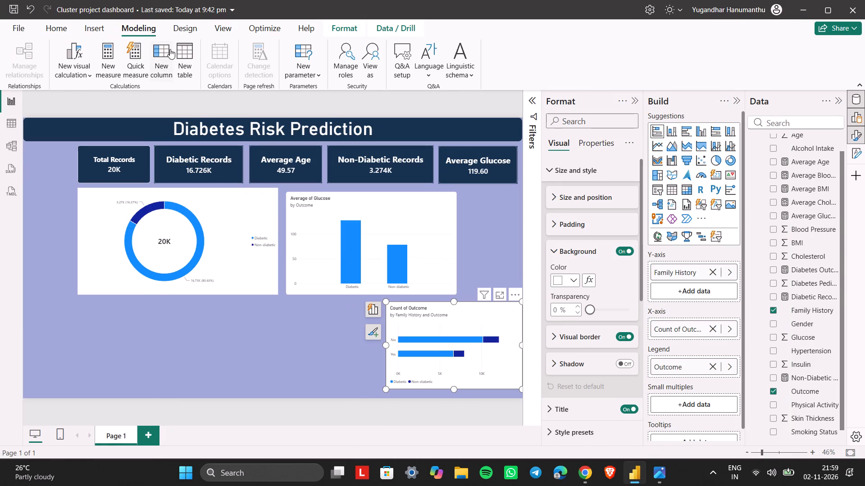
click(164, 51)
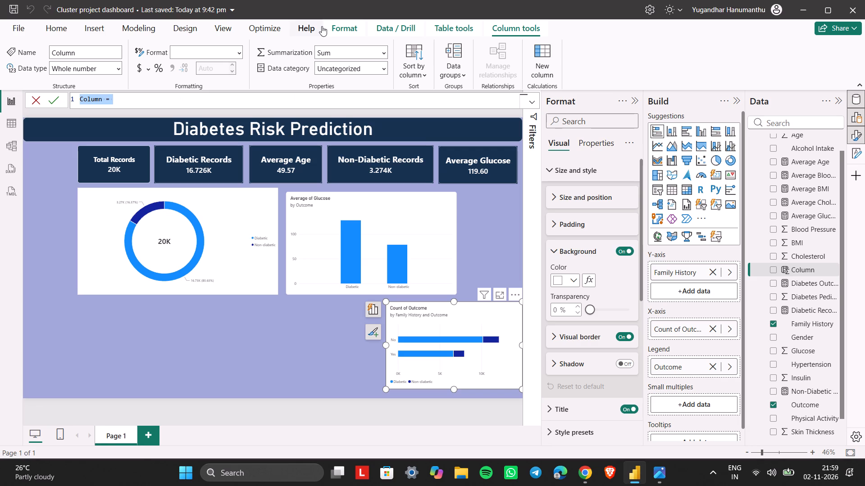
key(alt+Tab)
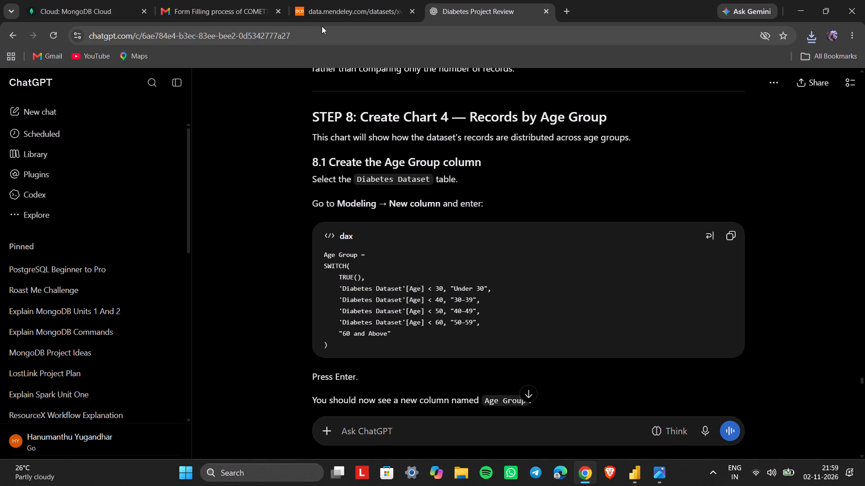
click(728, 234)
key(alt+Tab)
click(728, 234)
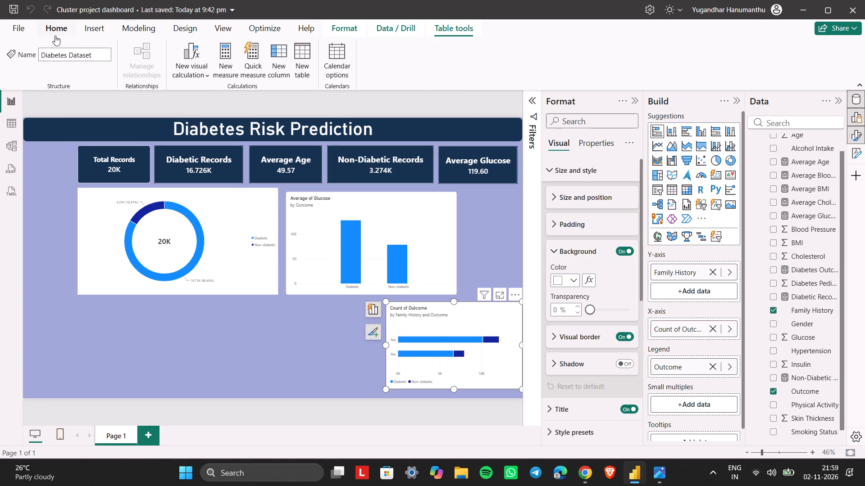
Create the Age Group calculated column in Diabetes Dataset from the copied SWITCH formula, with bands Under 30, 30–39, 40–49, 50–59, 60 and Above.
click(138, 36)
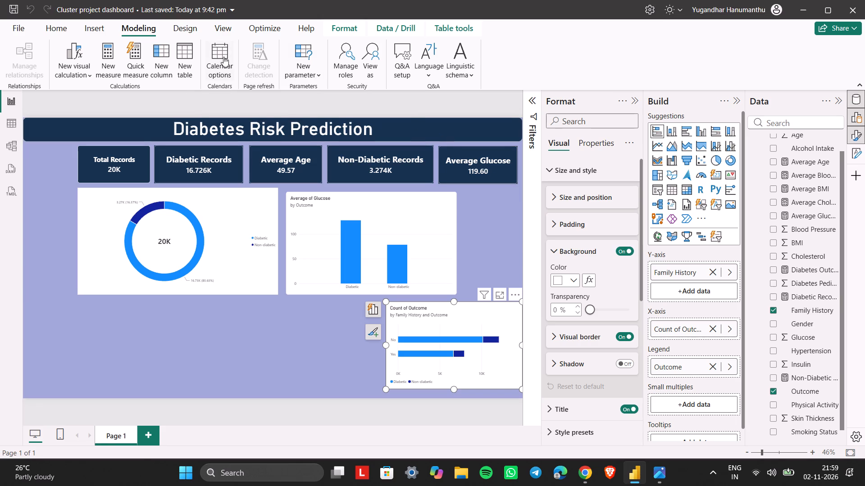
click(155, 47)
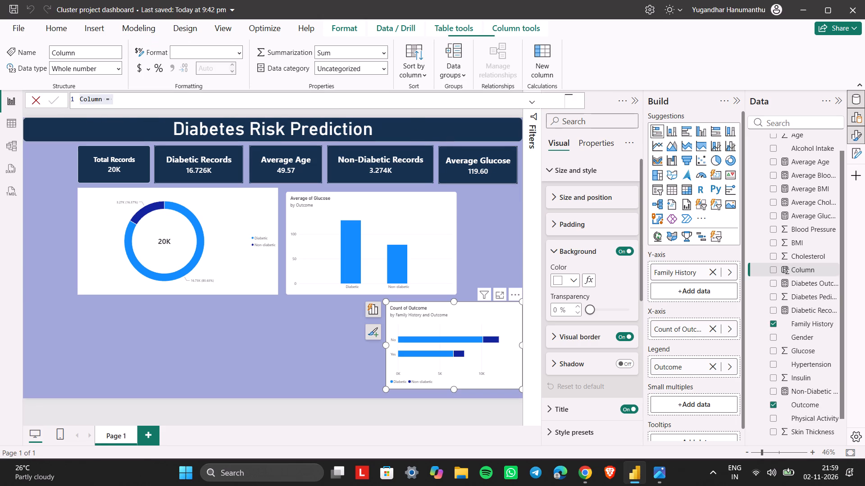
key(ctrl+v)
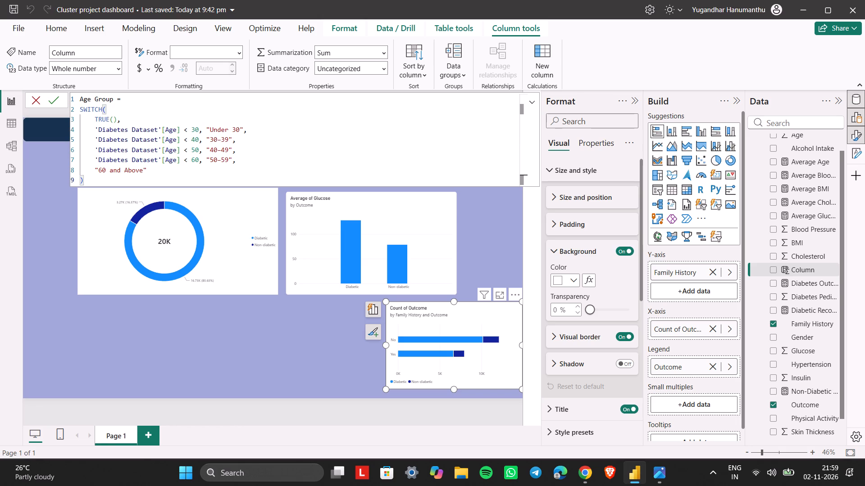
key(Return)
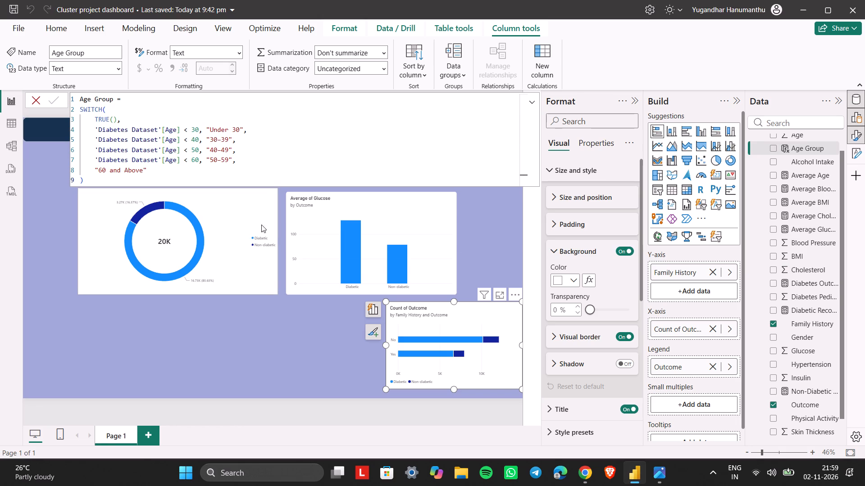
click(302, 349)
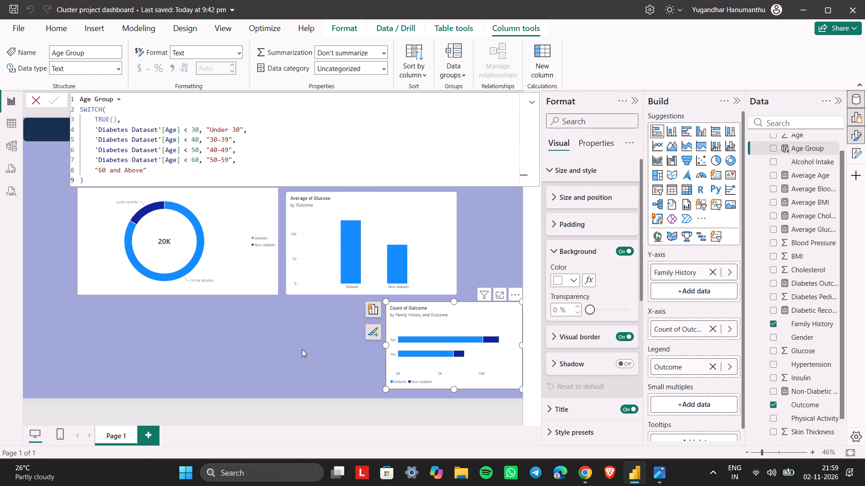
Switch to ChatGPT and read Step 8.2 on creating the Age Group Sort column and sorting Age Group by it.
key(alt+Tab)
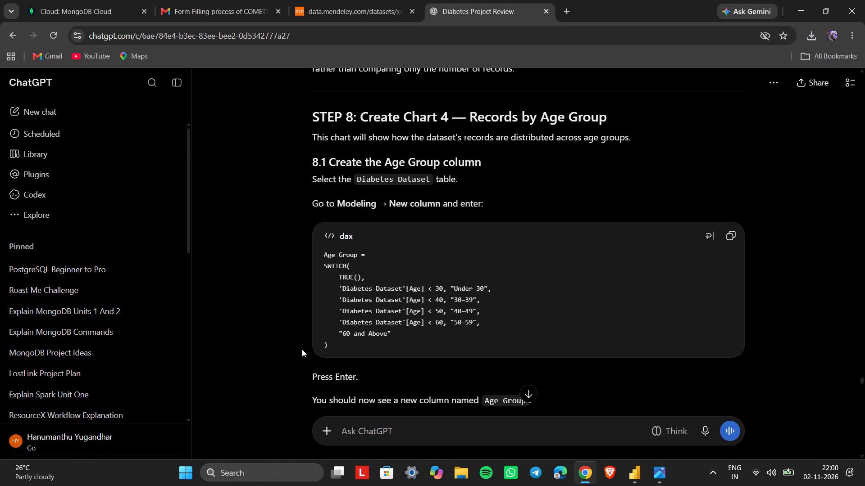
key(alt+Tab)
key(alt+Tab)
scroll(302, 349, down, 2)
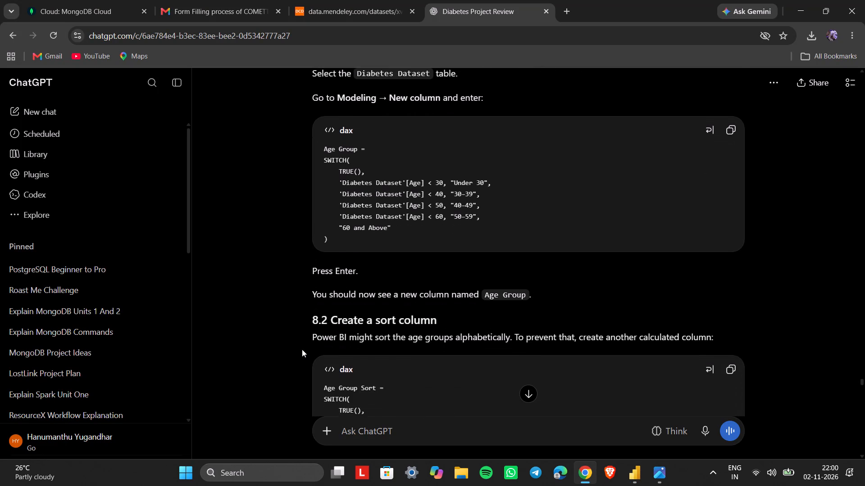
scroll(302, 349, down, 1)
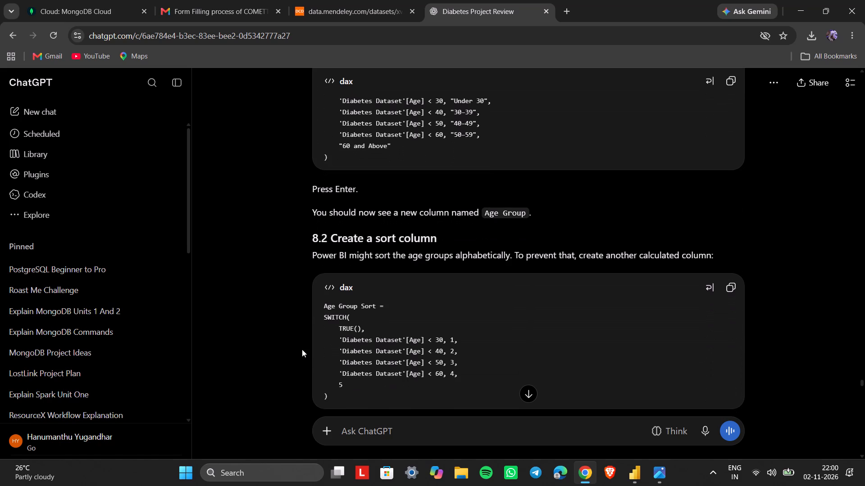
scroll(302, 349, down, 2)
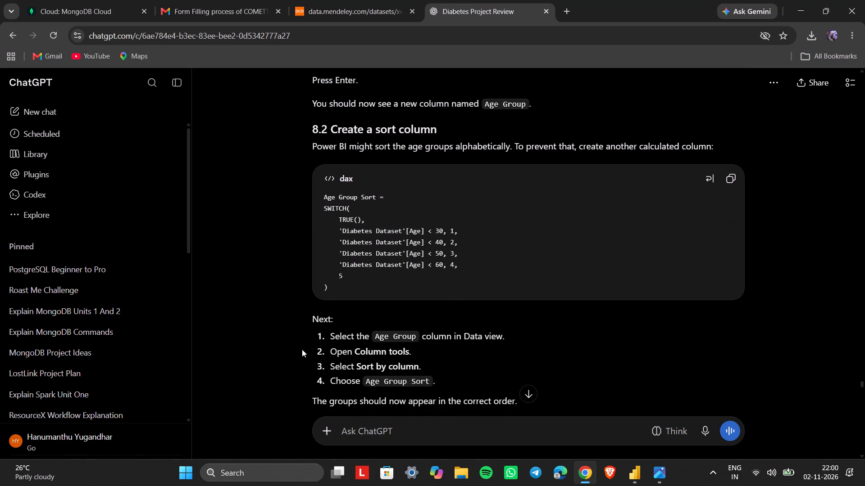
scroll(302, 349, up, 3)
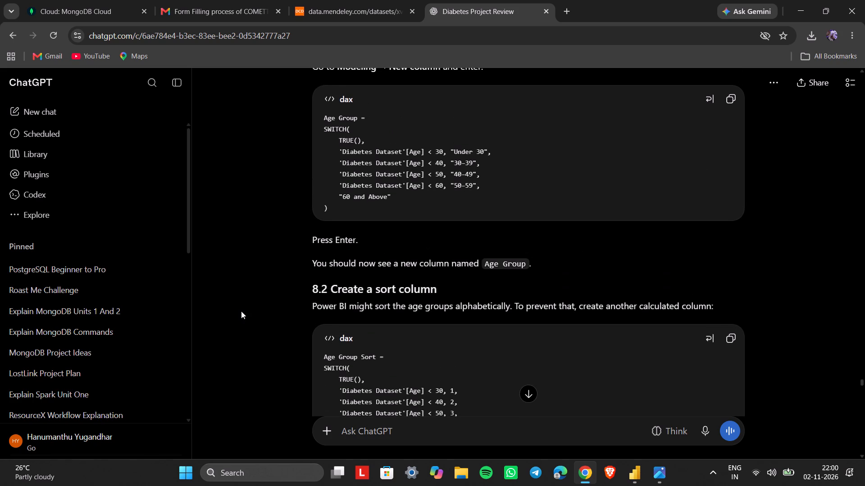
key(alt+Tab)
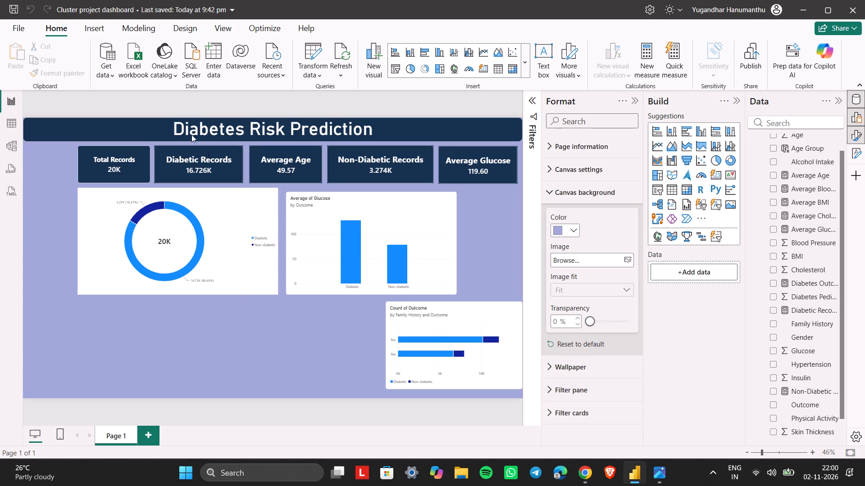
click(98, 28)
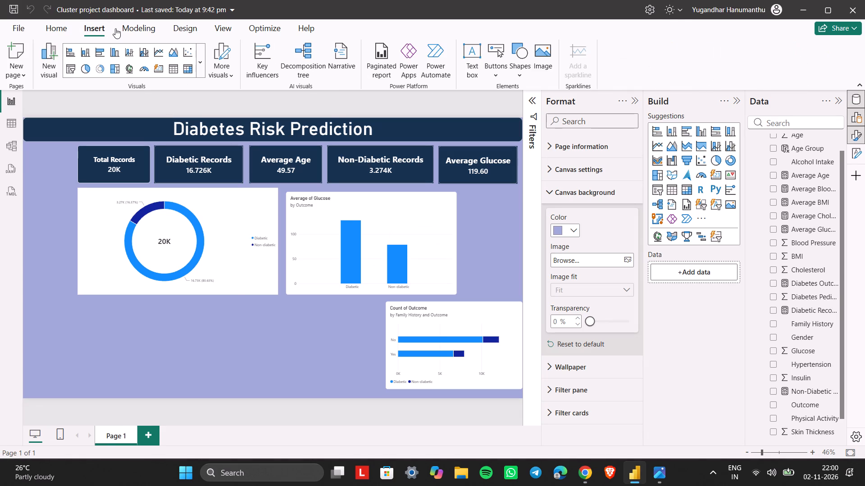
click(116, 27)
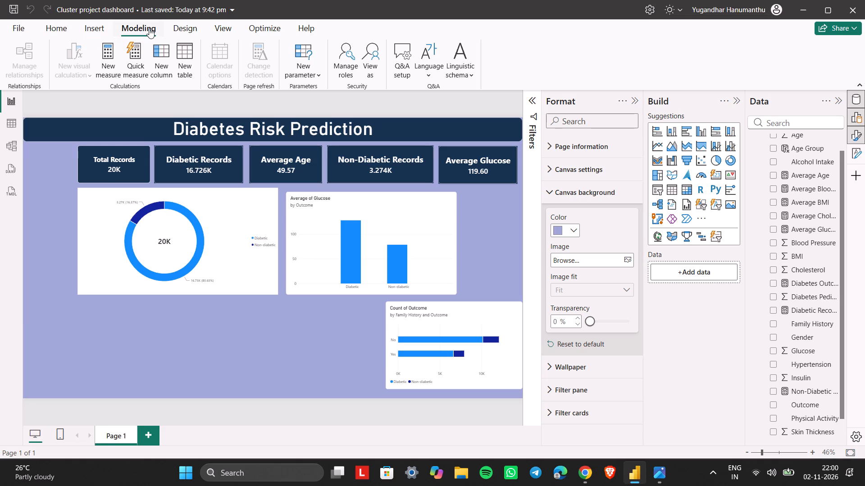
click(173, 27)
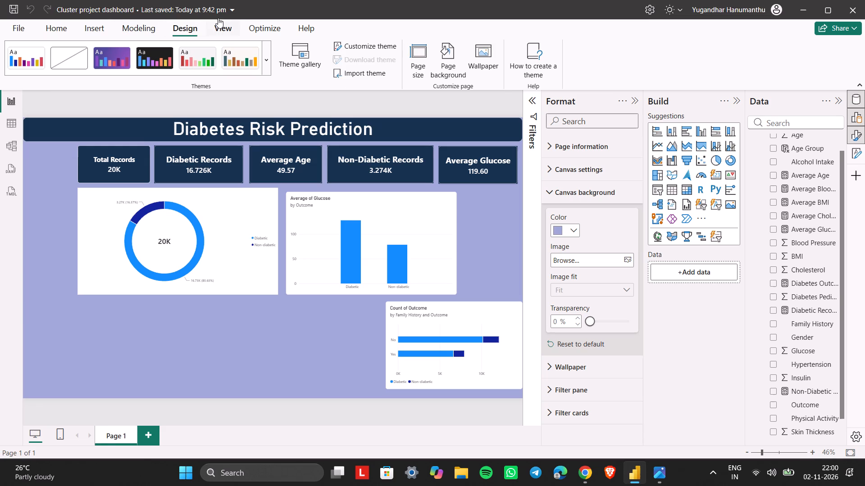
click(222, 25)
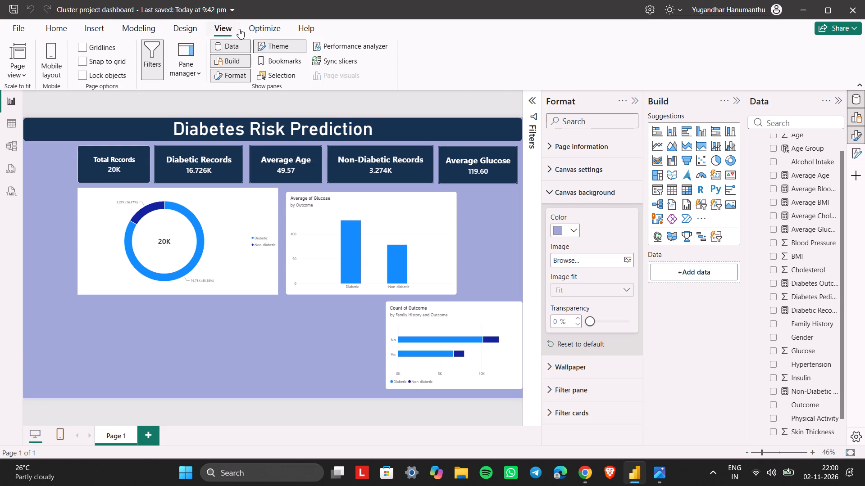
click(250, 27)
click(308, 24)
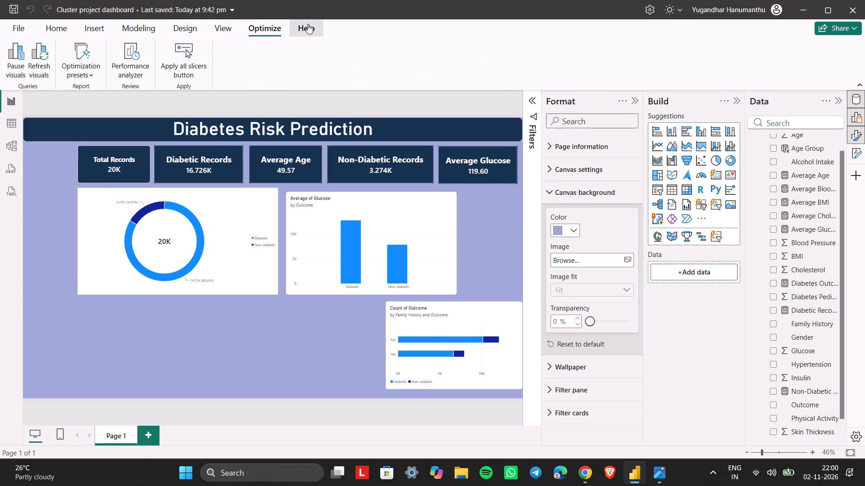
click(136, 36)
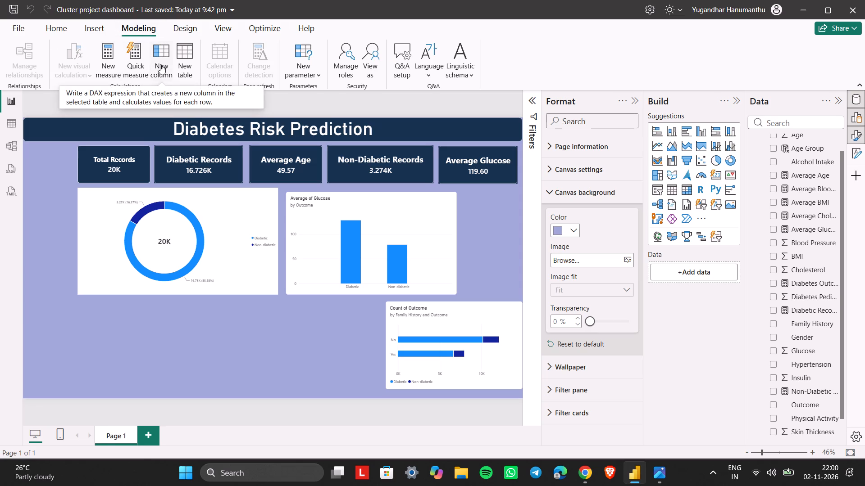
Switch to ChatGPT and review Steps 8.1 and 8.2 on the Age Group column and its sort column.
key(alt+Tab)
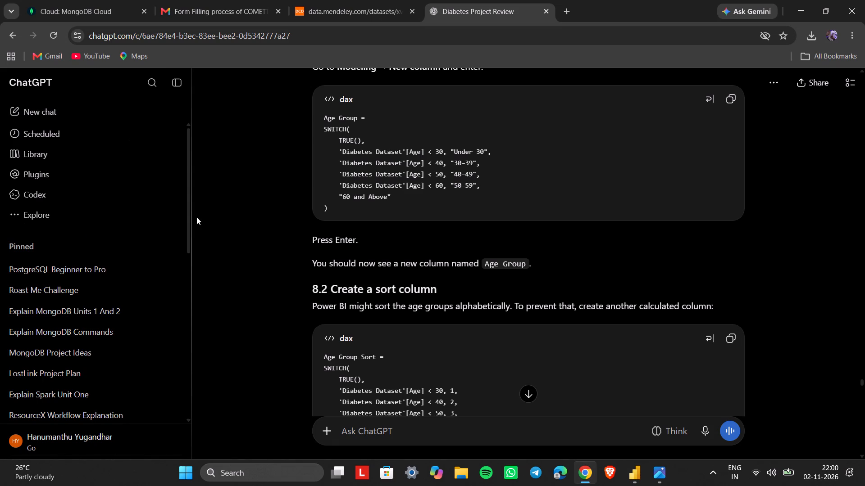
scroll(231, 268, down, 2)
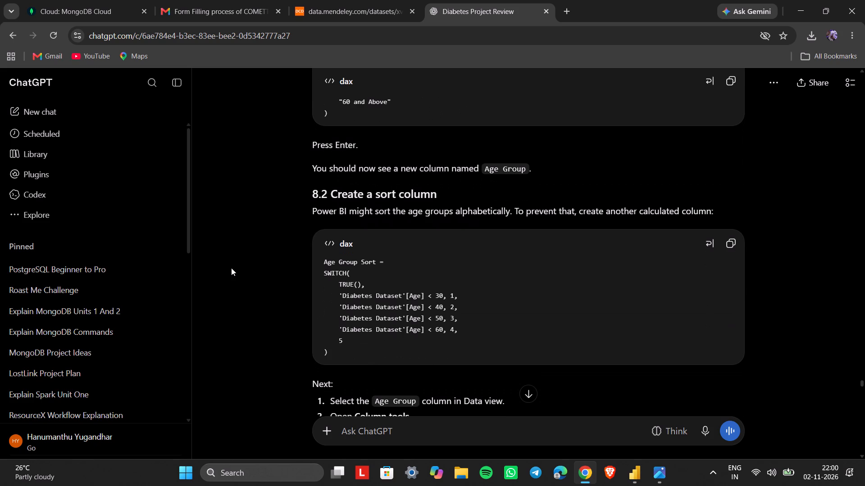
scroll(231, 268, up, 1)
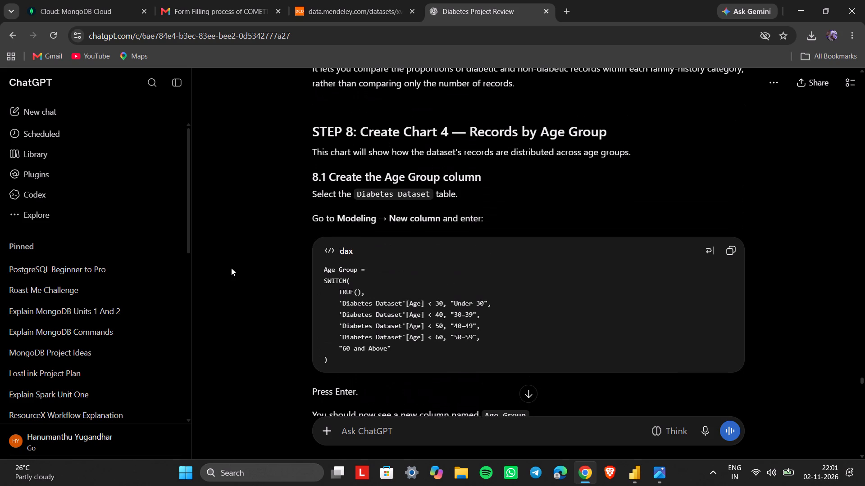
scroll(231, 268, up, 2)
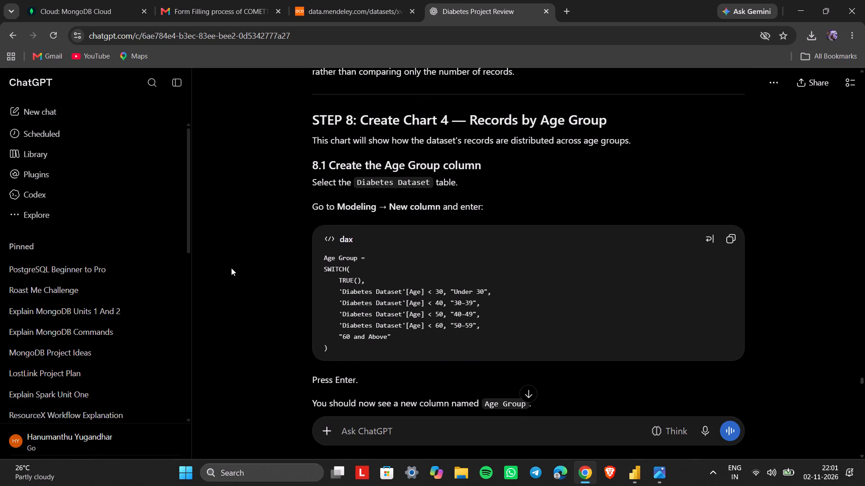
scroll(231, 268, down, 1)
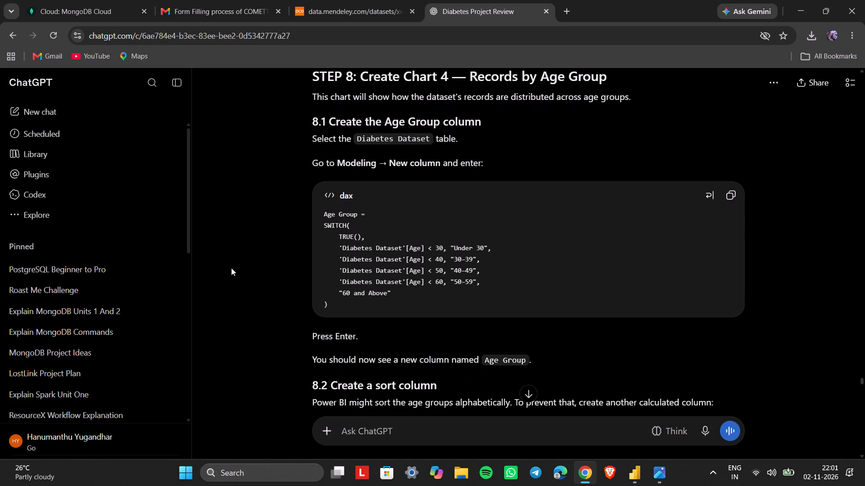
scroll(231, 268, down, 1)
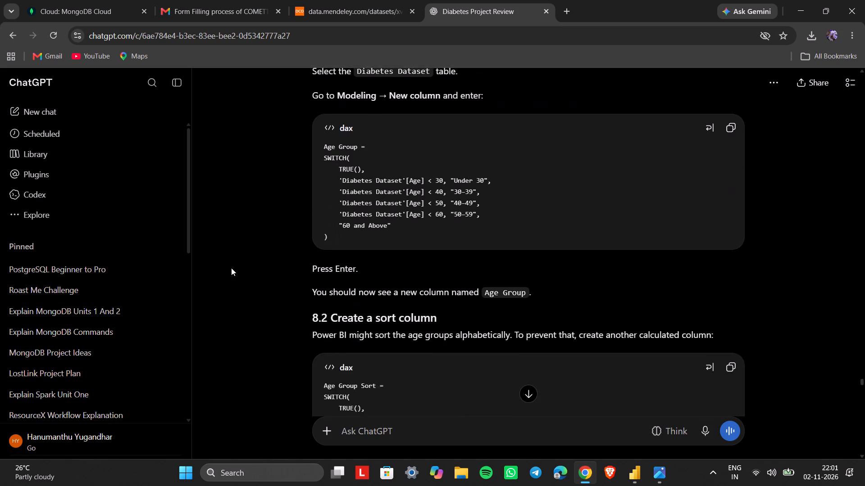
scroll(231, 268, down, 5)
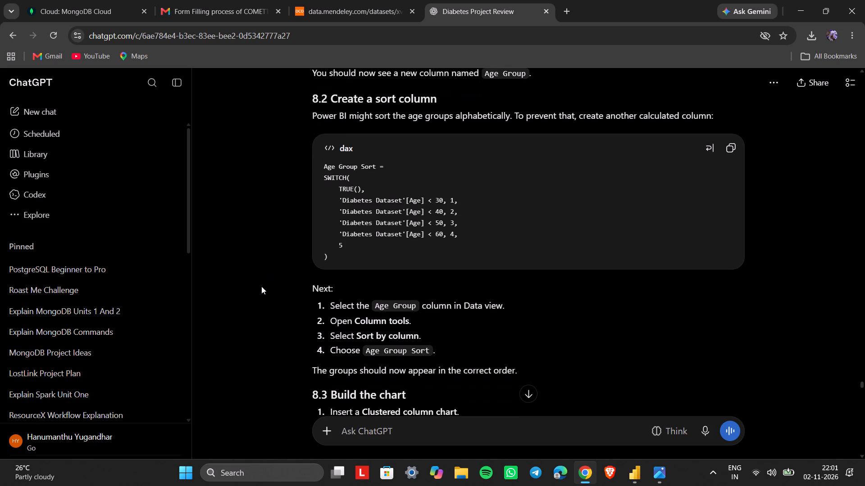
Create the Age Group Sort calculated column in Power BI from ChatGPT's Step 8.2 SWITCH formula, numbering the age bands 1 to 5.
key(alt+Tab)
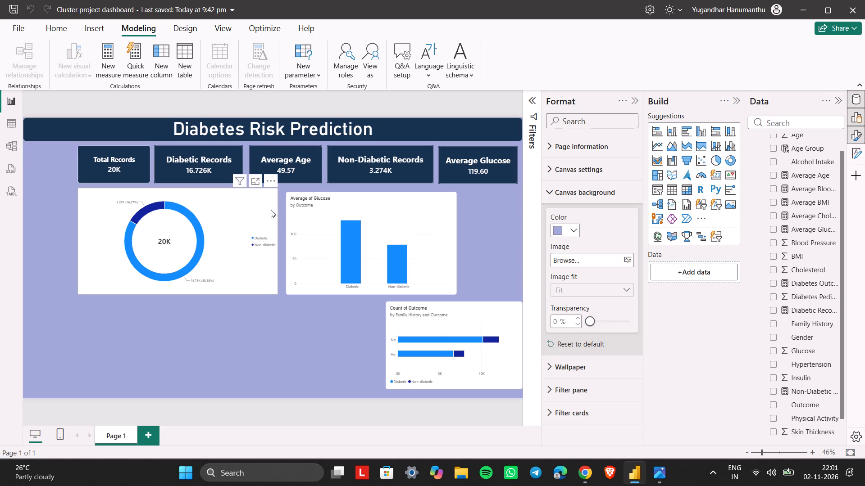
click(165, 59)
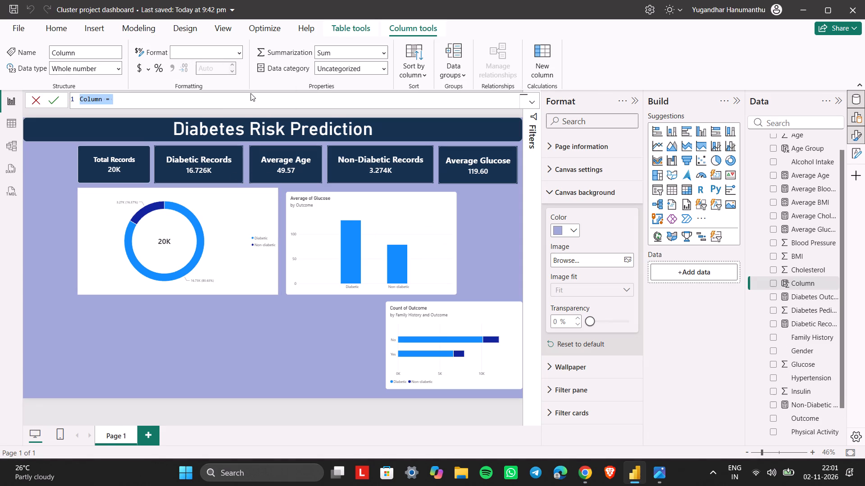
key(ctrl+v)
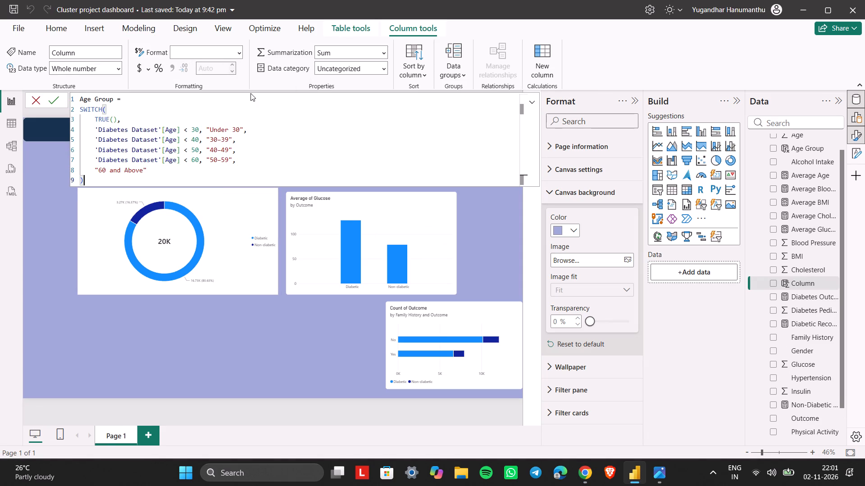
key(alt+Tab)
scroll(250, 93, up, 2)
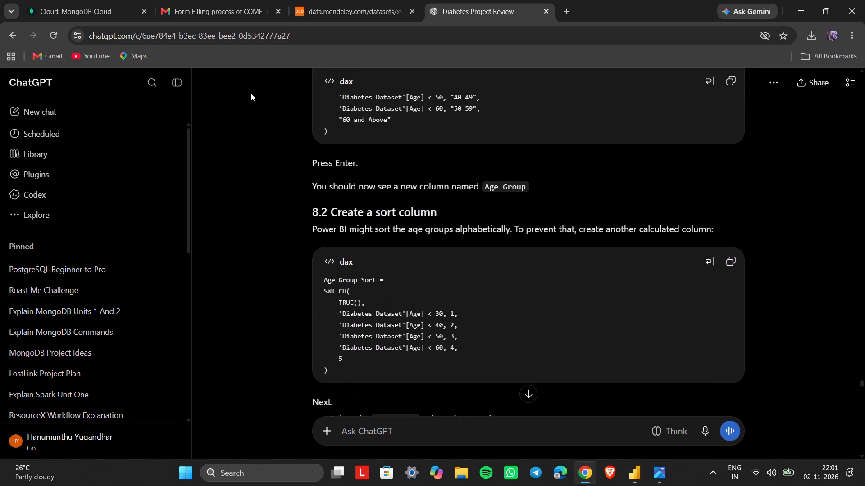
click(724, 266)
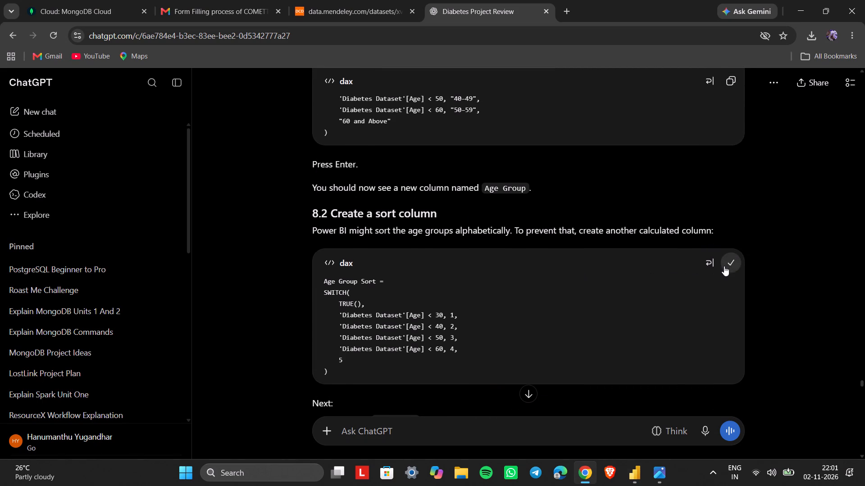
key(alt+Tab)
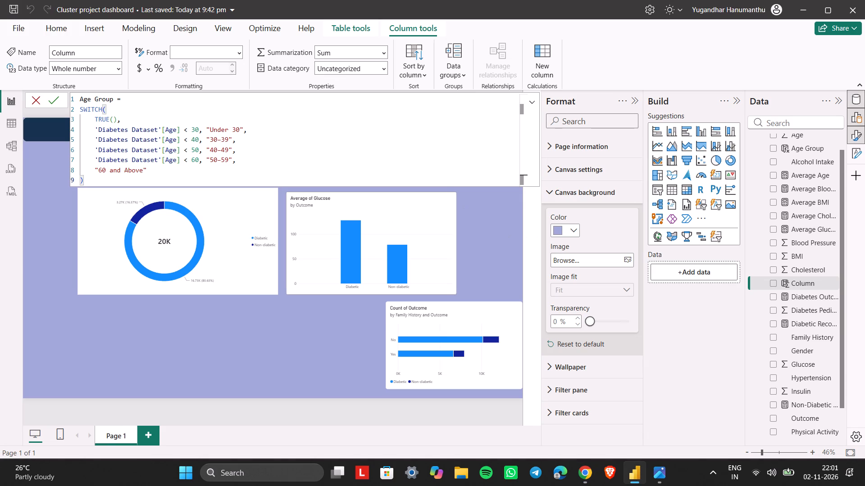
click(377, 154)
key(ctrl+a)
key(ctrl+v)
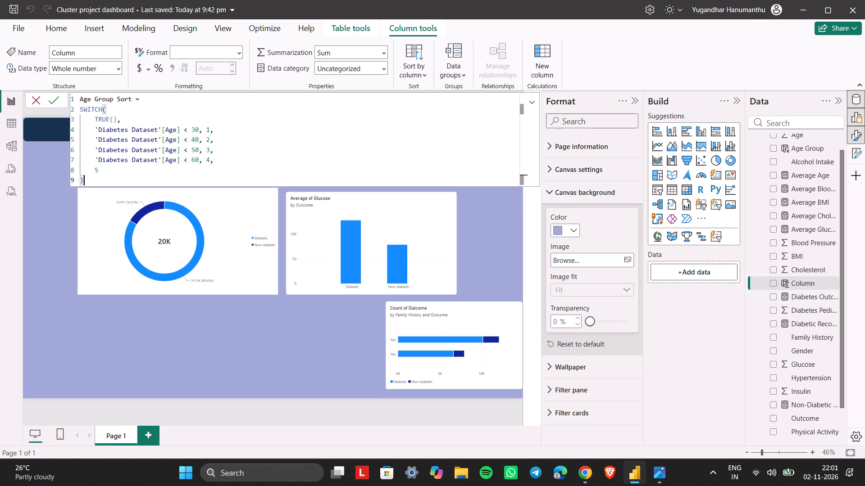
key(Return)
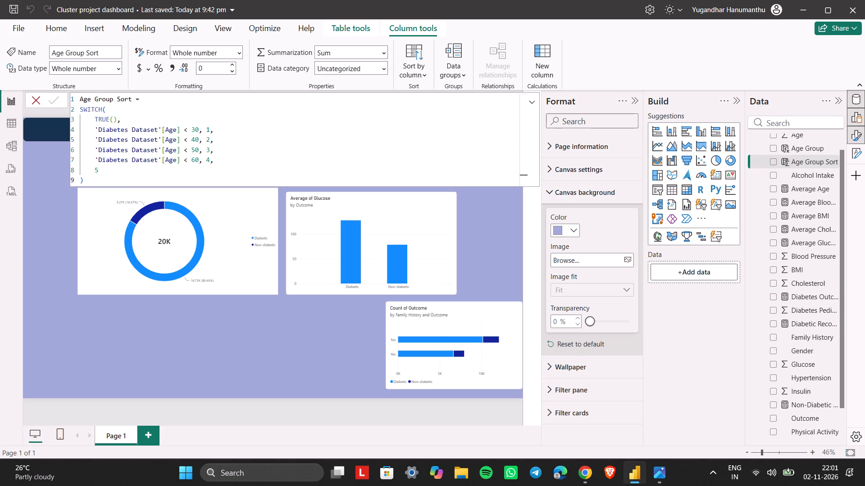
click(71, 322)
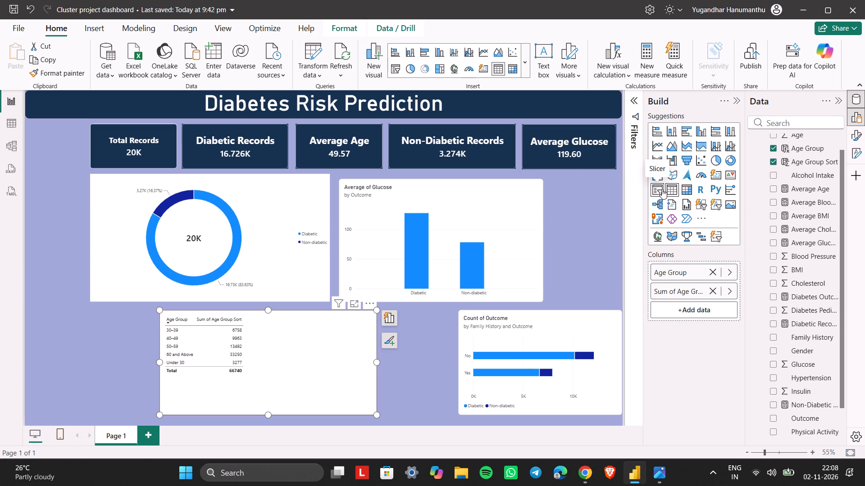
click(367, 305)
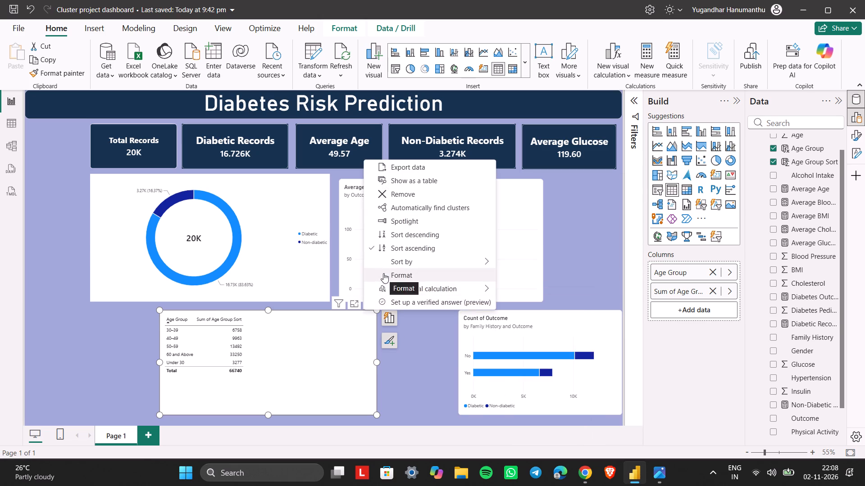
click(410, 382)
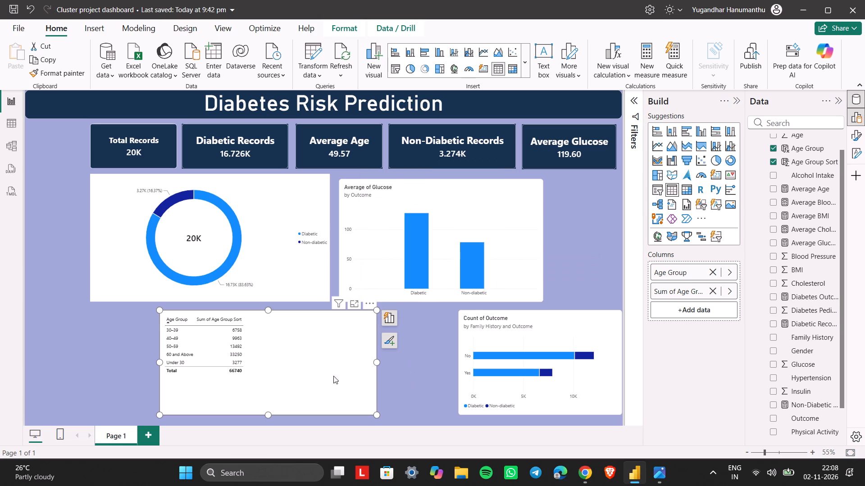
Add a new slicer visual to the report page and populate it with the Gender field.
click(73, 367)
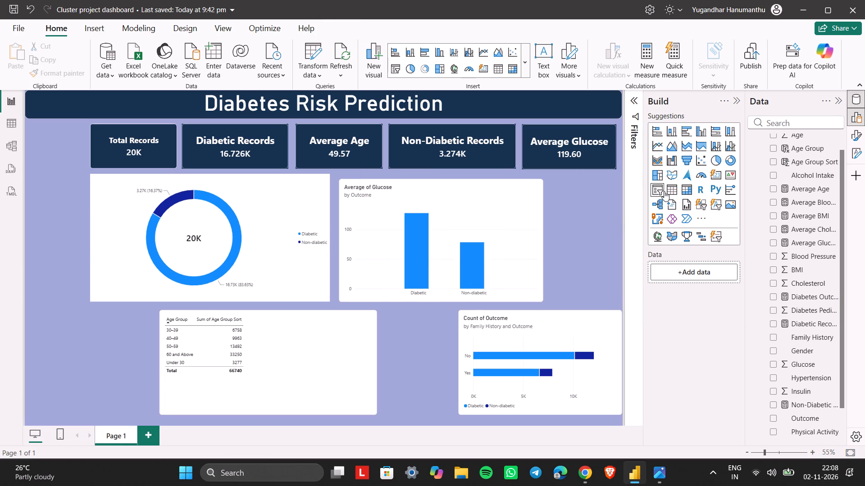
click(664, 191)
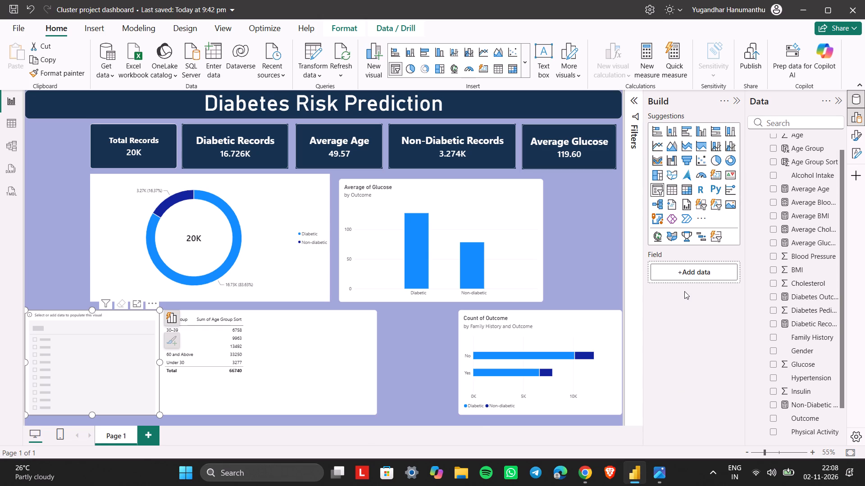
click(692, 279)
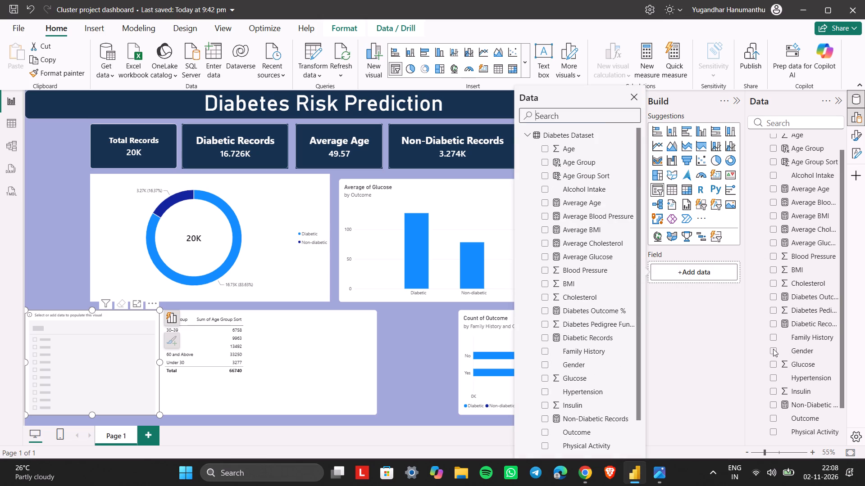
drag(792, 351, 697, 276)
click(771, 346)
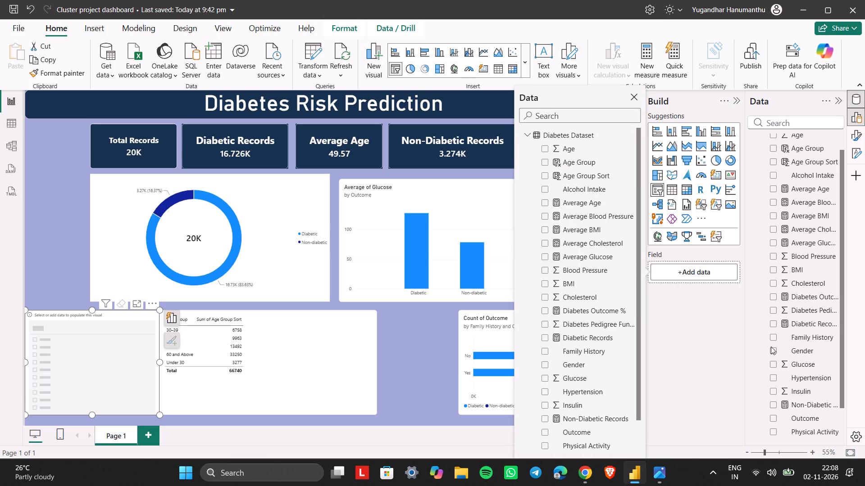
click(771, 350)
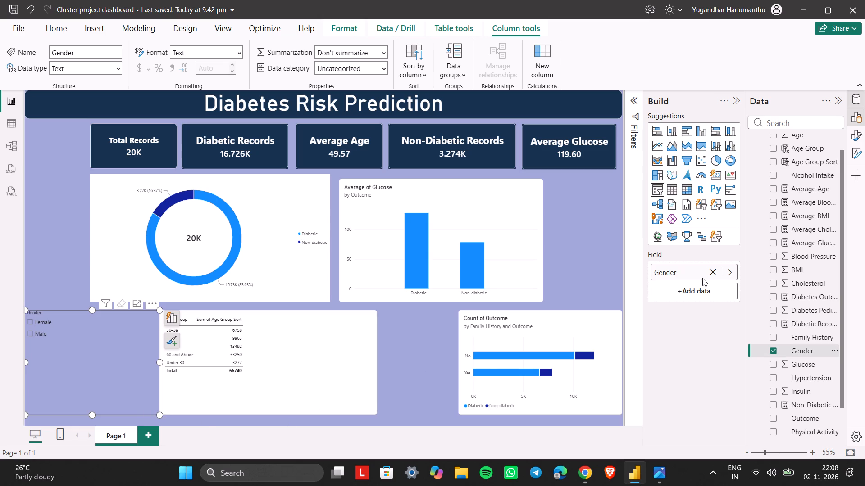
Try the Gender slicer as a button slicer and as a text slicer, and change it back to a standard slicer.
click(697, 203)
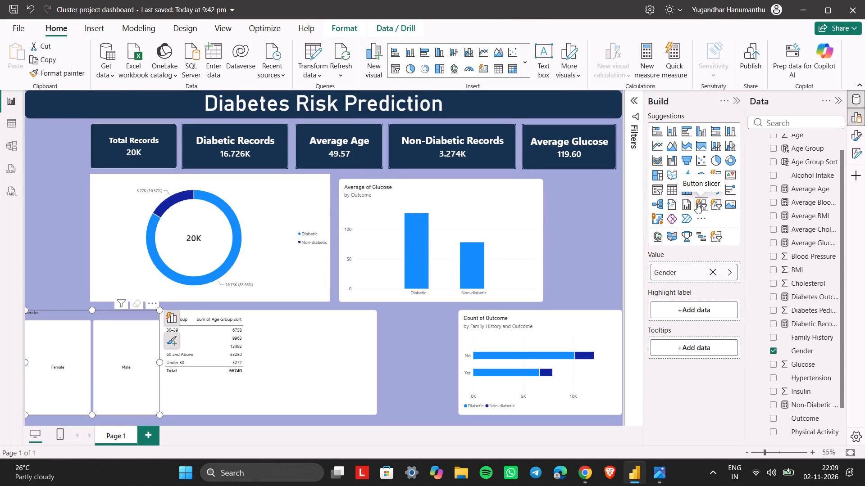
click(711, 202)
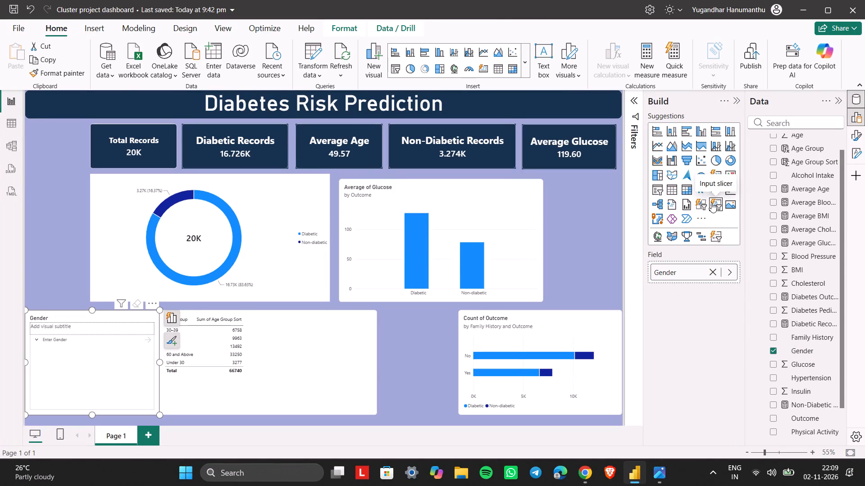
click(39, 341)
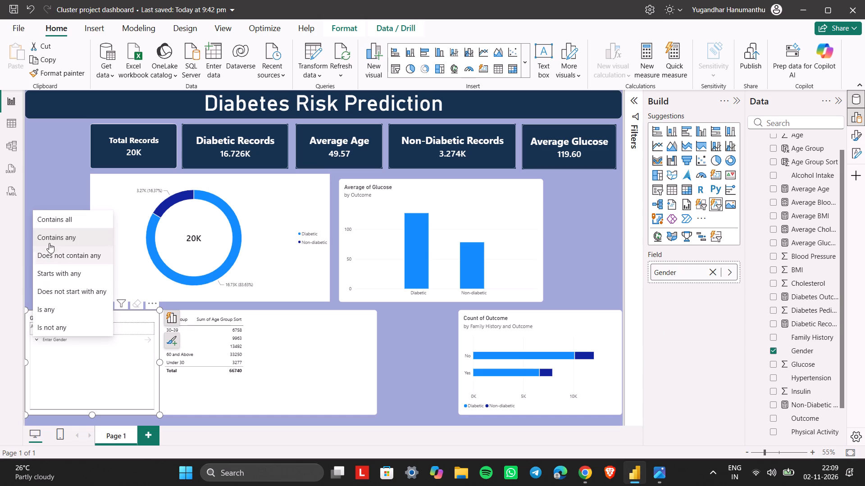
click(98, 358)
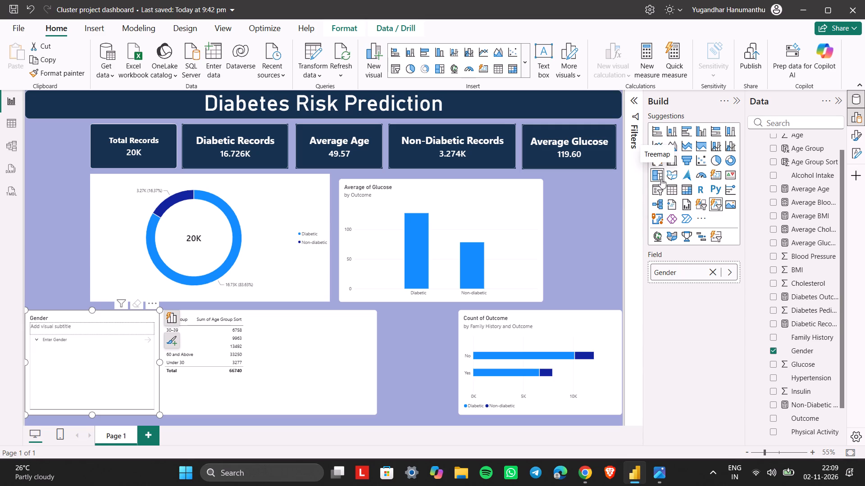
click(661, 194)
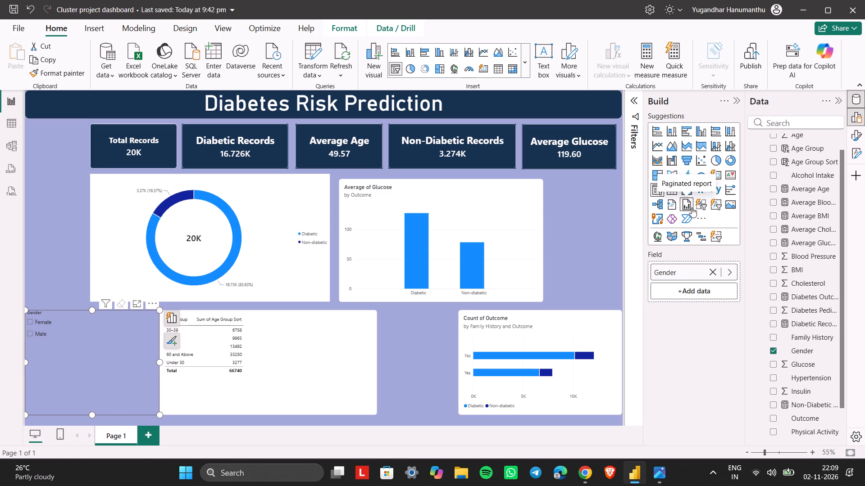
Move the Gender slicer slightly up and inward from the page's left edge, partly over the Age Group table.
click(92, 363)
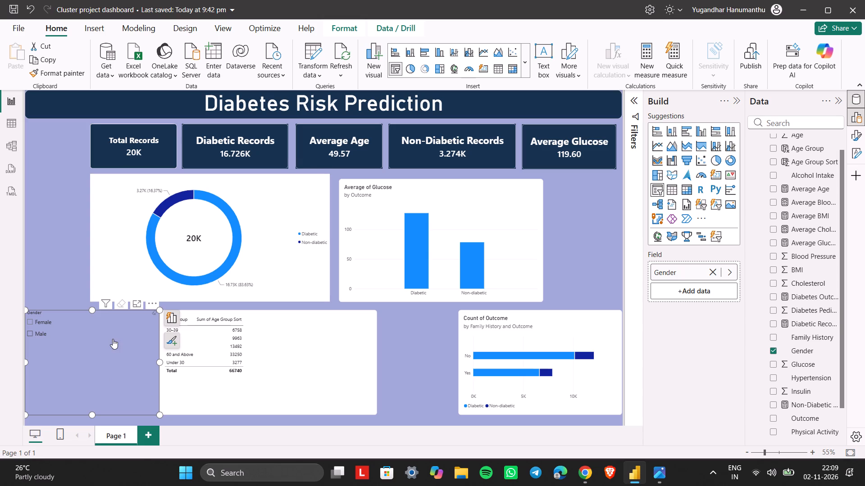
click(149, 378)
drag(149, 378, 161, 361)
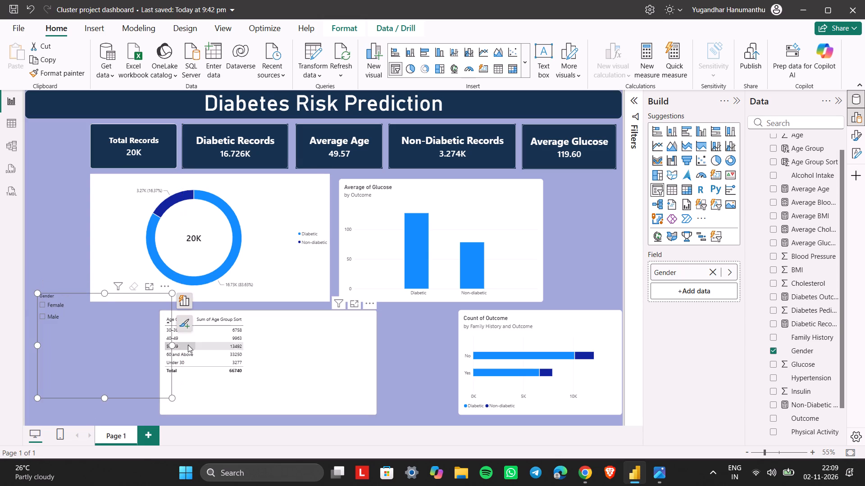
click(185, 315)
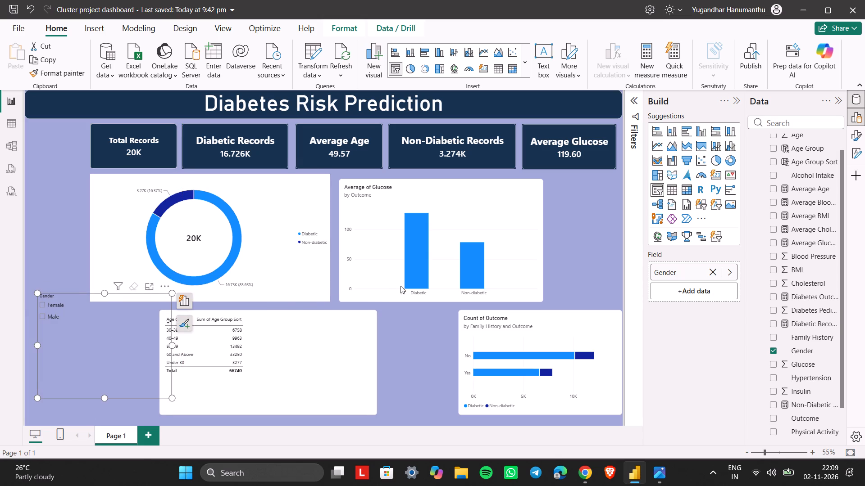
Open the Gender slicer's formatting and change its slicer style to Dropdown.
click(166, 288)
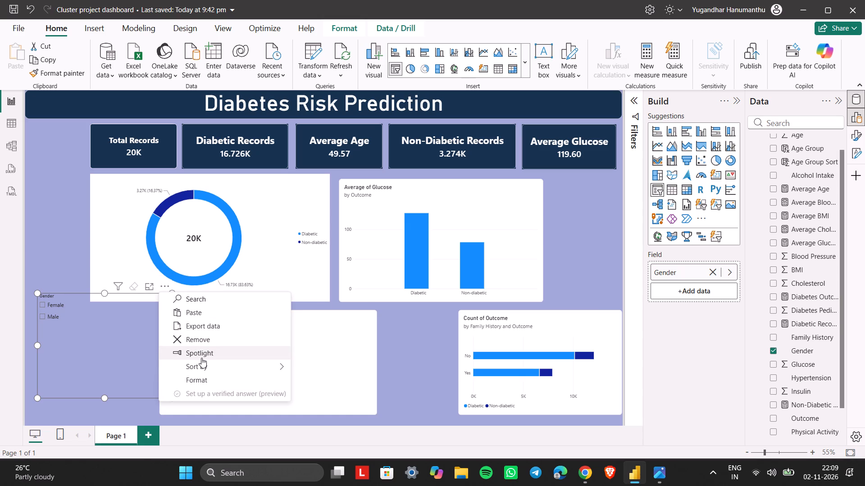
click(195, 376)
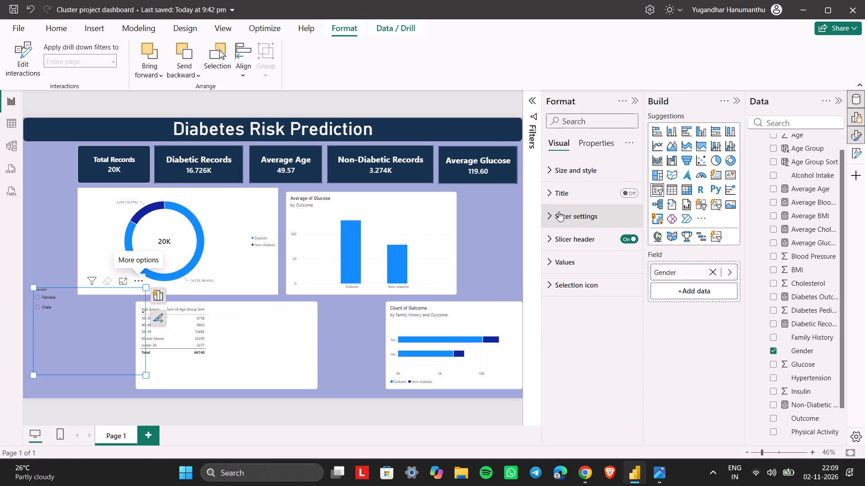
click(568, 218)
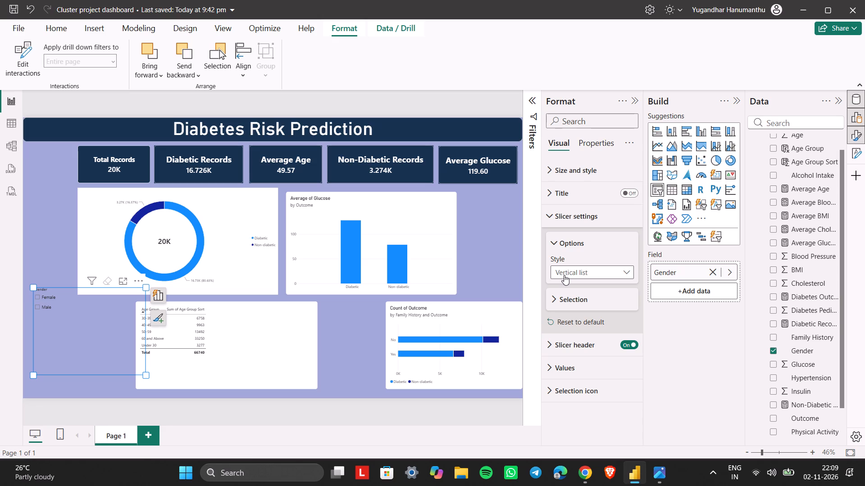
click(564, 275)
click(564, 309)
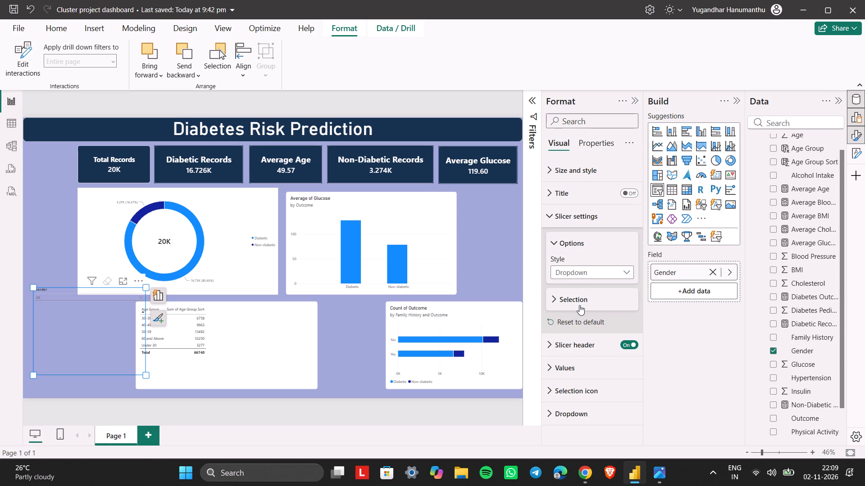
In the Gender slicer's selection settings, enable the "Select all" option and turn on Single select.
click(579, 305)
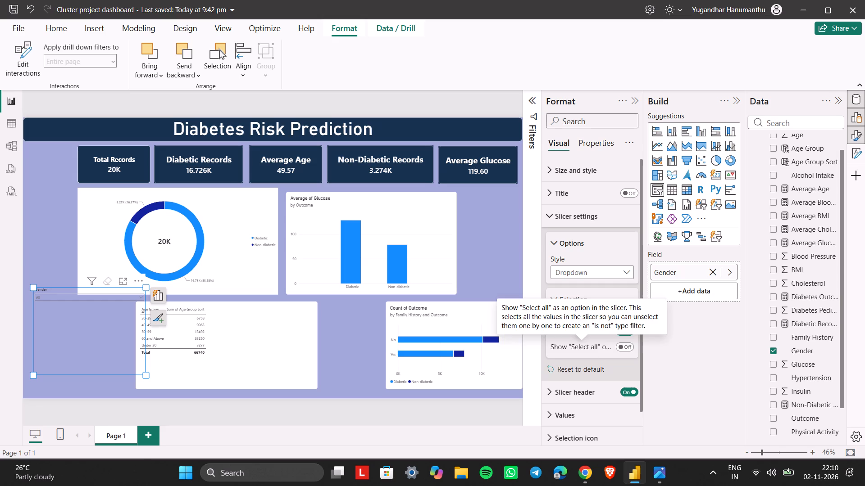
click(623, 347)
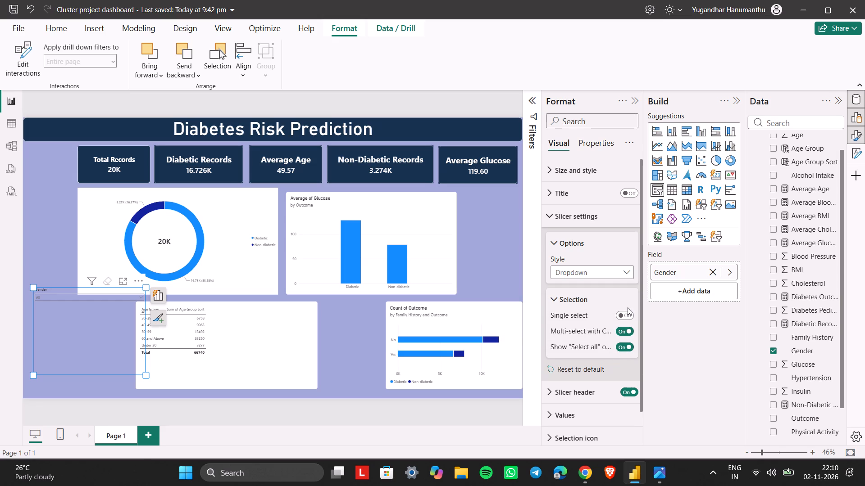
click(625, 313)
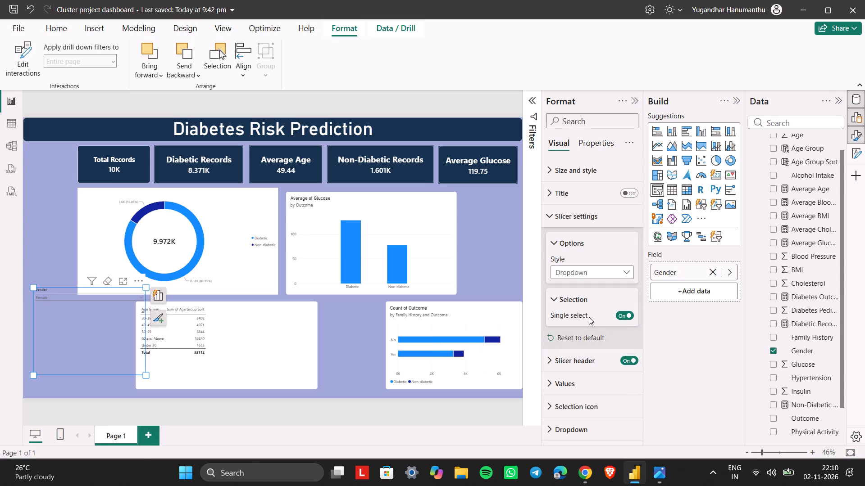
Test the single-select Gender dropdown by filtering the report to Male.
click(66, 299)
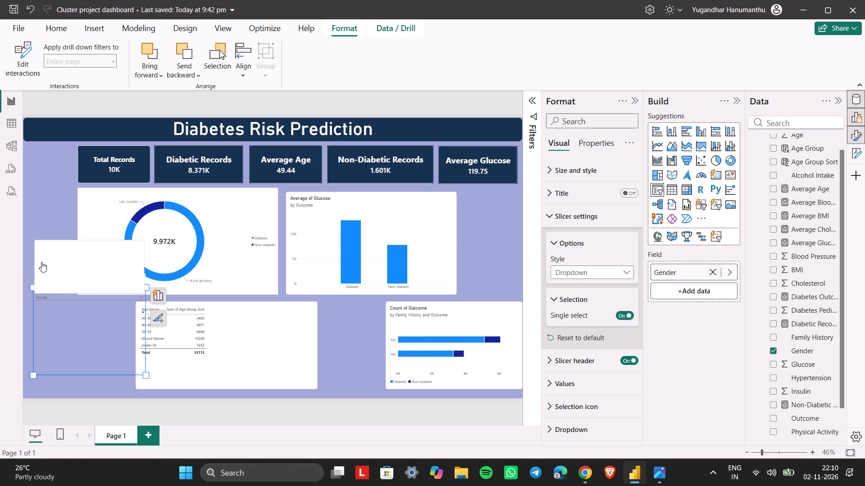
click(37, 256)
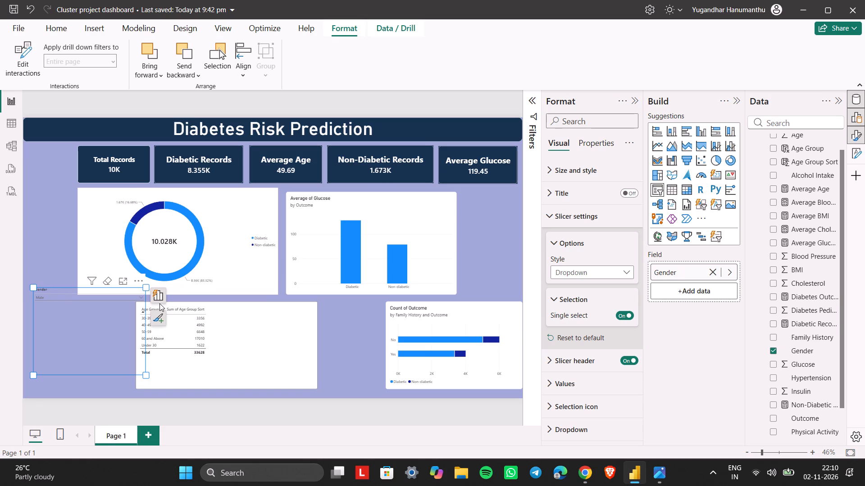
Turn off Single select in the Gender slicer's selection settings.
click(617, 311)
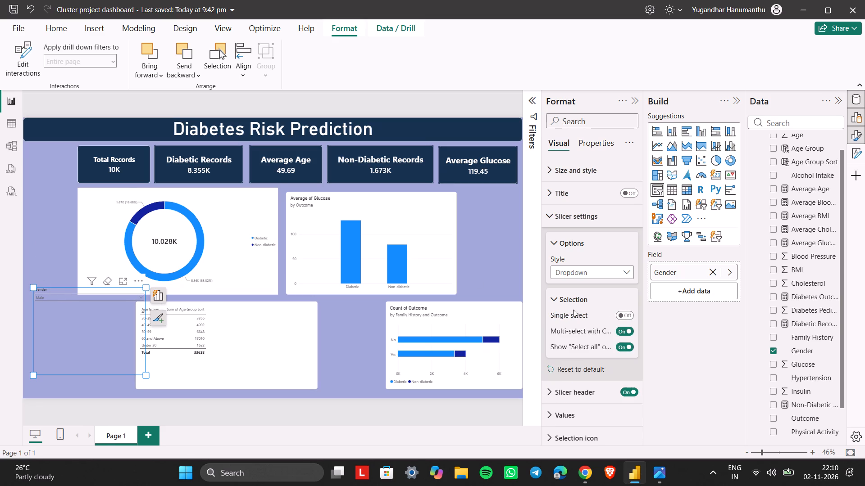
Test the multi-select Gender dropdown by clearing the selection and picking Male, and finish with Select all applied.
click(104, 294)
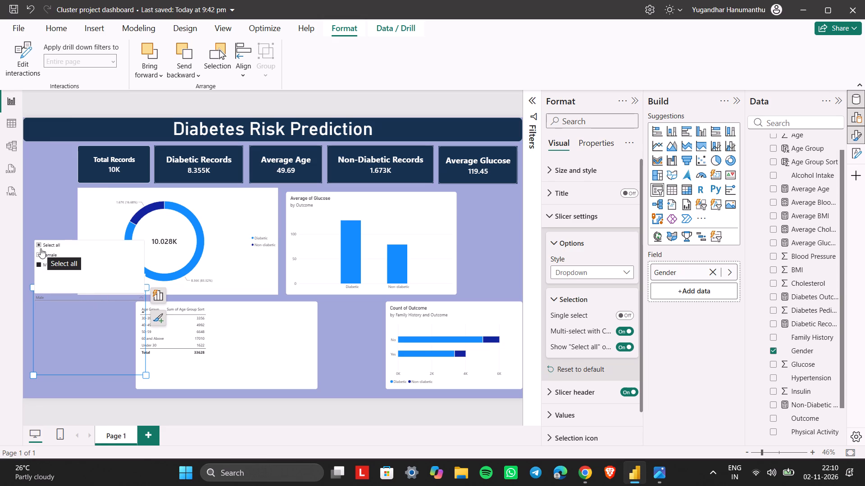
click(41, 247)
click(41, 247)
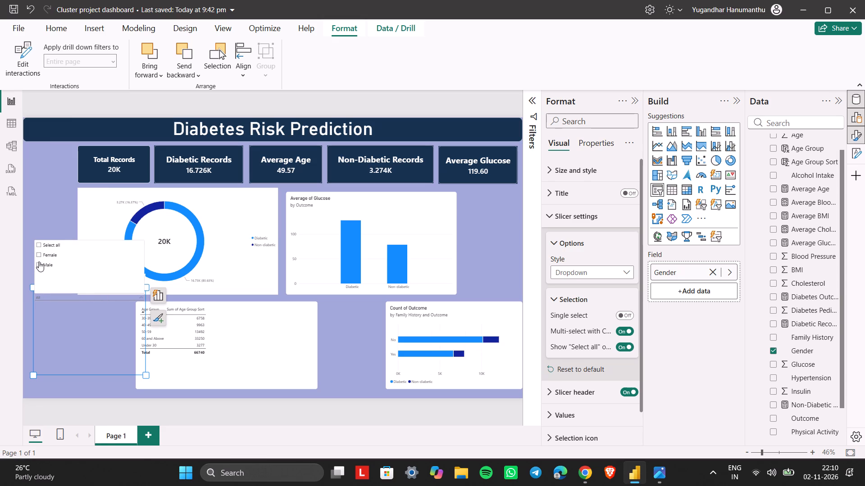
click(39, 265)
click(60, 327)
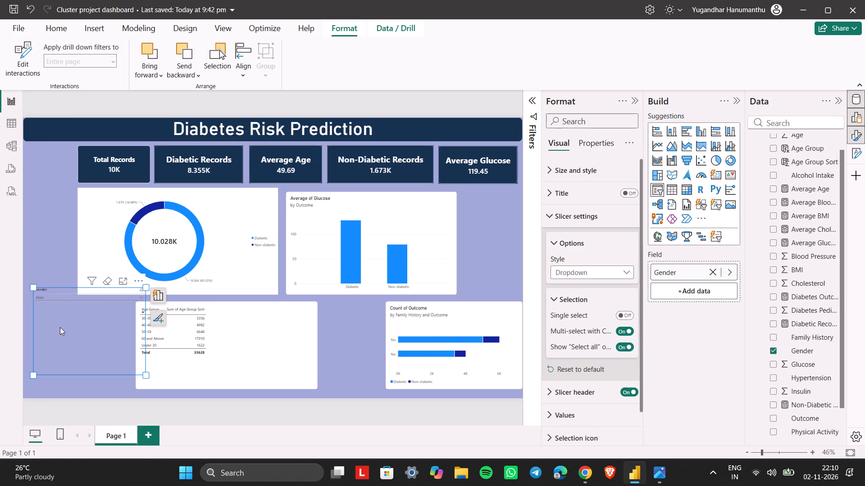
drag(92, 296, 87, 226)
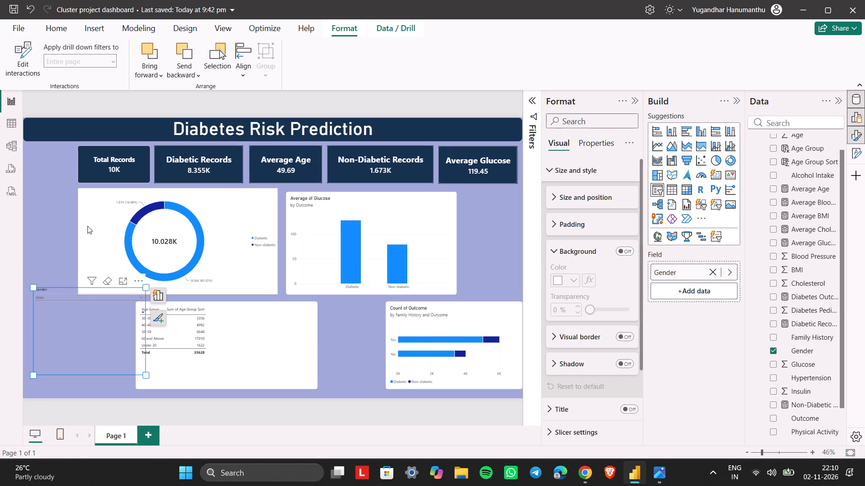
drag(87, 226, 82, 291)
click(79, 295)
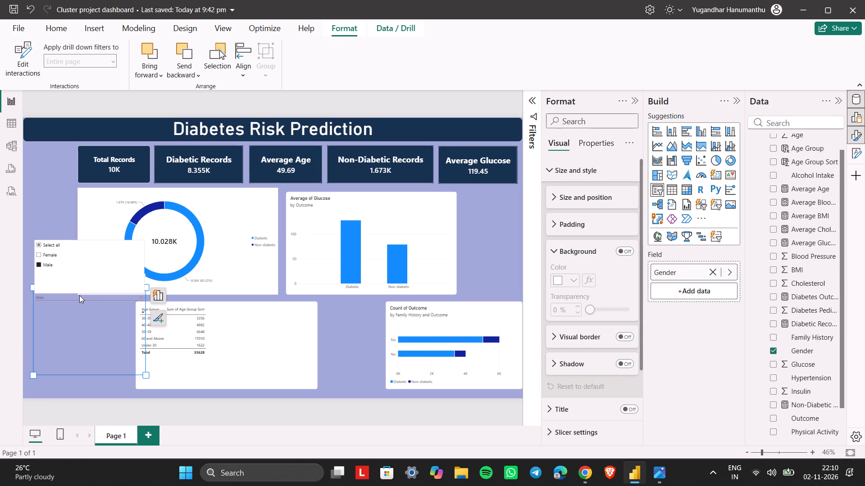
click(56, 242)
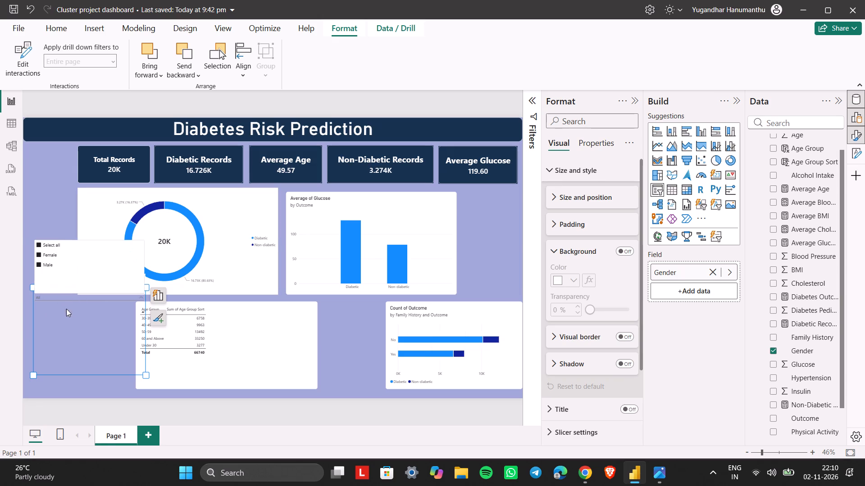
click(73, 317)
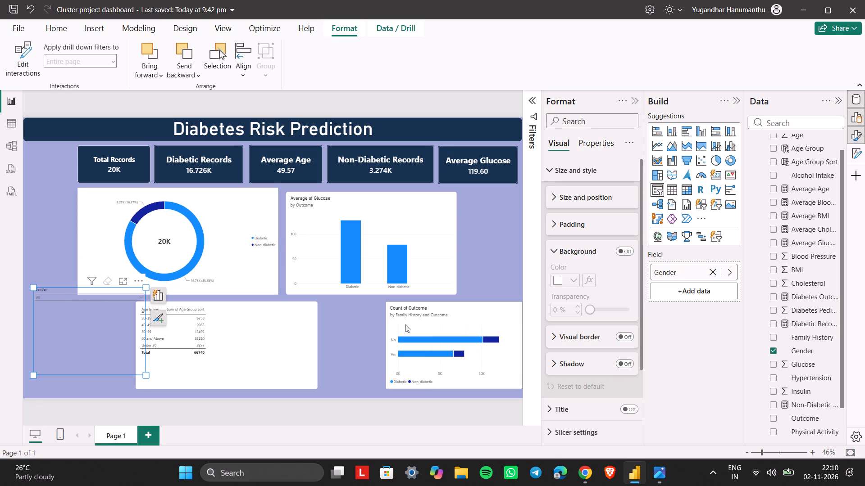
Turn on the background of the Gender slicer in its size and style settings.
scroll(574, 372, down, 3)
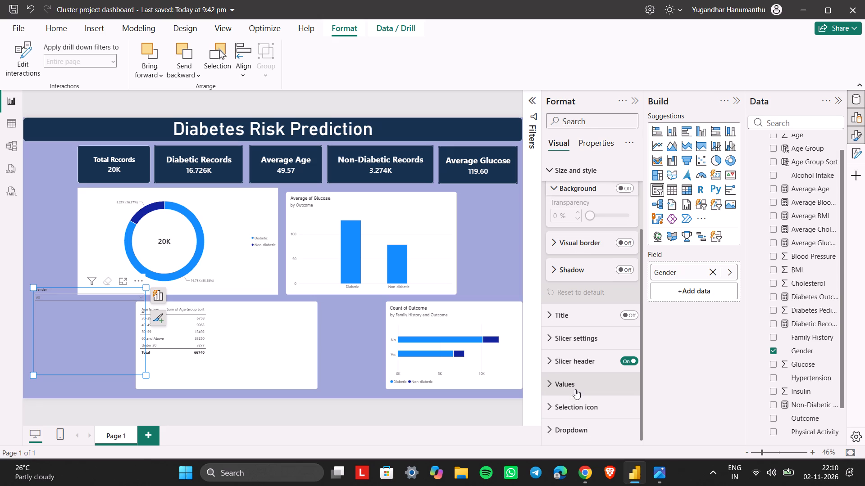
click(595, 165)
click(595, 165)
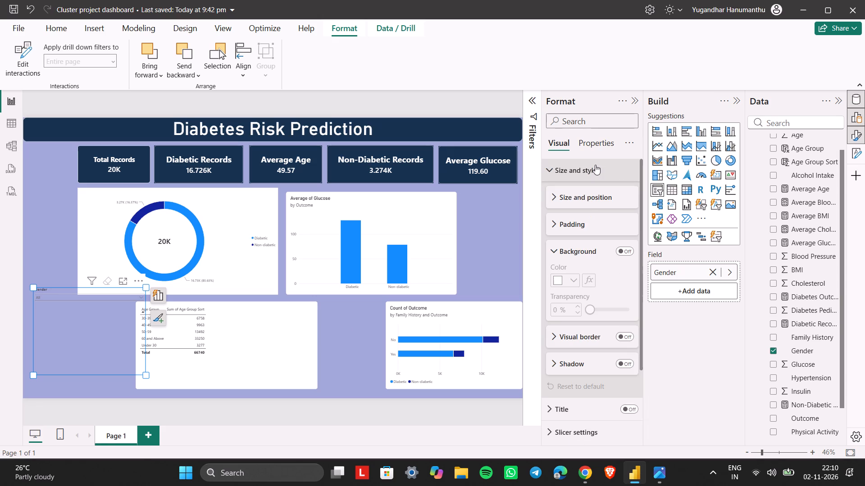
scroll(582, 211, down, 1)
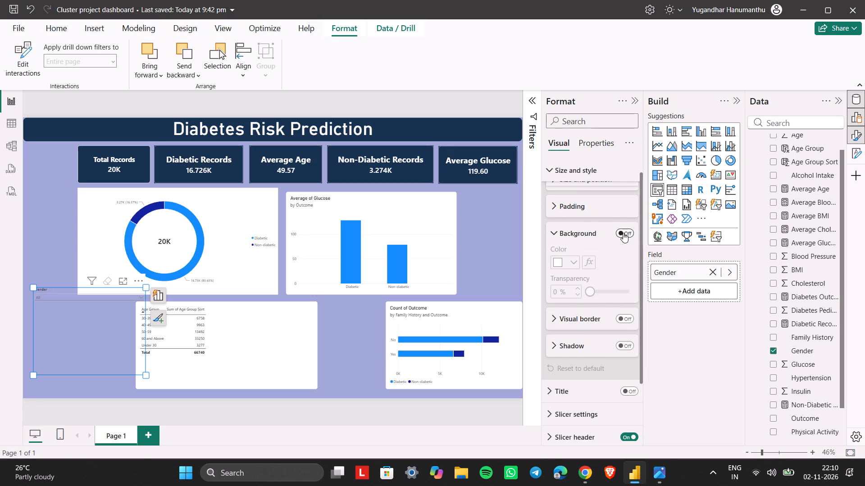
click(623, 233)
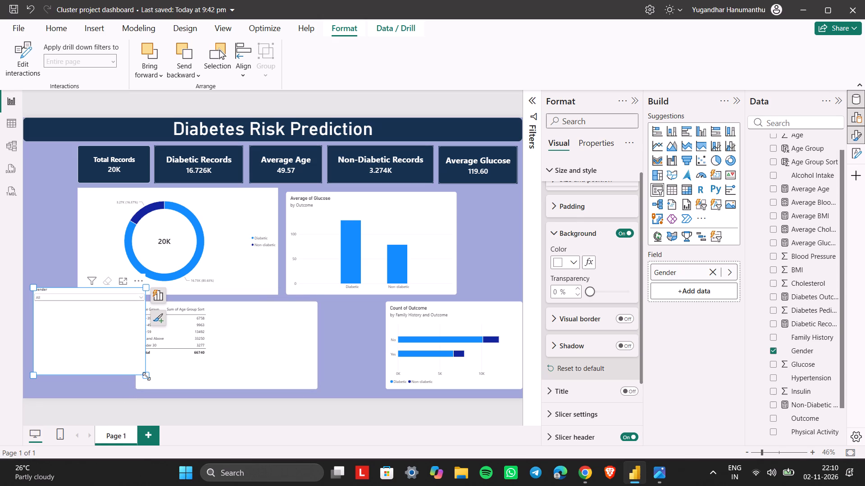
Shrink the Gender slicer to a compact box and move it to the report page's upper-left corner, beside the Total Records card.
drag(146, 376, 75, 306)
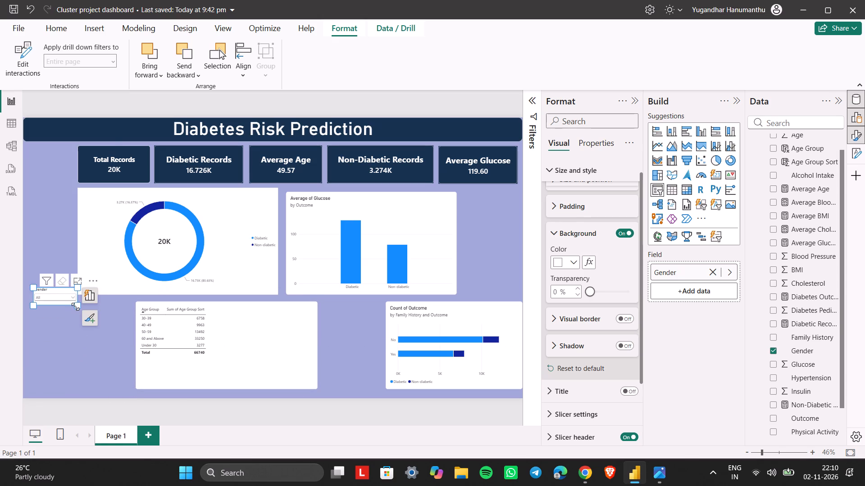
drag(63, 297, 55, 270)
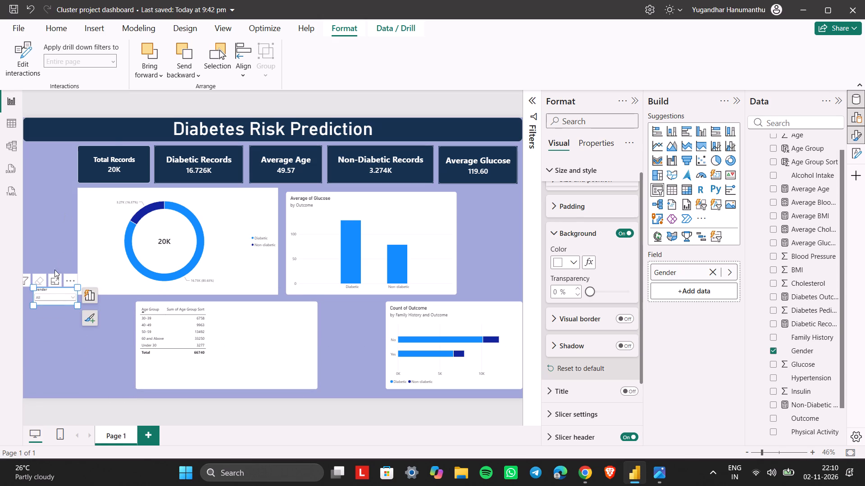
drag(55, 270, 55, 289)
drag(55, 289, 55, 161)
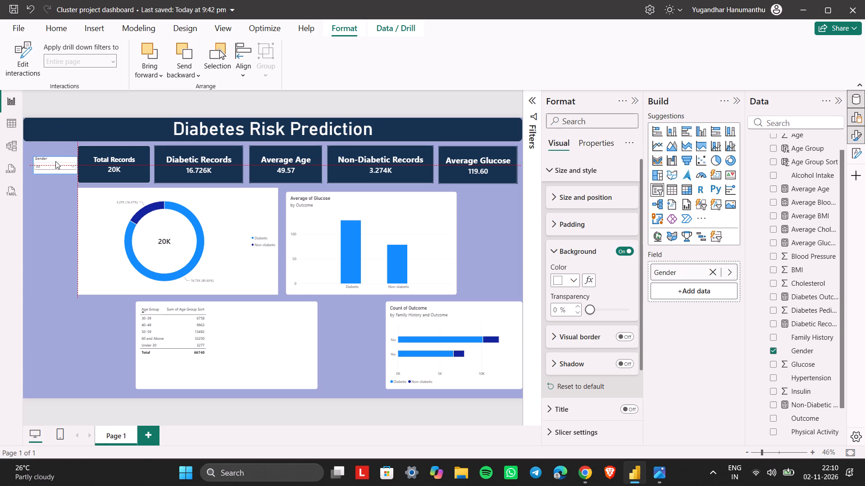
drag(55, 161, 48, 153)
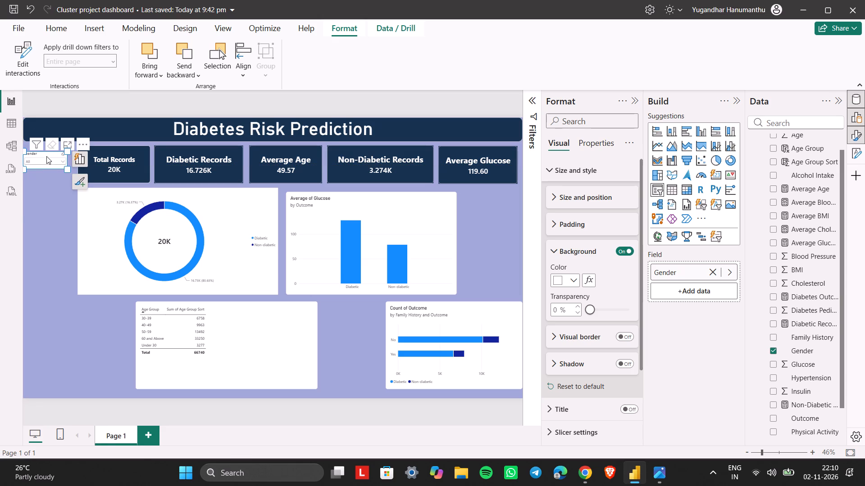
Check how the visuals respond to the Gender slicer by excluding Male, excluding Female, and returning the filter to All.
click(43, 163)
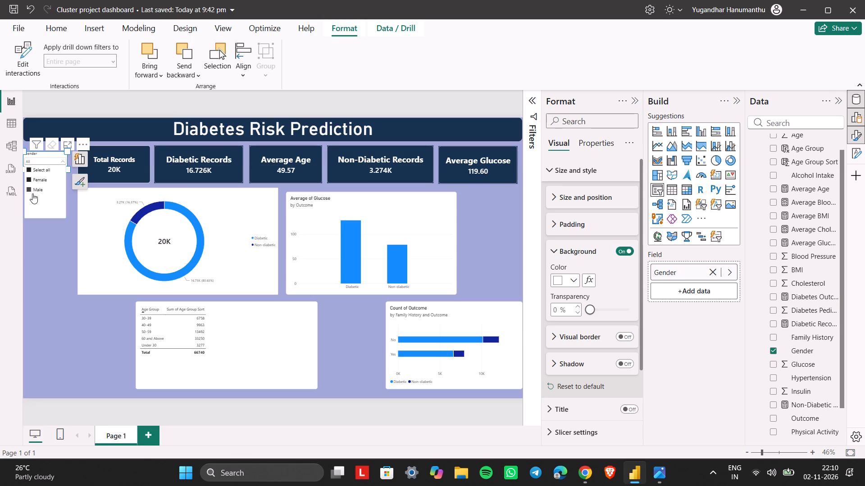
click(32, 189)
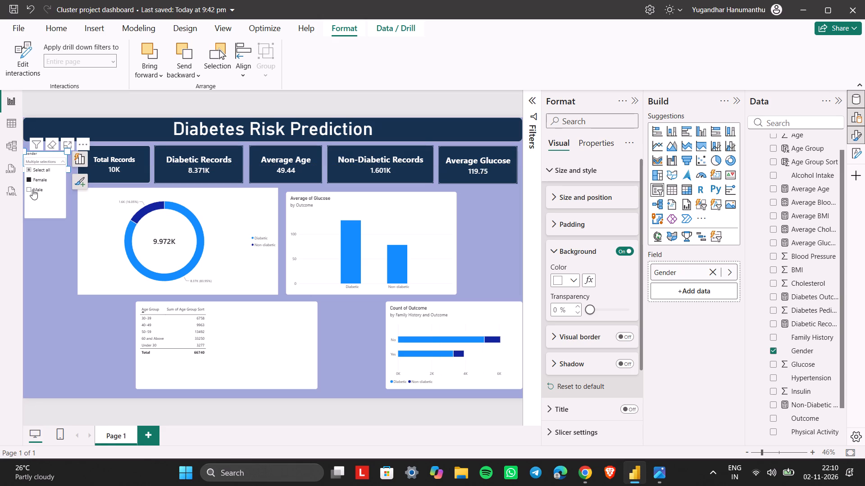
click(32, 189)
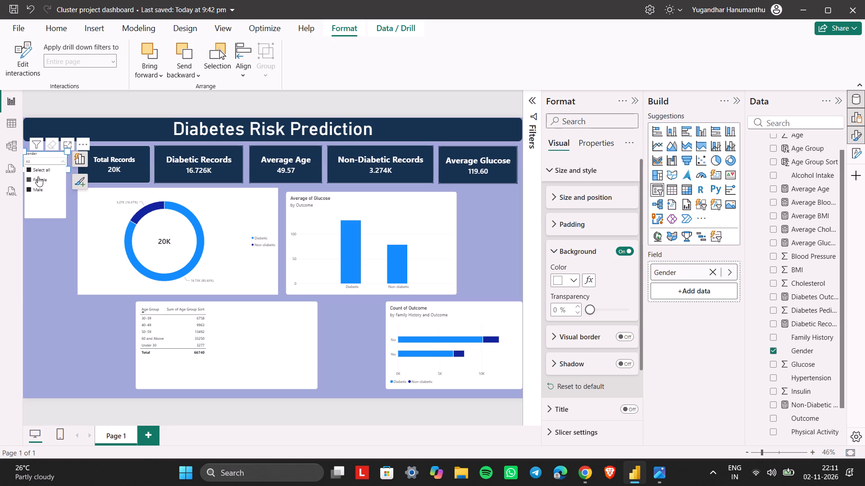
click(38, 176)
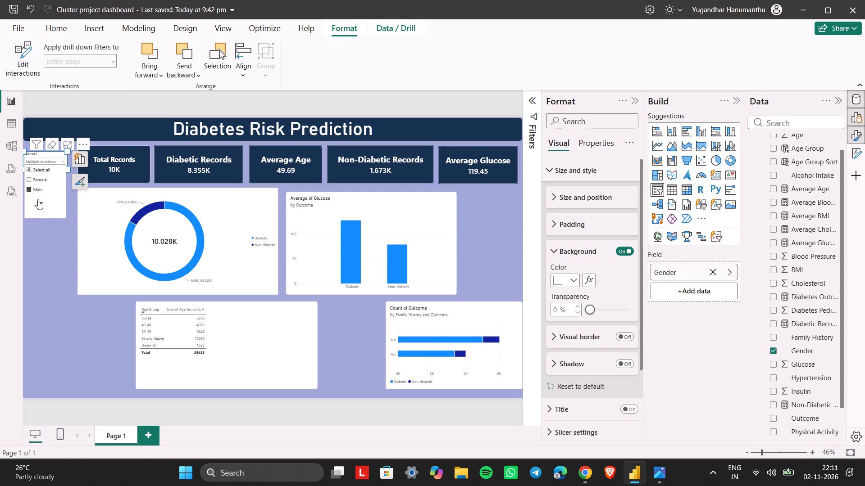
click(32, 171)
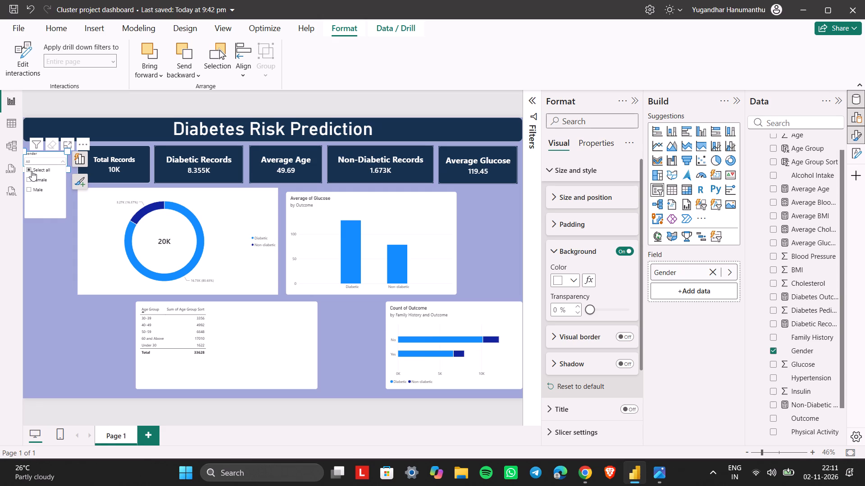
click(35, 162)
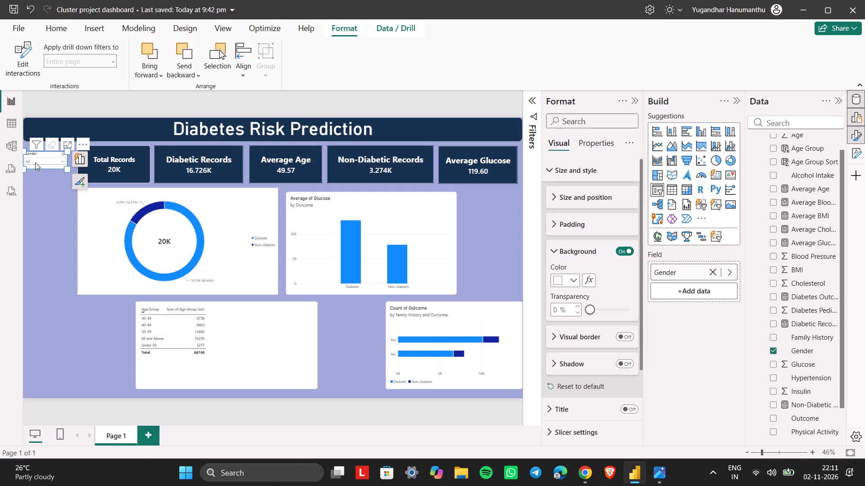
Nudge the Gender slicer slightly up and inward under the title banner, and deselect it.
click(41, 198)
drag(49, 153, 54, 149)
click(50, 221)
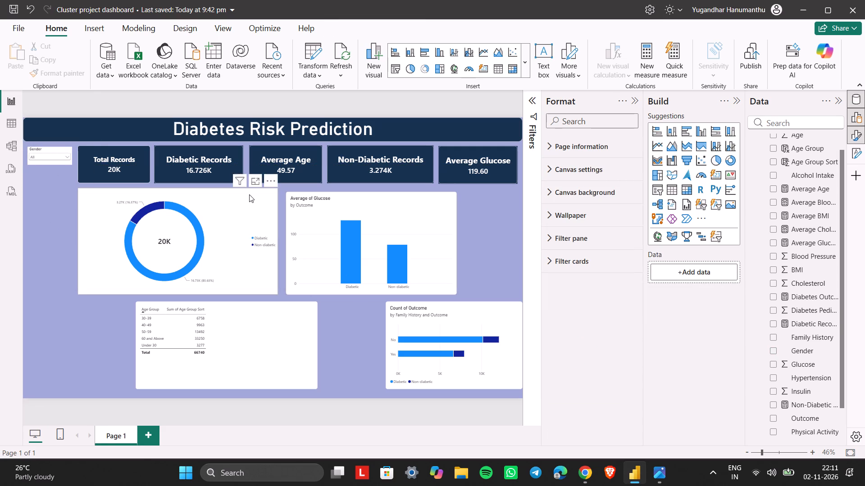
Collapse the Format pane to enlarge the report canvas.
click(648, 343)
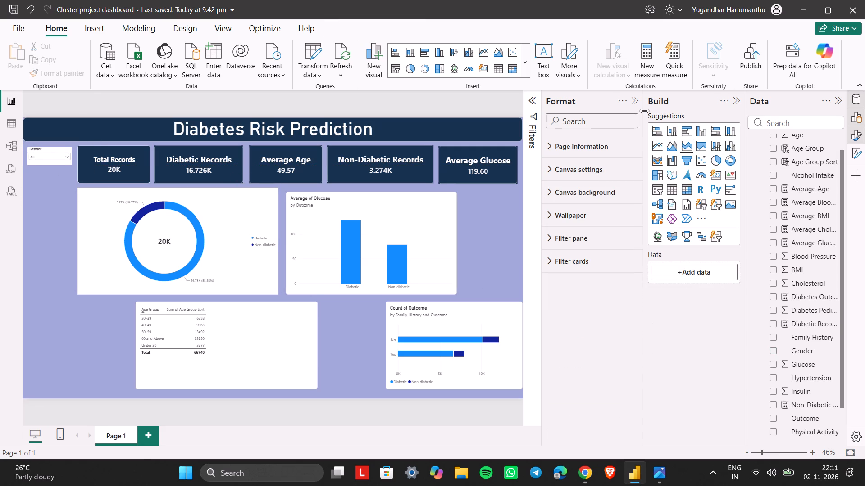
click(633, 98)
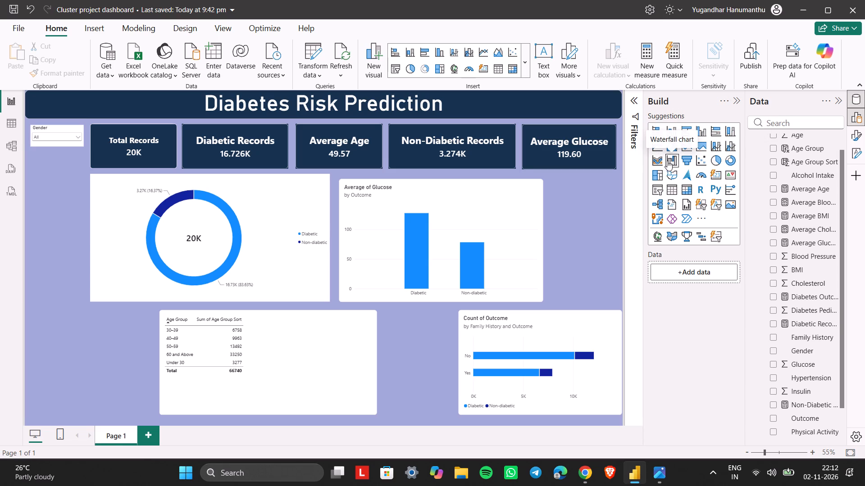
click(696, 157)
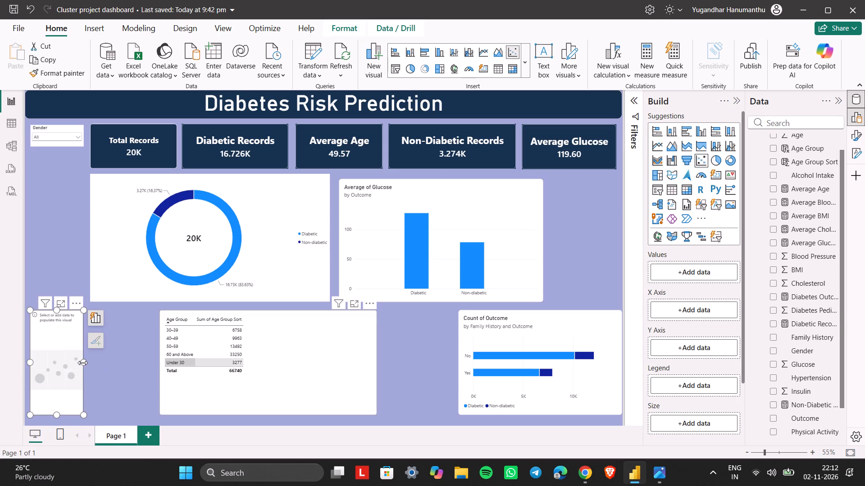
drag(83, 363, 142, 364)
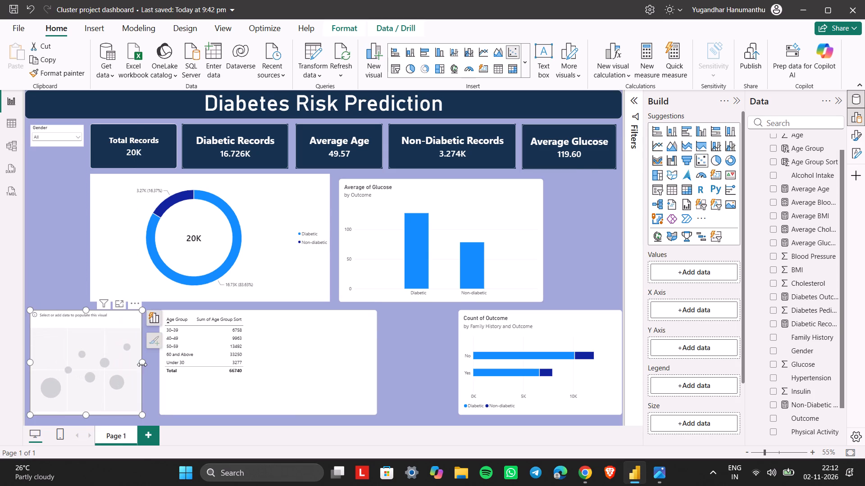
Following the ChatGPT plan, assign BMI to the scatter chart's X axis, Glucose to its Y axis and Outcome to its legend.
key(alt+Tab)
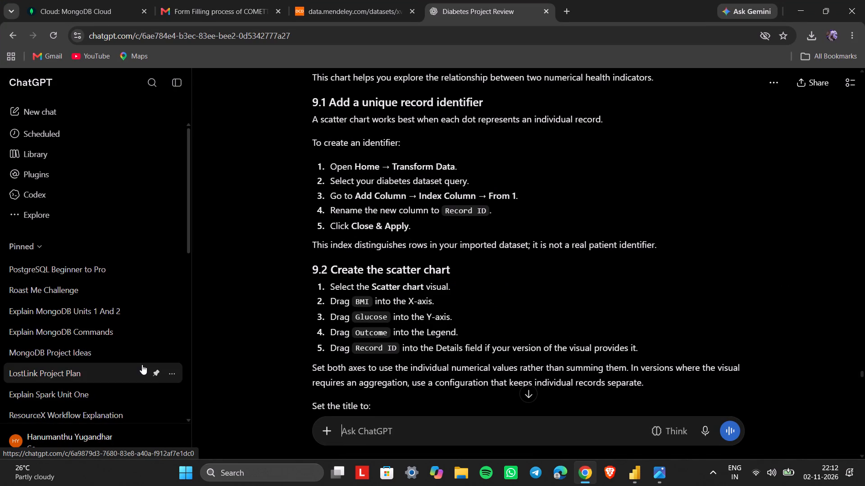
key(alt+Tab)
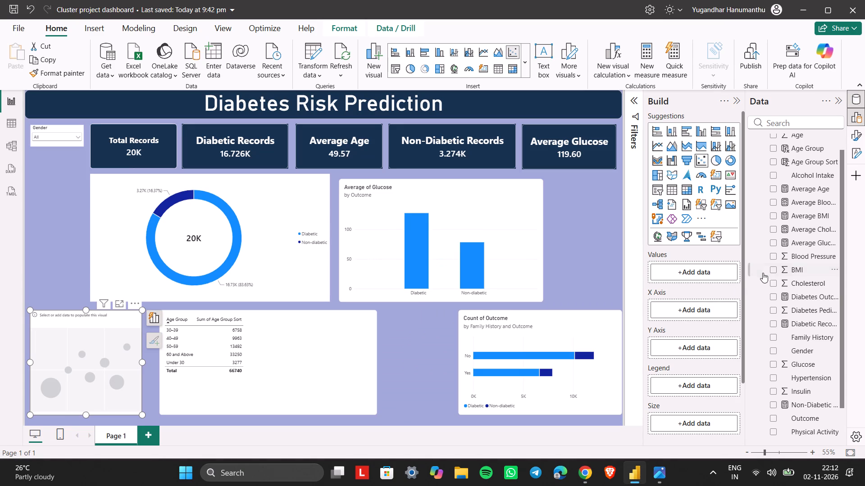
drag(775, 270, 677, 275)
drag(677, 275, 675, 305)
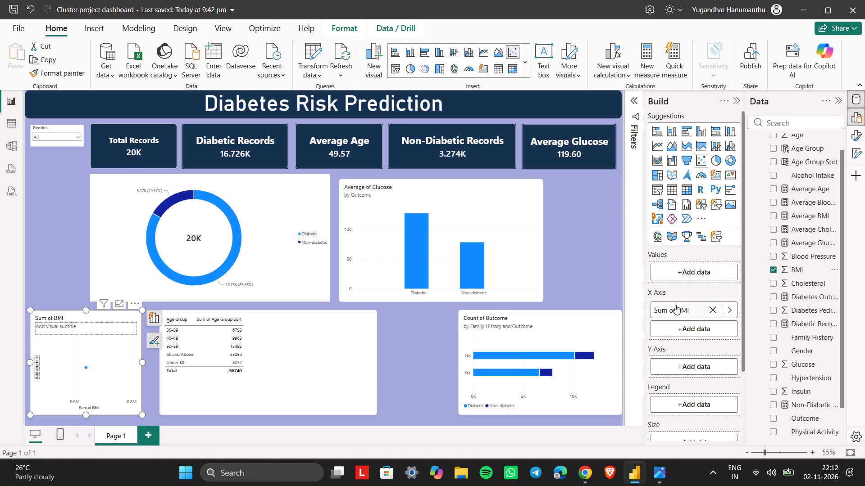
key(alt+Tab)
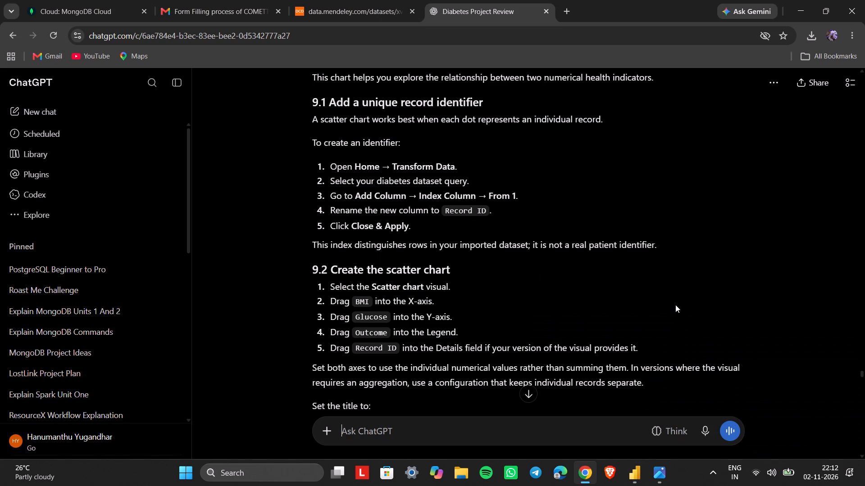
key(alt+Tab)
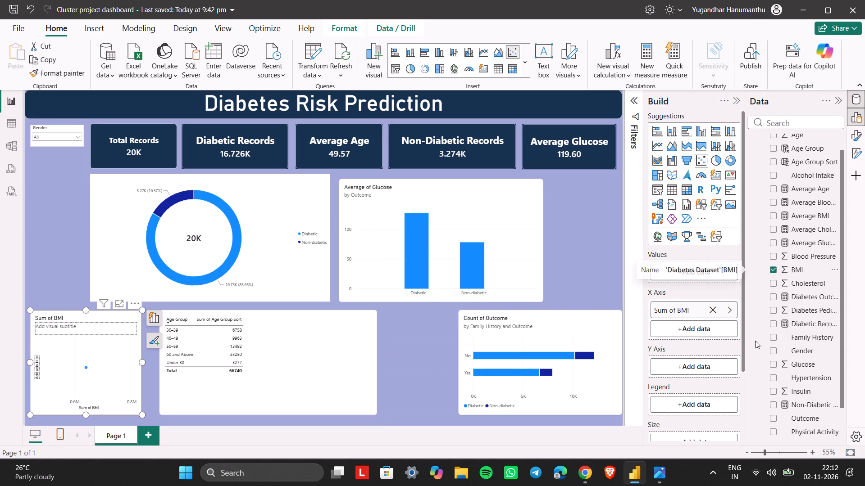
drag(781, 364, 719, 359)
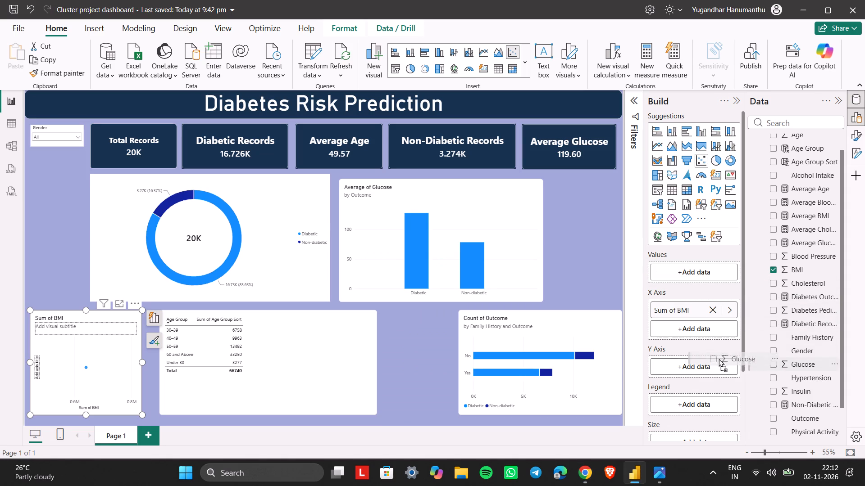
drag(719, 359, 692, 364)
key(alt+Tab)
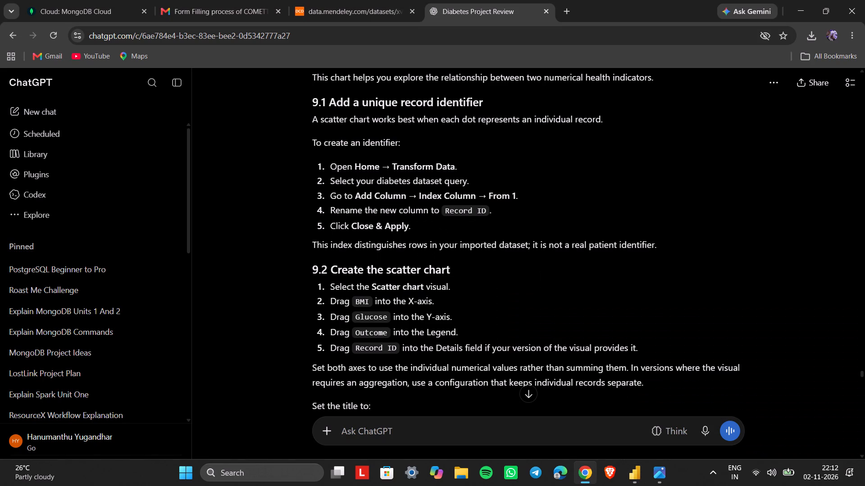
key(alt+Tab)
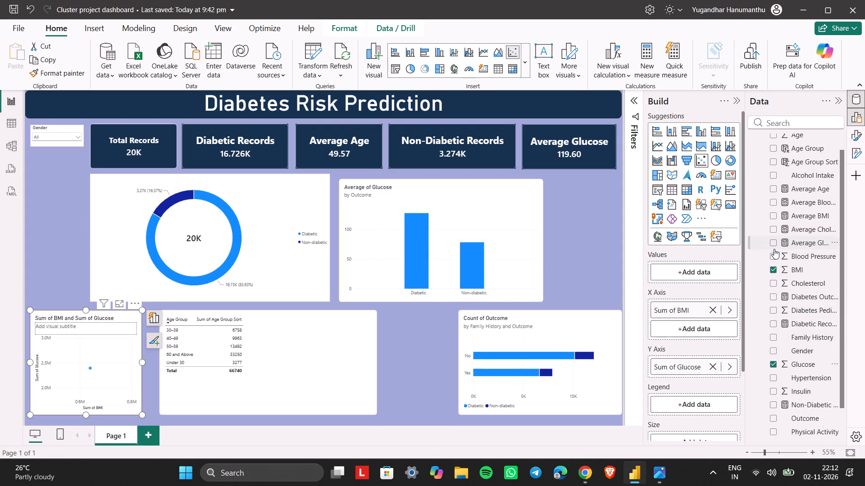
drag(778, 417, 721, 403)
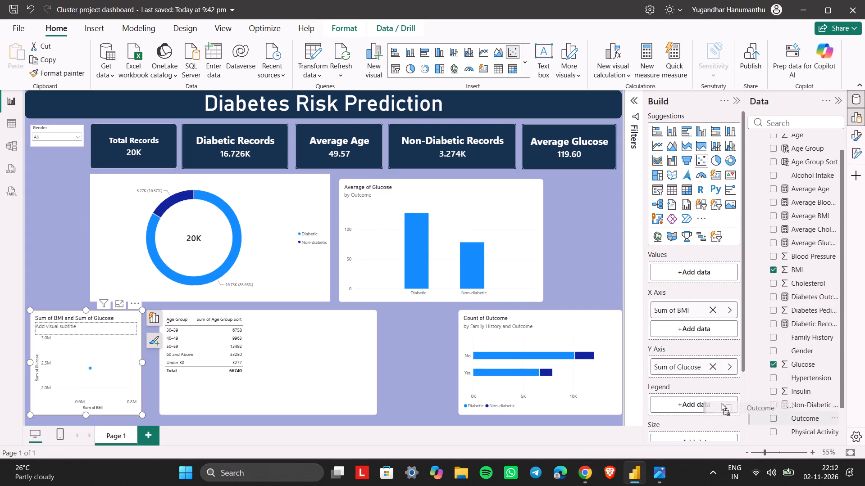
drag(721, 403, 687, 396)
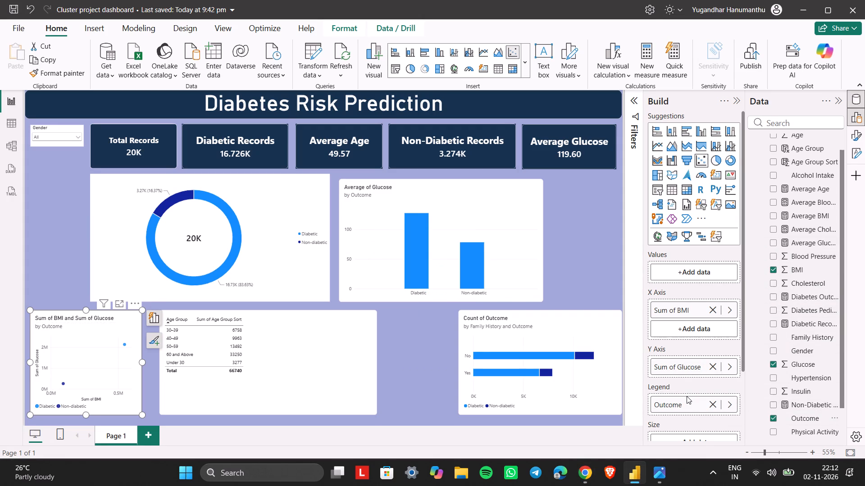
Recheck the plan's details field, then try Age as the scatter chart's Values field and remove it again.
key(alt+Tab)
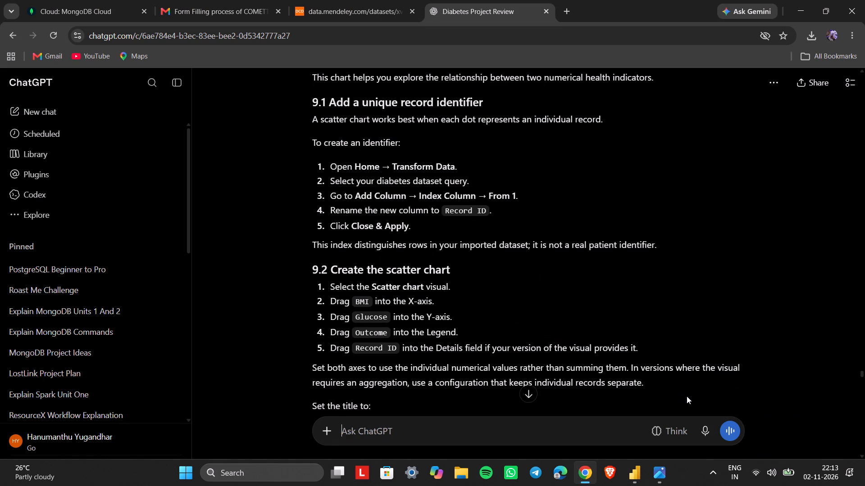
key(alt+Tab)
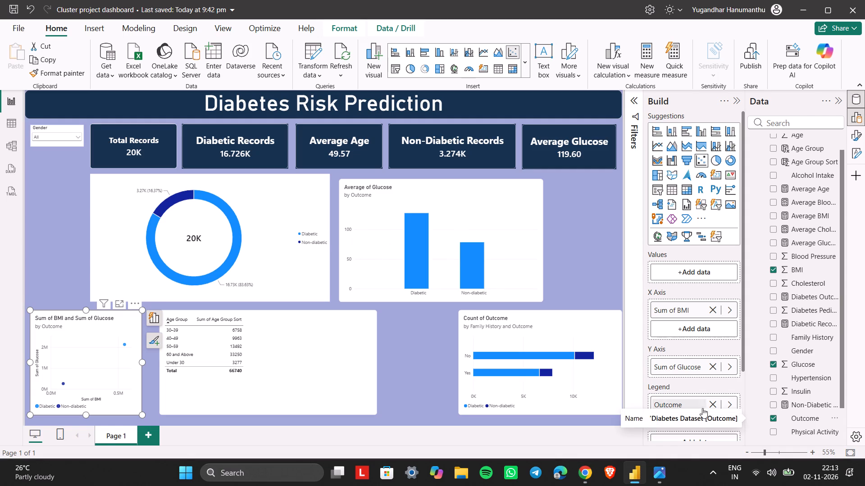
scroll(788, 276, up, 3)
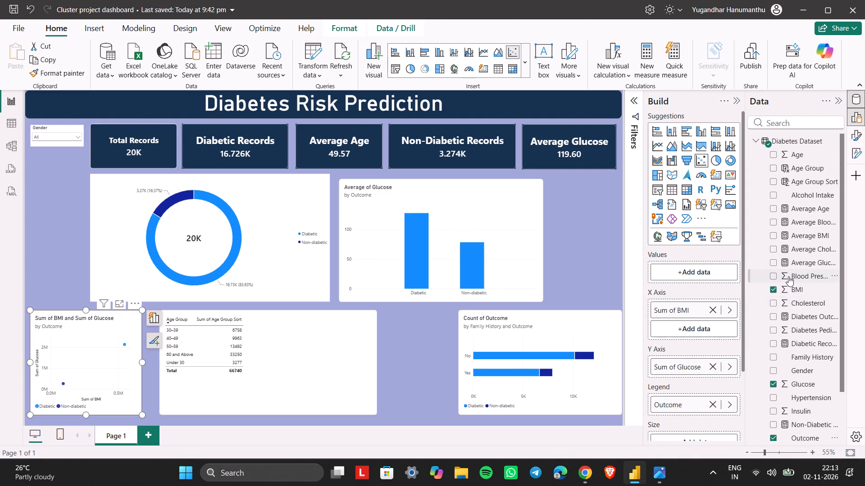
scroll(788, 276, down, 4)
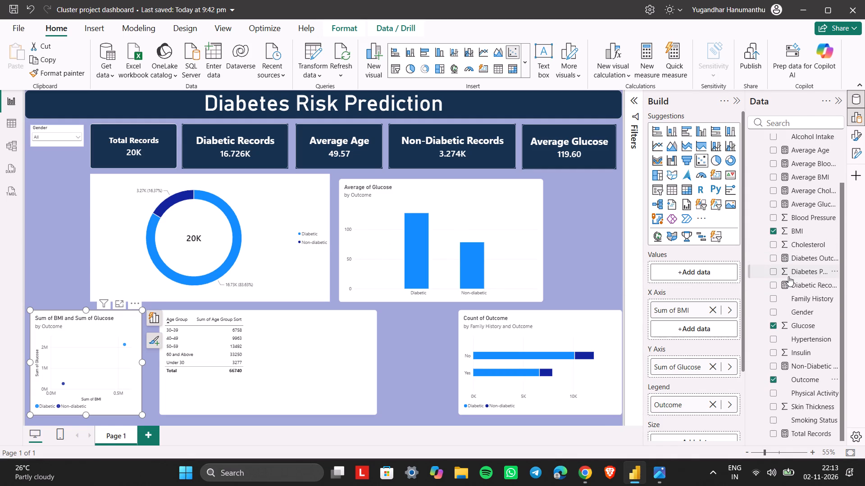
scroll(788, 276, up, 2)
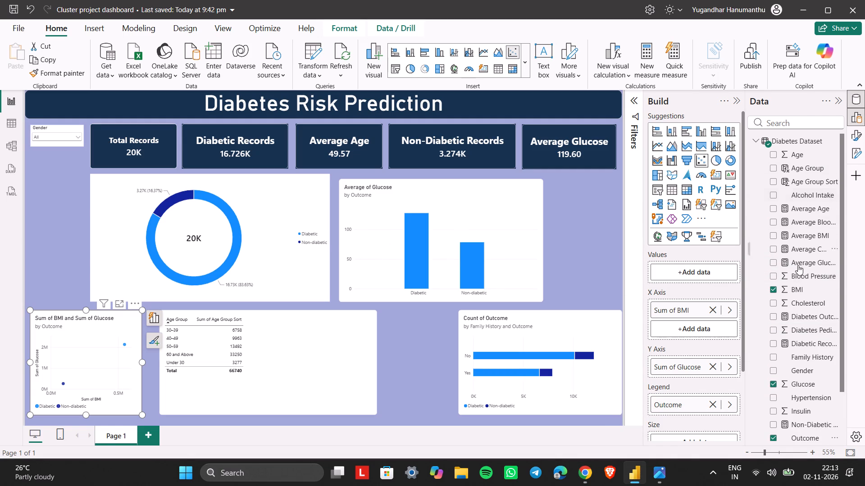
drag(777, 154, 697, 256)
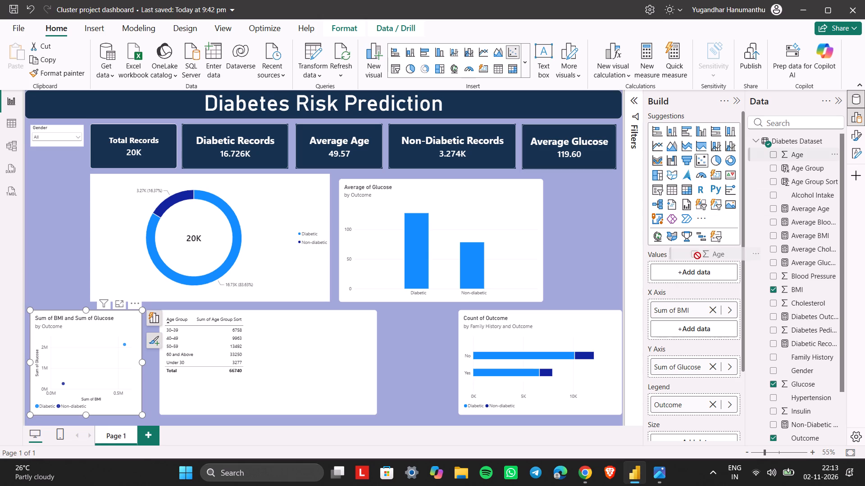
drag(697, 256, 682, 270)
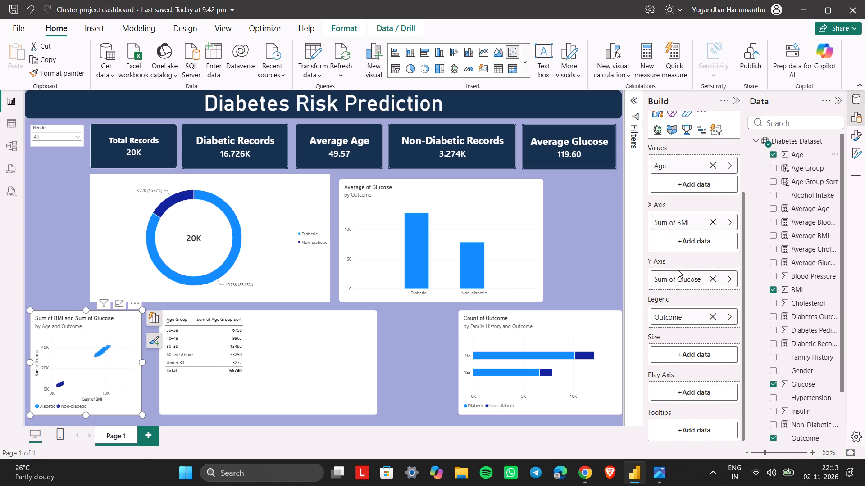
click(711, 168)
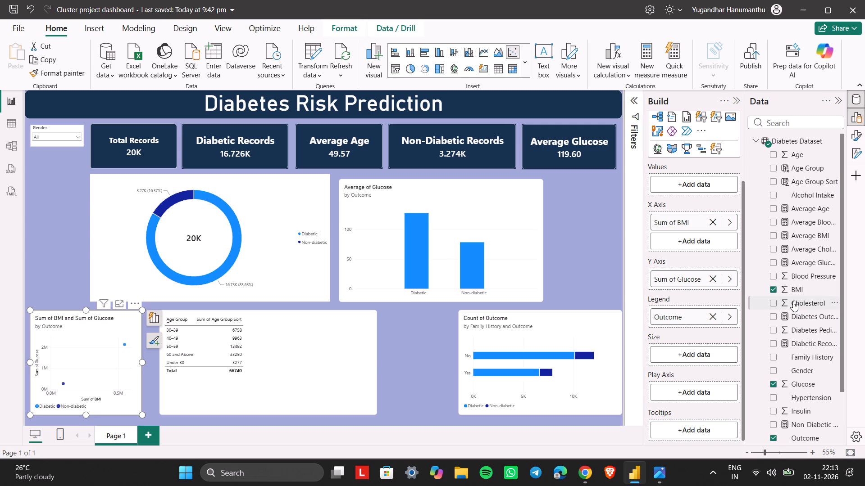
Look for a record identifier in the field list and in the Diabetes Dataset columns in Power Query Editor, and close the editor.
scroll(793, 301, down, 3)
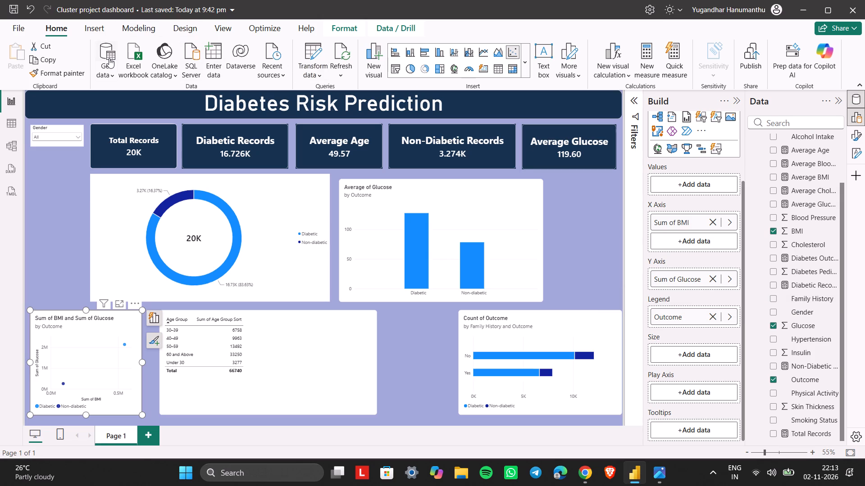
click(305, 55)
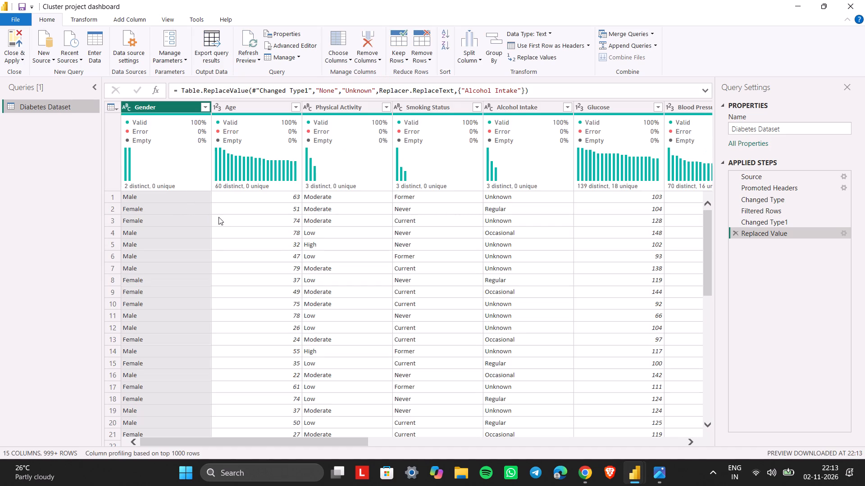
scroll(428, 264, up, 1)
scroll(428, 264, left, 4)
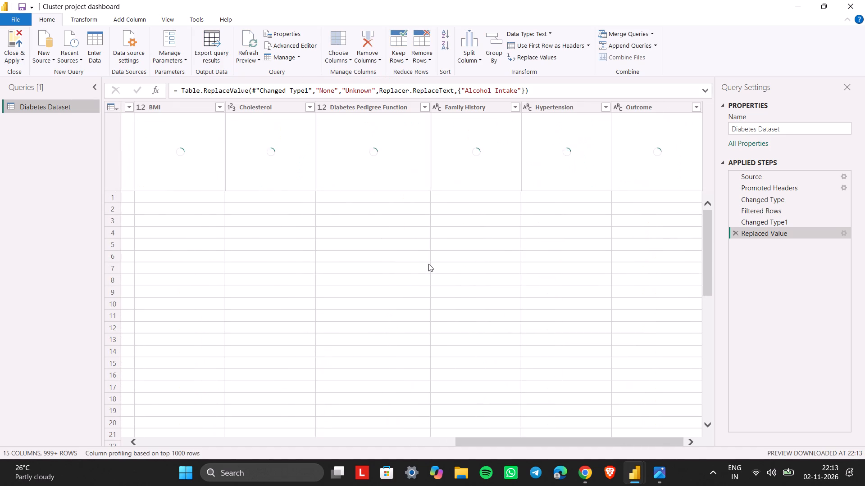
scroll(428, 264, left, 3)
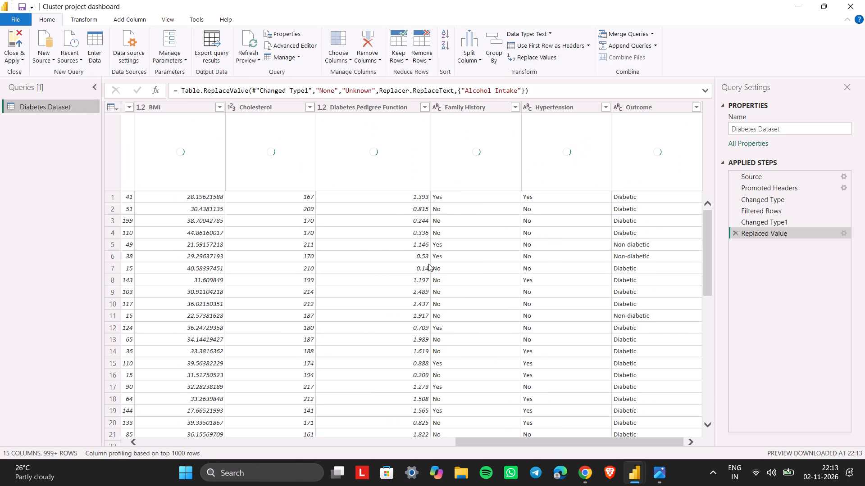
scroll(428, 264, right, 10)
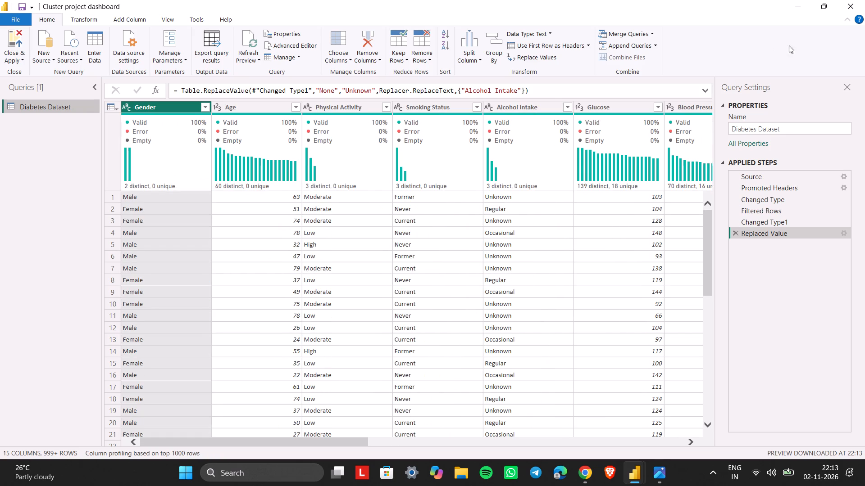
click(864, 0)
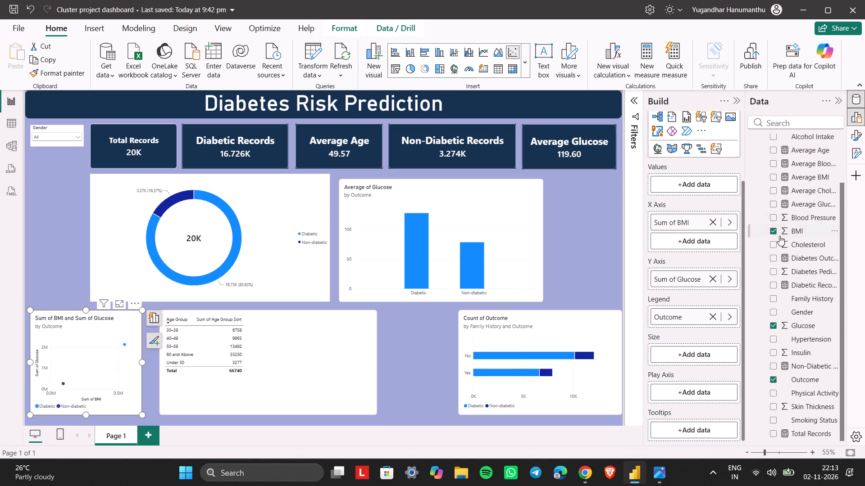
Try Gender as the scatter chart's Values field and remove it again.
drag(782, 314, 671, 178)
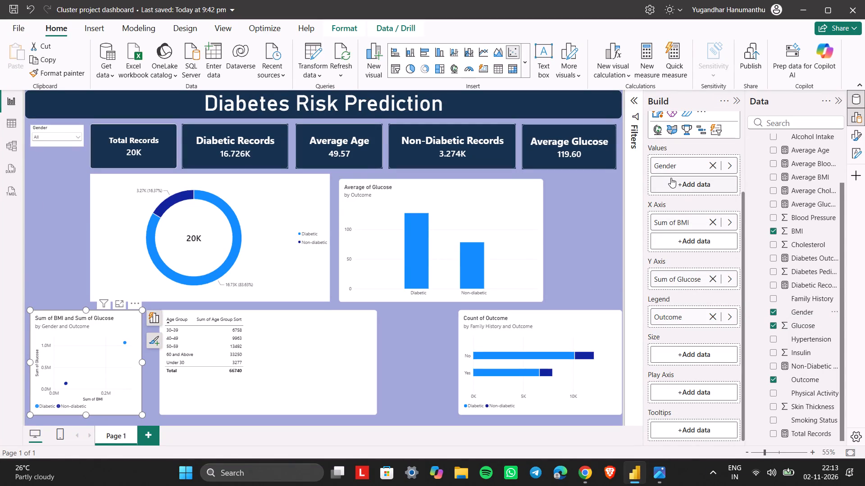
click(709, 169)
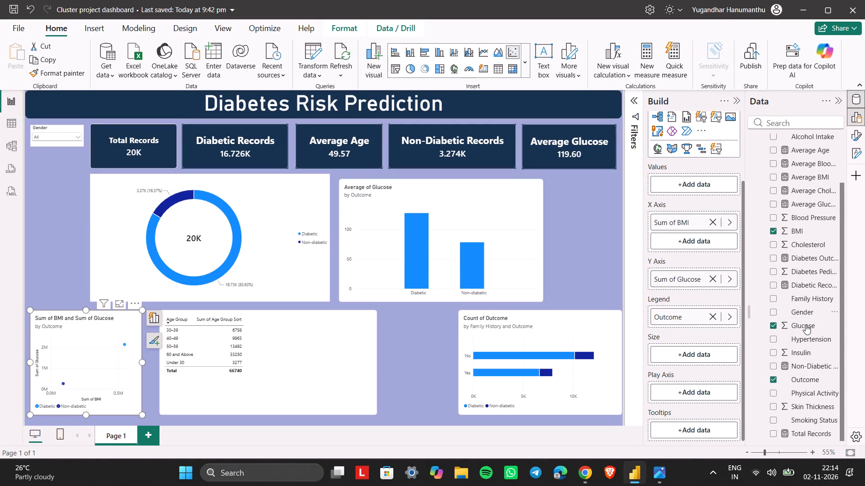
Assign Age to the scatter chart's Values field.
scroll(806, 324, down, 2)
scroll(798, 364, up, 1)
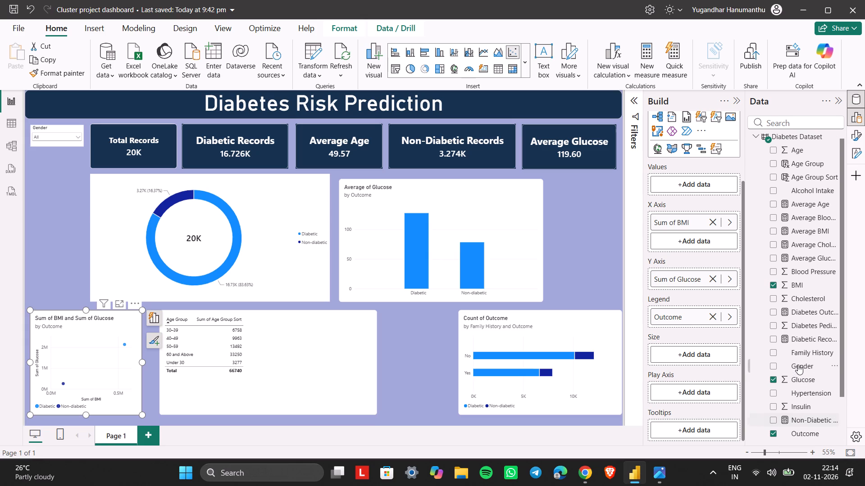
scroll(798, 364, up, 2)
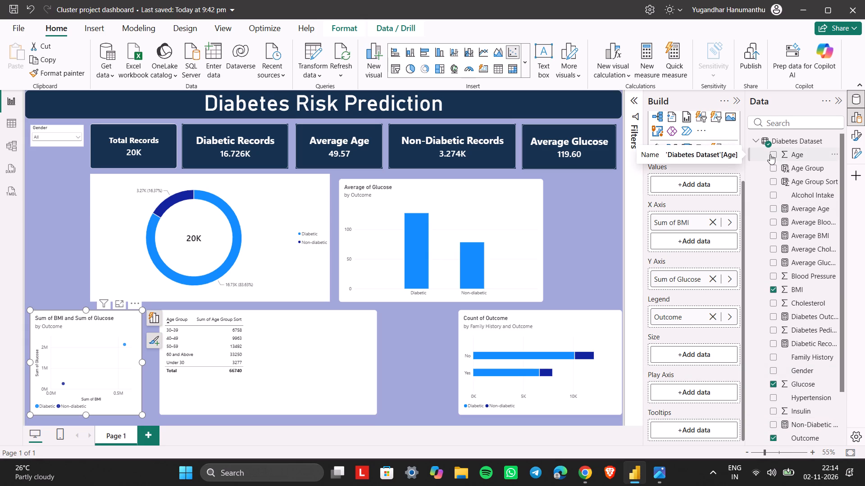
drag(770, 154, 685, 184)
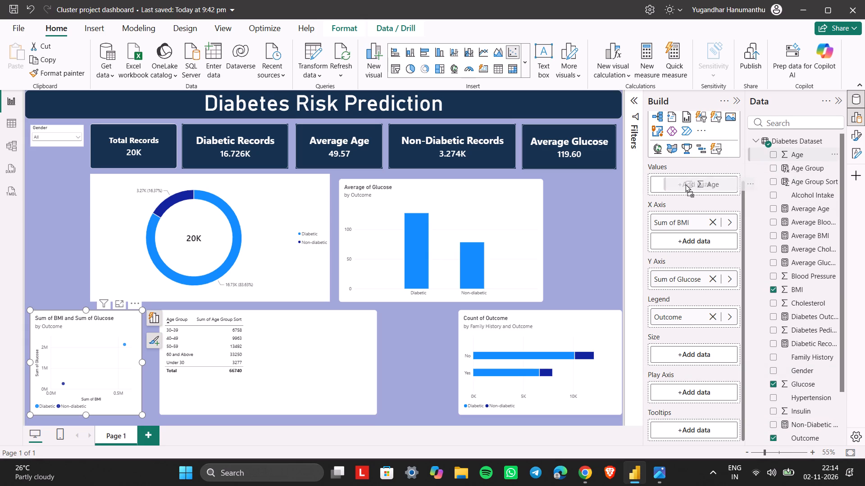
drag(685, 184, 685, 184)
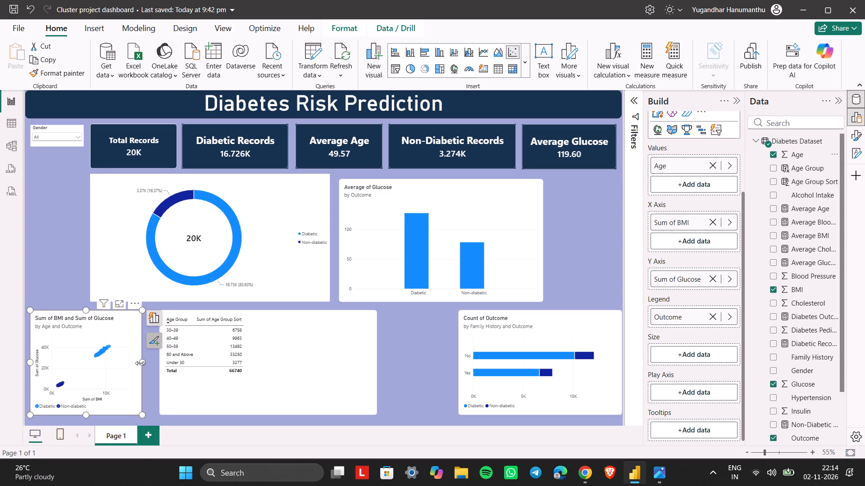
Widen the scatter chart slightly so it ends just before the age group table.
drag(140, 363, 440, 400)
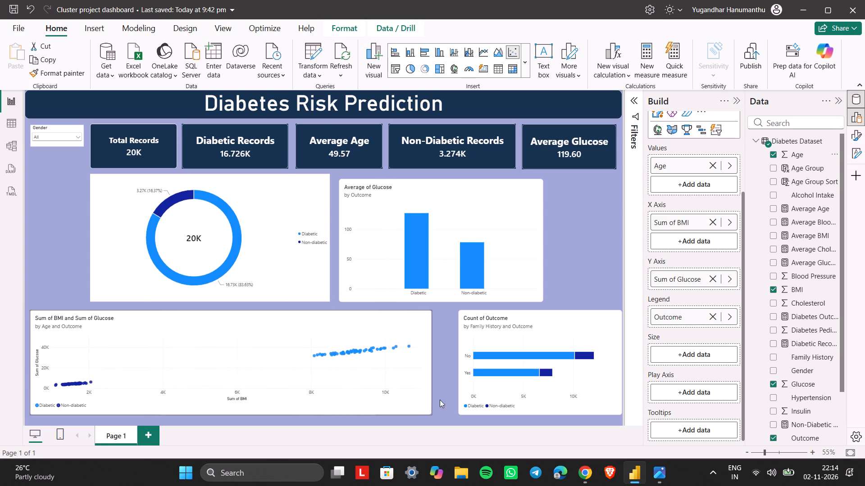
drag(440, 400, 496, 383)
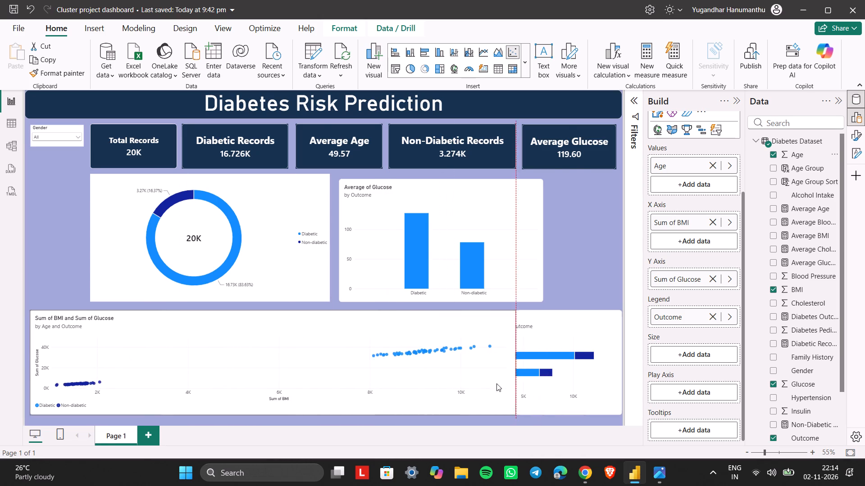
drag(496, 383, 156, 324)
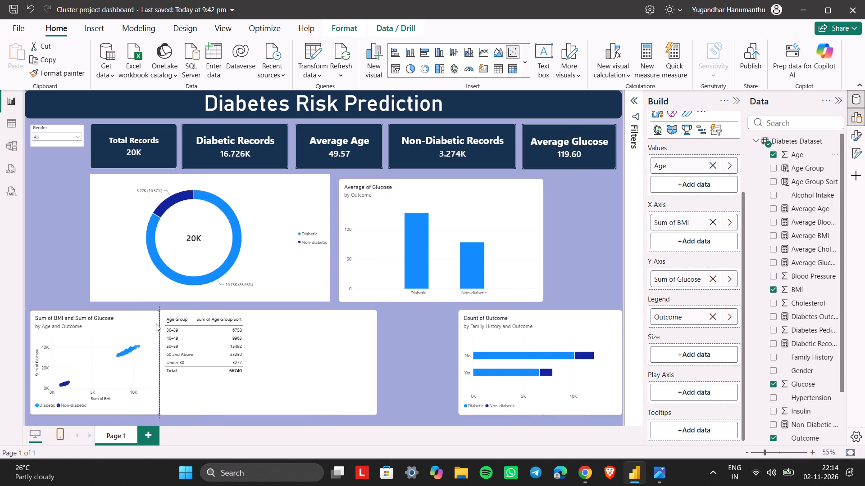
drag(156, 324, 152, 324)
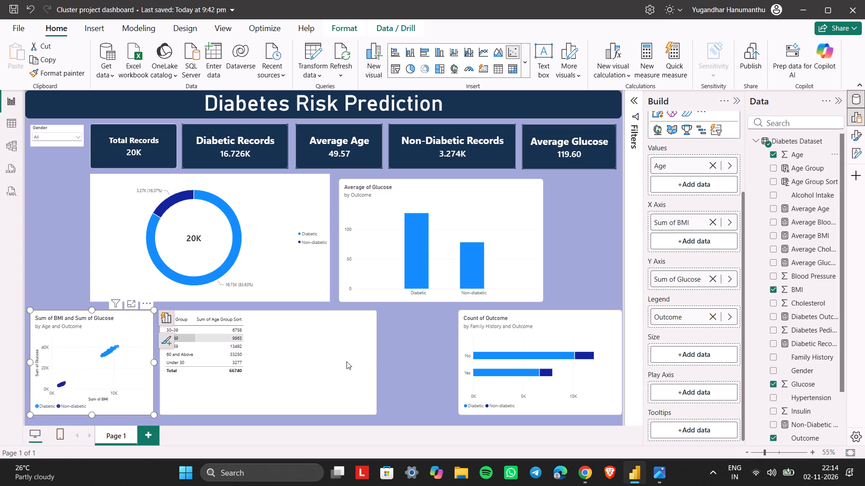
Shrink the age group table in width and height to fit closely around its rows.
click(364, 360)
drag(380, 363, 288, 364)
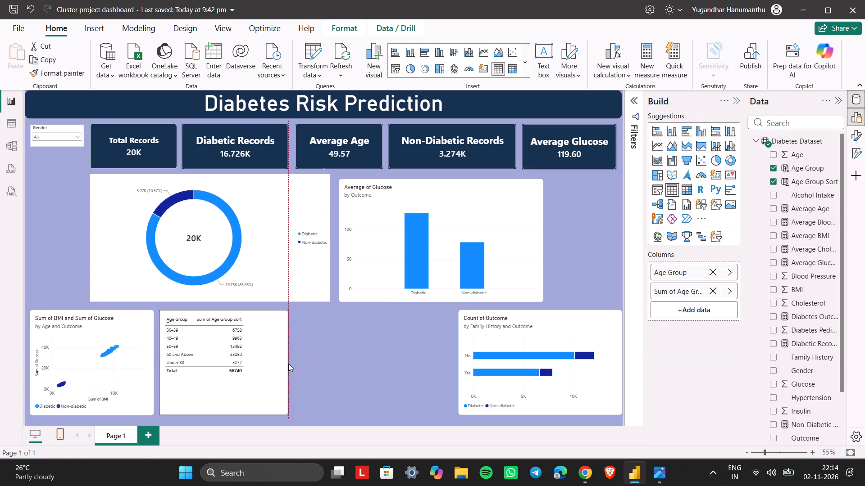
drag(288, 364, 251, 369)
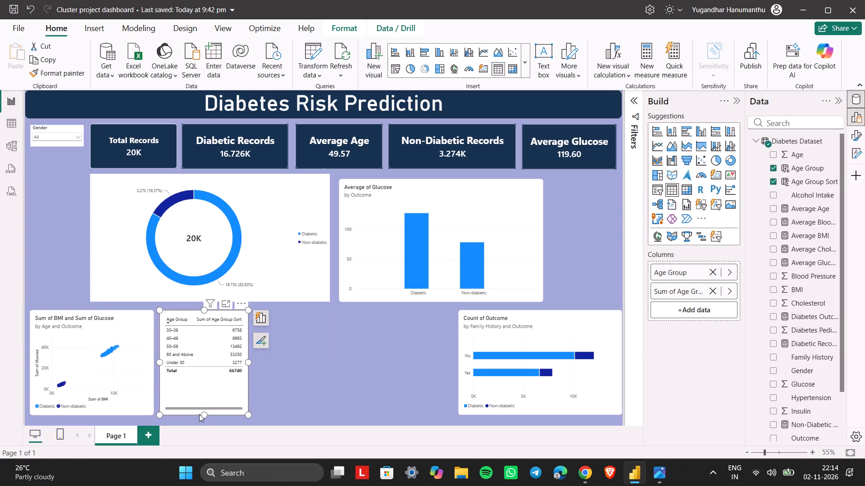
drag(203, 414, 203, 386)
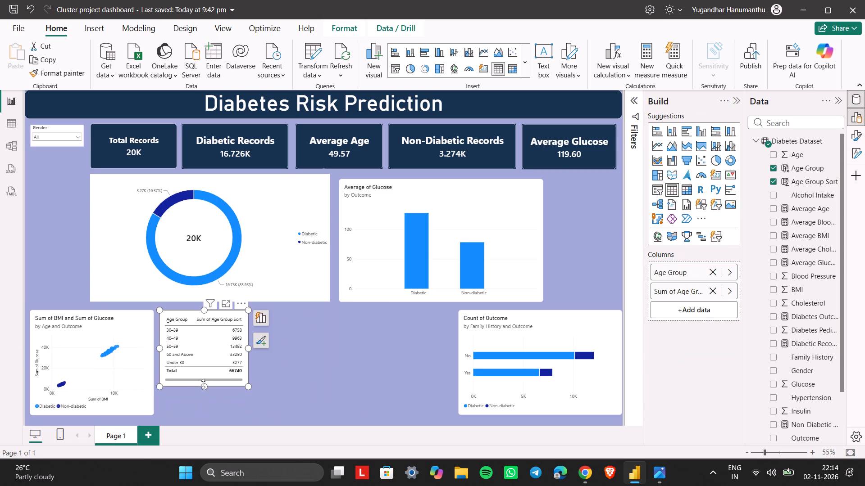
Cross-highlight the dashboard by different age group rows in the table, ending with 30–39 selected.
click(207, 354)
click(207, 354)
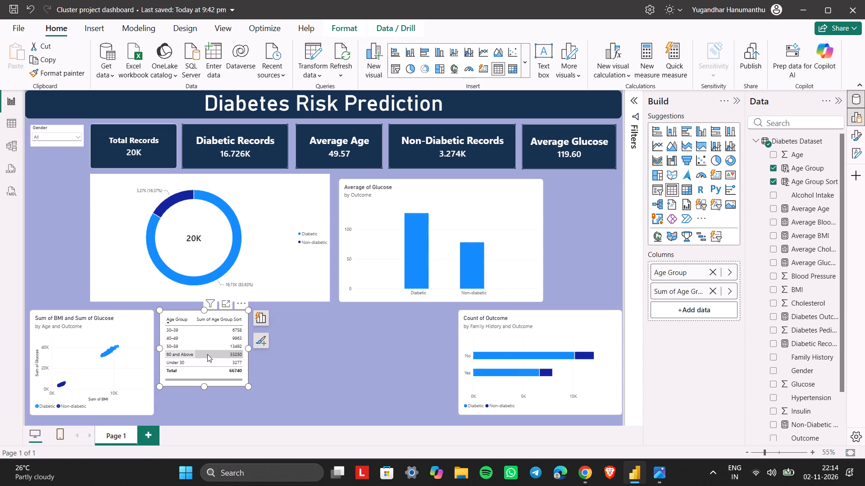
click(207, 354)
click(200, 364)
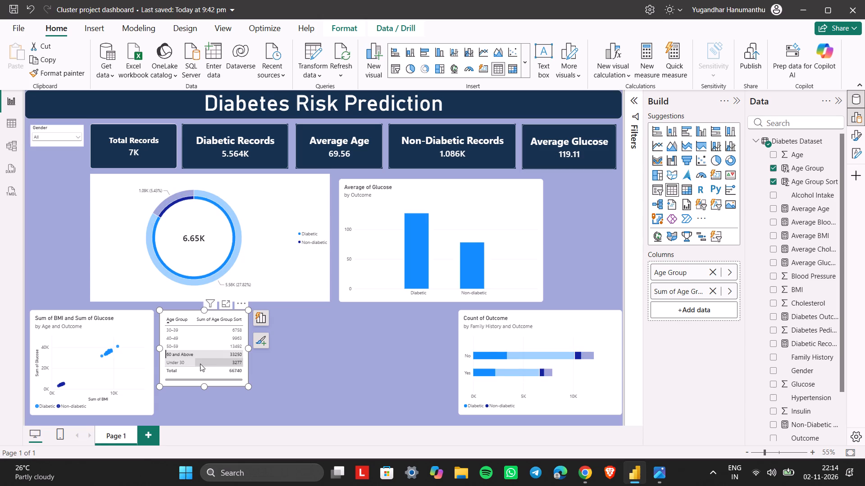
click(200, 336)
click(202, 326)
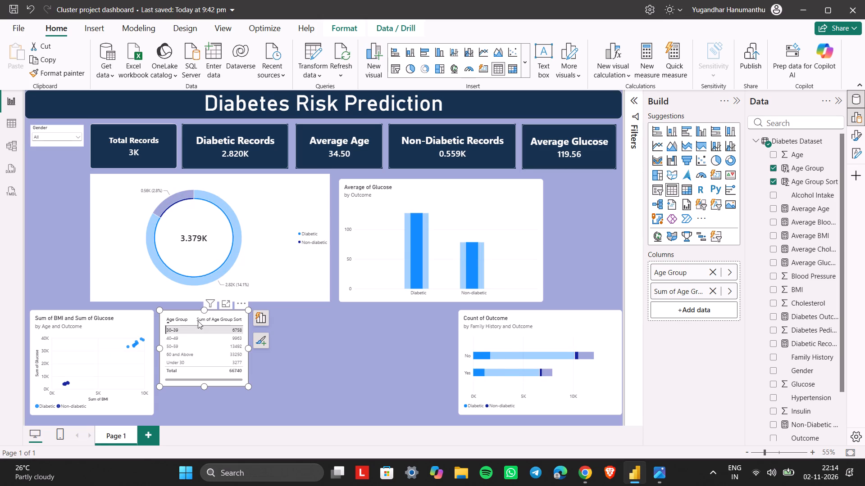
Move the age group table below the Gender slicer, beside the donut chart.
drag(193, 314, 150, 287)
drag(186, 314, 49, 133)
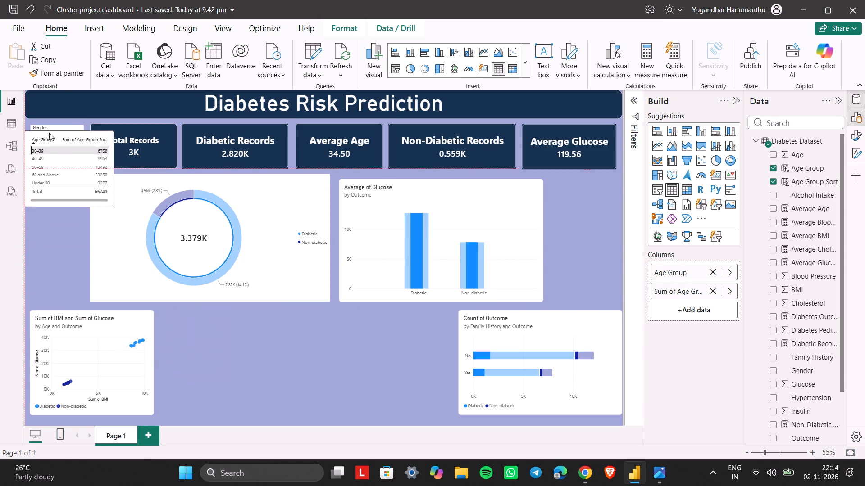
drag(49, 133, 49, 170)
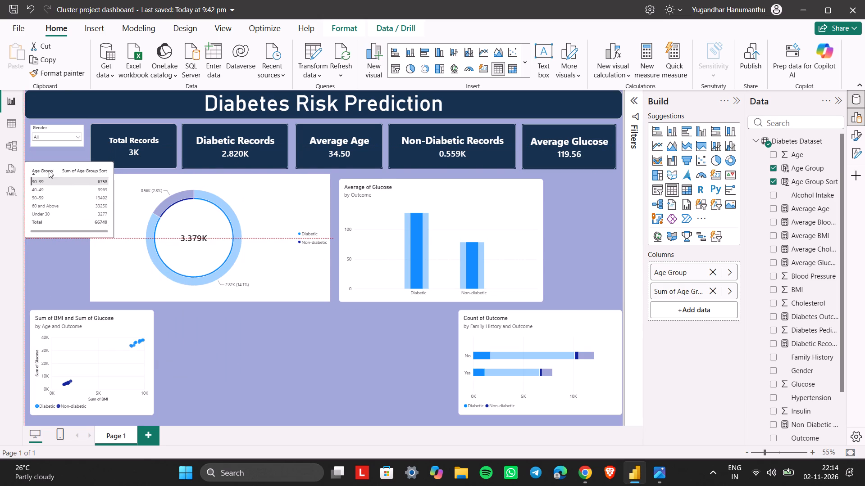
drag(49, 170, 48, 188)
Shift the Average of Glucose chart and the donut chart to the right to clear the age group table.
click(348, 225)
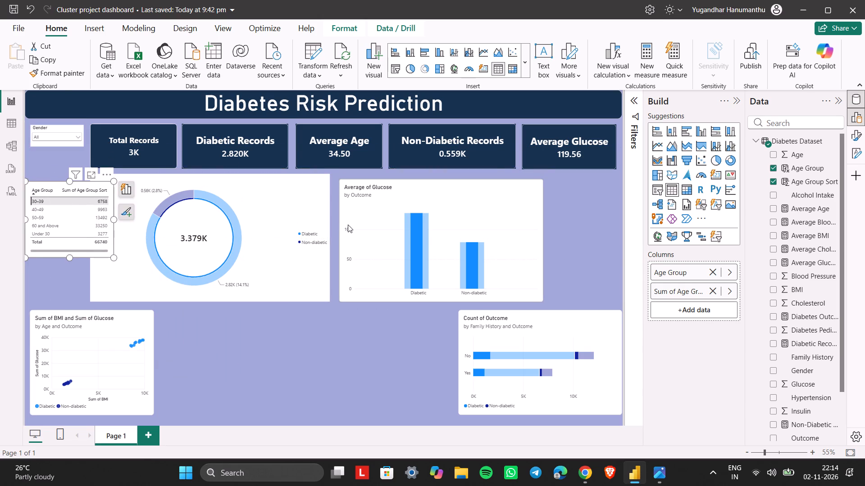
drag(348, 225, 389, 224)
drag(306, 224, 331, 218)
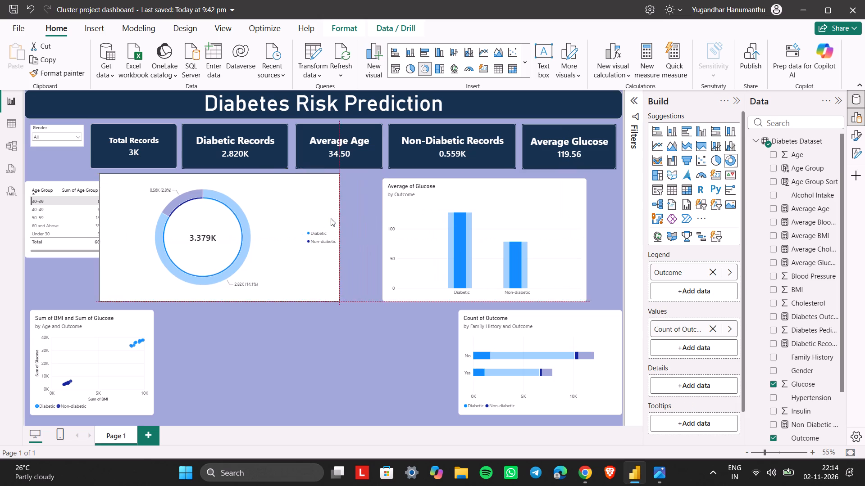
drag(331, 218, 335, 223)
Move the scatter chart beside the Family History bar chart and widen it leftward to about one and a half times its width.
drag(144, 327, 353, 327)
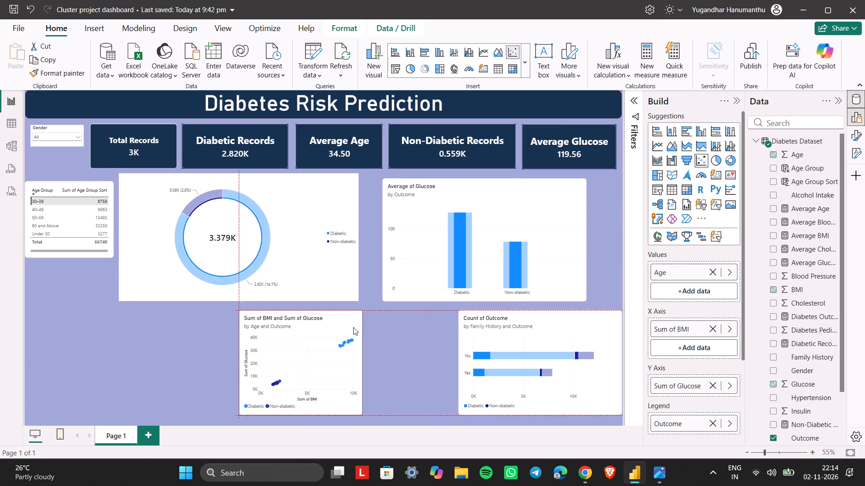
drag(353, 327, 437, 327)
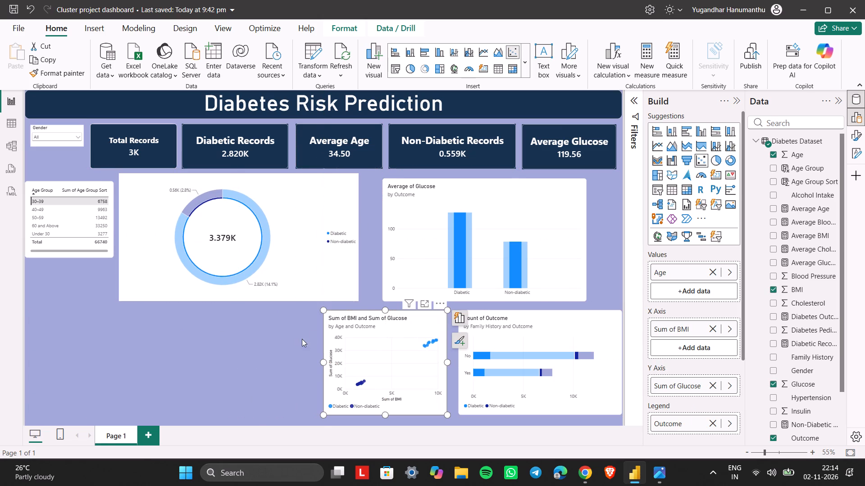
drag(322, 364, 259, 349)
click(183, 366)
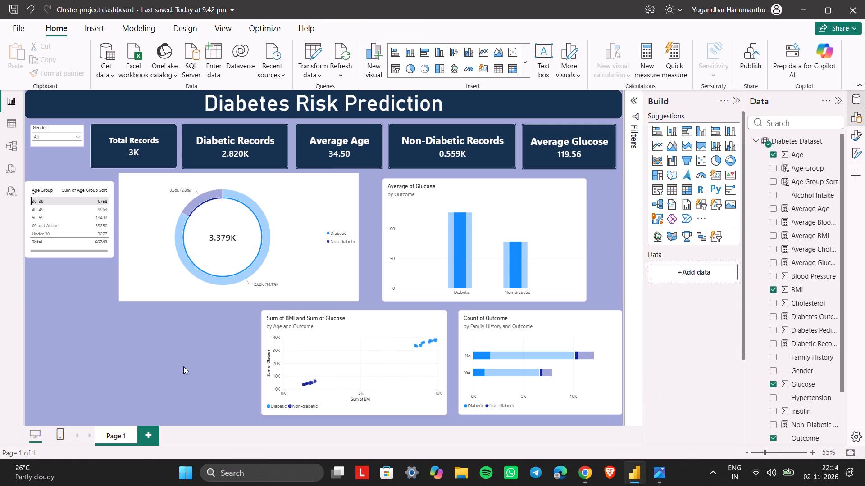
click(592, 258)
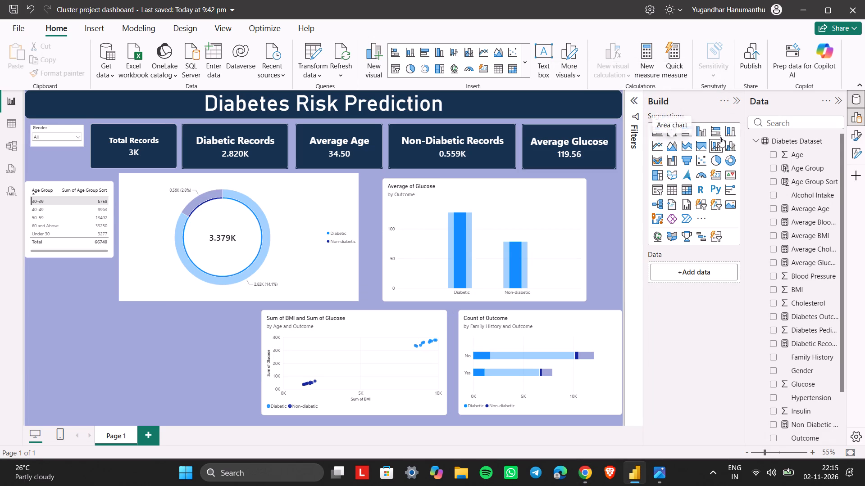
click(716, 126)
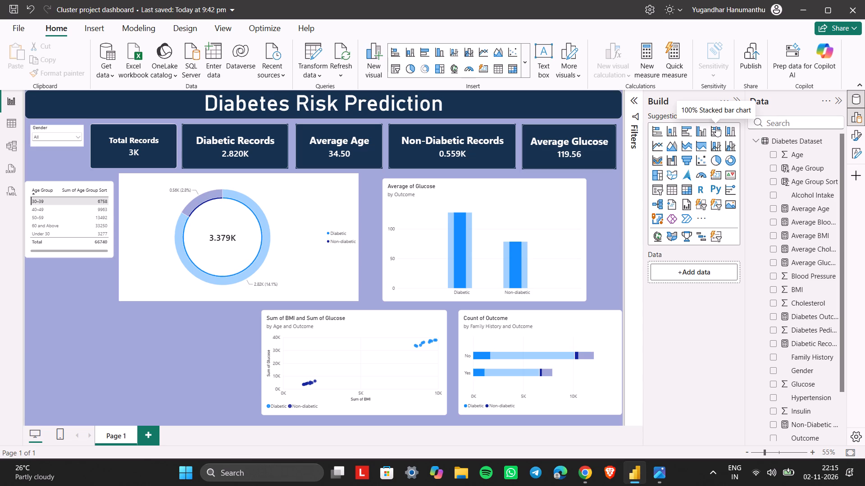
drag(64, 359, 145, 369)
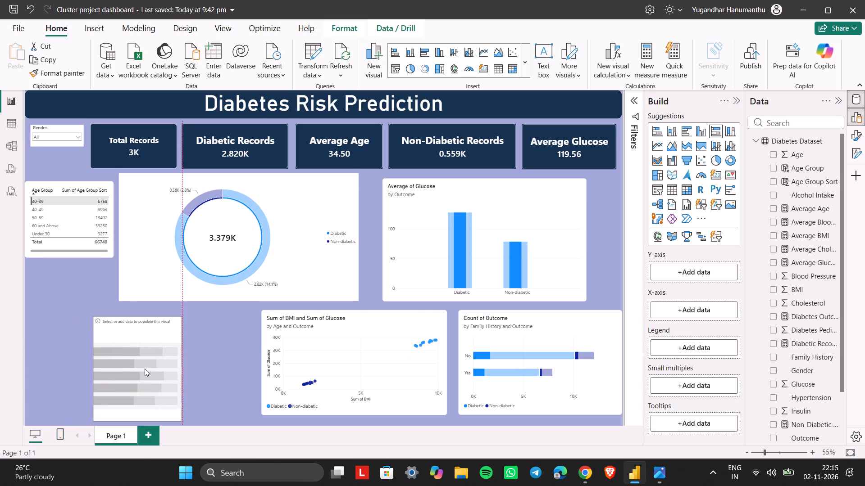
drag(145, 369, 180, 358)
Recheck the plan's field assignments and add Physical Activity to the new 100% stacked bar chart's Y-axis.
key(alt+Tab)
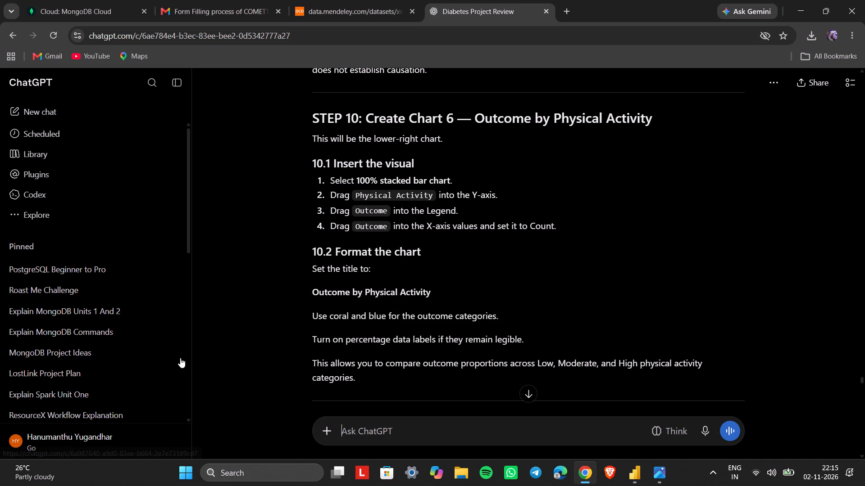
key(alt+Tab)
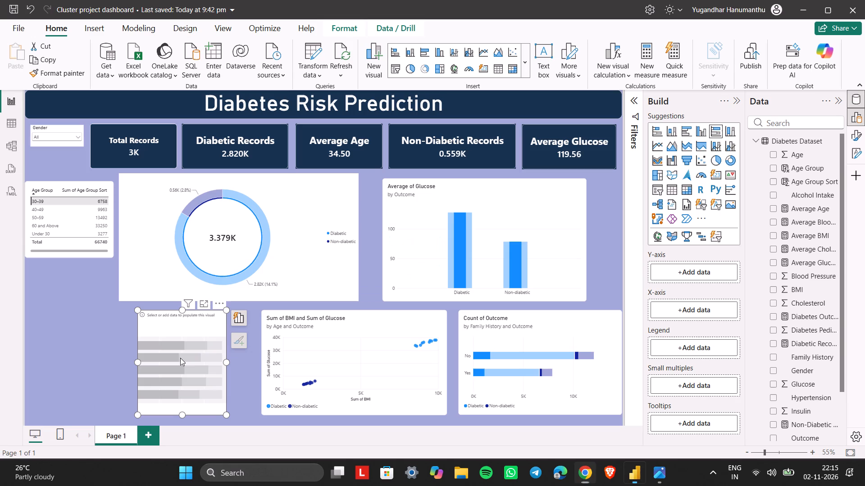
key(alt+Tab)
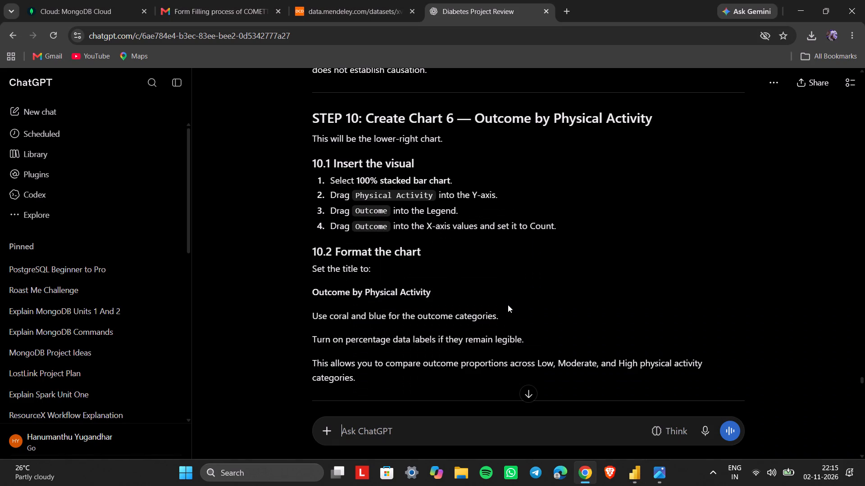
key(alt+Tab)
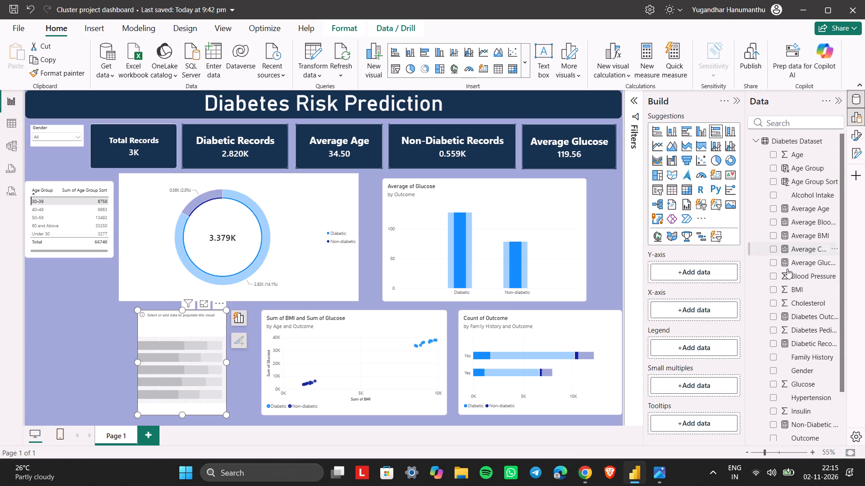
scroll(796, 383, down, 2)
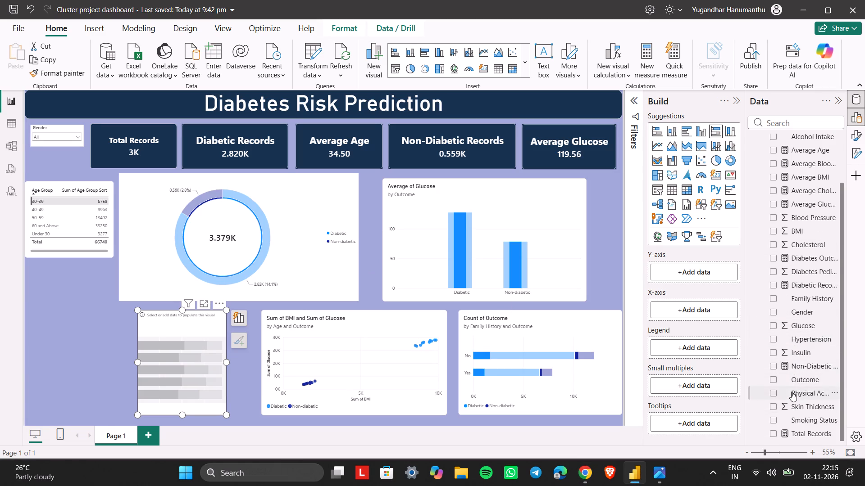
drag(792, 391, 695, 272)
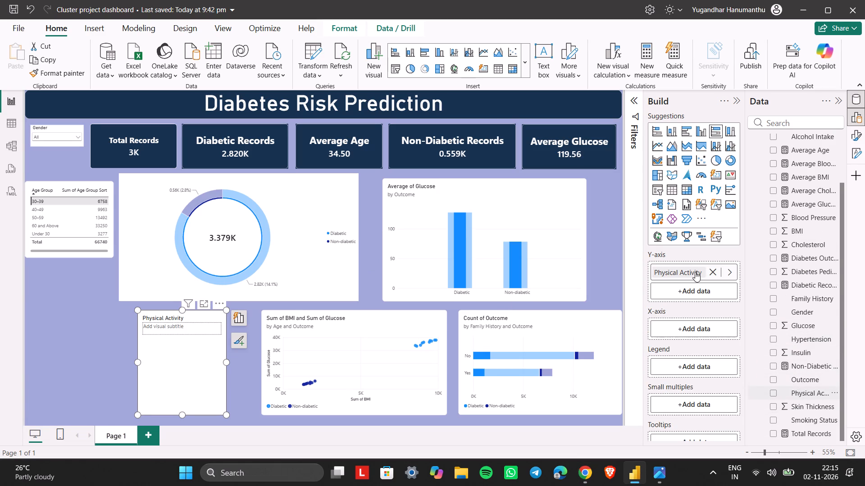
Following the plan's Step 10.1, add Outcome to the Physical Activity chart's Legend and, as a count, to its X-axis.
key(alt+Tab)
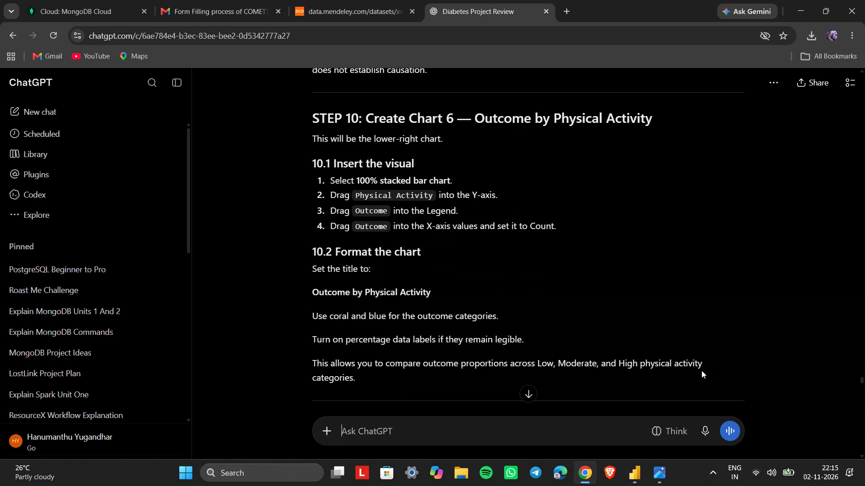
key(alt+Tab)
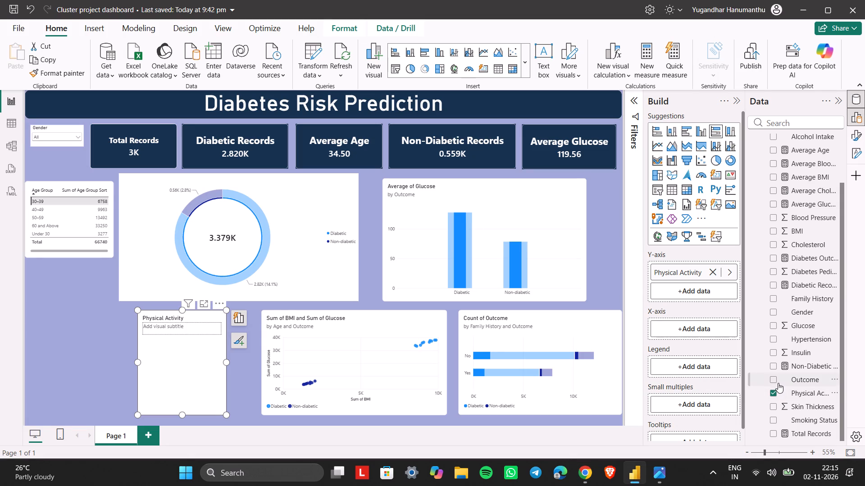
drag(778, 383, 679, 372)
drag(793, 381, 701, 333)
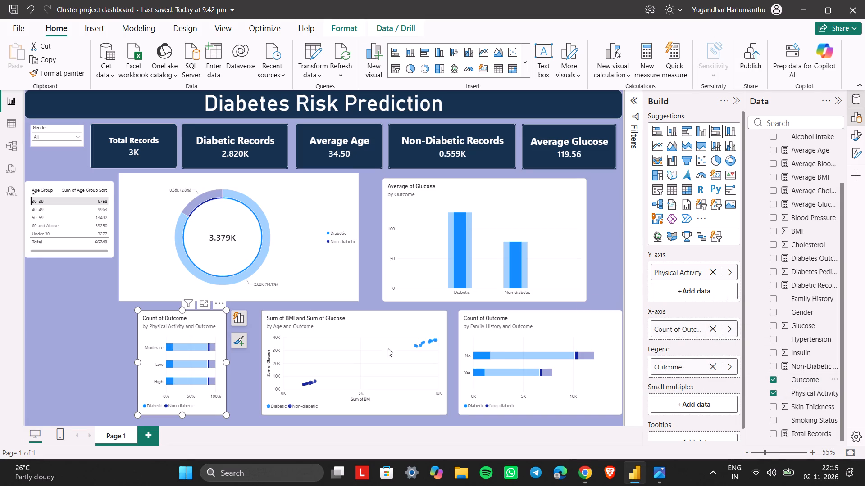
Clear the 30–39 selection in the age group table so the dashboard is unfiltered.
click(54, 198)
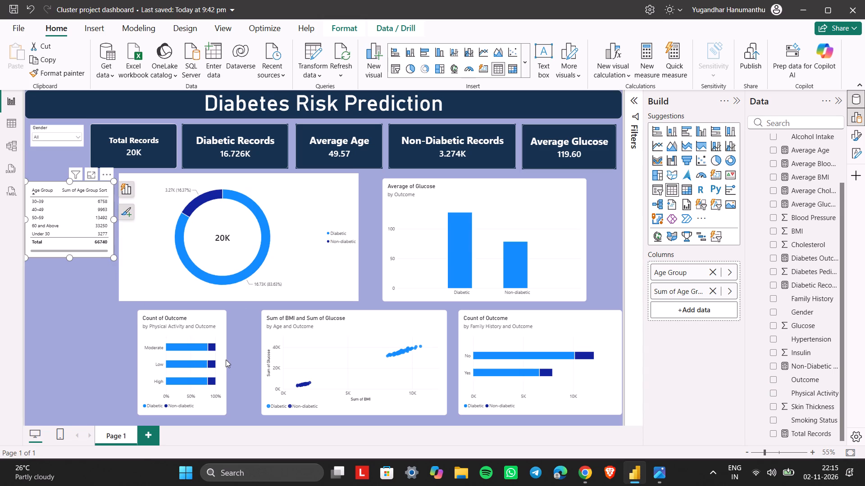
Widen the Physical Activity chart toward the scatter chart, leaving a narrow gap between them, and deselect it.
click(217, 351)
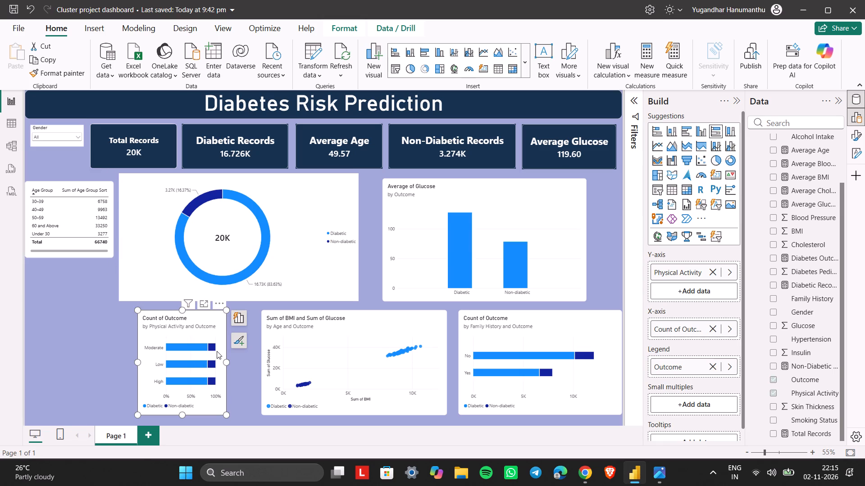
drag(225, 361, 247, 363)
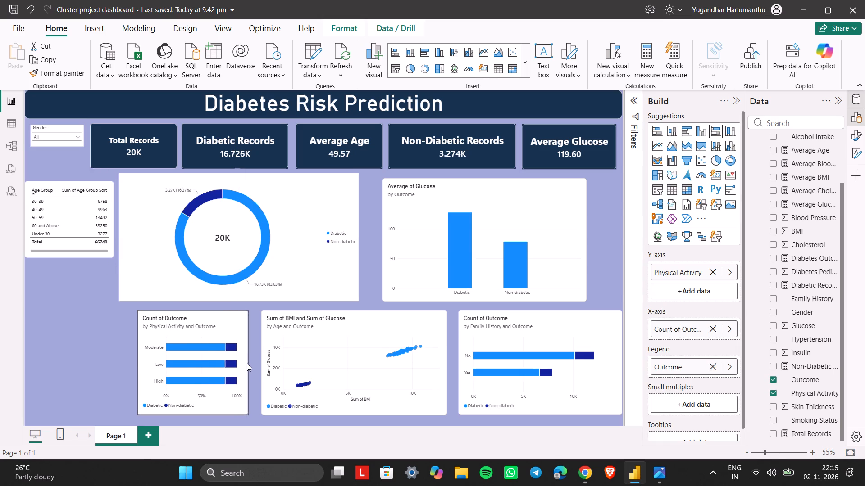
drag(247, 363, 249, 364)
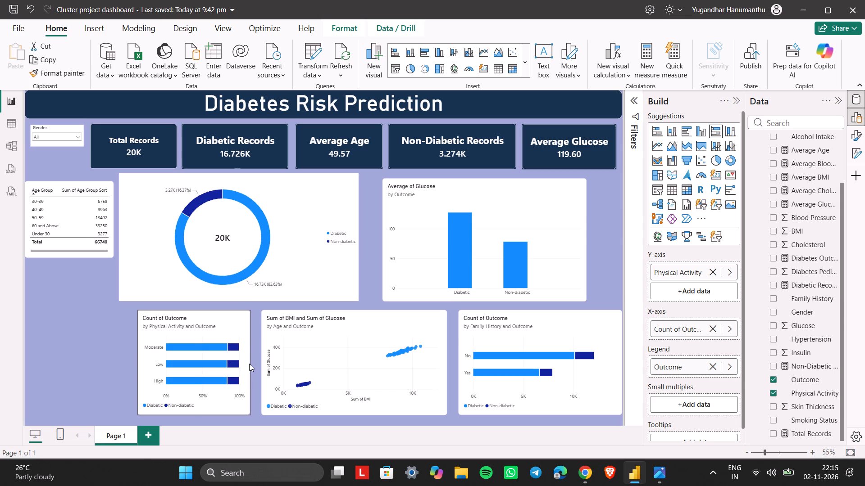
drag(249, 364, 248, 364)
click(73, 331)
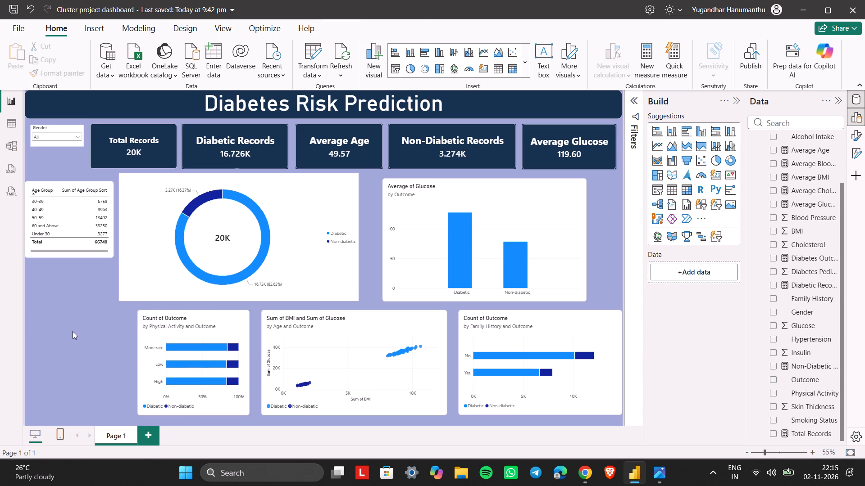
Review the plan's Step 10.2 formatting instructions for the Physical Activity chart and the start of Step 11 on the filter panel.
key(alt+Tab)
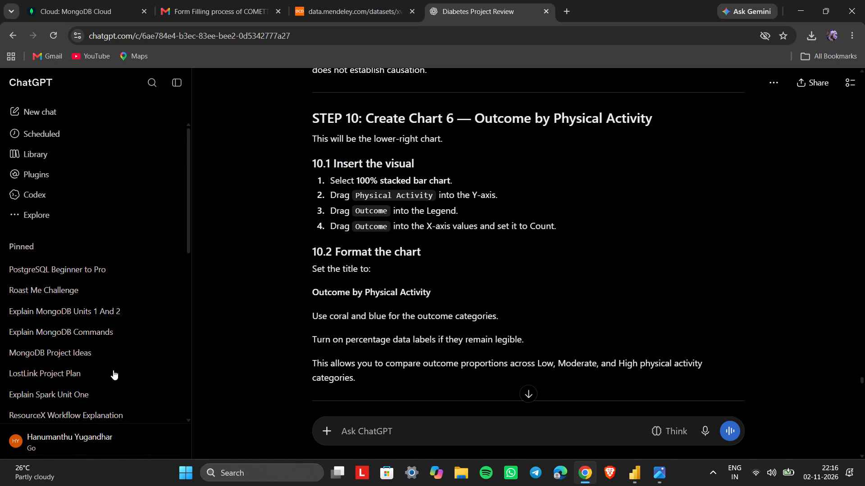
key(alt+Tab)
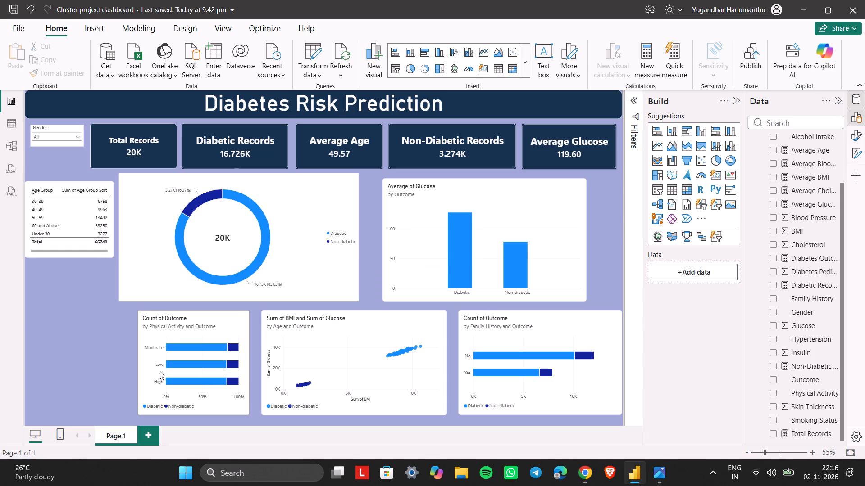
click(196, 344)
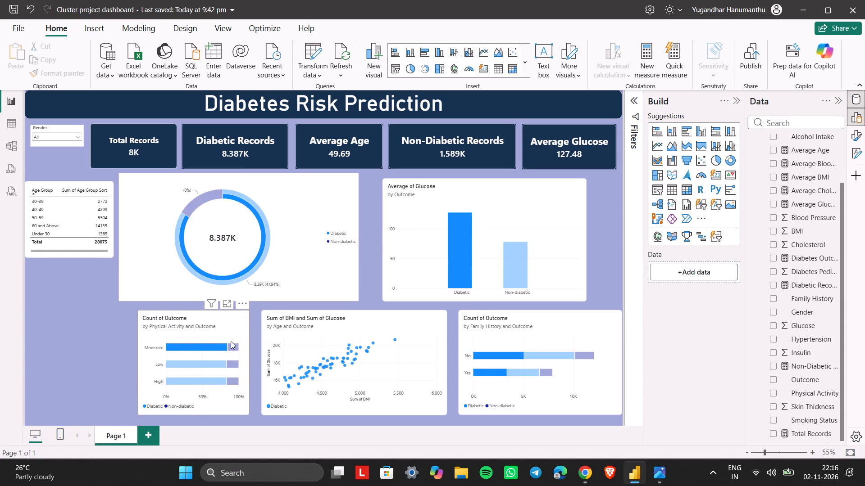
click(235, 324)
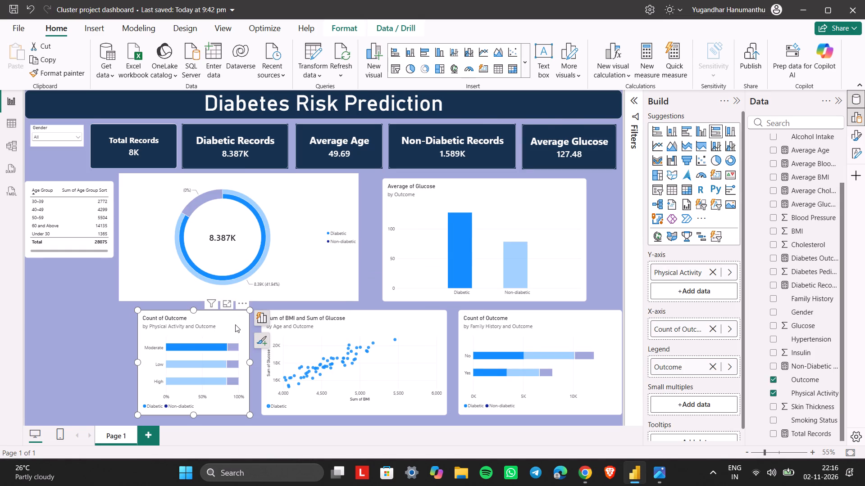
key(alt+Tab)
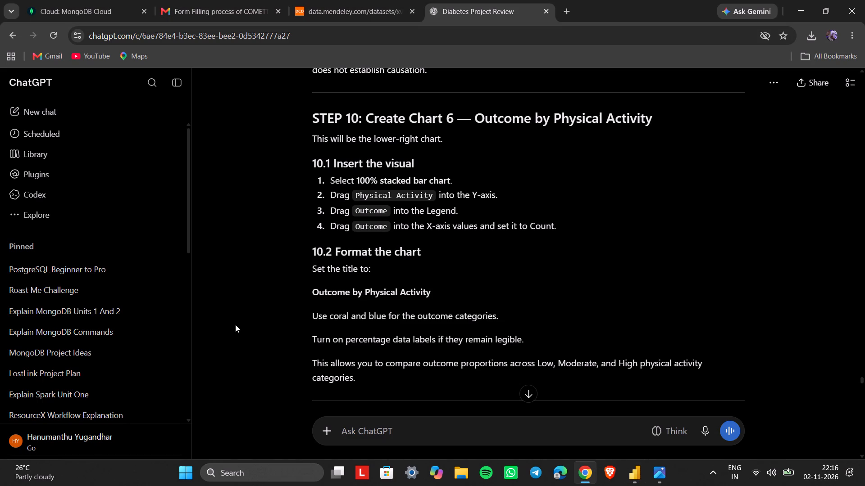
click(235, 324)
key(alt+Tab)
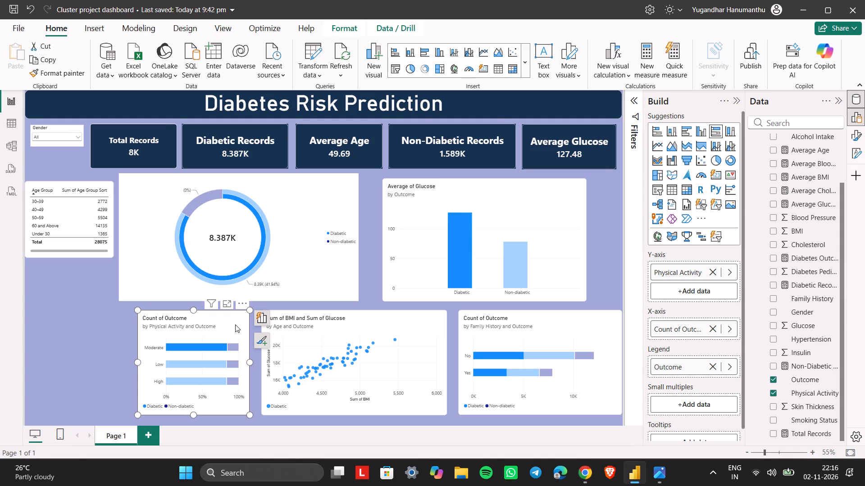
key(alt+Tab)
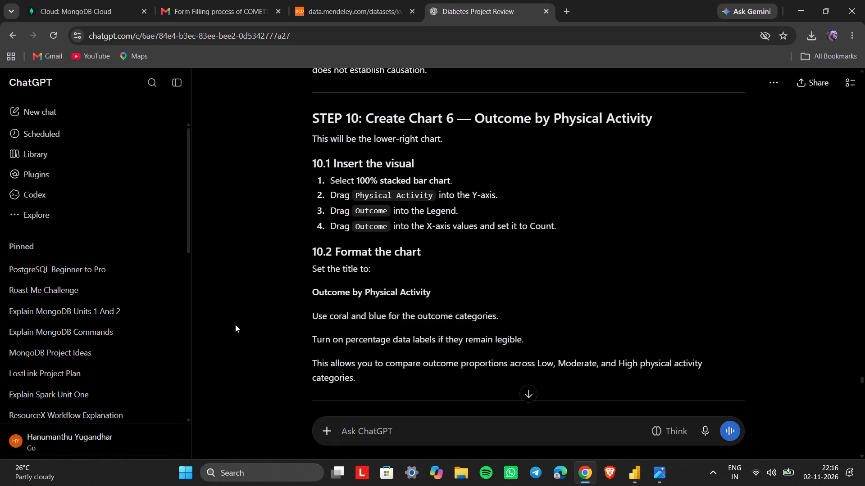
scroll(314, 328, down, 2)
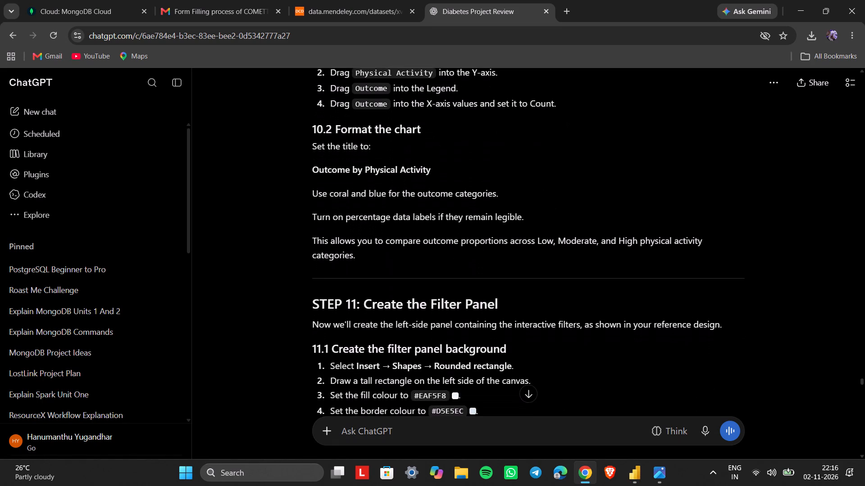
scroll(314, 328, down, 1)
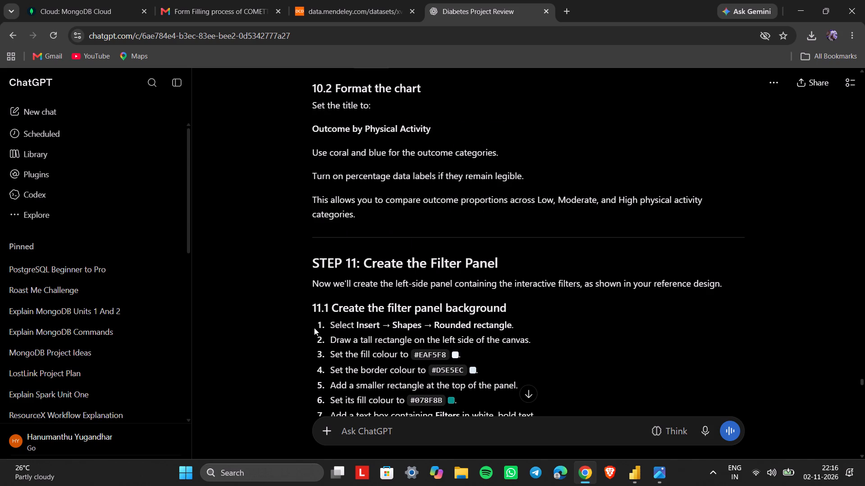
key(alt+Tab)
Sort the Physical Activity 100% stacked bar chart by Physical Activity.
click(229, 318)
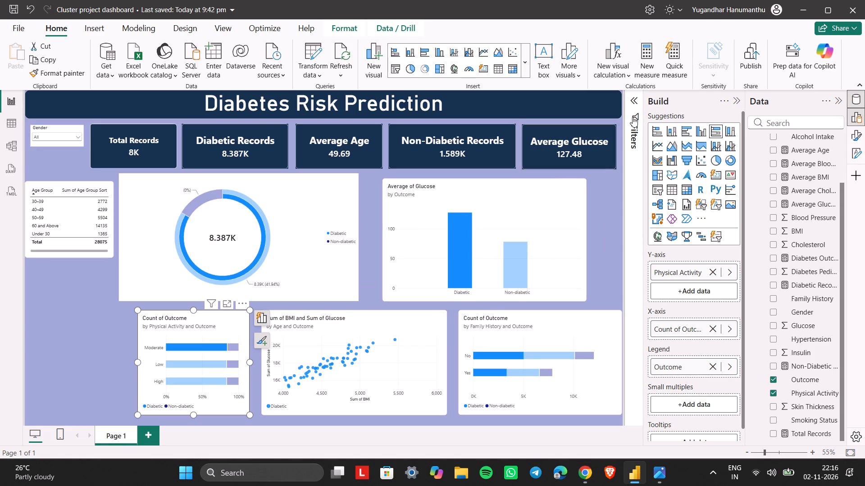
click(244, 306)
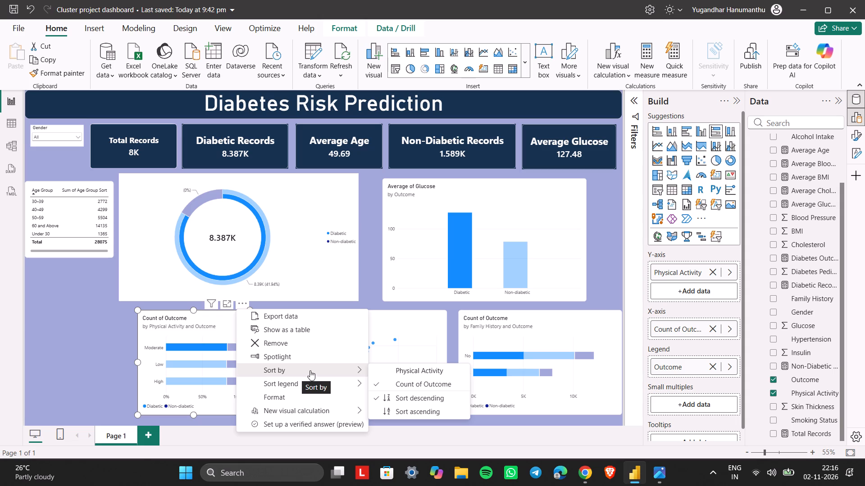
click(396, 370)
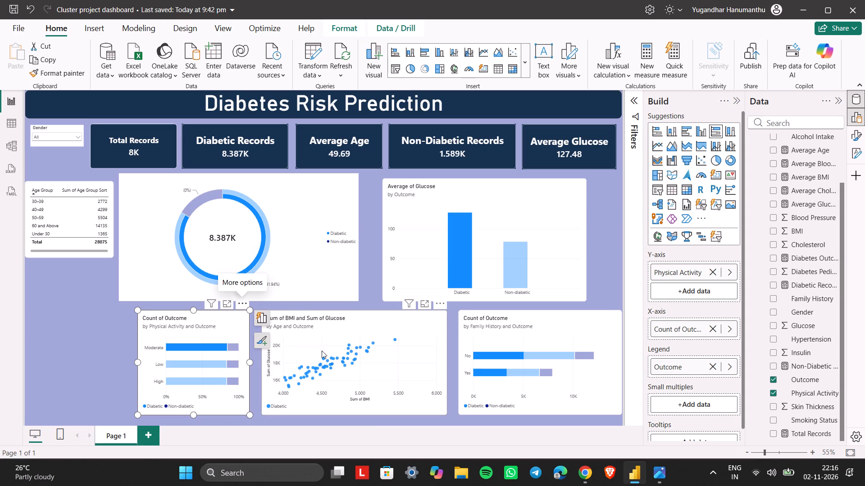
Open the Physical Activity chart's format settings and examine its visual options alongside the plan's Step 10.2.
click(242, 302)
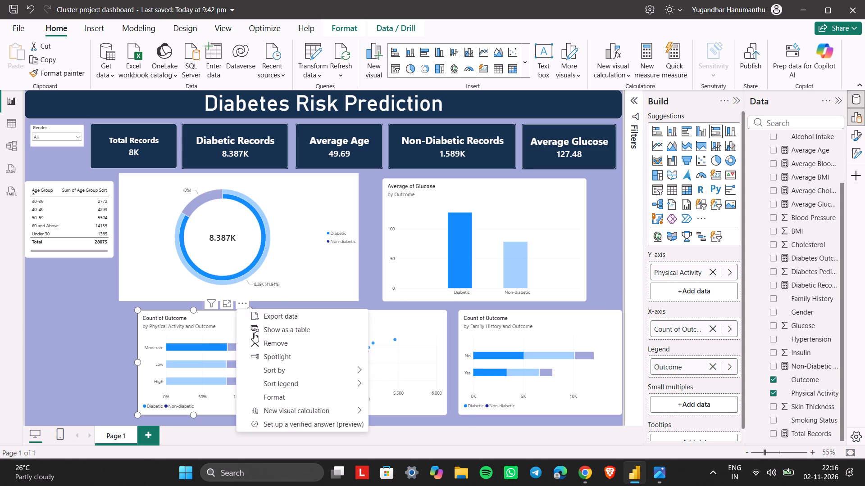
click(268, 393)
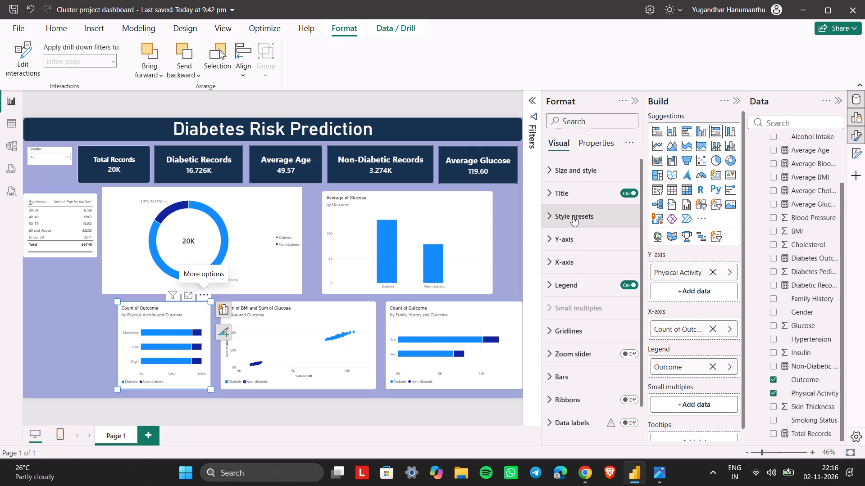
scroll(573, 216, down, 2)
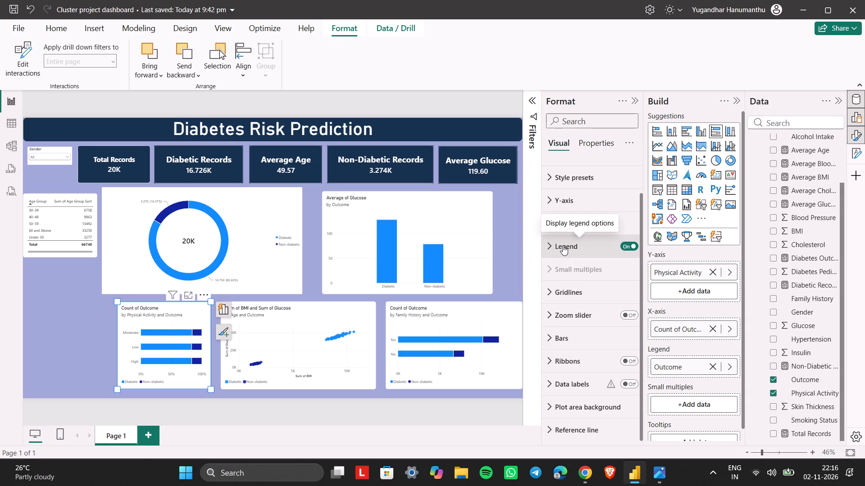
scroll(575, 328, down, 1)
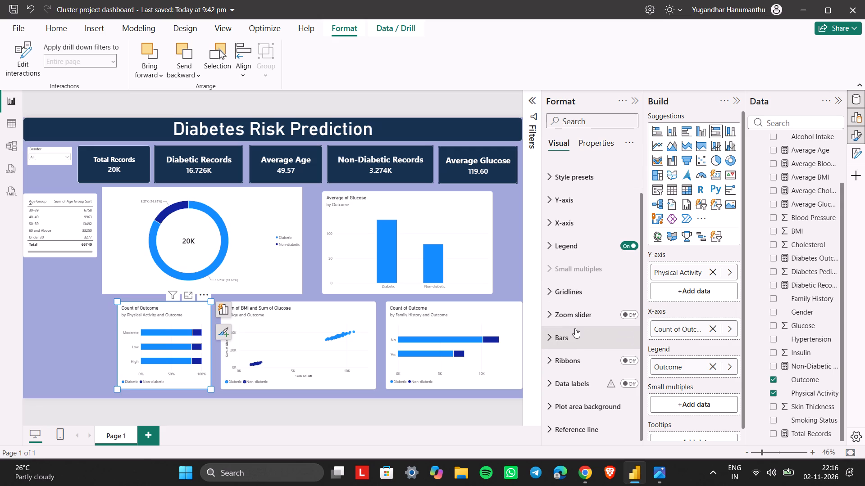
key(alt+Tab)
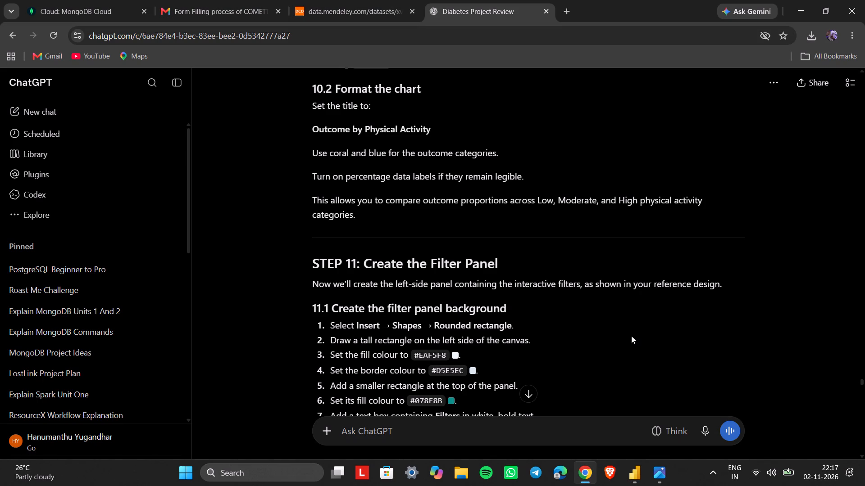
key(alt+Tab)
scroll(631, 336, down, 1)
scroll(583, 379, down, 1)
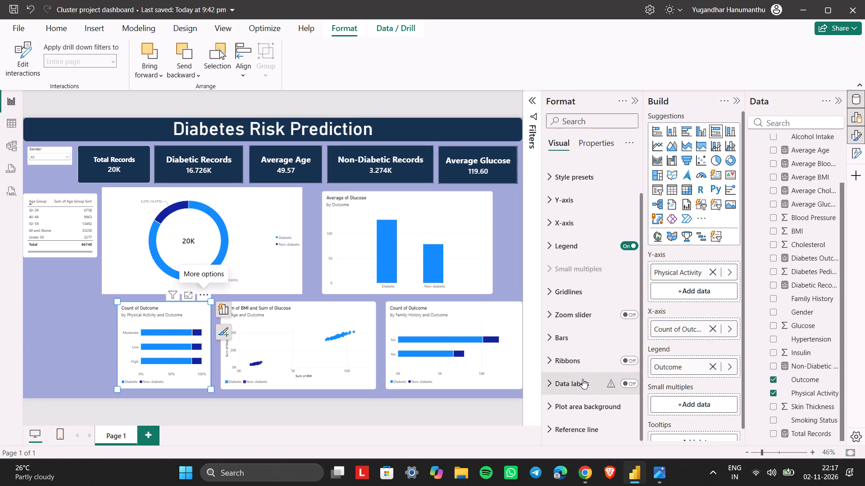
scroll(583, 379, down, 1)
Set the data format of Count of Outcome in the Physical Activity chart to Percentage with 2 decimal places.
click(588, 140)
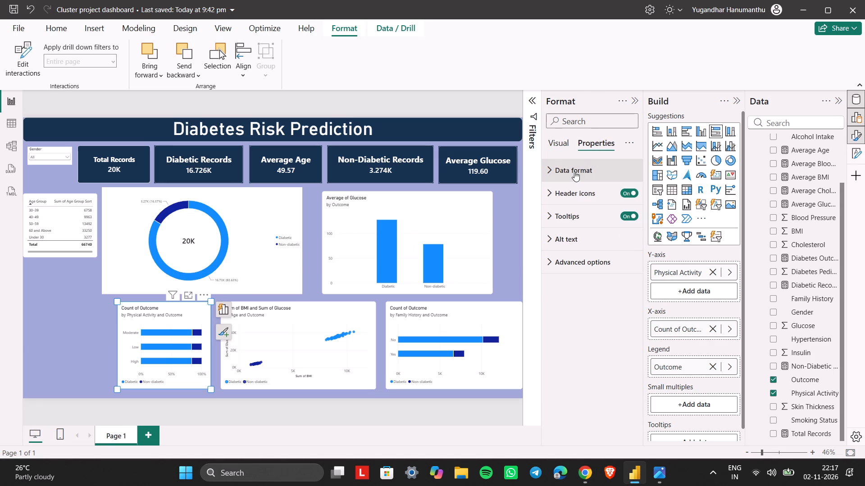
click(570, 168)
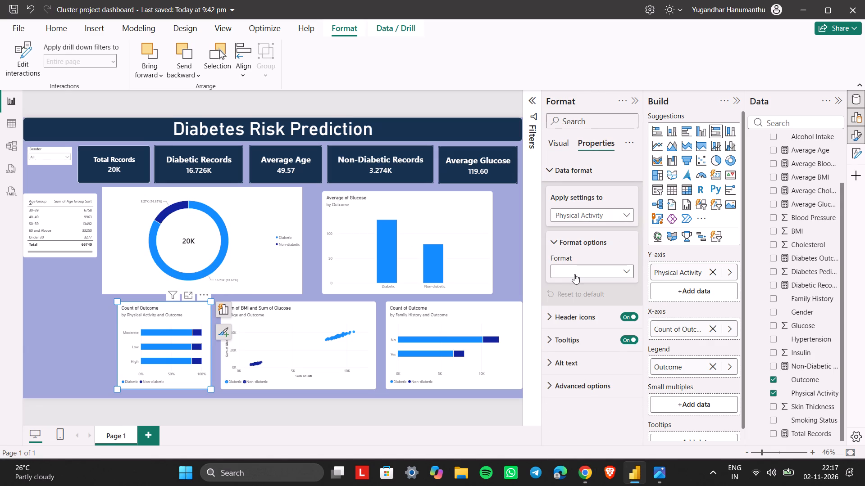
click(574, 274)
click(579, 270)
click(597, 218)
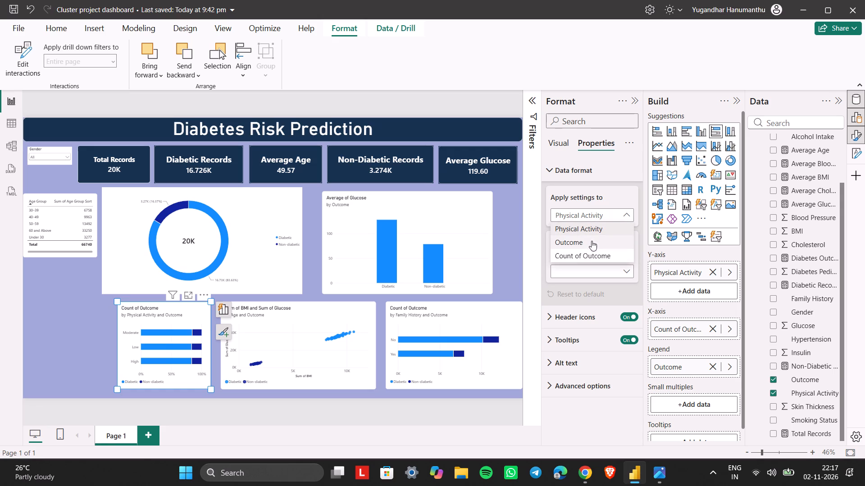
click(592, 254)
click(598, 268)
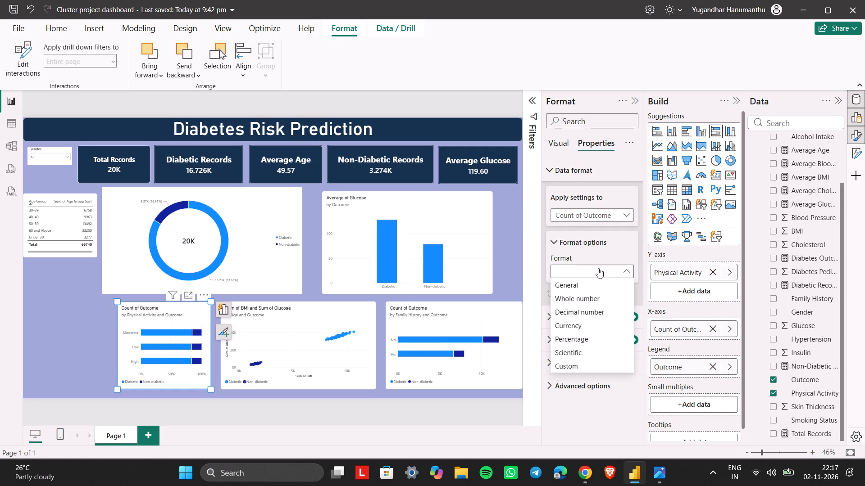
click(573, 334)
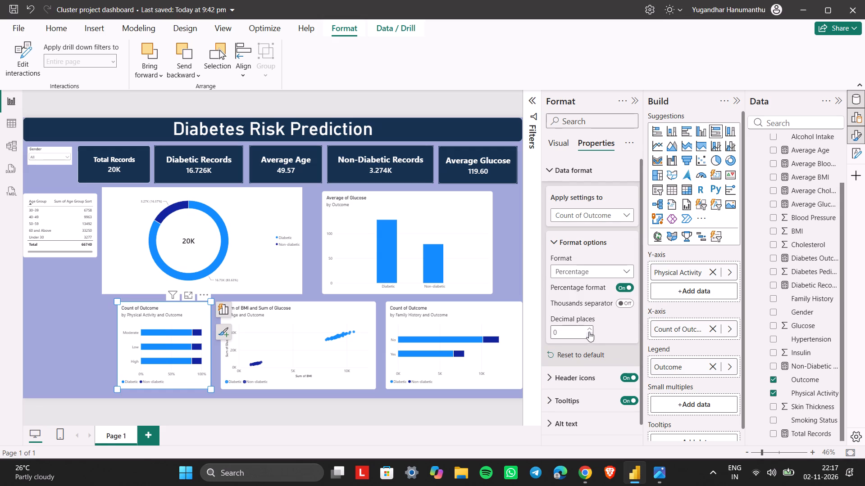
click(589, 328)
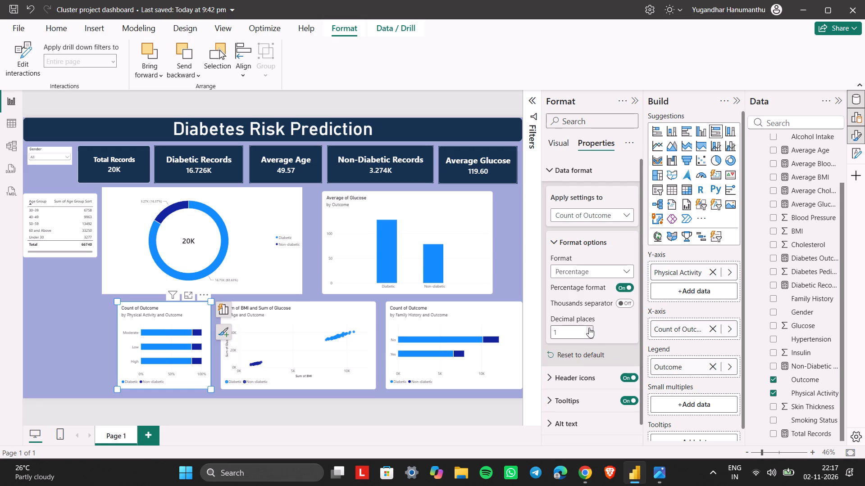
click(589, 328)
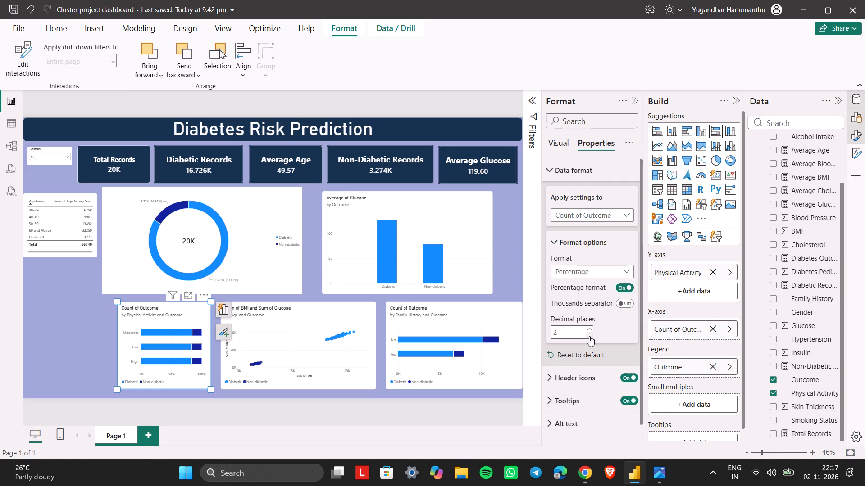
Set the Count of Outcome data format in the Physical Activity chart to 0 decimal places.
double_click(589, 337)
click(547, 250)
click(539, 249)
click(189, 322)
click(58, 323)
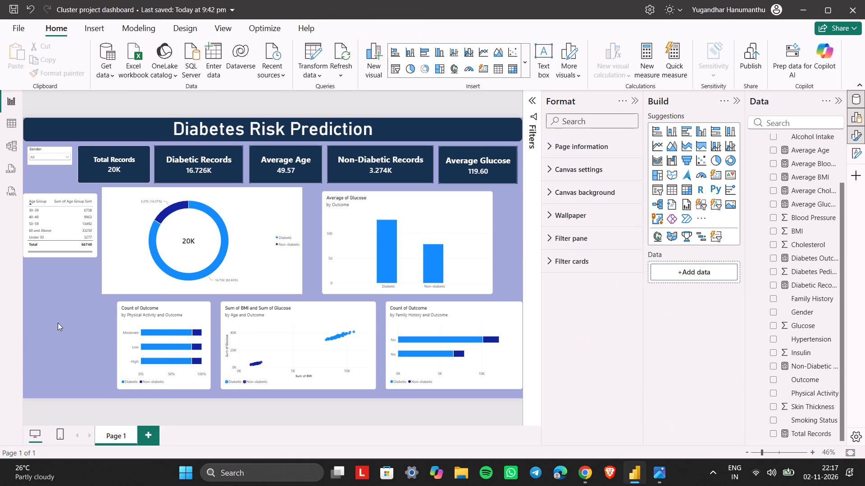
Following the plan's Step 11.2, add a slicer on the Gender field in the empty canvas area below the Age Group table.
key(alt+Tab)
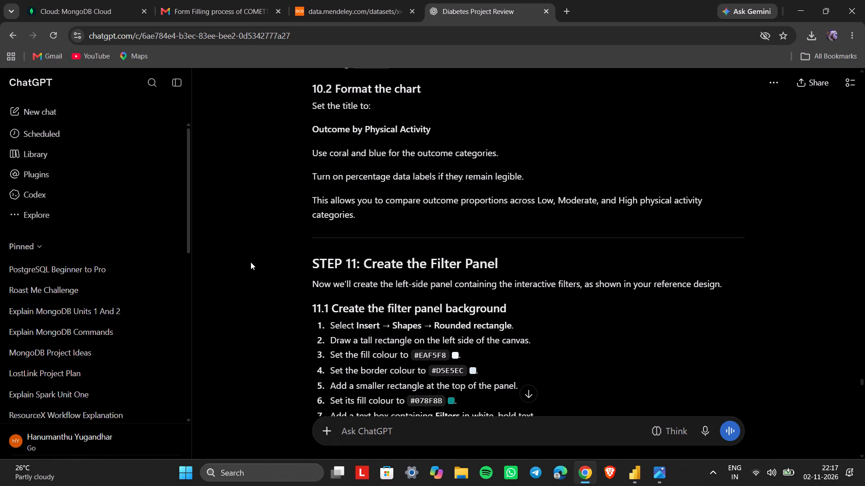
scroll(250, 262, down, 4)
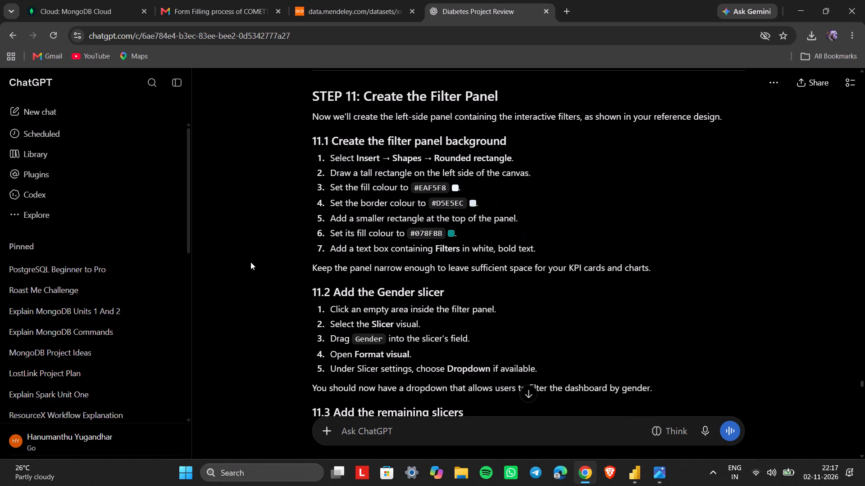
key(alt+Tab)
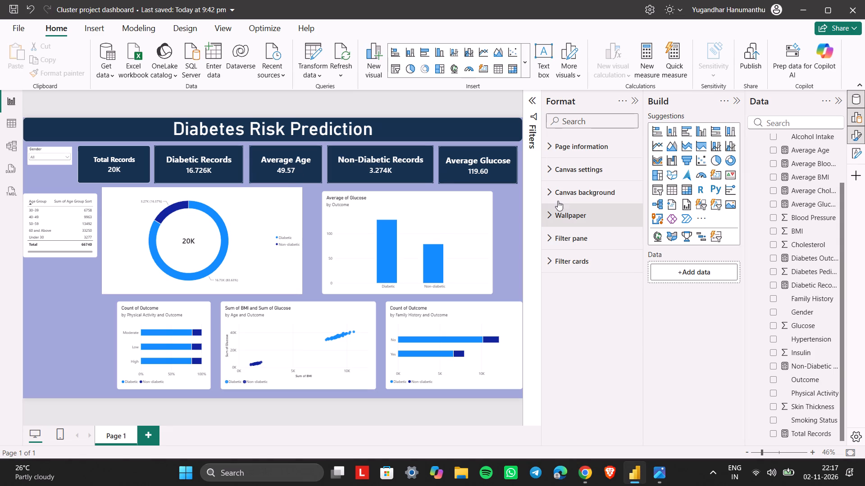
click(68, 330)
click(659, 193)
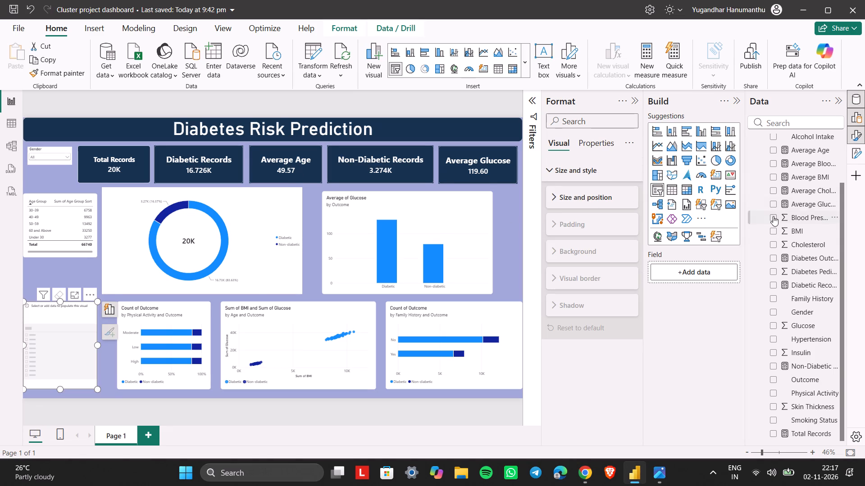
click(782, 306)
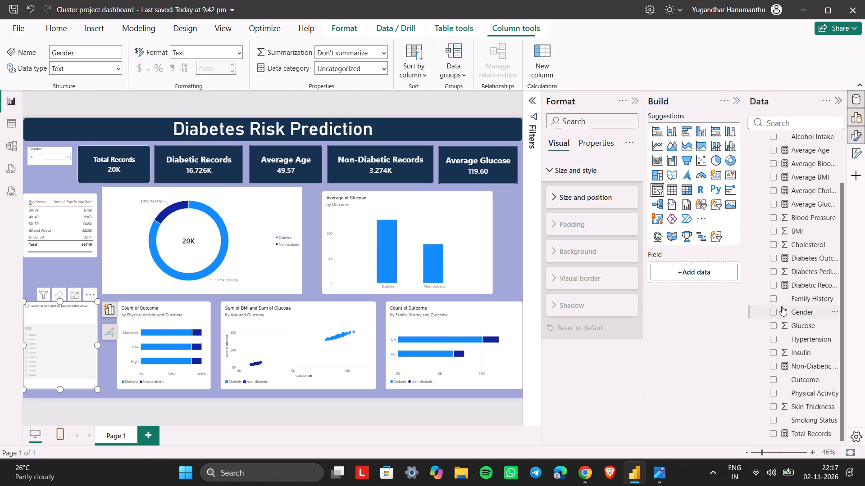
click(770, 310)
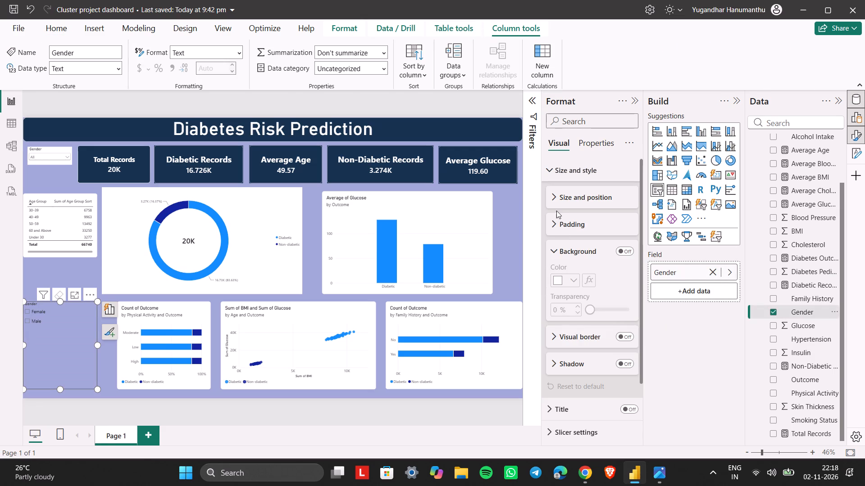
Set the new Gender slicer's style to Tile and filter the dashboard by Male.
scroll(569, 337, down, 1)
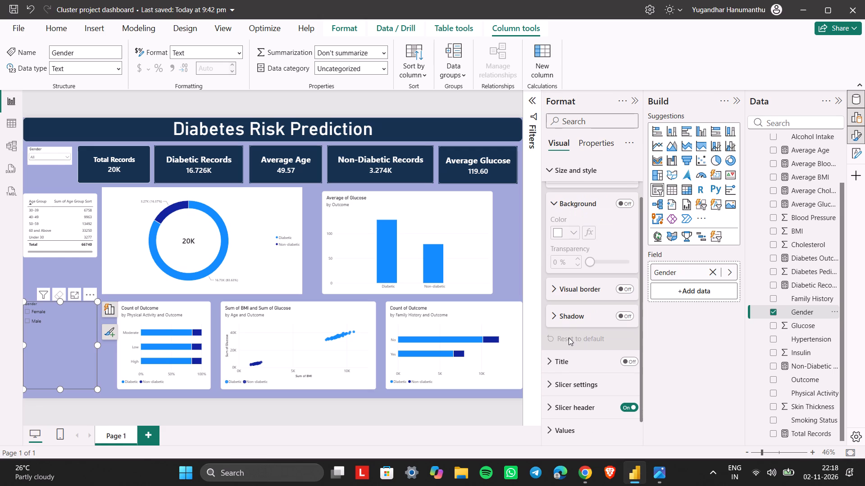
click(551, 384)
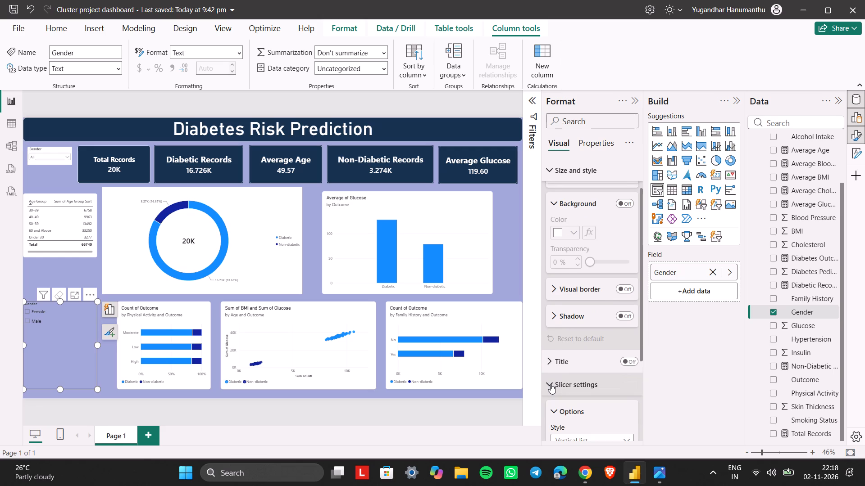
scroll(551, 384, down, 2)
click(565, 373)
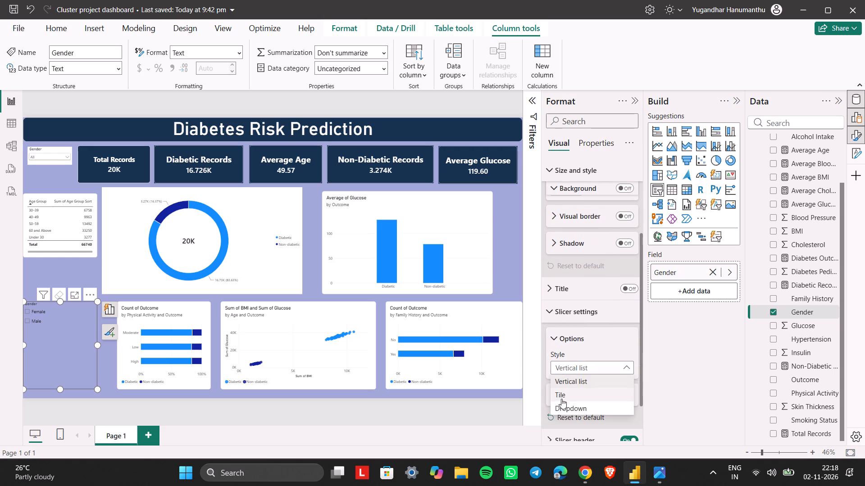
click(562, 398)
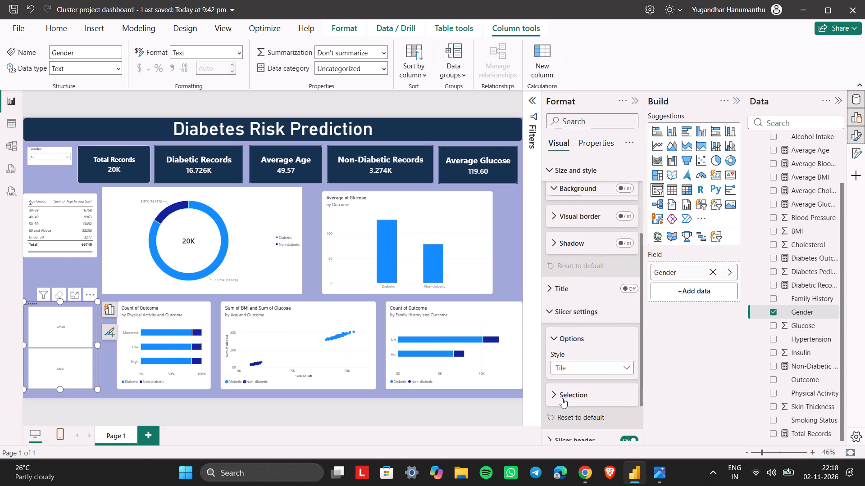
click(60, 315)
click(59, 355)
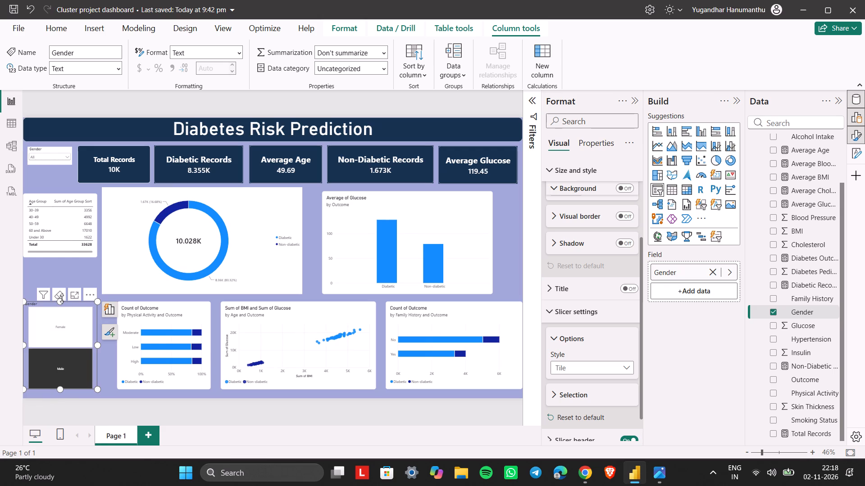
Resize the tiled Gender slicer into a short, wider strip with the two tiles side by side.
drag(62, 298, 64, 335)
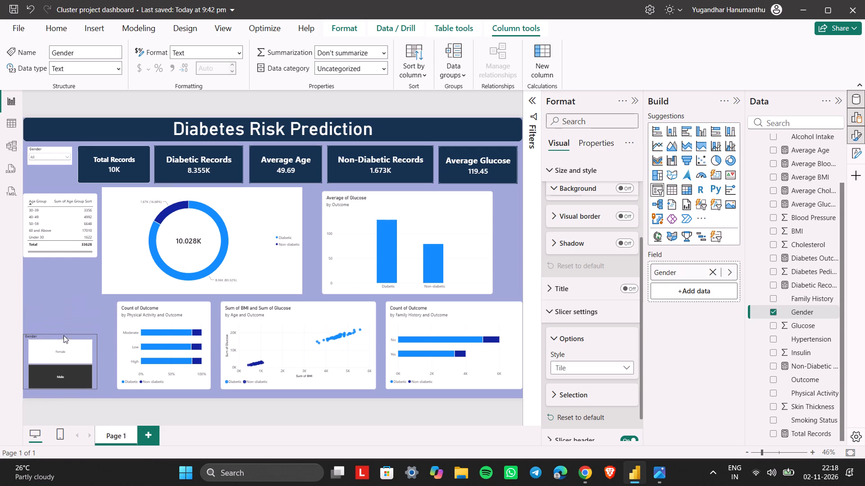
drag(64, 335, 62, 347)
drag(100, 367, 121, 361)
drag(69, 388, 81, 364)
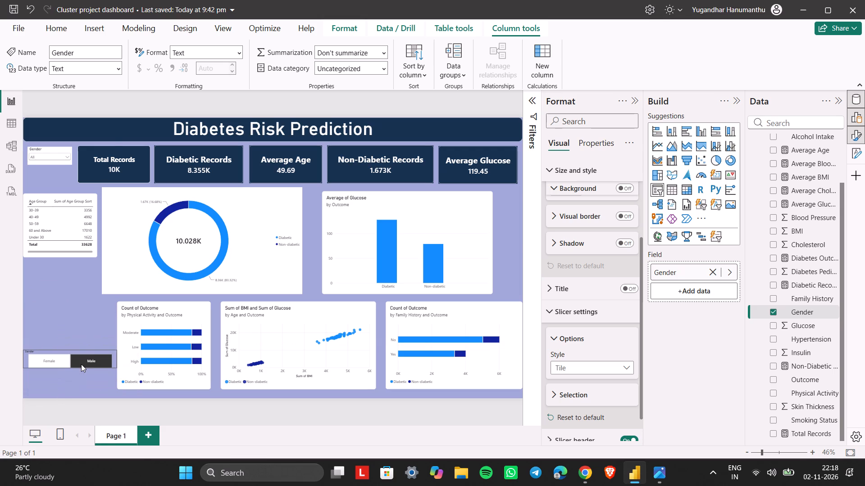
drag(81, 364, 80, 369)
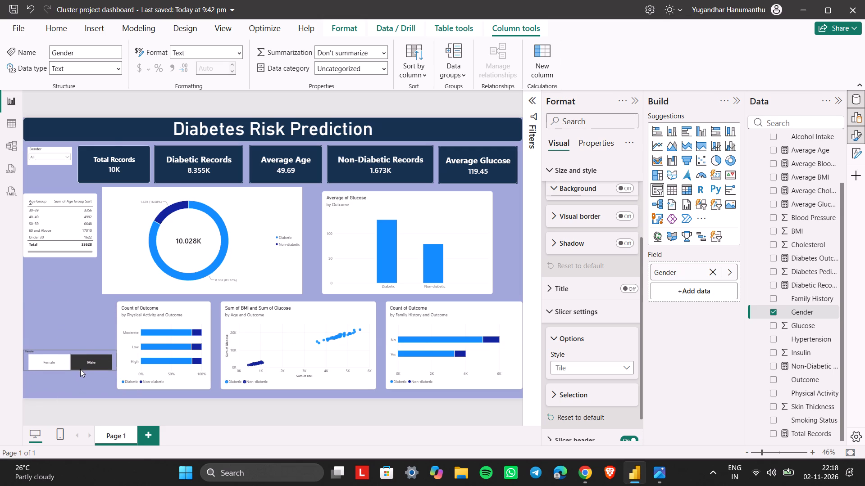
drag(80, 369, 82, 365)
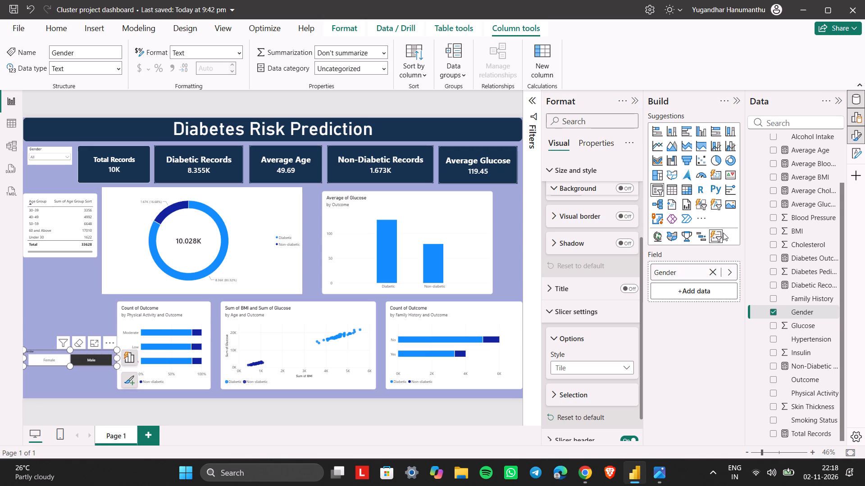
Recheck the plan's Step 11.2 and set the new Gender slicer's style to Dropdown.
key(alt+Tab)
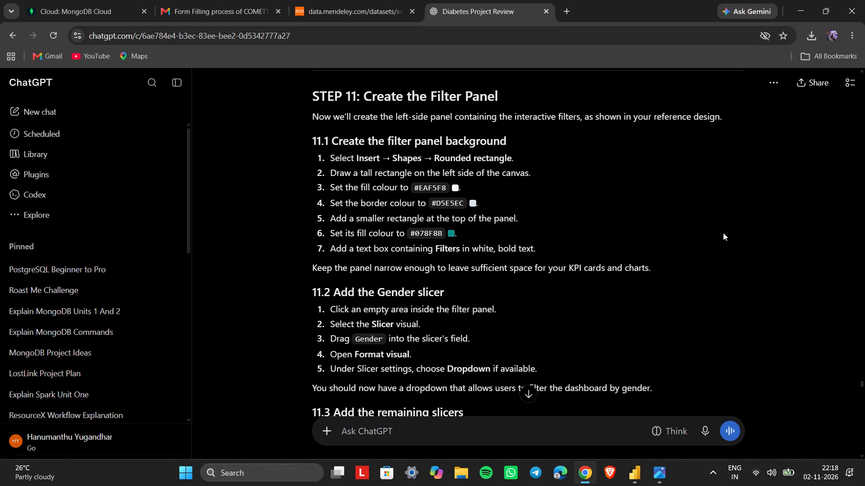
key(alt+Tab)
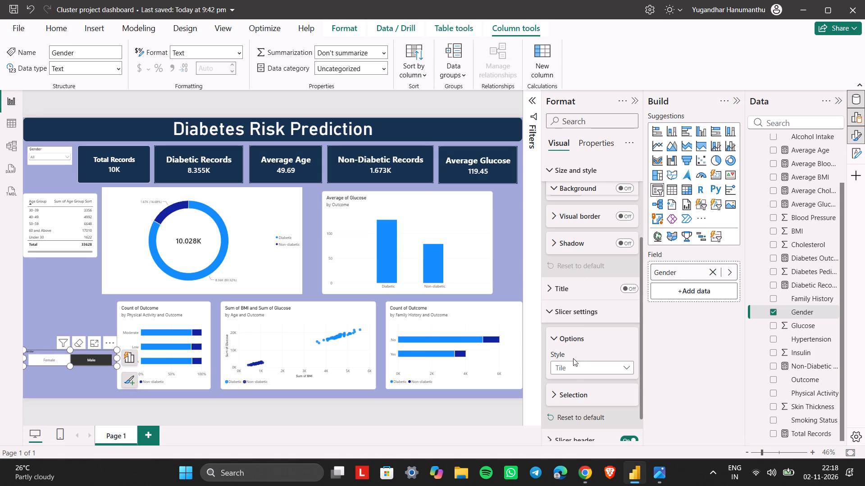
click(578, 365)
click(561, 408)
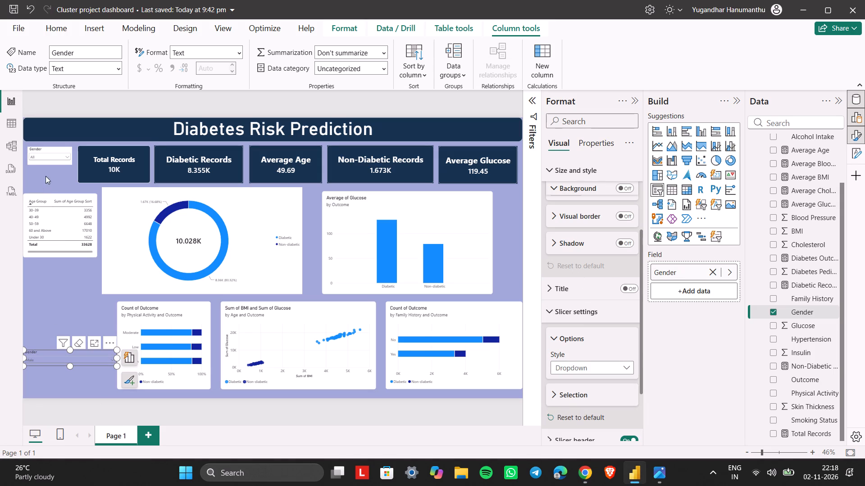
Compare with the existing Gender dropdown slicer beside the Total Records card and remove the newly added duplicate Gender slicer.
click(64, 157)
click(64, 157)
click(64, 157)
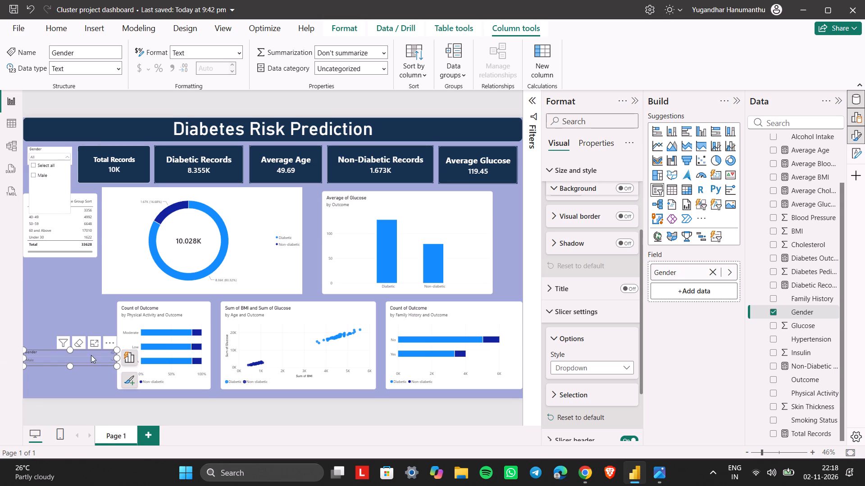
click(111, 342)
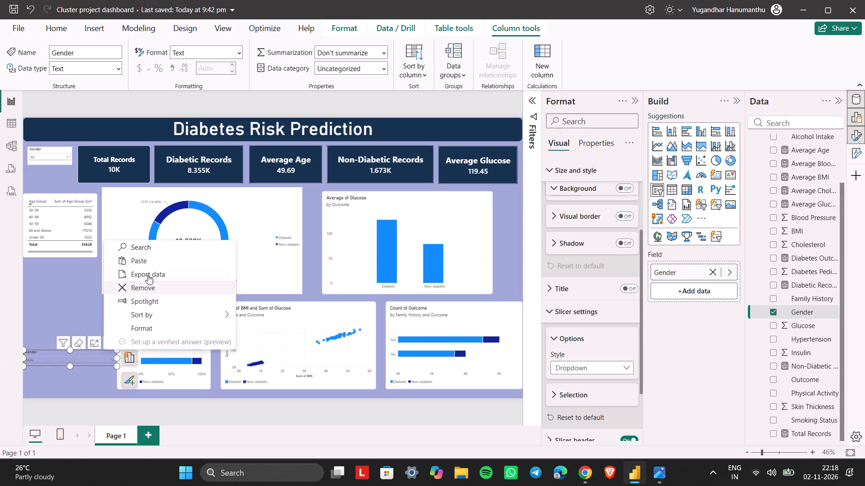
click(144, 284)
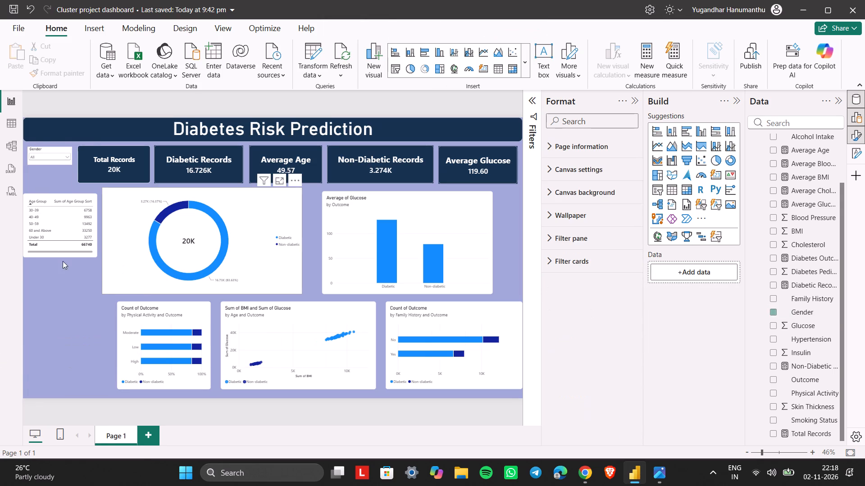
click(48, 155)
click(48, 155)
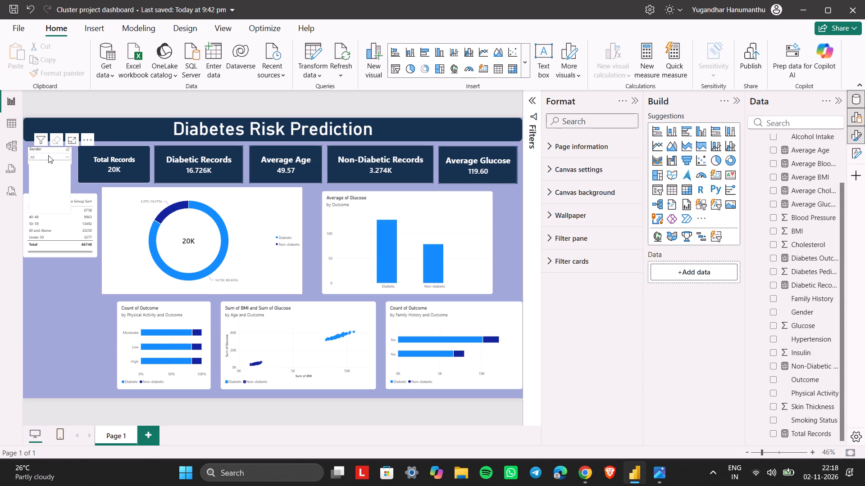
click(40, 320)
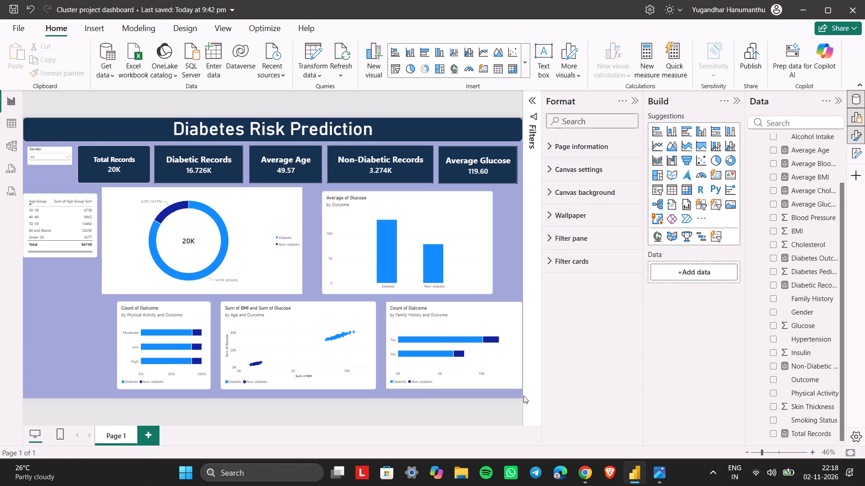
Review the plan's Step 11.3 for the remaining slicers, their fields and their formatting.
key(alt+Tab)
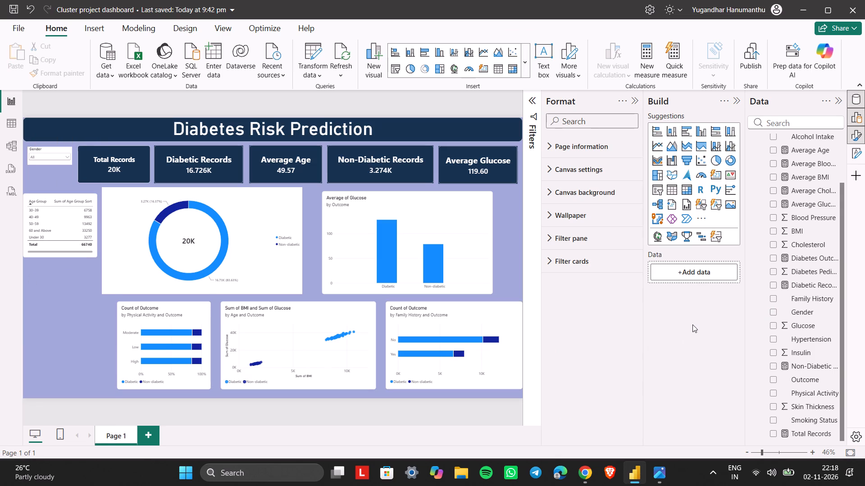
scroll(692, 324, down, 3)
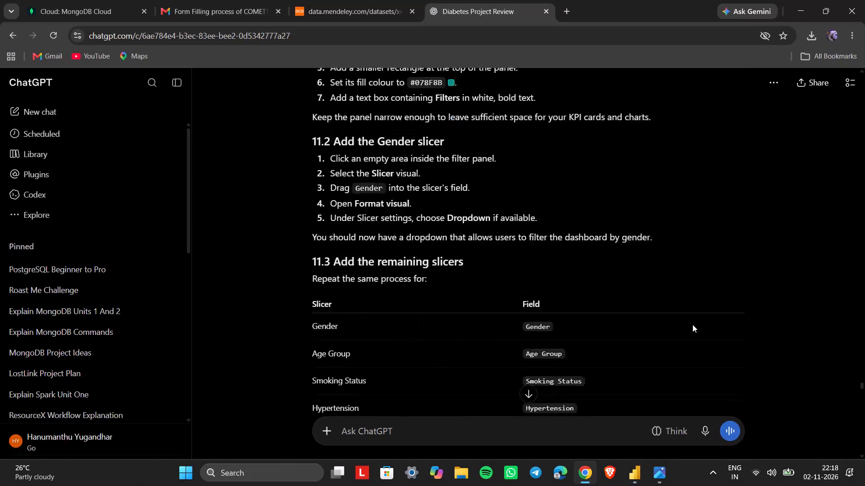
scroll(692, 324, down, 2)
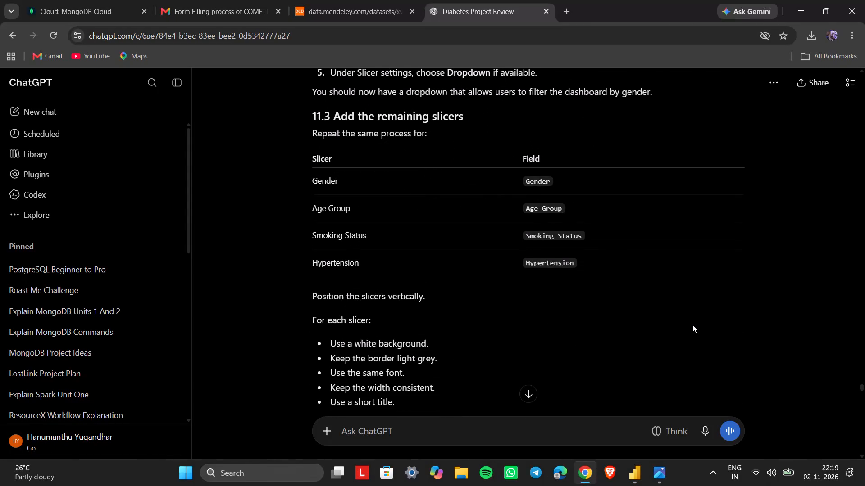
Switch to Power BI and remove the table of Age Group and Sum of Age Group Sort beneath the Gender slicer.
key(alt+Tab)
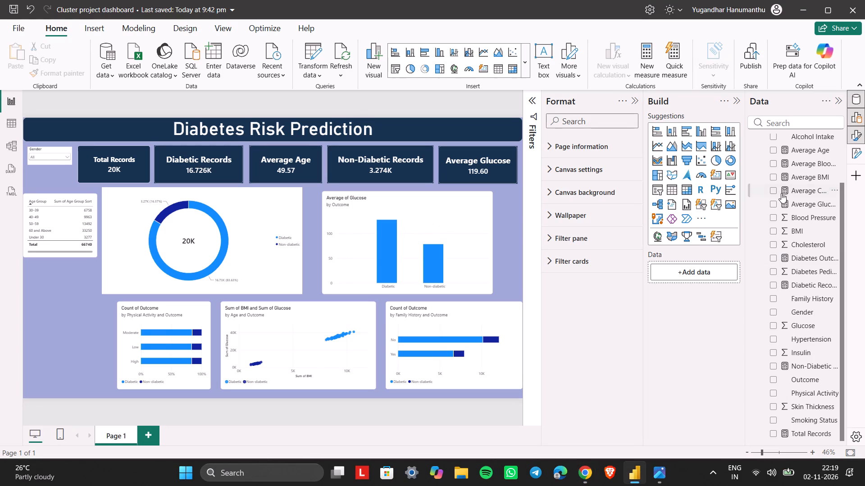
scroll(808, 211, up, 3)
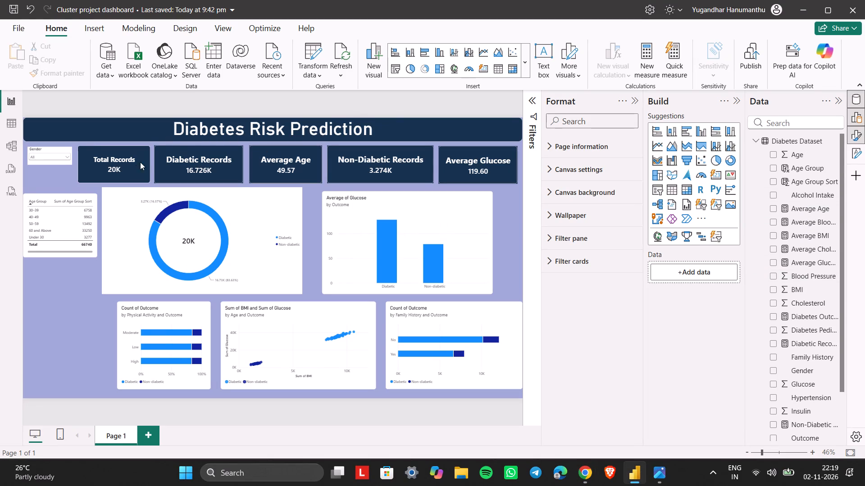
click(91, 184)
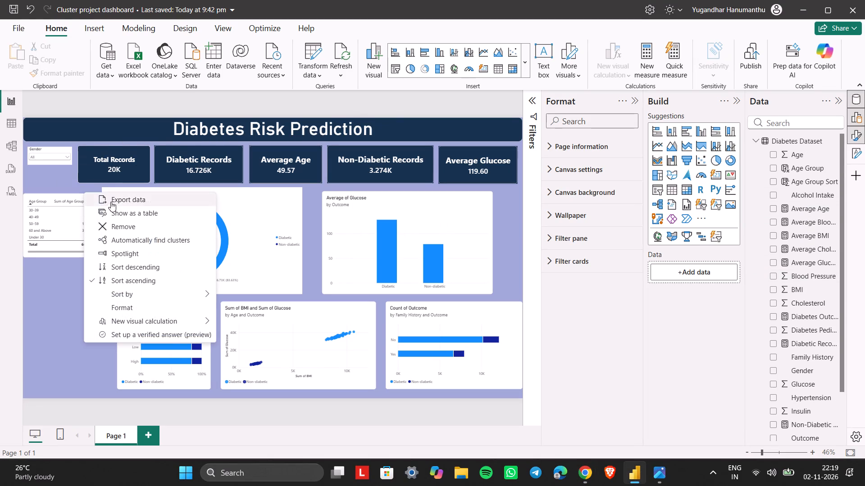
click(109, 228)
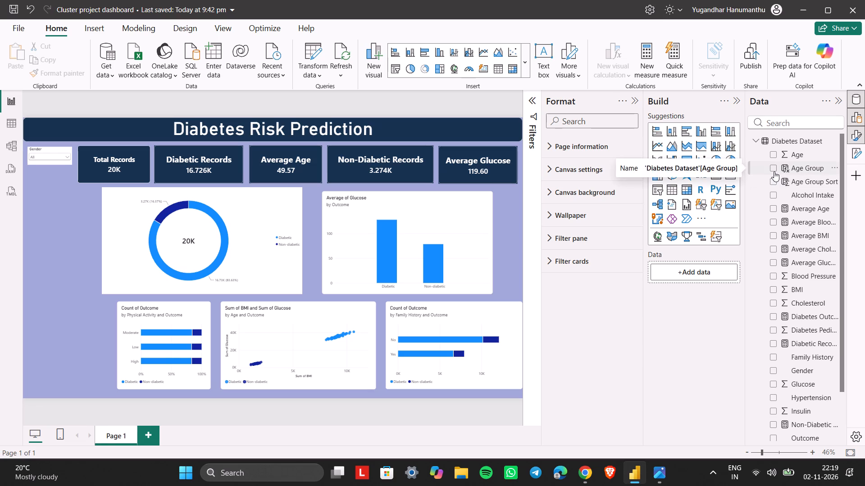
Add a slicer with the Age Group field and set its style to Dropdown.
click(656, 193)
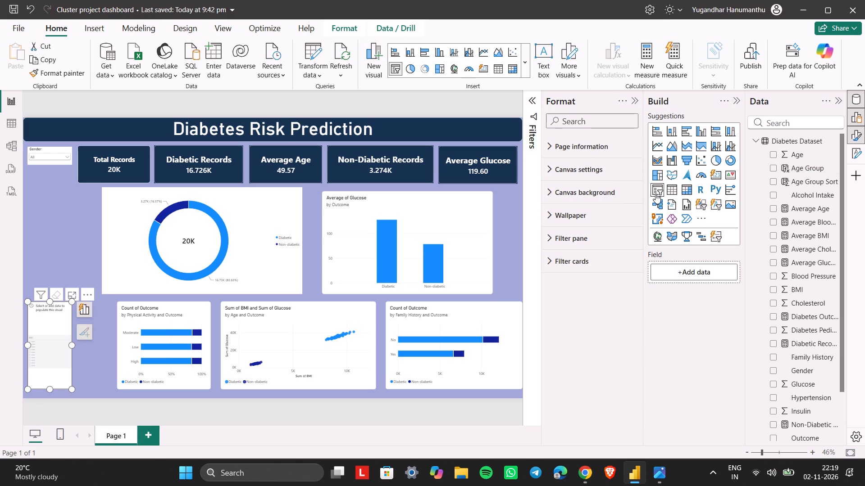
click(771, 166)
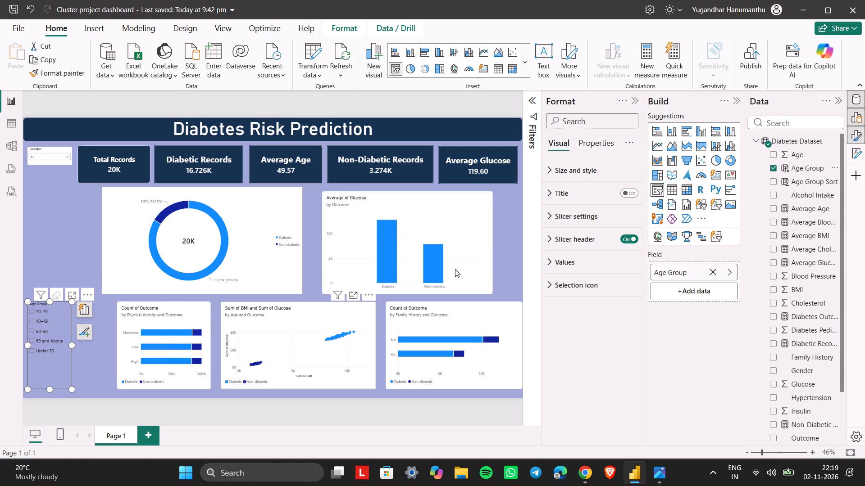
click(574, 209)
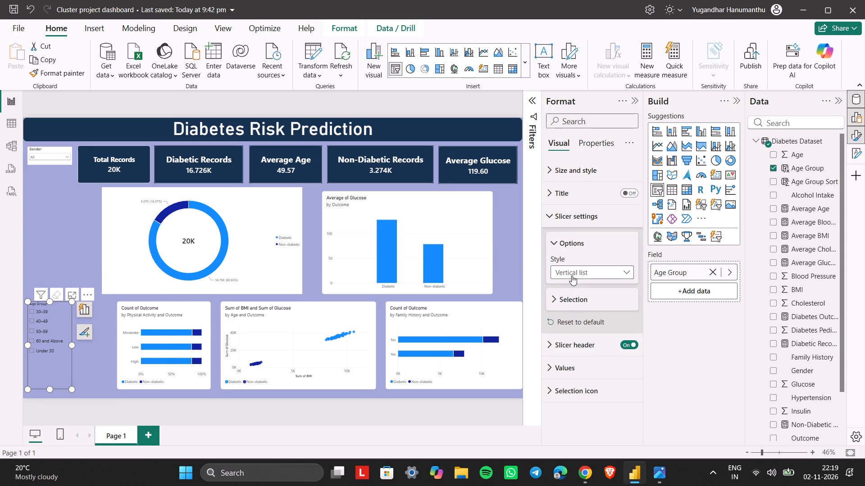
click(572, 275)
click(570, 306)
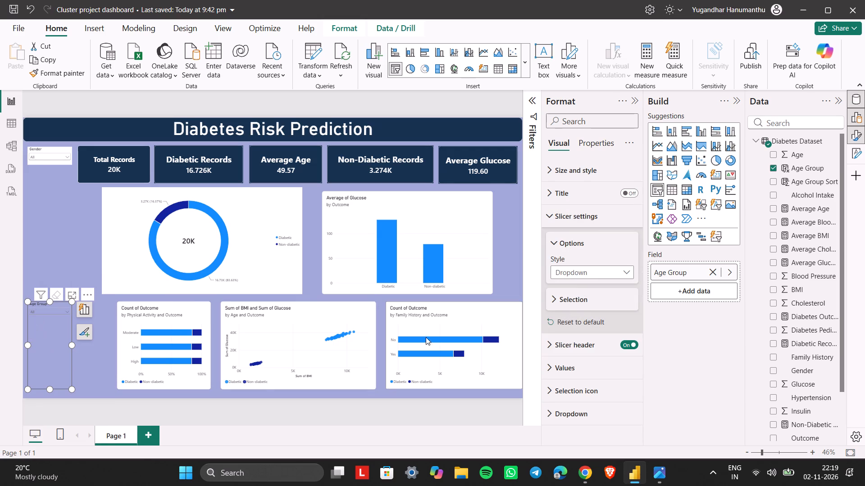
Shrink the Age Group slicer to a short box and move it directly beneath the Gender slicer.
double_click(69, 343)
drag(49, 387, 62, 327)
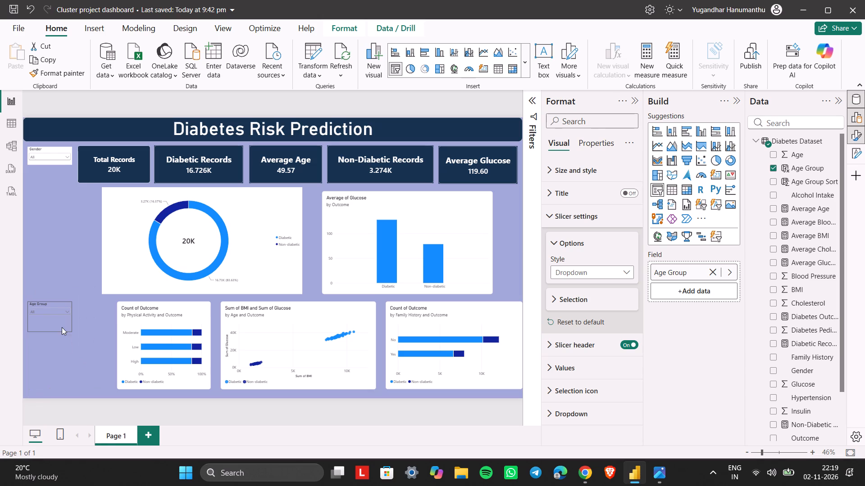
drag(62, 327, 60, 321)
drag(59, 309, 66, 199)
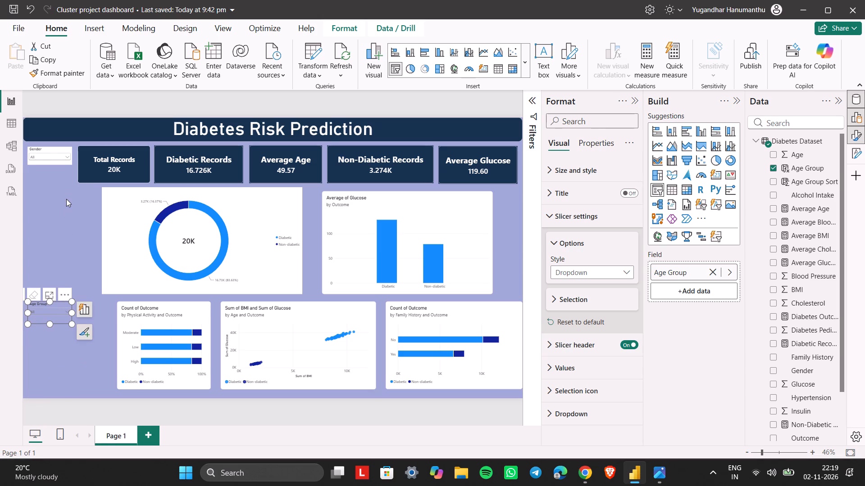
drag(66, 199, 65, 256)
drag(47, 306, 62, 220)
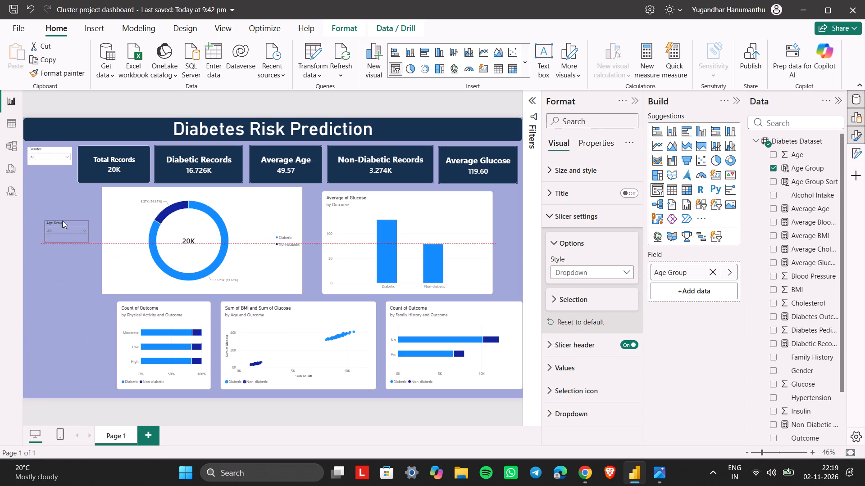
drag(62, 220, 49, 175)
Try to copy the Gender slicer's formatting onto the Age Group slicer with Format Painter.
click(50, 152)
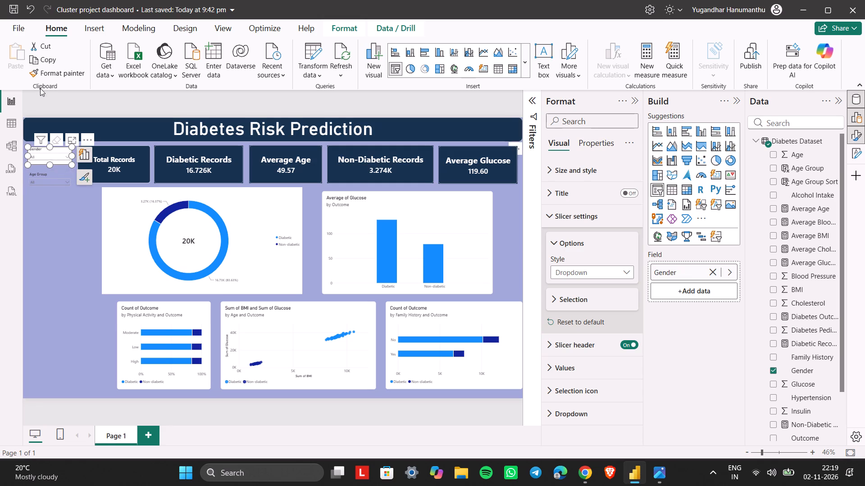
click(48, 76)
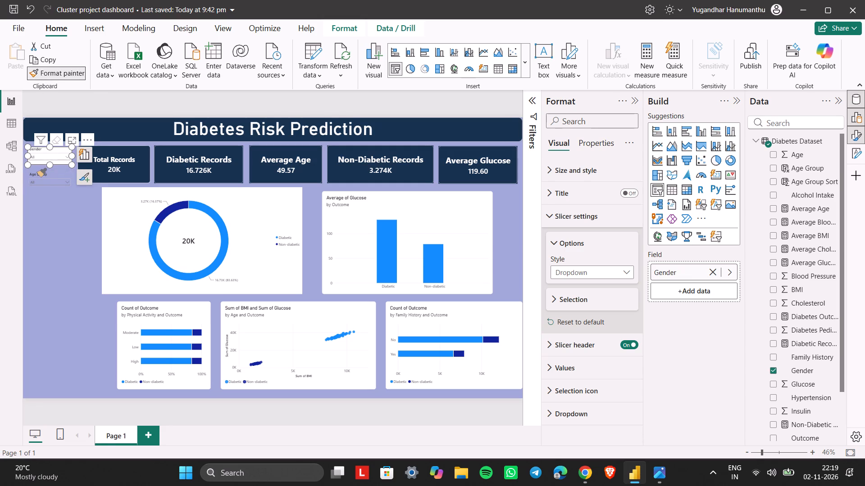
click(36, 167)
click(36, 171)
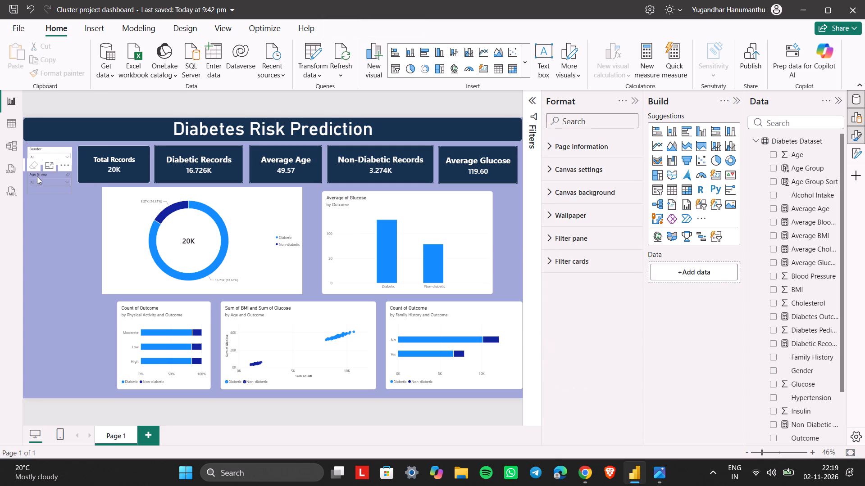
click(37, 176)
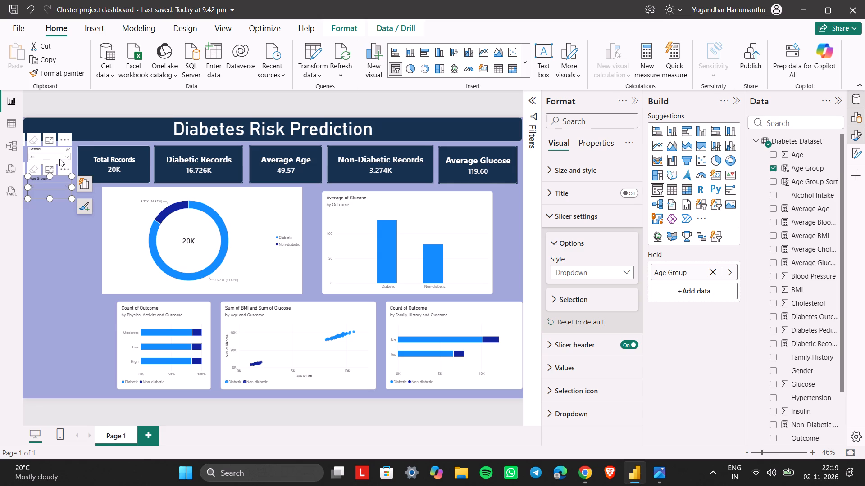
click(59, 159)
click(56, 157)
Turn on the background of the Age Group slicer to match the white Gender slicer.
click(51, 180)
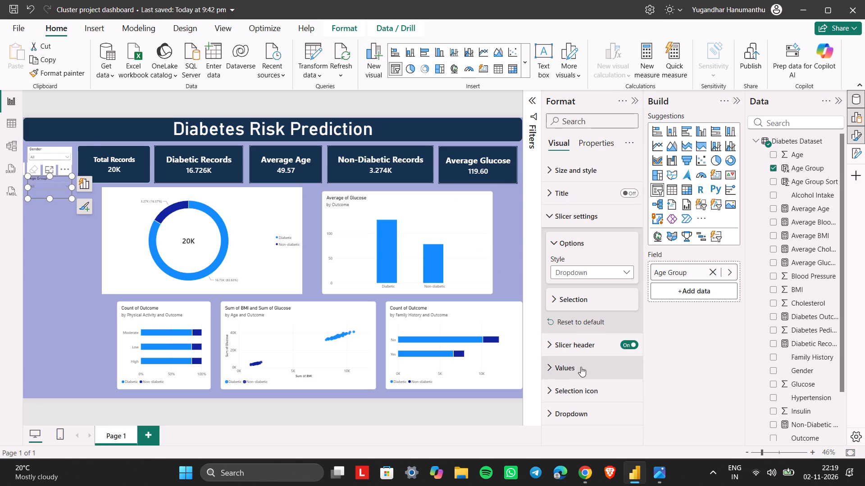
click(581, 176)
scroll(587, 276, down, 4)
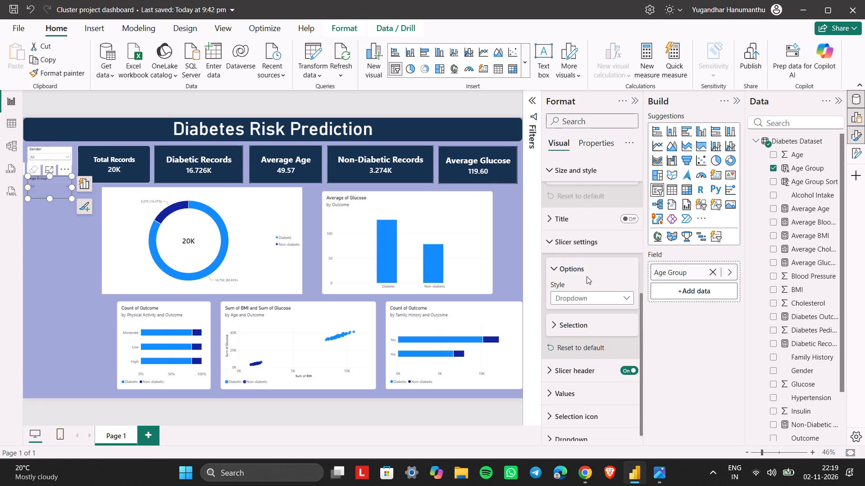
scroll(587, 276, down, 2)
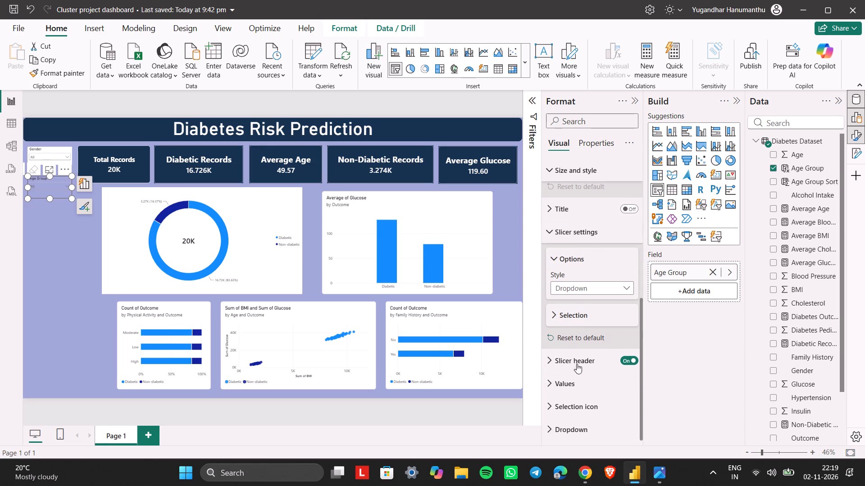
scroll(577, 408, down, 1)
scroll(577, 408, up, 3)
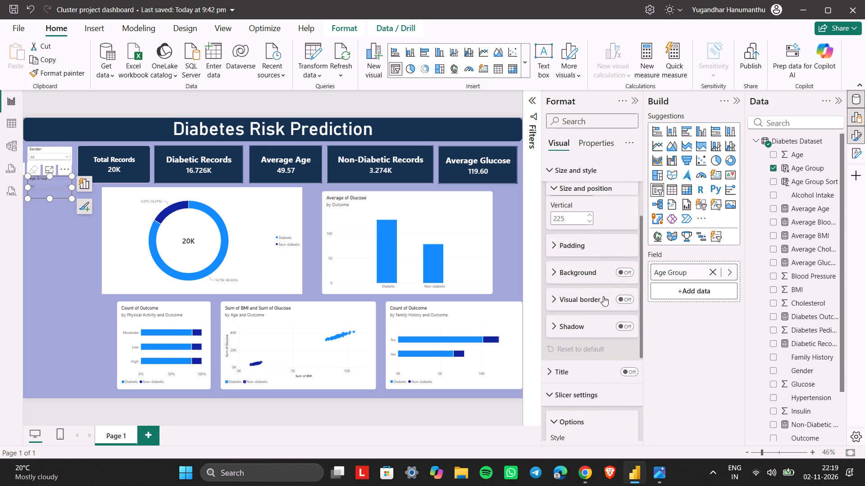
click(619, 275)
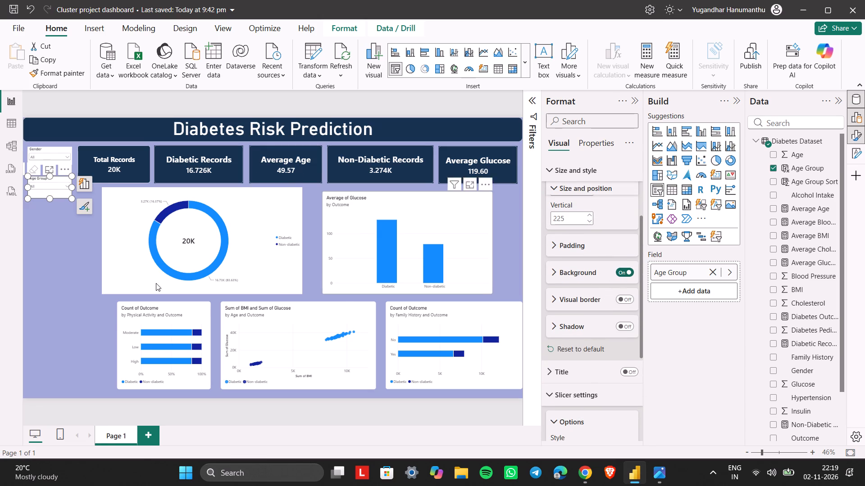
click(43, 242)
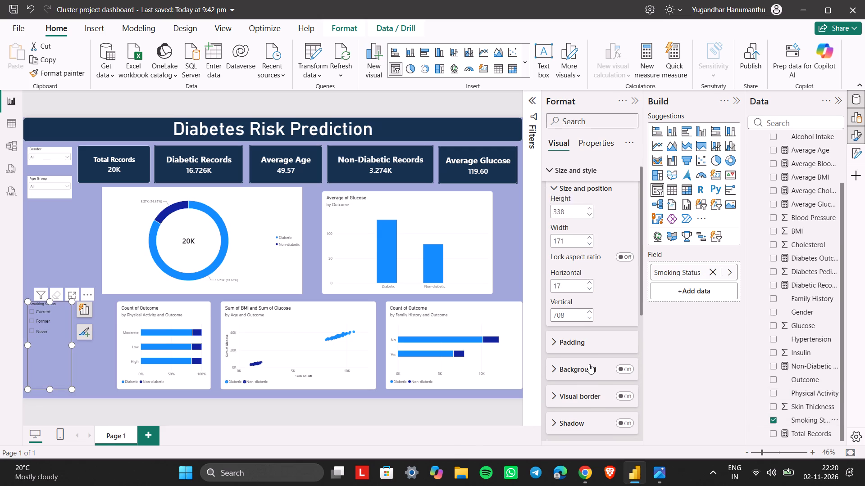
scroll(589, 364, down, 1)
click(629, 340)
scroll(629, 340, down, 2)
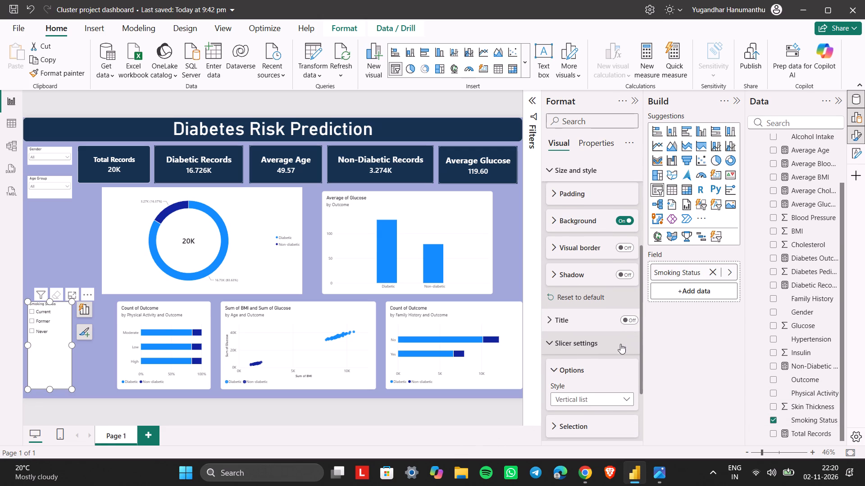
scroll(569, 383, down, 1)
click(574, 380)
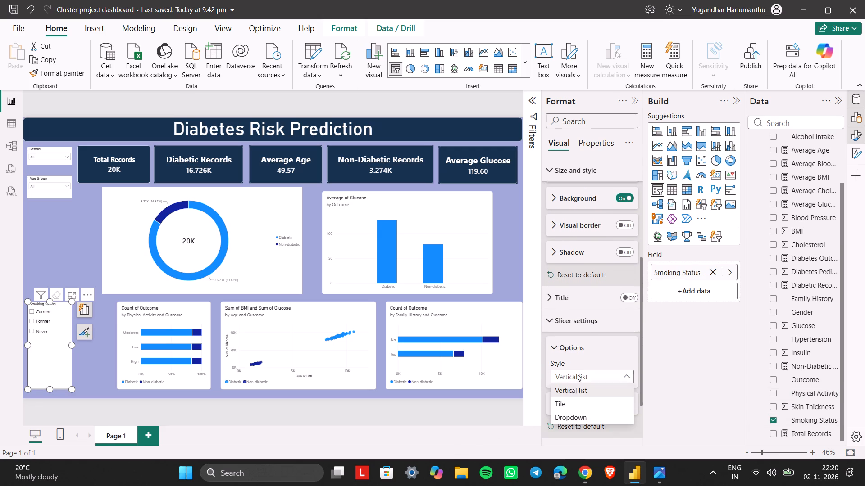
click(565, 411)
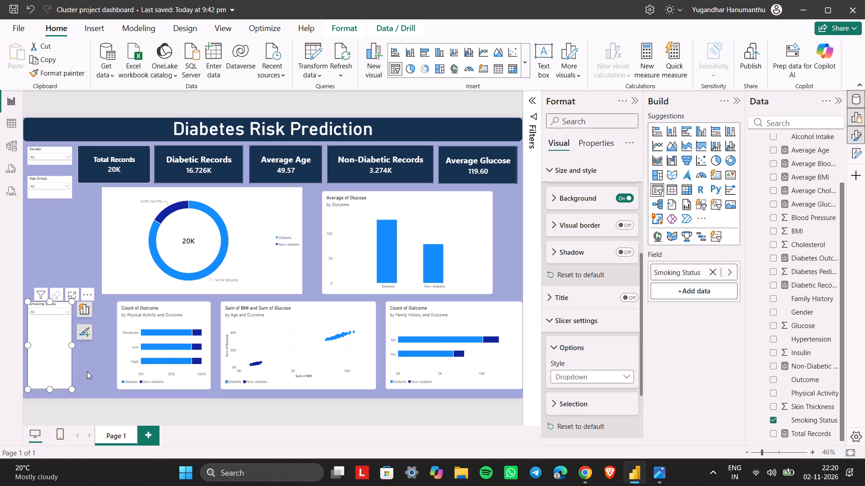
Shrink the Smoking Status slicer to a short box, place it directly beneath the Age Group slicer, and check its dropdown list.
drag(51, 388, 53, 360)
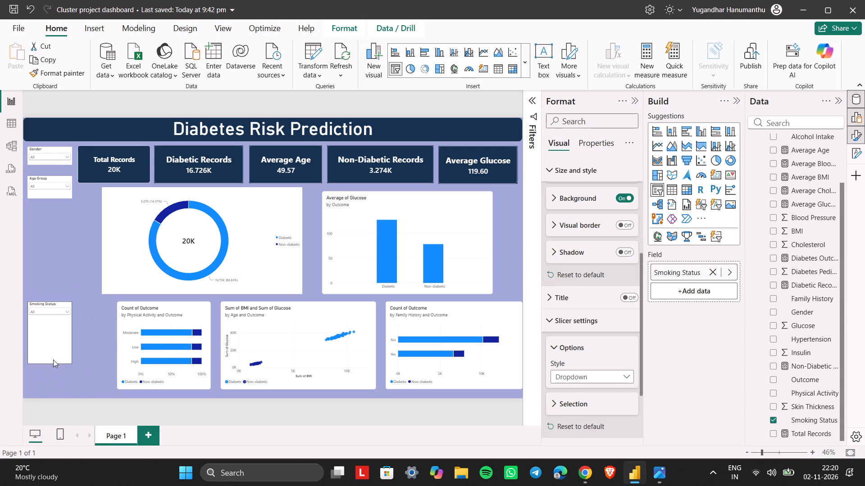
drag(53, 360, 54, 324)
drag(58, 306, 57, 216)
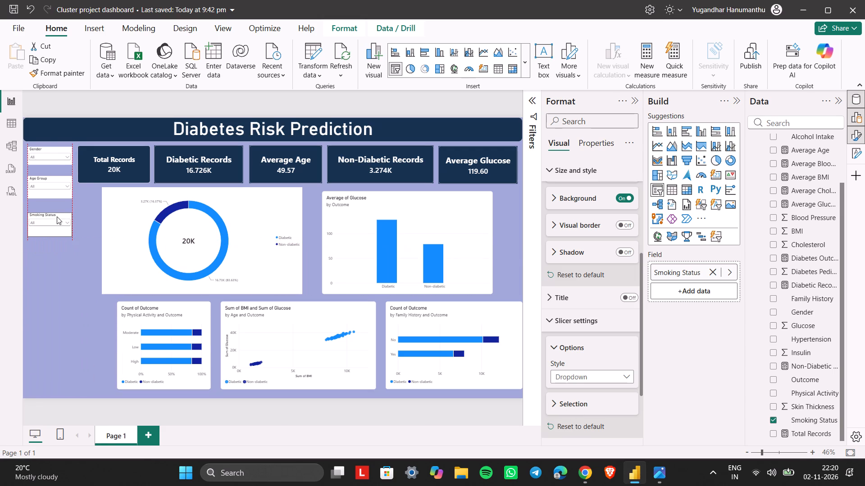
drag(57, 216, 58, 207)
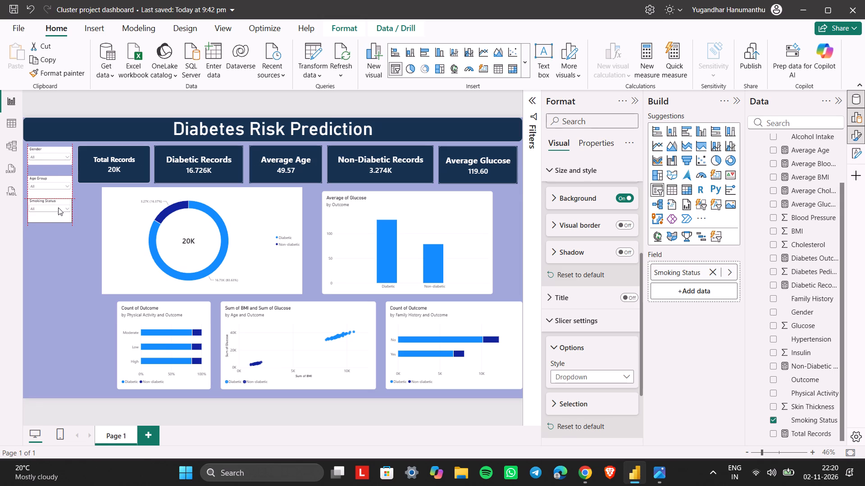
drag(58, 207, 58, 210)
click(57, 217)
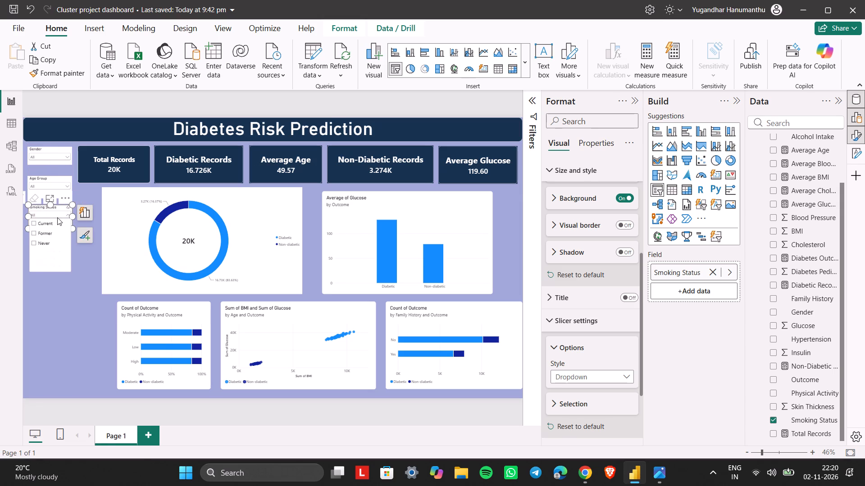
click(57, 217)
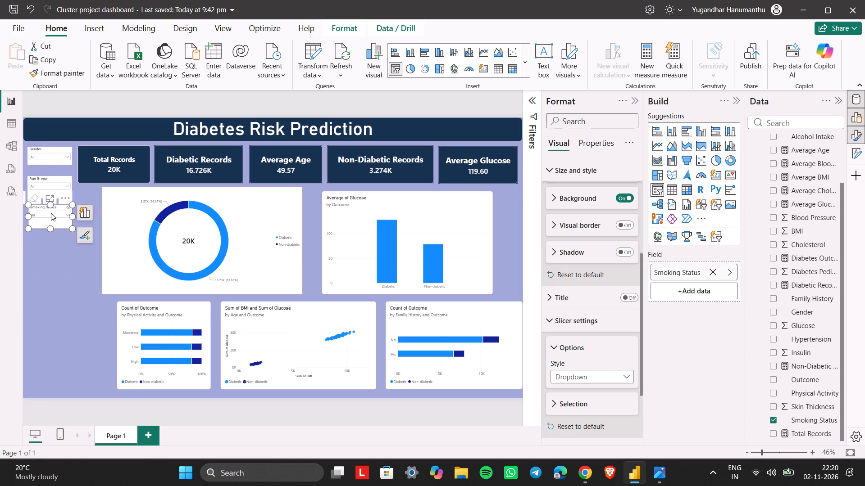
Check the plan's slicer list in ChatGPT, then add a new slicer with the Hypertension field in Power BI.
click(51, 213)
click(51, 213)
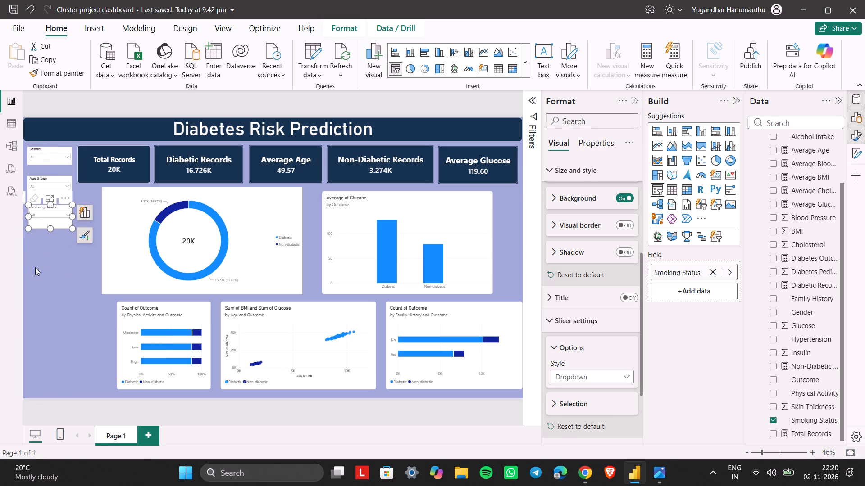
click(35, 267)
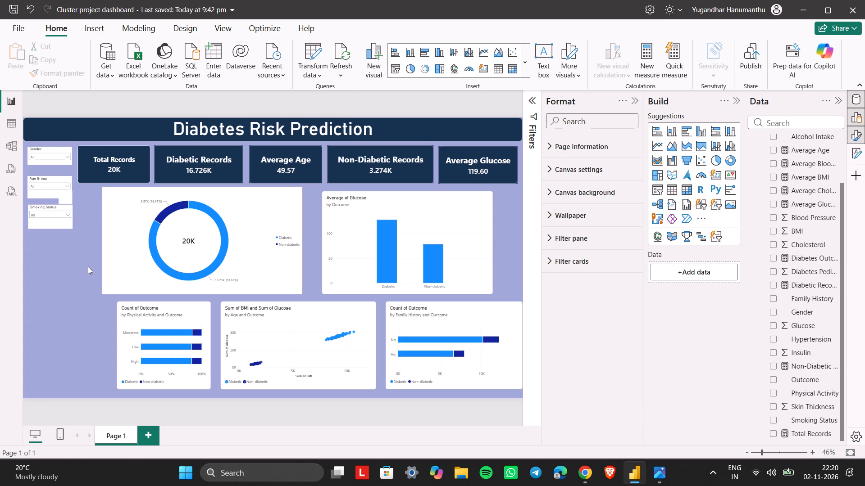
key(alt+Tab)
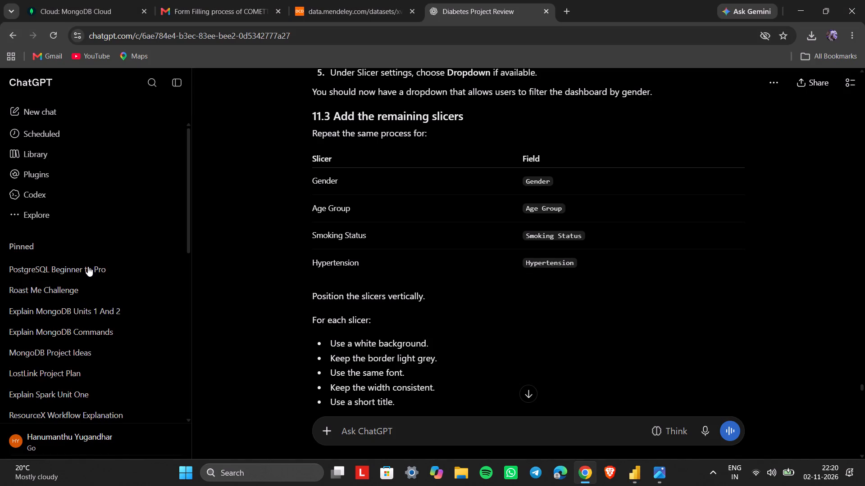
key(alt+Tab)
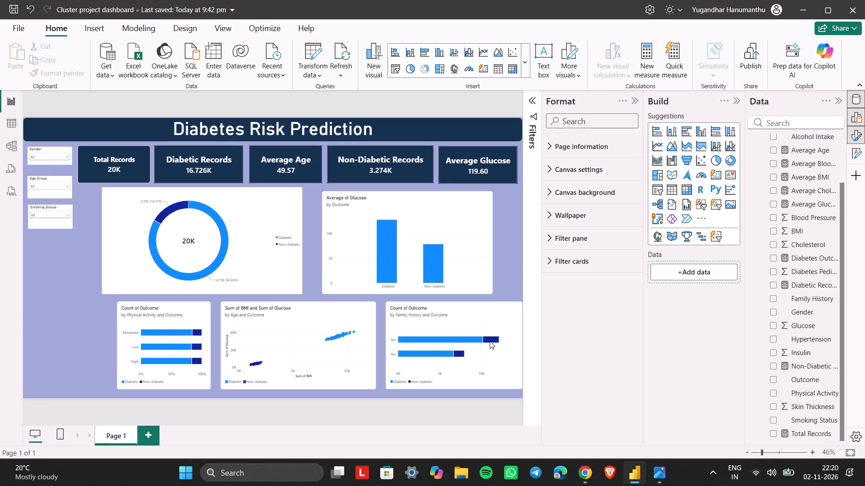
click(657, 192)
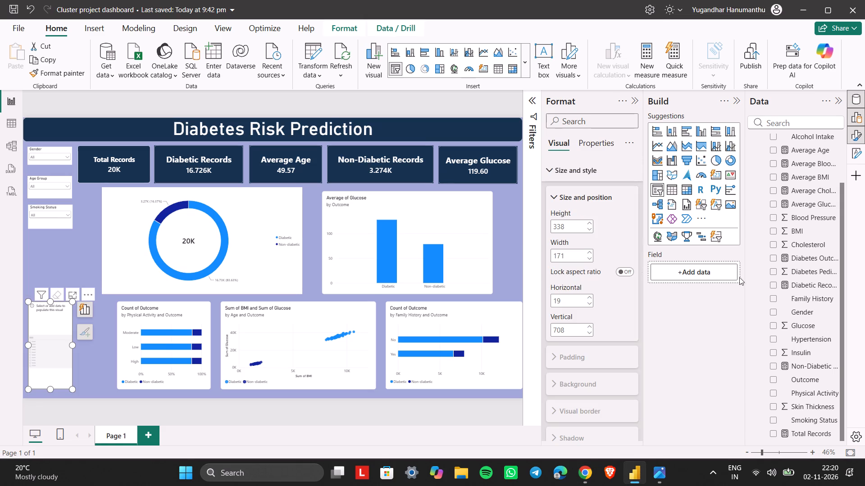
click(775, 336)
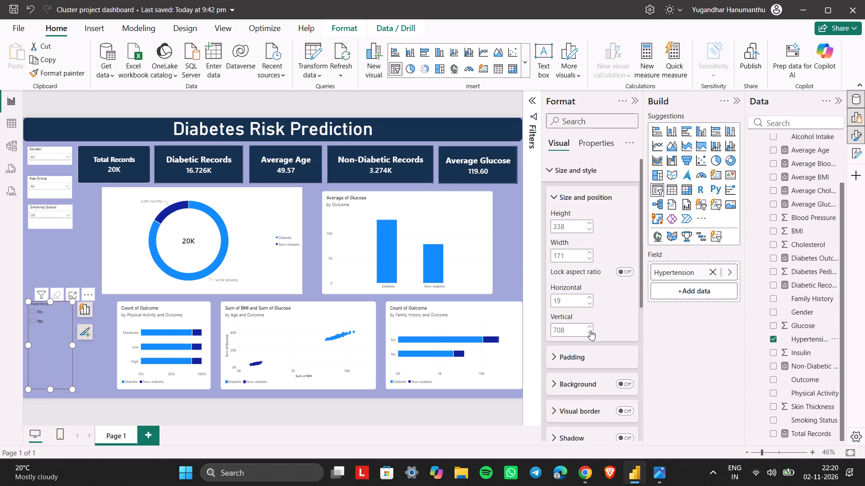
Turn on the Hypertension slicer's background and set its style to Dropdown.
scroll(577, 397, down, 1)
click(633, 350)
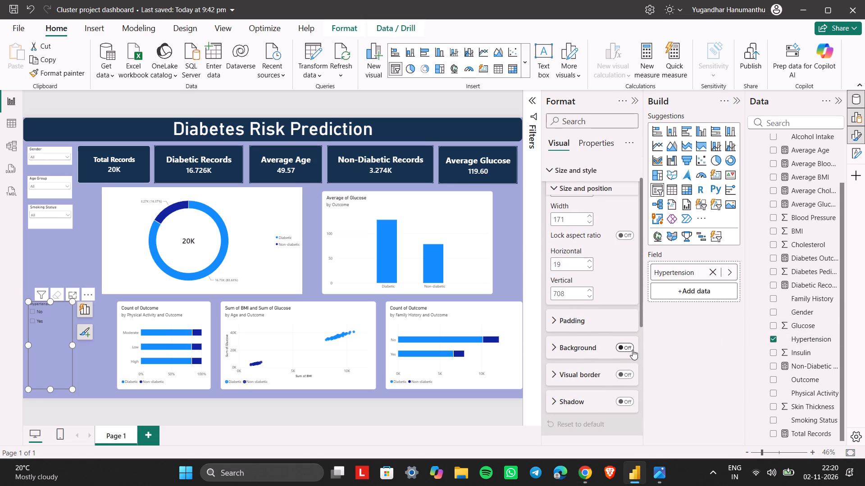
scroll(633, 350, down, 4)
click(582, 319)
click(577, 314)
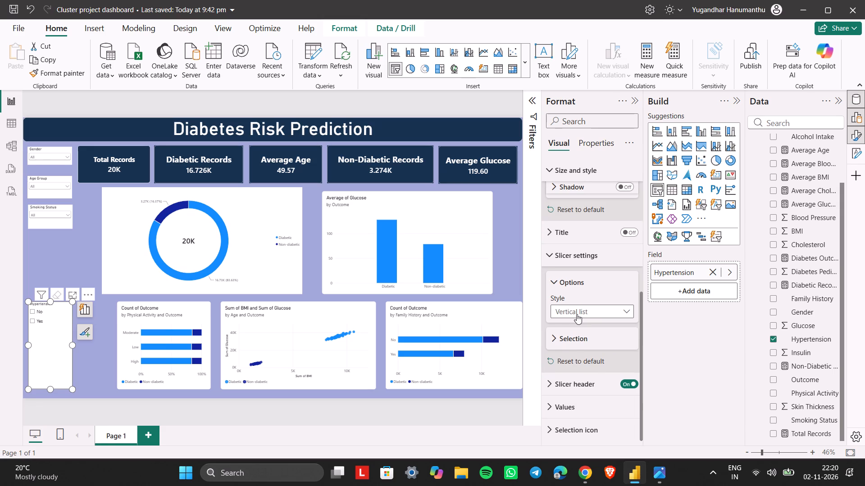
click(566, 353)
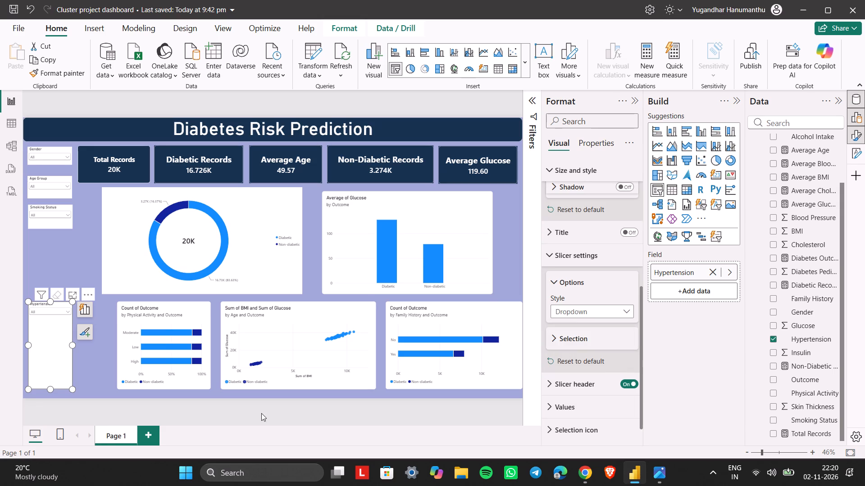
Shrink the Hypertension slicer to a short box and place it directly beneath the Smoking Status slicer, at about vertical position 450.
click(47, 387)
click(47, 387)
drag(49, 387, 55, 317)
drag(63, 307, 61, 253)
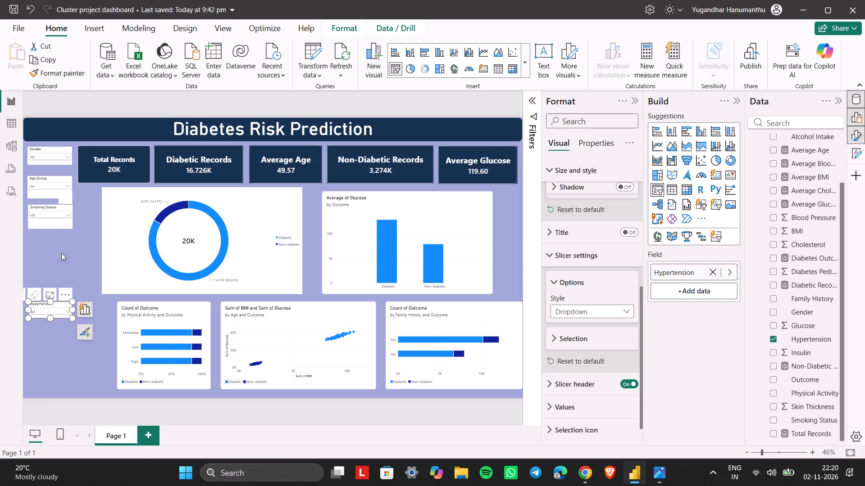
drag(42, 306, 38, 248)
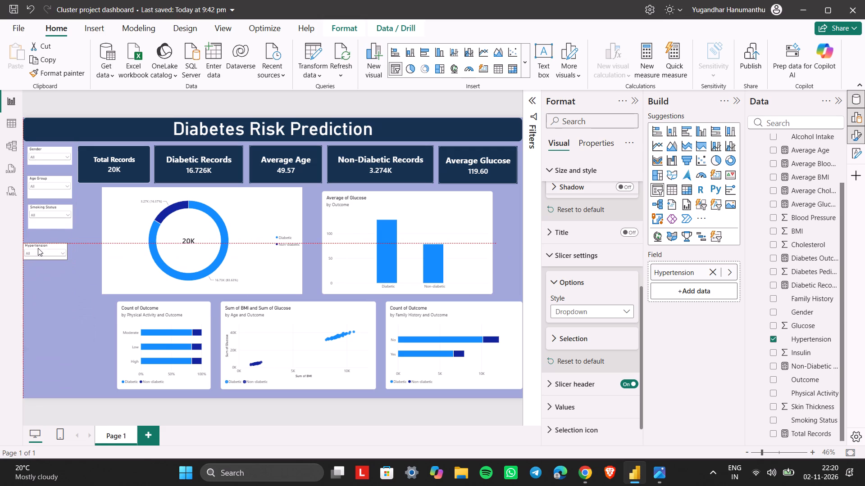
drag(38, 248, 44, 240)
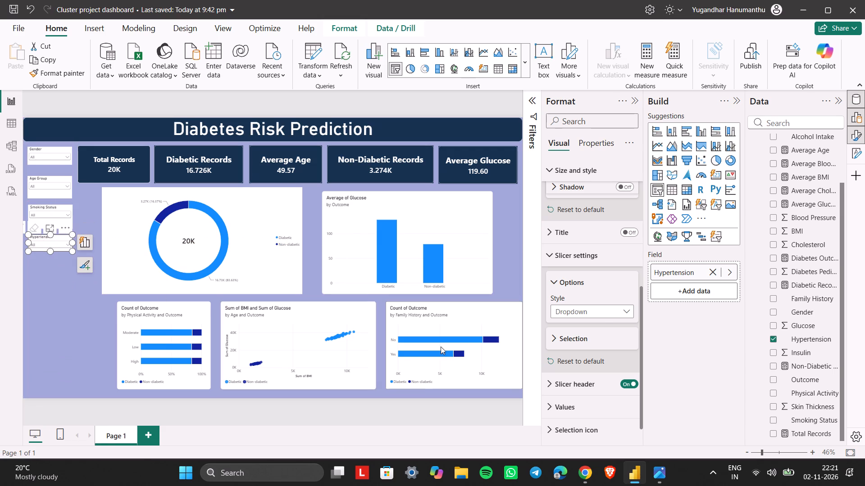
Switch to ChatGPT and read the slicer formatting guidelines, the filter panel sketch, and the section 11.4 slicer test instructions.
key(alt+Tab)
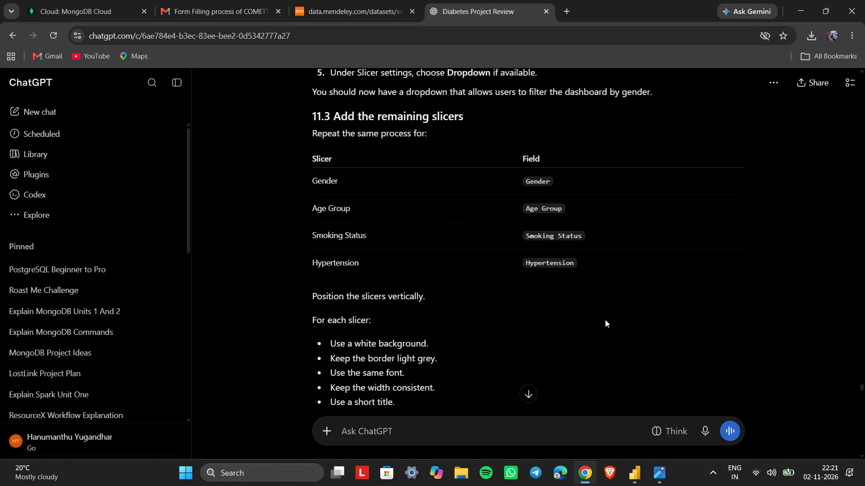
scroll(605, 319, down, 5)
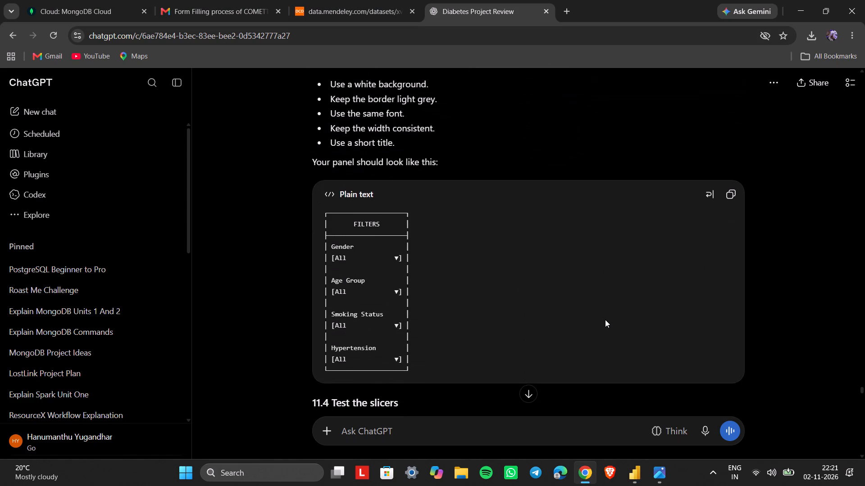
scroll(605, 319, down, 5)
scroll(605, 319, up, 1)
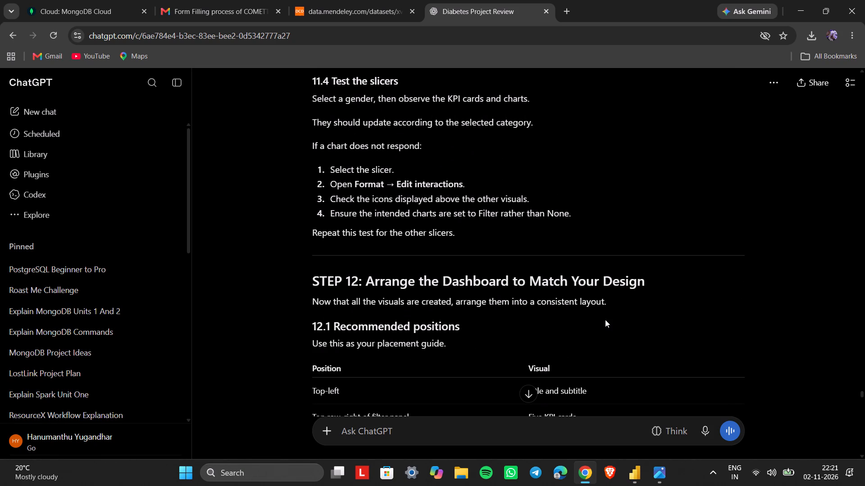
Back in Power BI, examine the Hypertension slicer's formatting options, including its title, slicer settings, header, values and dropdown border.
key(alt+Tab)
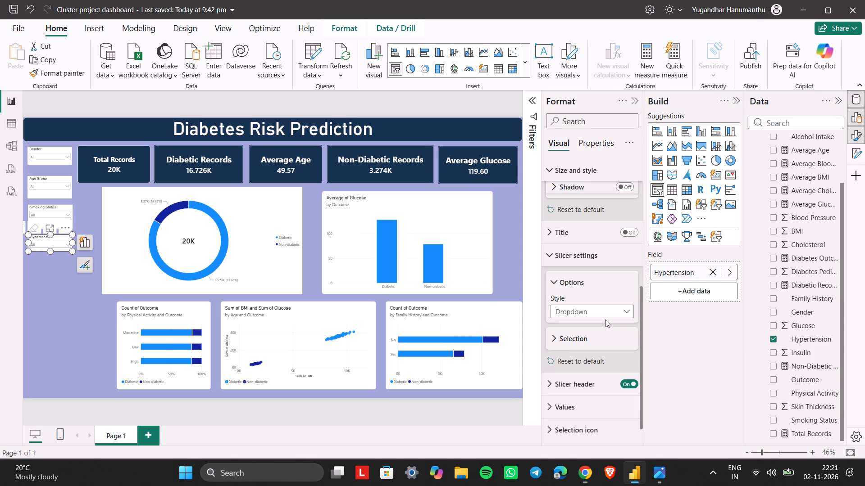
scroll(580, 189, up, 3)
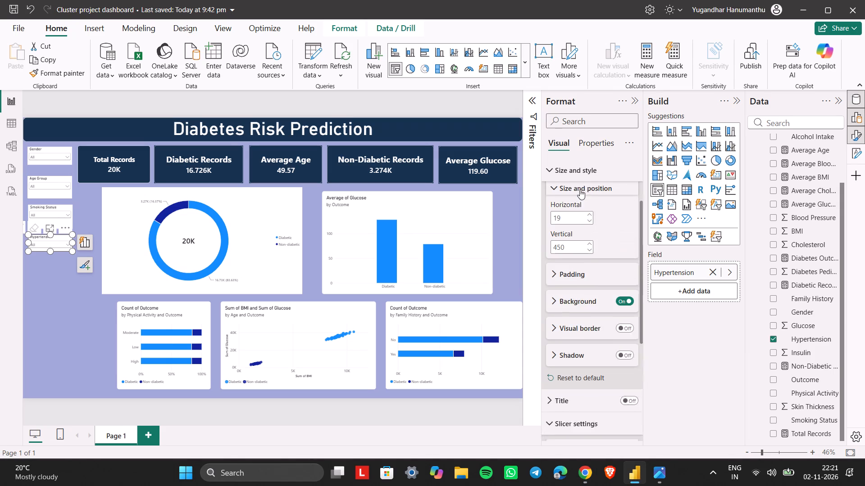
scroll(580, 189, up, 6)
click(573, 176)
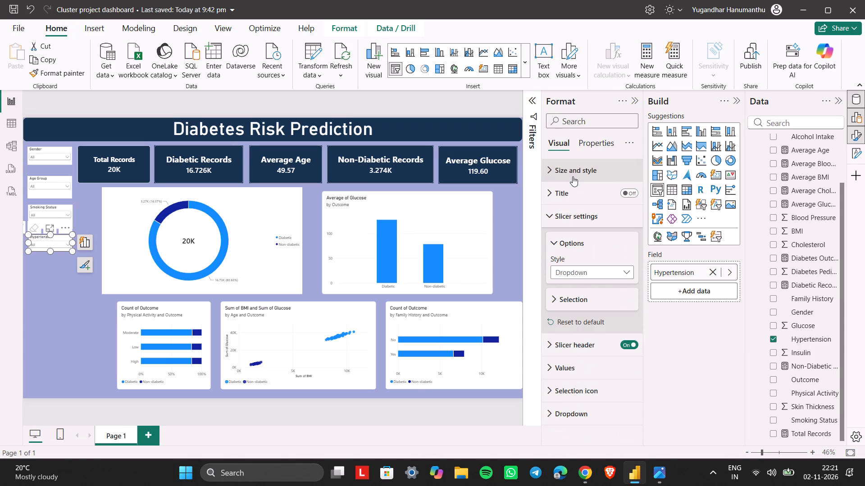
click(562, 212)
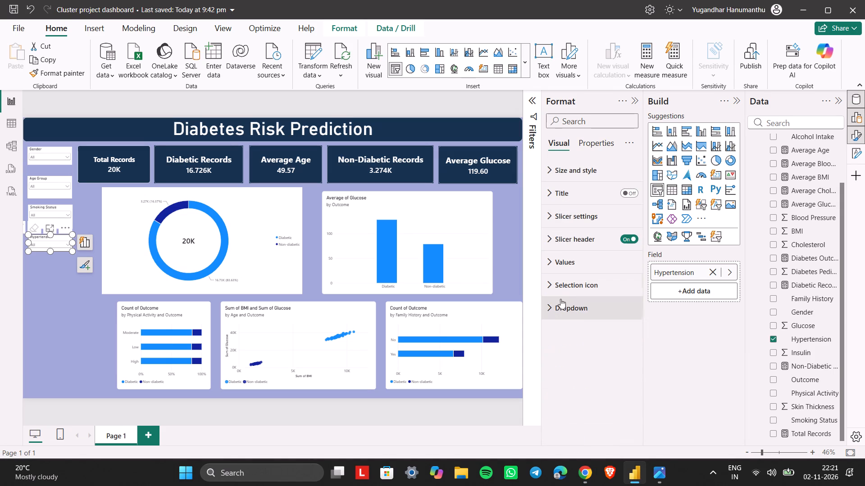
click(594, 140)
click(570, 140)
click(563, 172)
scroll(566, 262, down, 7)
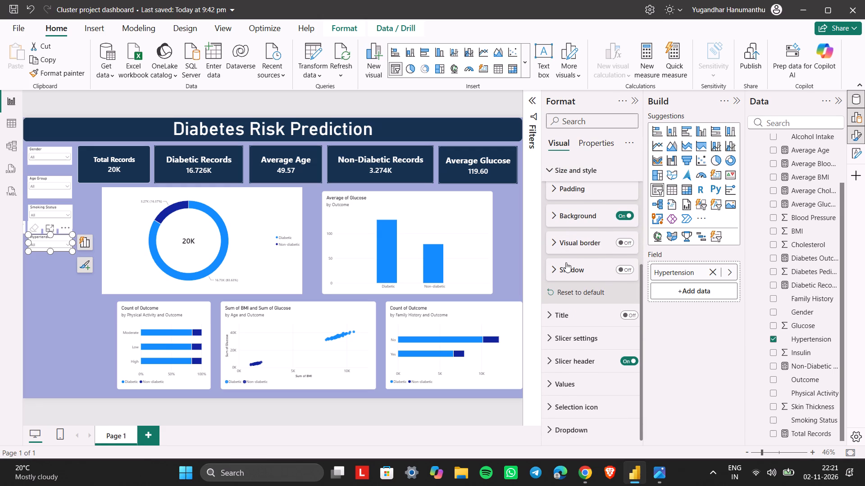
click(566, 314)
scroll(566, 314, down, 5)
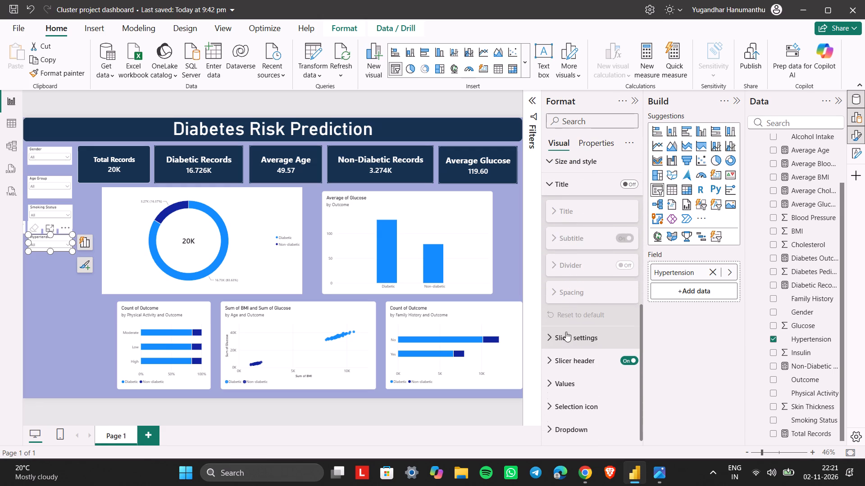
click(565, 342)
scroll(565, 342, down, 4)
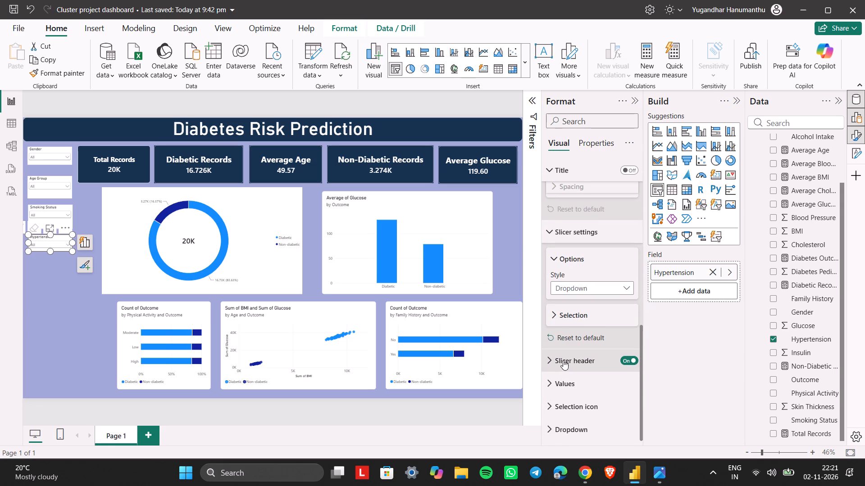
click(562, 364)
scroll(562, 364, down, 4)
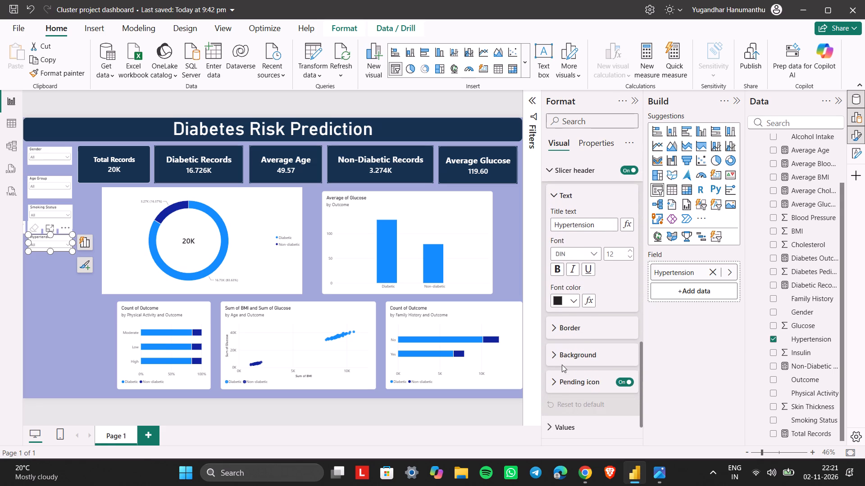
scroll(562, 364, down, 2)
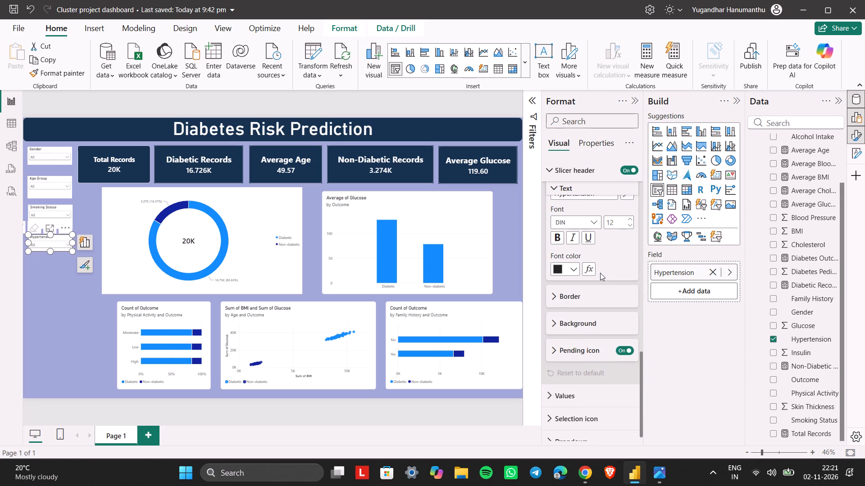
click(573, 386)
scroll(573, 386, down, 3)
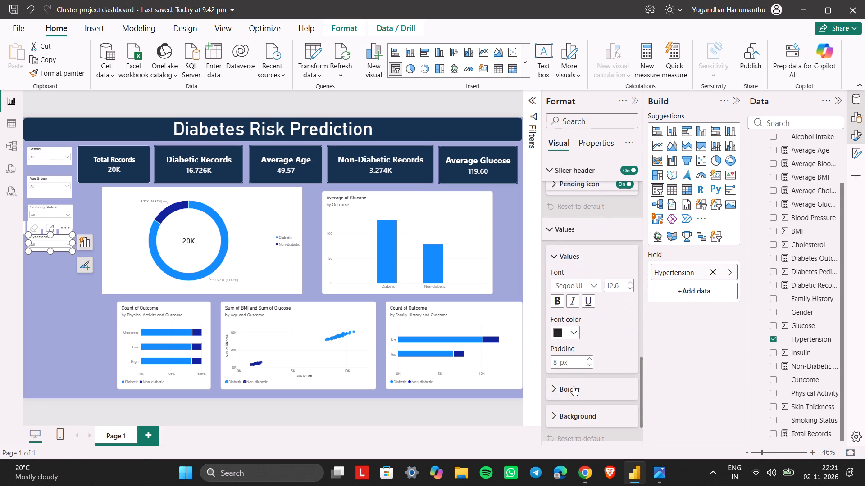
scroll(573, 401, down, 1)
click(574, 419)
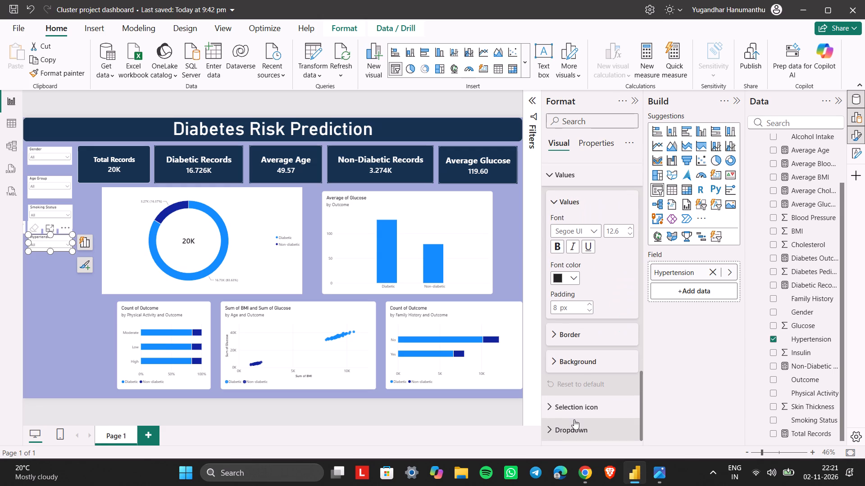
scroll(574, 419, down, 7)
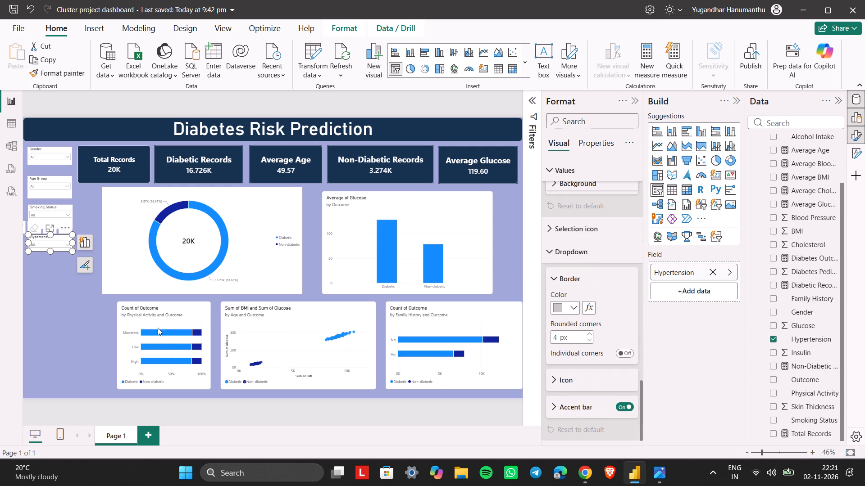
click(68, 295)
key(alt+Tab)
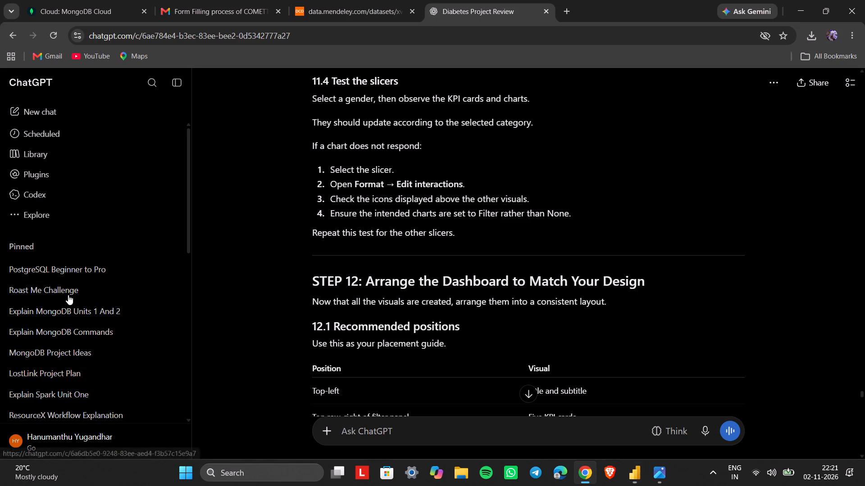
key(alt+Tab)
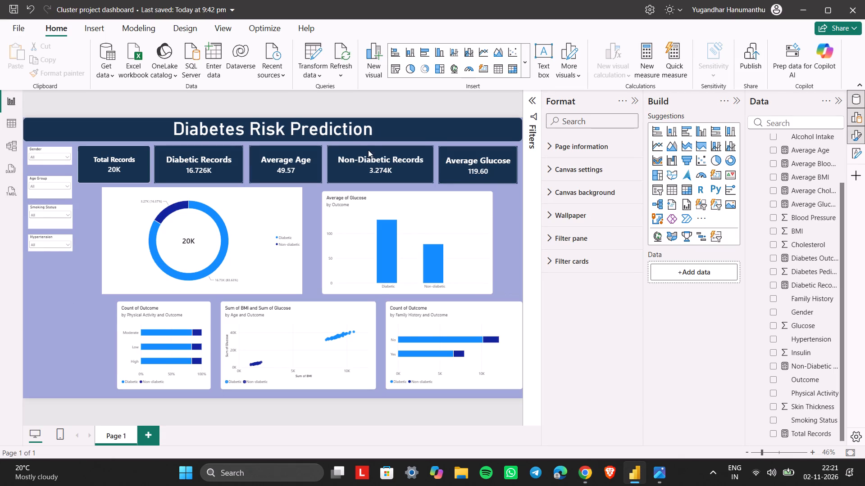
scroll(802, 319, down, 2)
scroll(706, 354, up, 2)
Add a new slicer to the report page, using the Alcohol Intake field.
scroll(817, 295, up, 2)
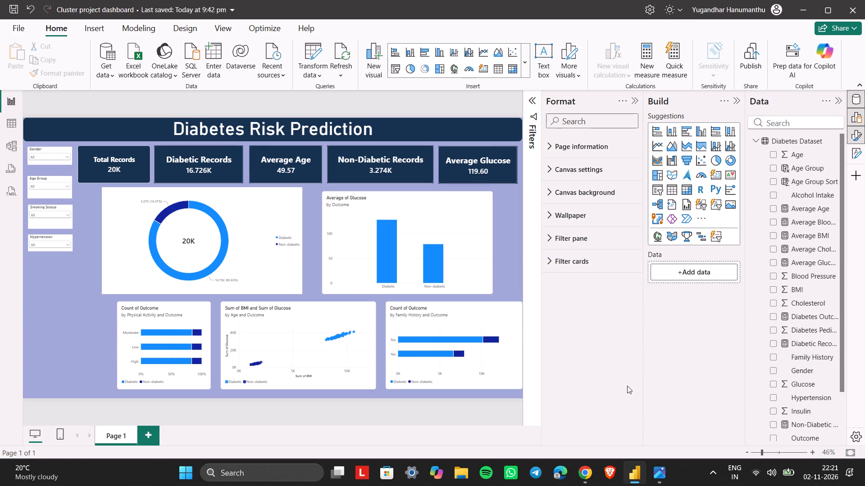
click(654, 189)
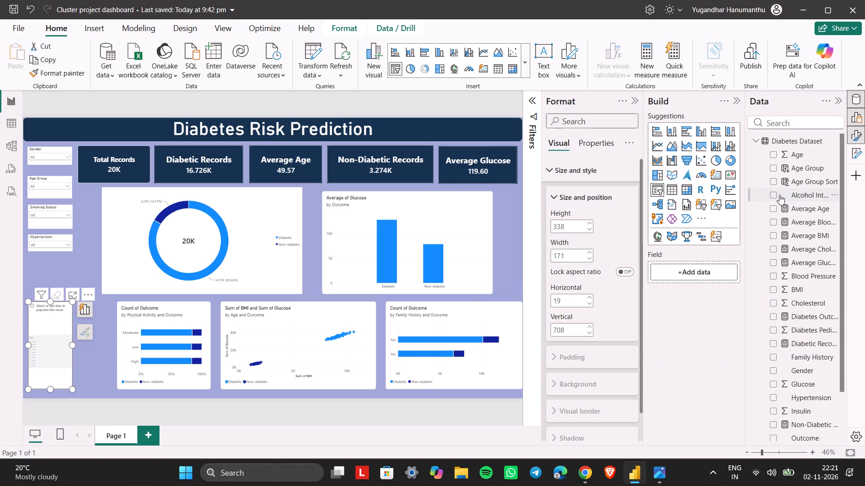
click(779, 195)
click(775, 195)
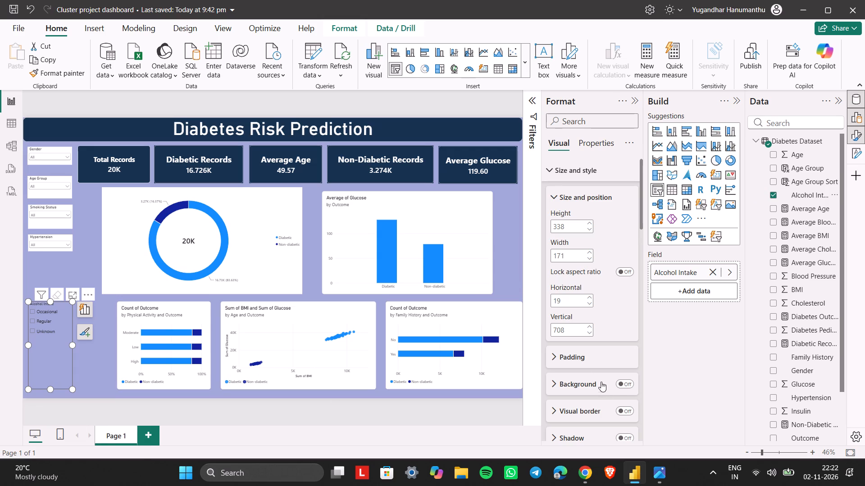
Turn on the Alcohol Intake slicer's background and set its style to Dropdown.
drag(619, 391, 623, 386)
click(623, 386)
scroll(623, 386, down, 3)
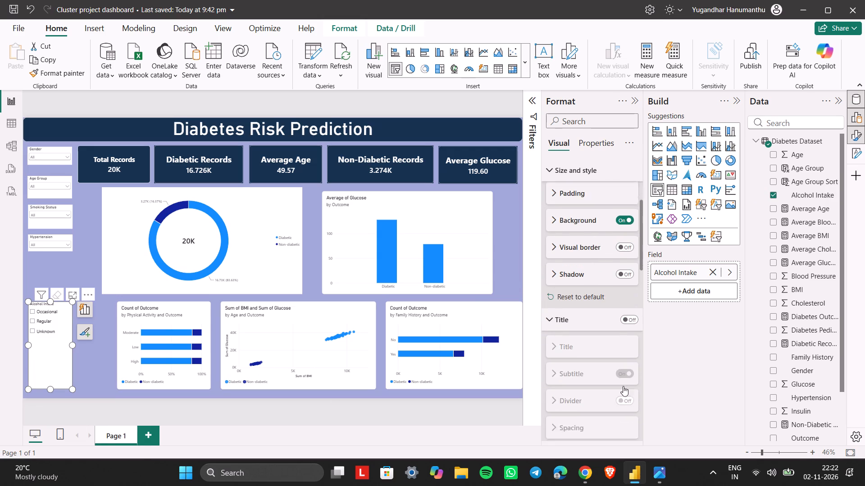
scroll(592, 403, down, 1)
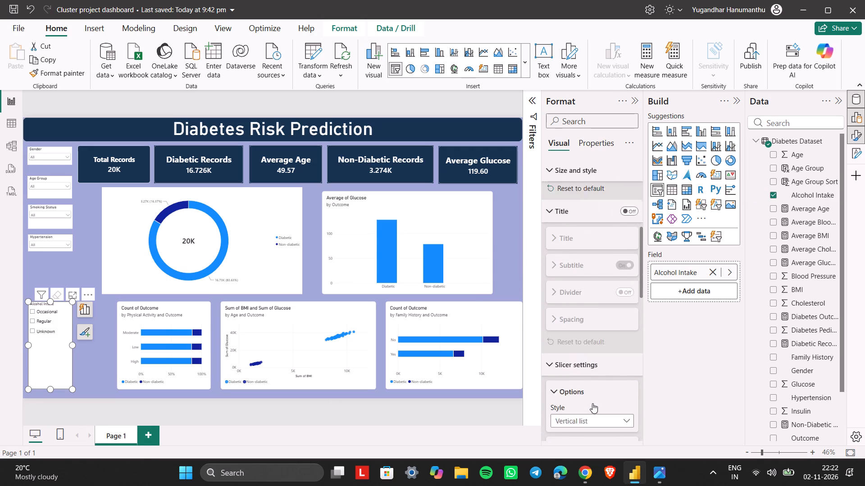
scroll(592, 403, down, 1)
click(604, 331)
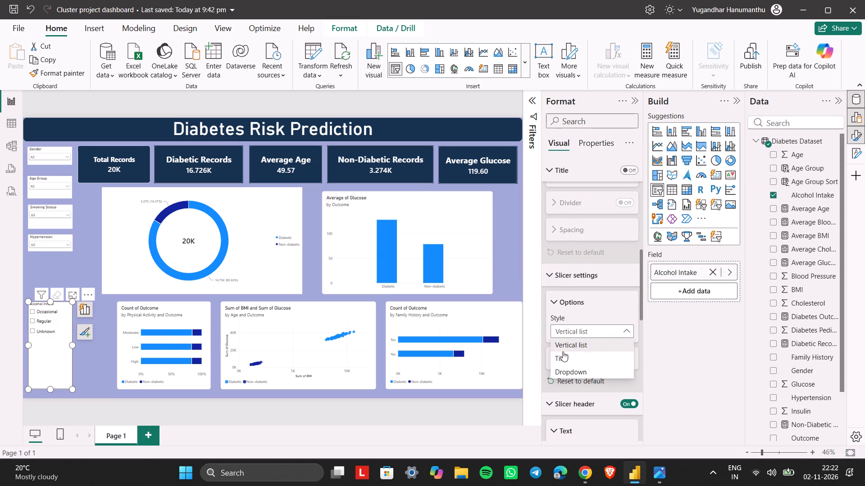
click(556, 371)
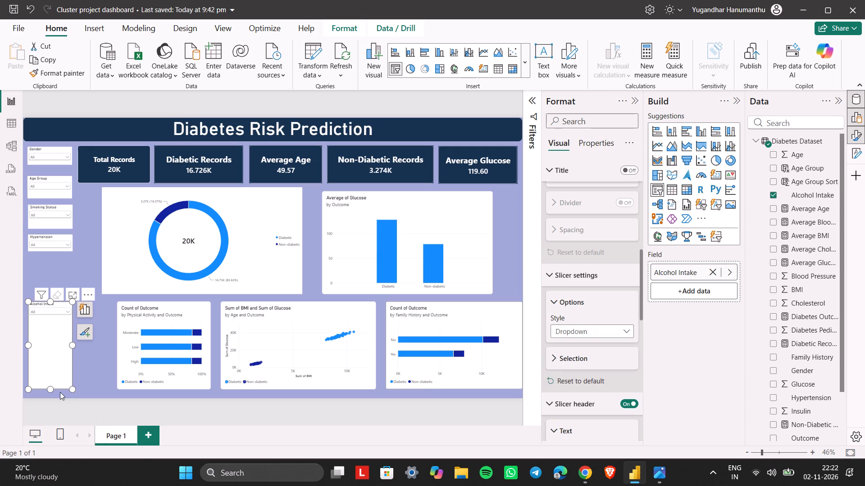
Shrink the Alcohol Intake slicer to a height of about 71 and place it directly beneath the Hypertension slicer, at about vertical position 541.
drag(52, 390, 56, 320)
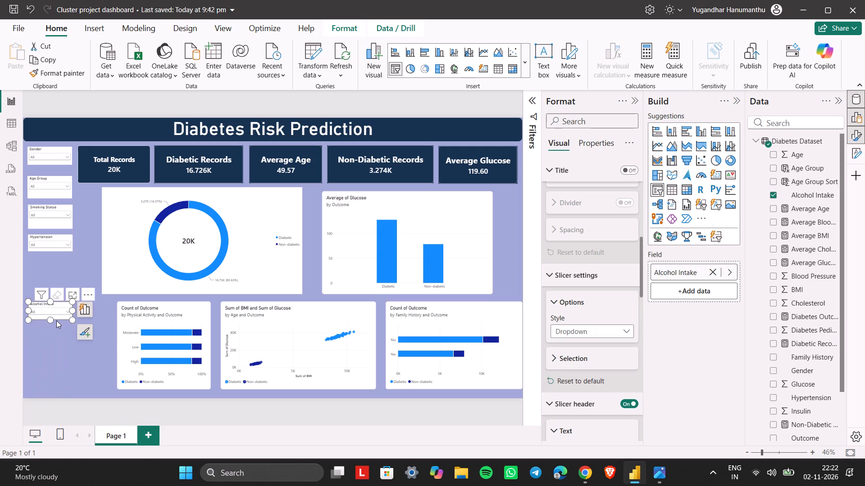
drag(59, 312, 55, 310)
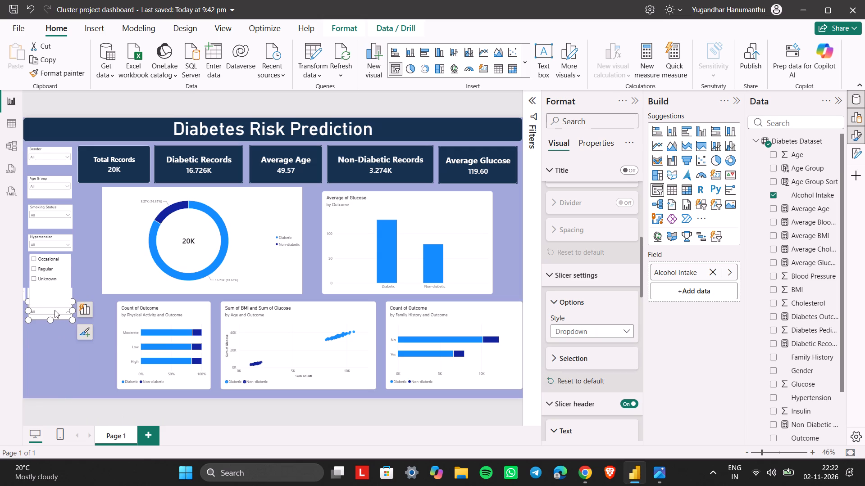
click(91, 270)
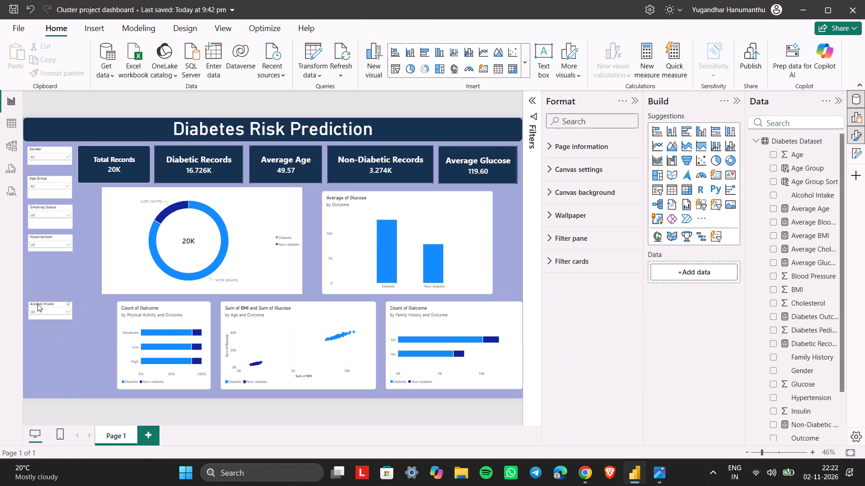
drag(37, 306, 37, 262)
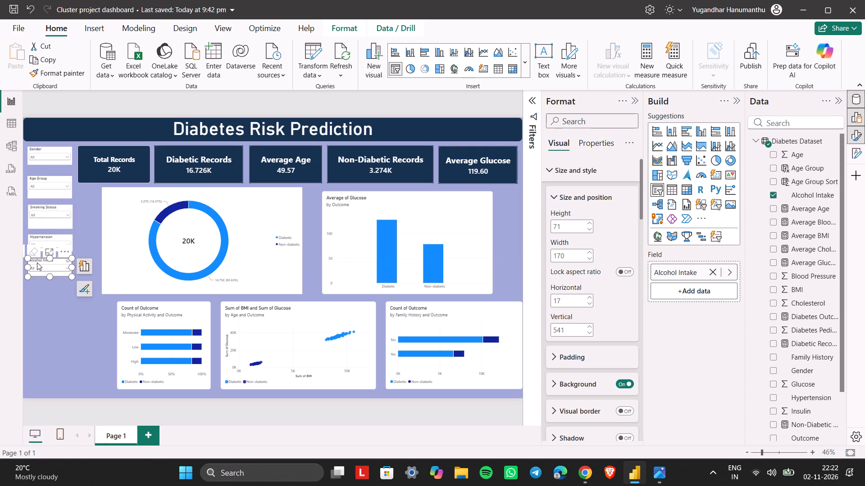
click(44, 332)
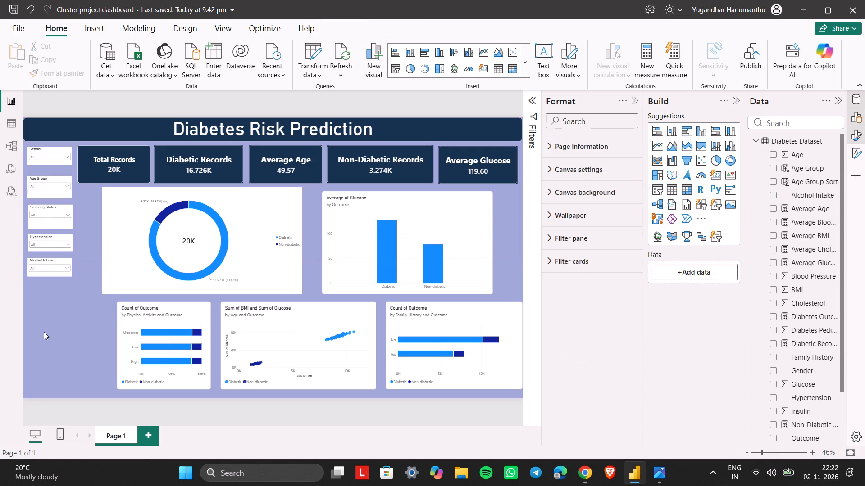
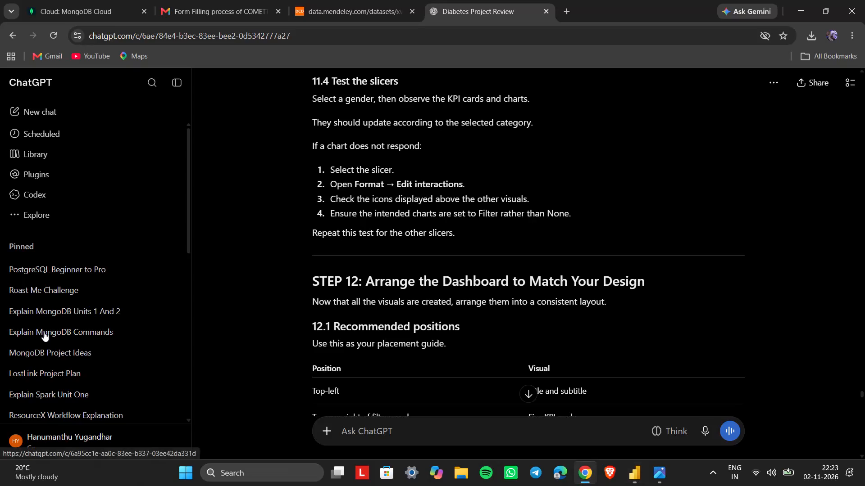
Read the guide's dashboard layout, sizing, styling and colour instructions from Step 12 through to the final checklist.
scroll(353, 261, down, 2)
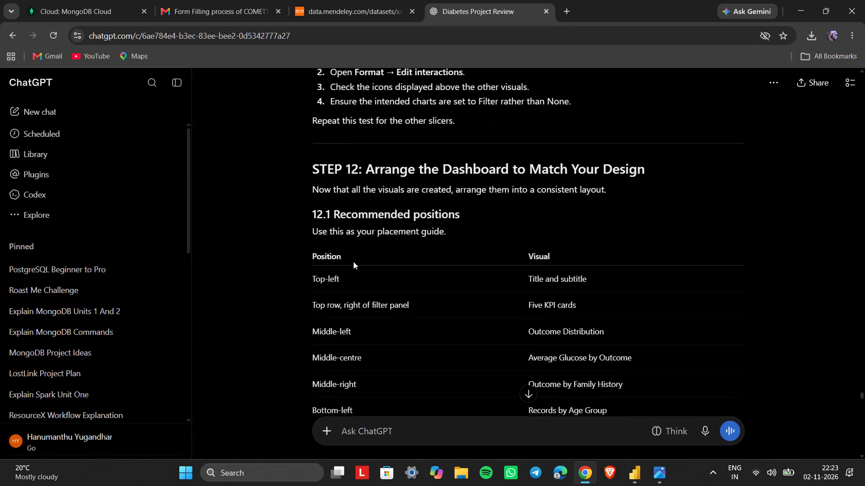
scroll(353, 261, down, 6)
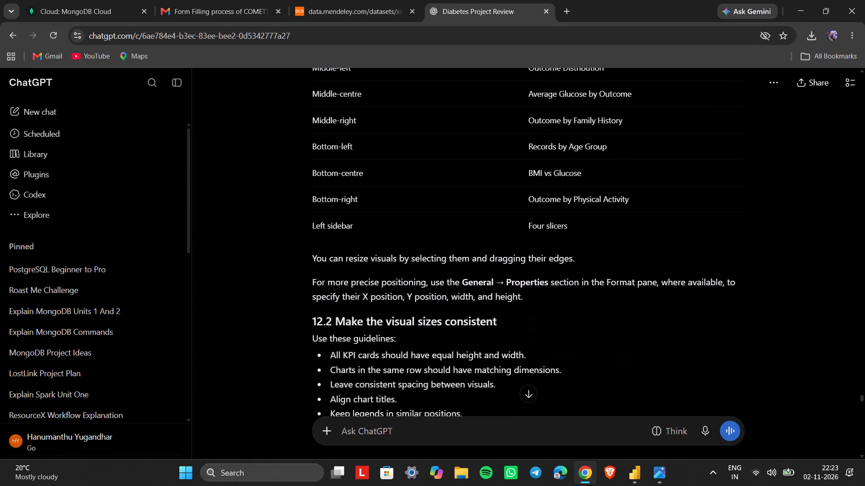
scroll(353, 261, down, 2)
scroll(353, 261, up, 1)
scroll(353, 261, down, 1)
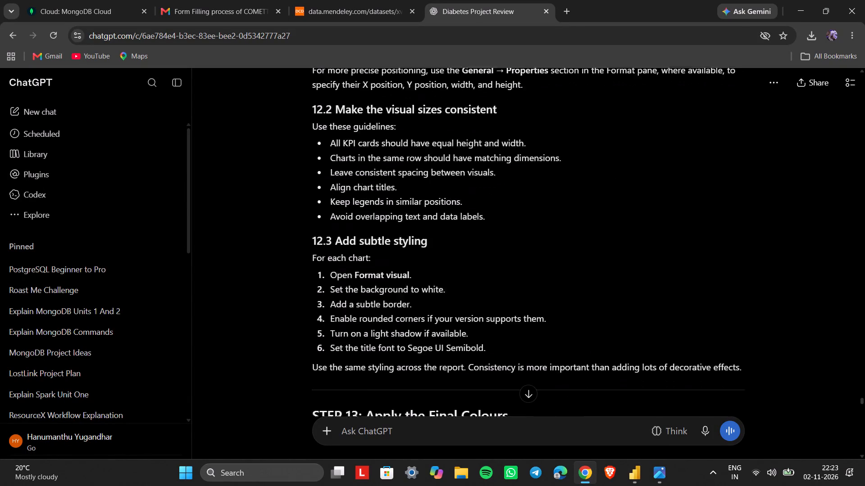
scroll(353, 261, down, 6)
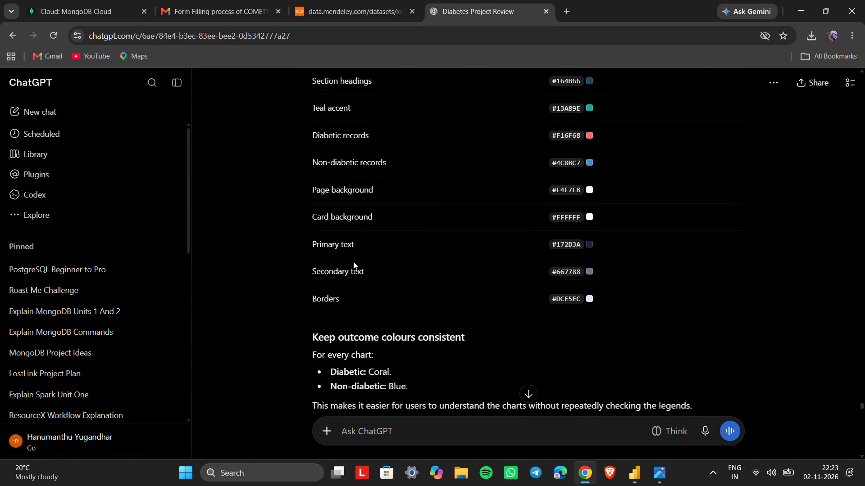
scroll(353, 261, down, 7)
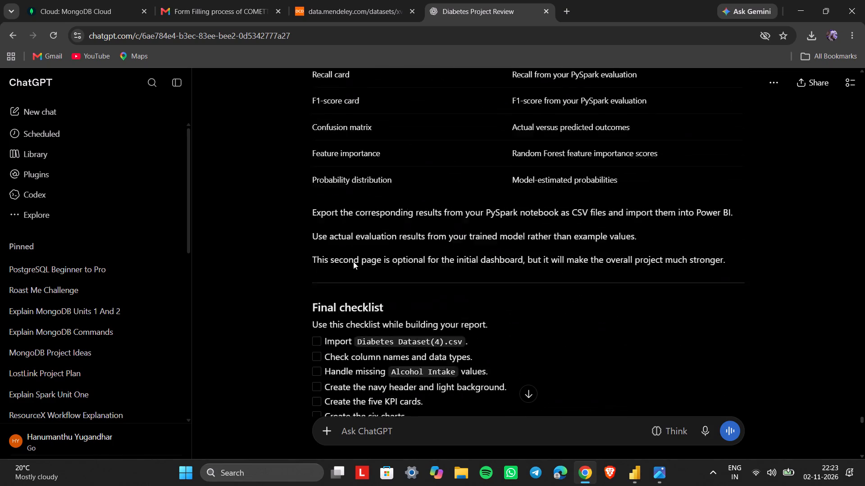
scroll(353, 261, down, 1)
scroll(353, 261, up, 4)
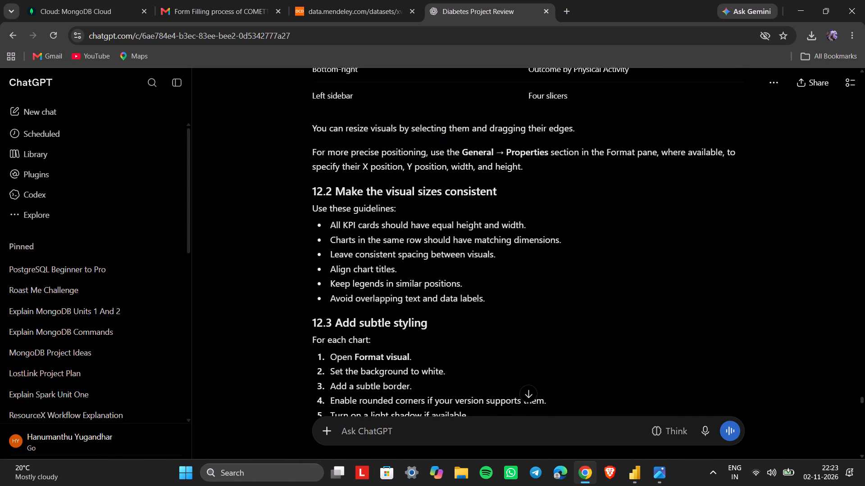
scroll(353, 261, up, 1)
scroll(353, 261, down, 17)
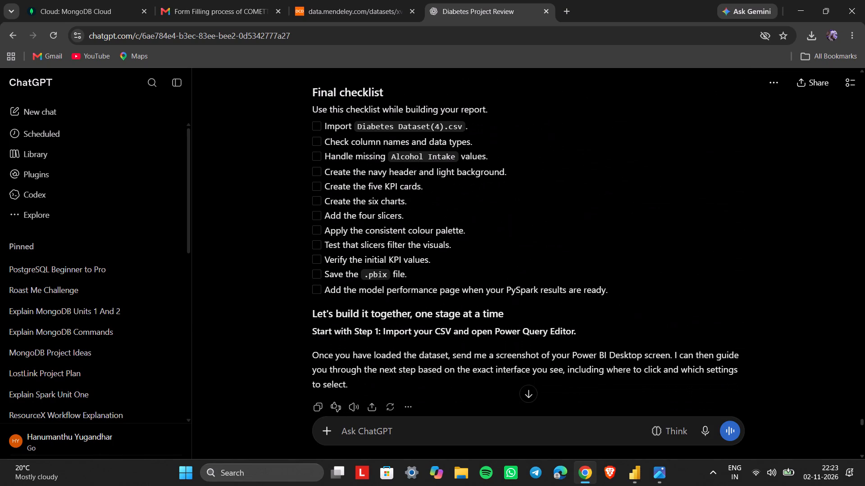
Compare the Diabetes Health Insights Dashboard reference image with the guide and the Cluster project dashboard report in Power BI.
key(alt+Tab)
key(alt+Tab)
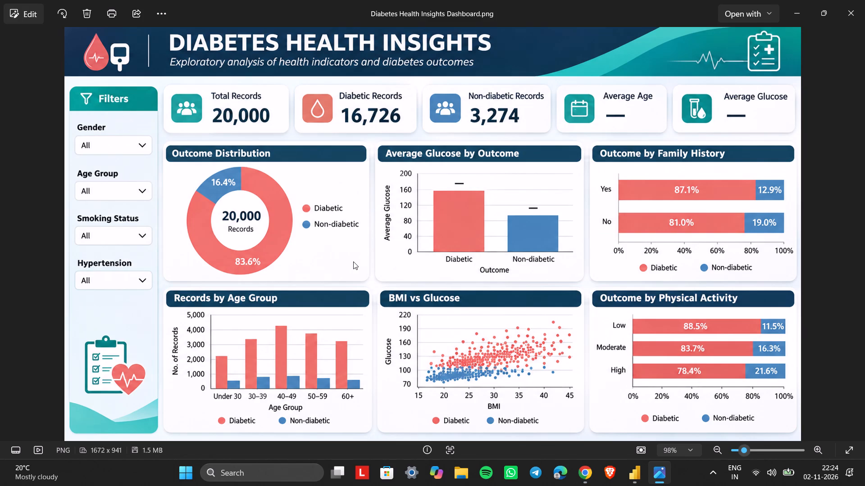
key(alt+Tab)
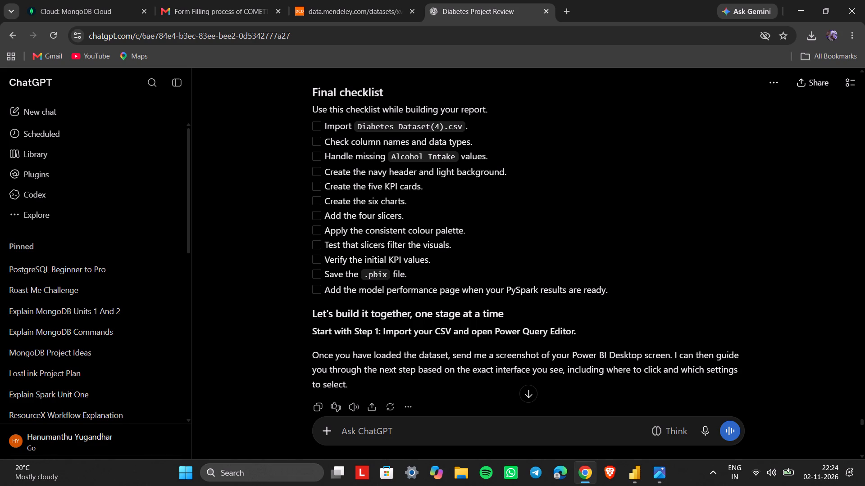
key(alt+Tab)
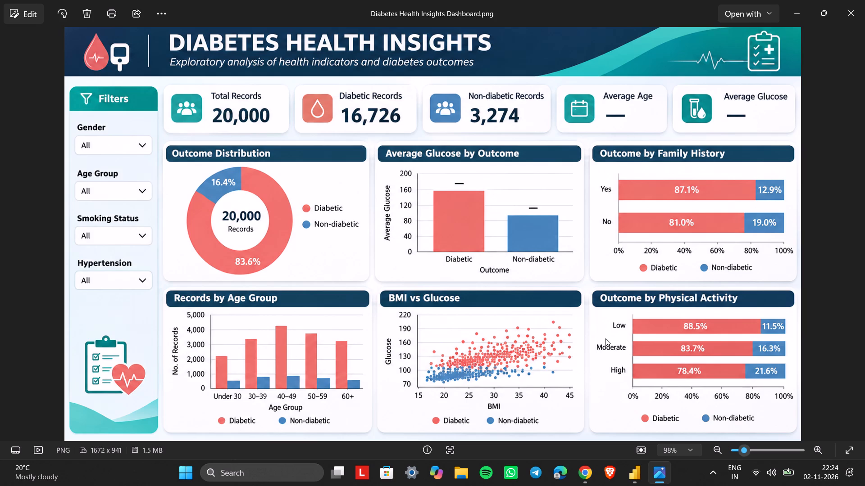
key(alt+Tab)
key(alt+Tab)
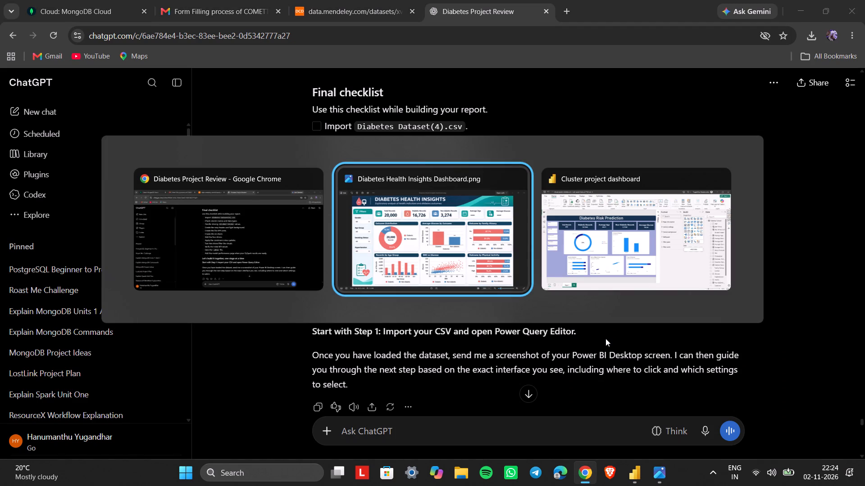
key(alt+Tab)
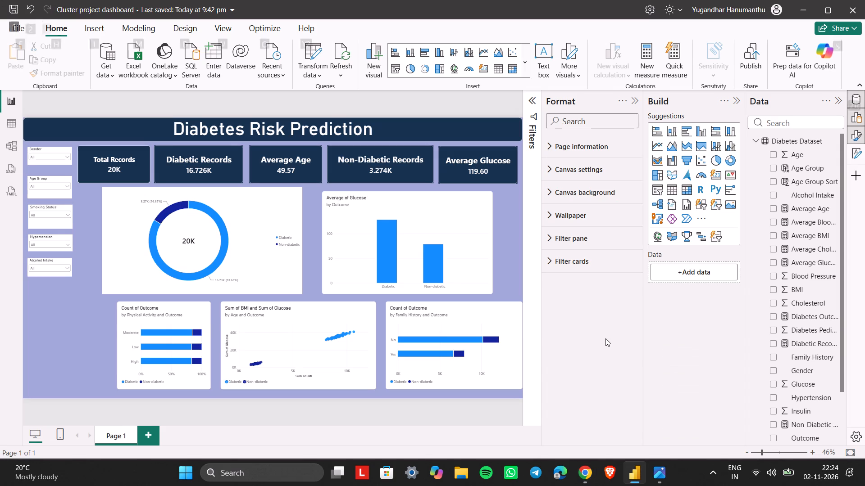
key(alt+Tab)
key(alt+Tab)
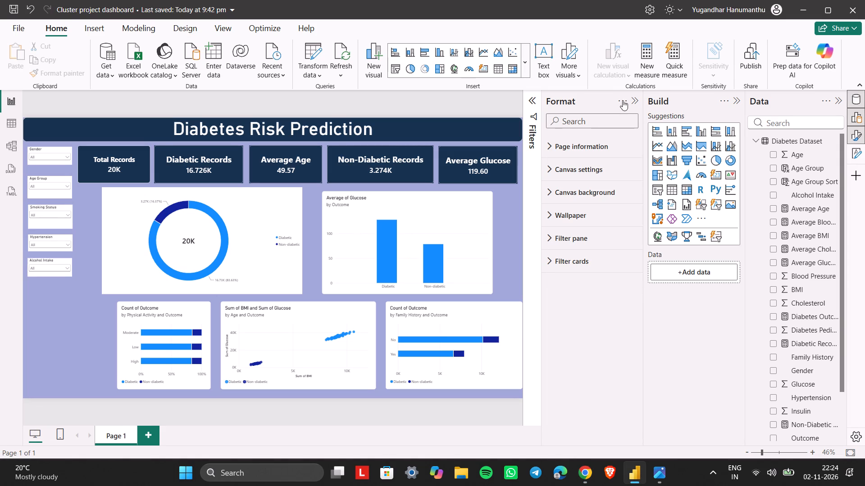
Collapse the Format and Build panes and shift the Total Records and Diabetic Records cards slightly rightward, closer to Average Age.
click(636, 97)
click(736, 96)
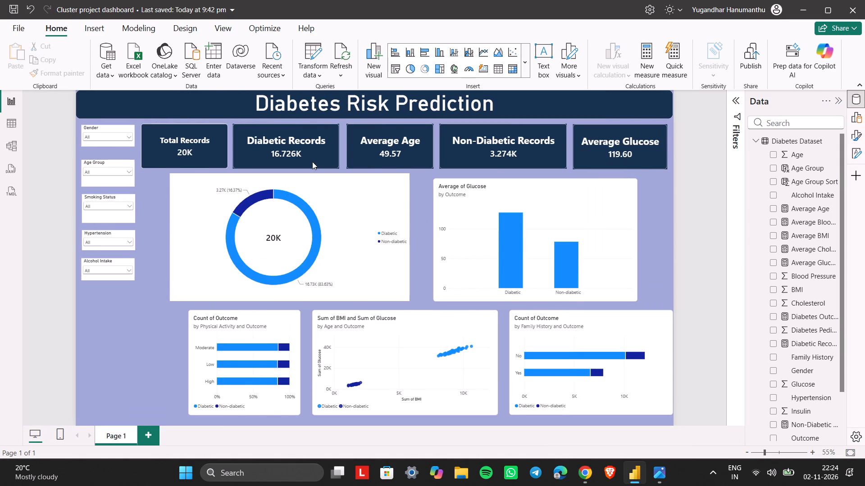
click(588, 150)
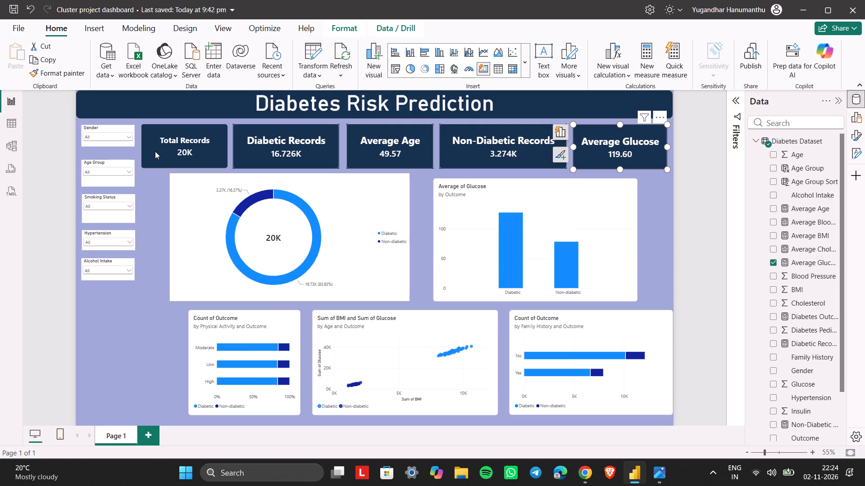
drag(157, 151, 182, 153)
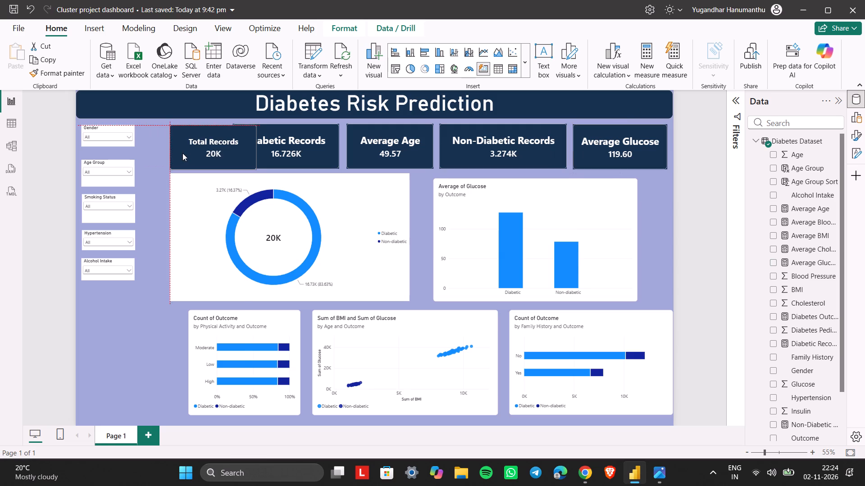
drag(182, 153, 175, 150)
drag(322, 154, 328, 154)
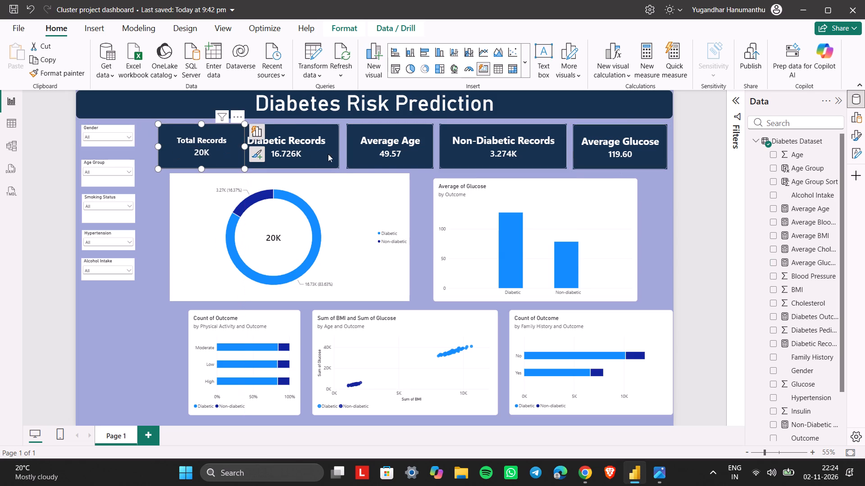
drag(328, 154, 329, 154)
click(146, 153)
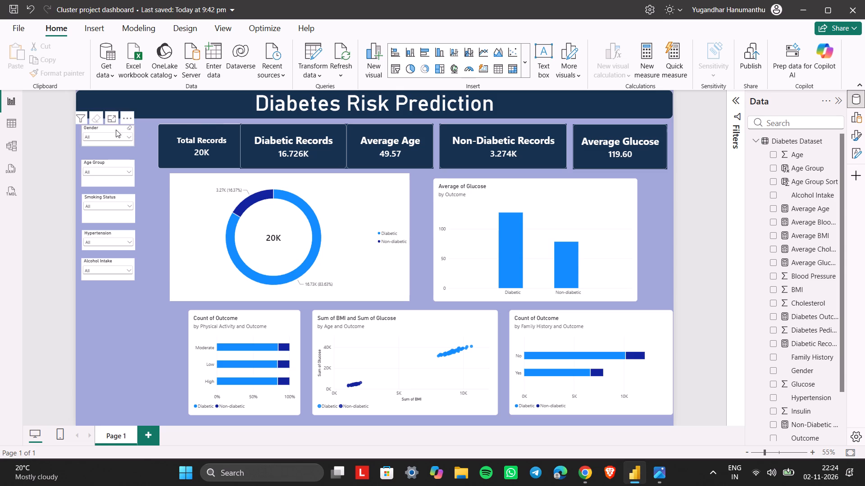
Move the Gender, Age Group, Smoking Status, Hypertension and Alcohol Intake slicers off the page's left margin onto the donut chart area.
drag(109, 128, 242, 182)
drag(123, 177, 132, 180)
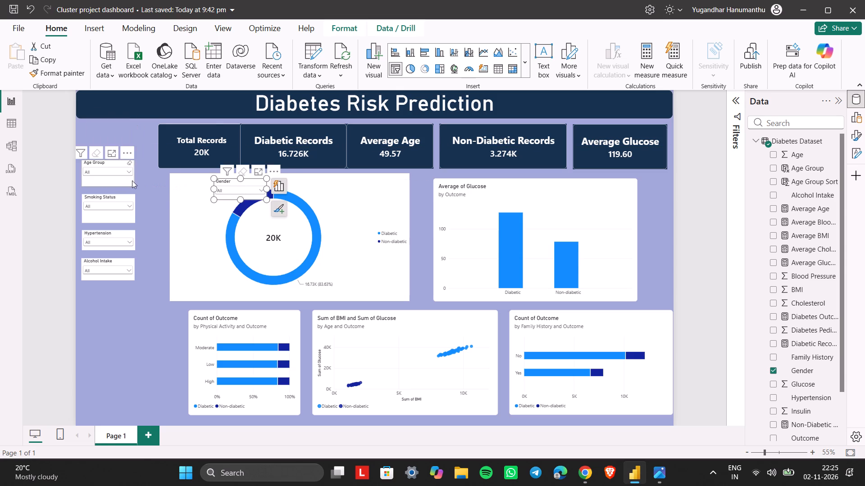
drag(132, 180, 206, 196)
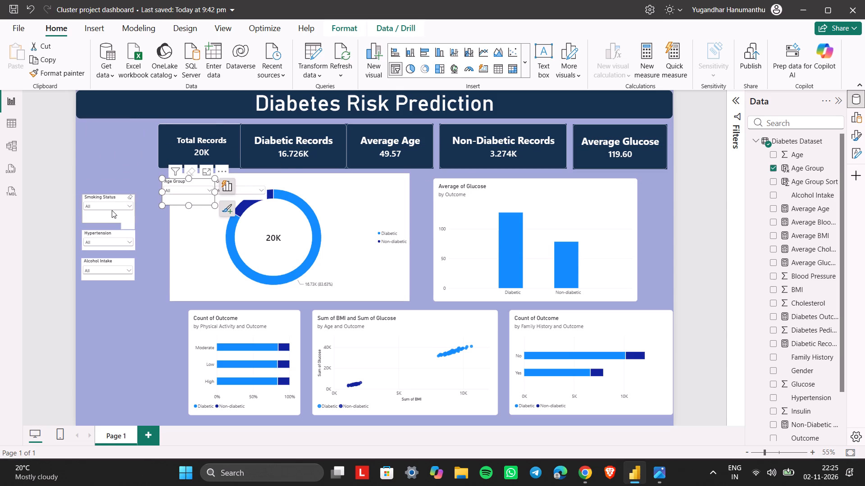
click(113, 207)
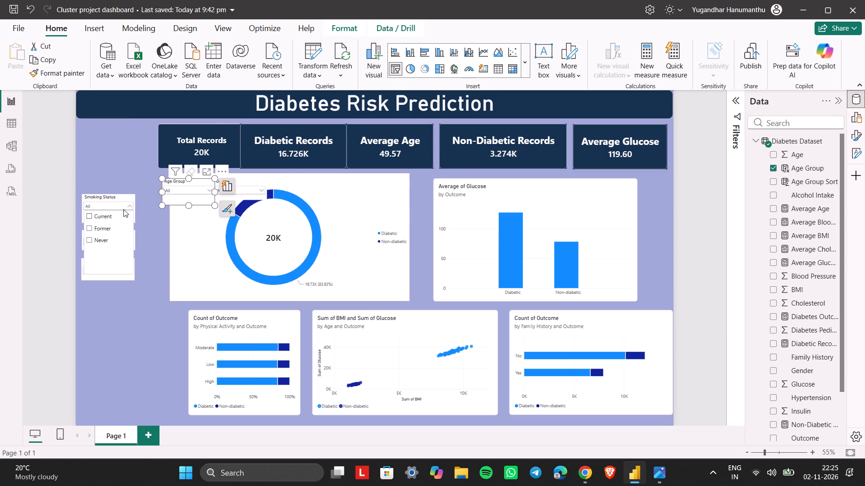
click(123, 206)
drag(114, 216, 207, 236)
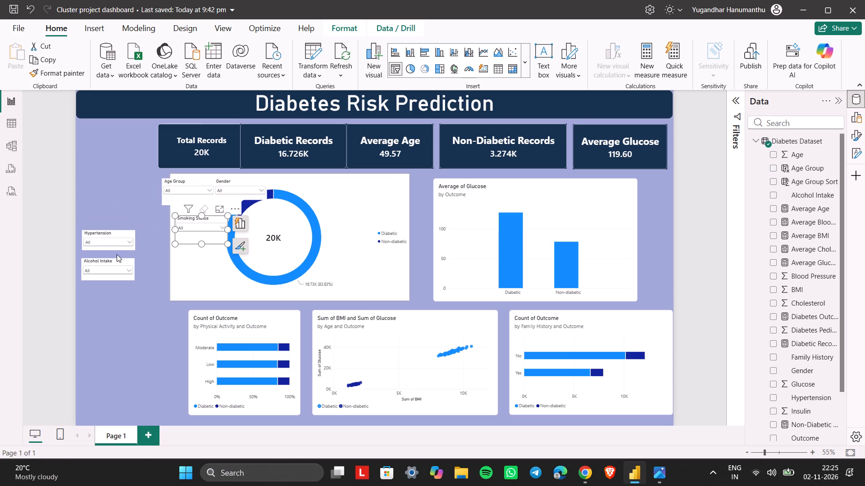
drag(114, 248, 202, 268)
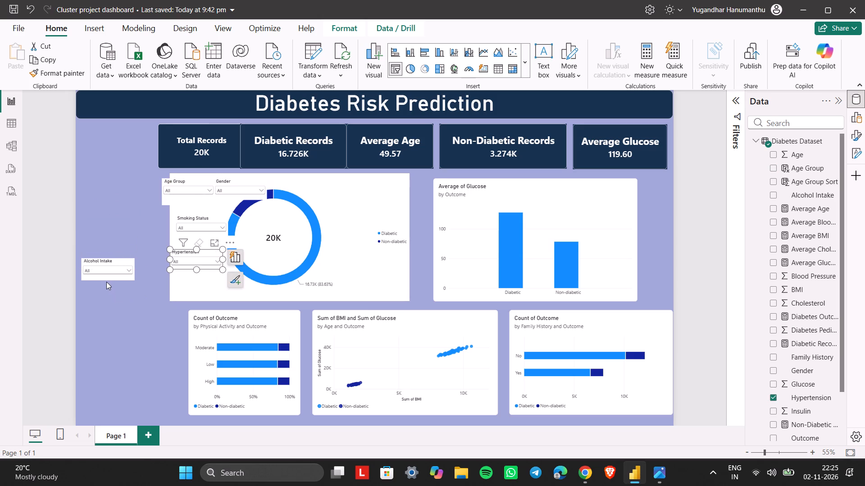
drag(106, 279, 195, 288)
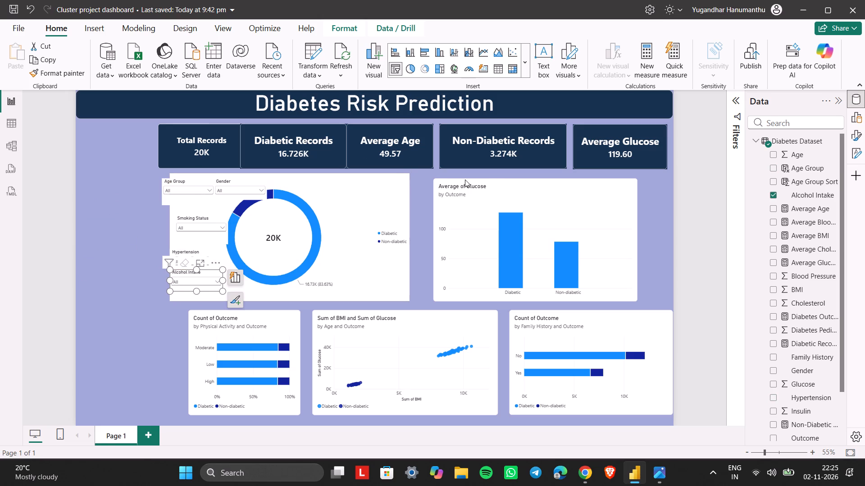
Insert a rounded rectangle shape, place it in the left margin below the title banner, and narrow it to end before Total Records.
click(102, 31)
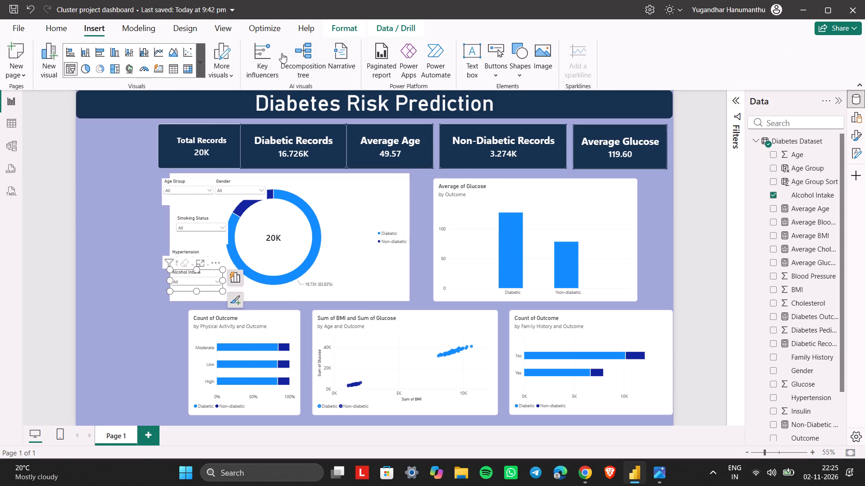
click(524, 67)
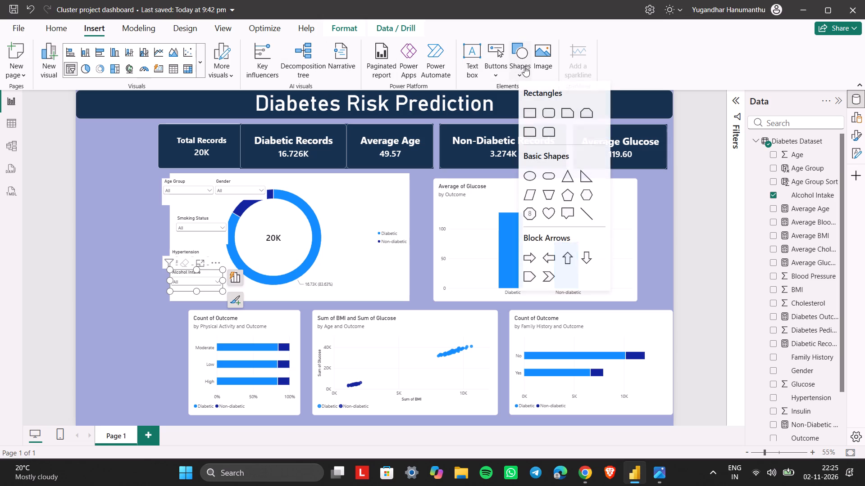
click(540, 110)
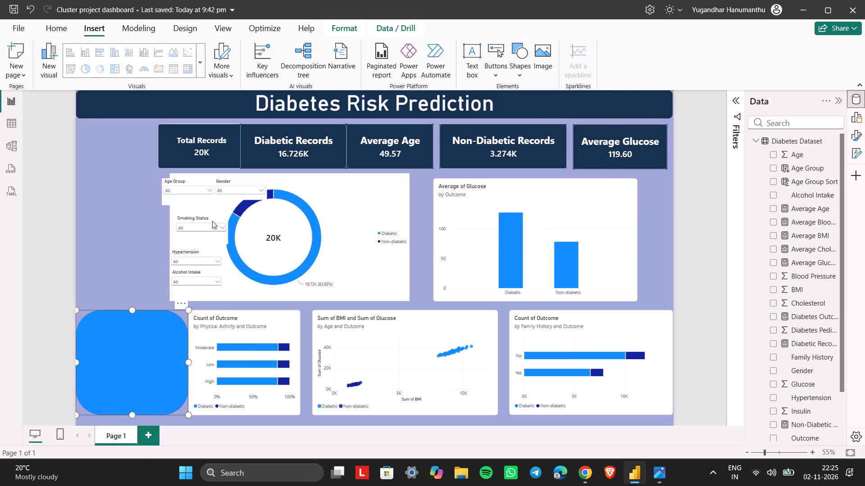
drag(120, 336, 122, 149)
drag(186, 175, 154, 171)
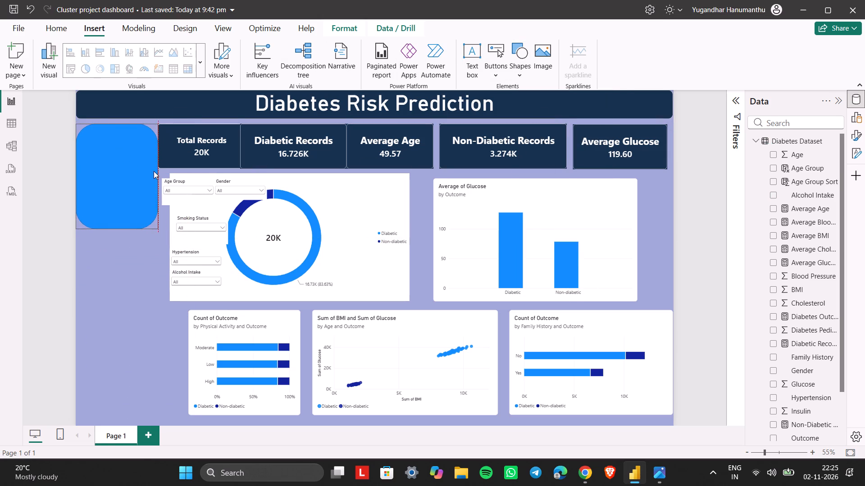
drag(154, 171, 151, 170)
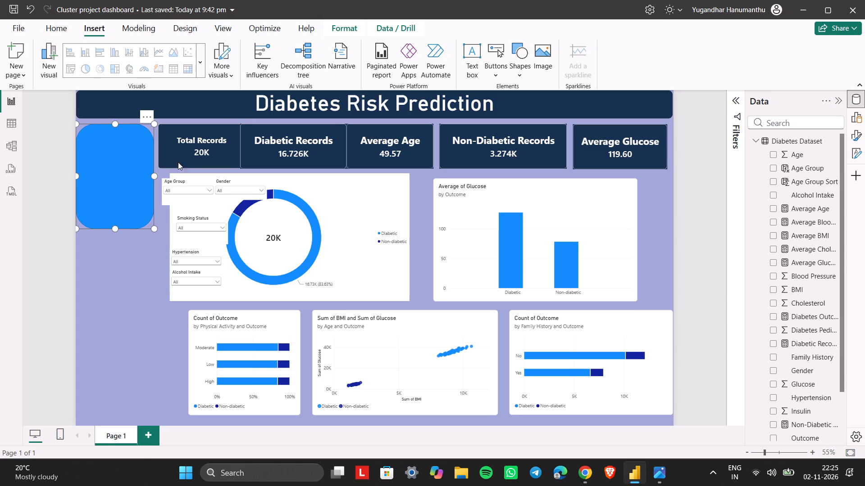
Shift the Non-Diabetic Records, Average Age, Diabetic Records and Total Records cards and the donut chart rightward, away from the left margin.
drag(494, 135, 513, 136)
drag(412, 157, 428, 154)
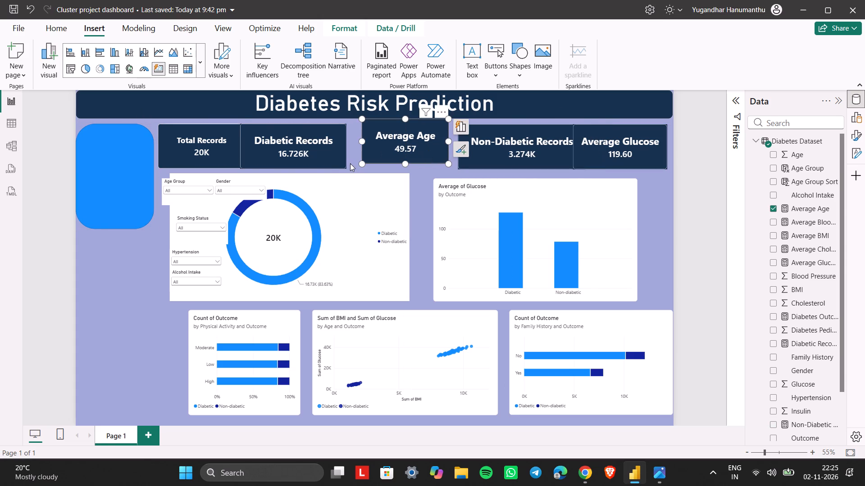
drag(332, 163, 355, 162)
drag(229, 150, 262, 144)
drag(323, 238, 350, 237)
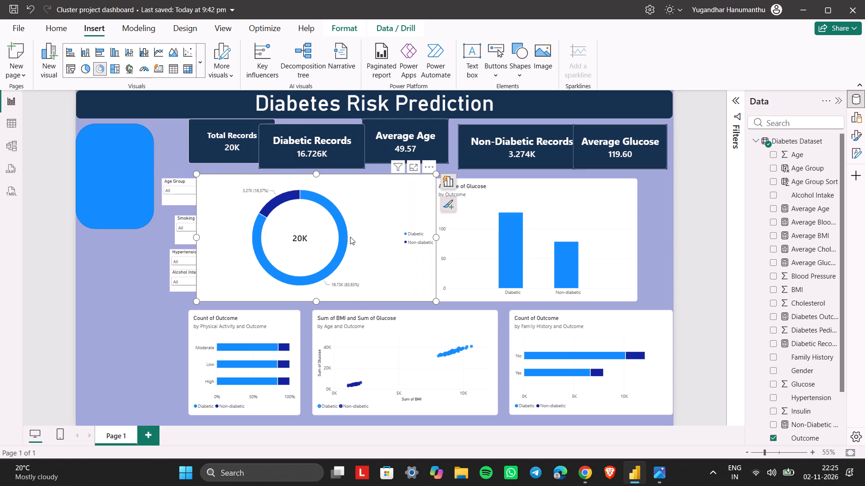
Open the rounded rectangle's formatting options and reposition the shape just below the title banner, near the page's left edge.
triple_click(139, 167)
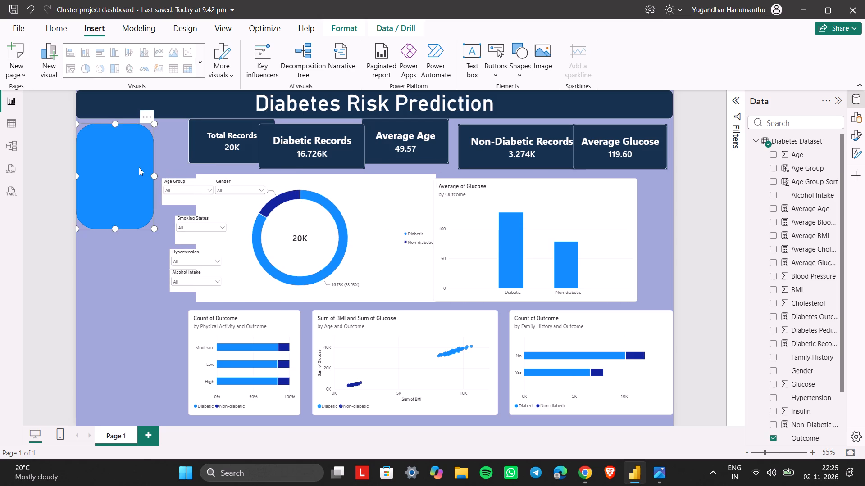
drag(60, 171, 66, 161)
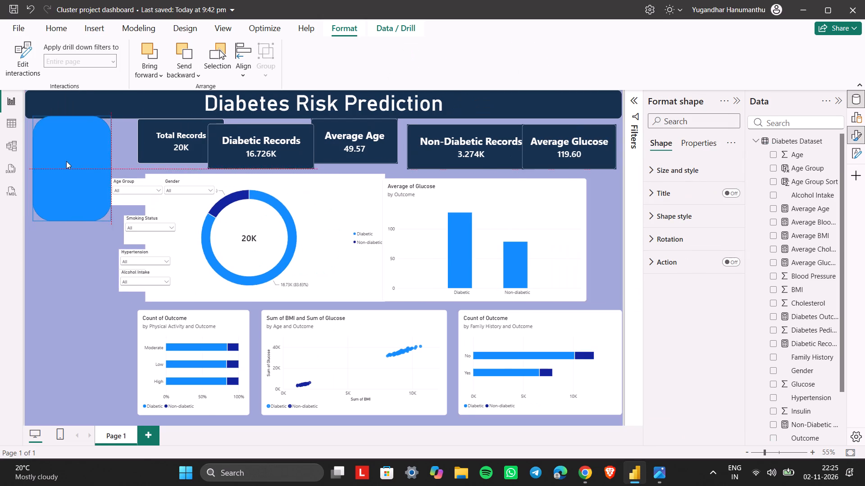
drag(66, 161, 65, 169)
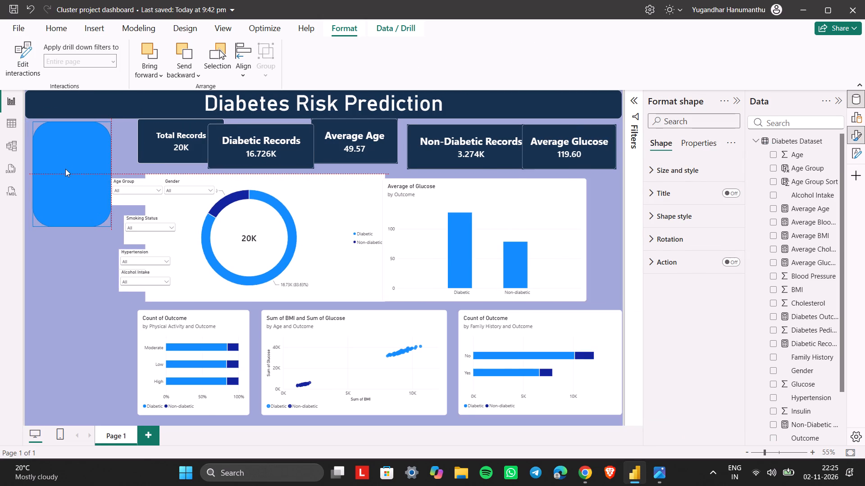
drag(65, 169, 64, 169)
click(45, 111)
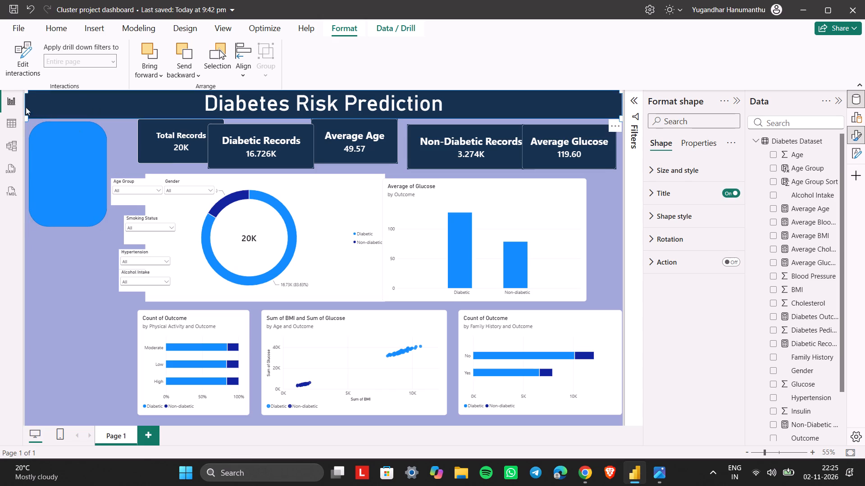
Trim the left edge of the Diabetes Risk Prediction banner so it lines up with the rounded rectangle below.
double_click(27, 103)
click(79, 109)
click(118, 126)
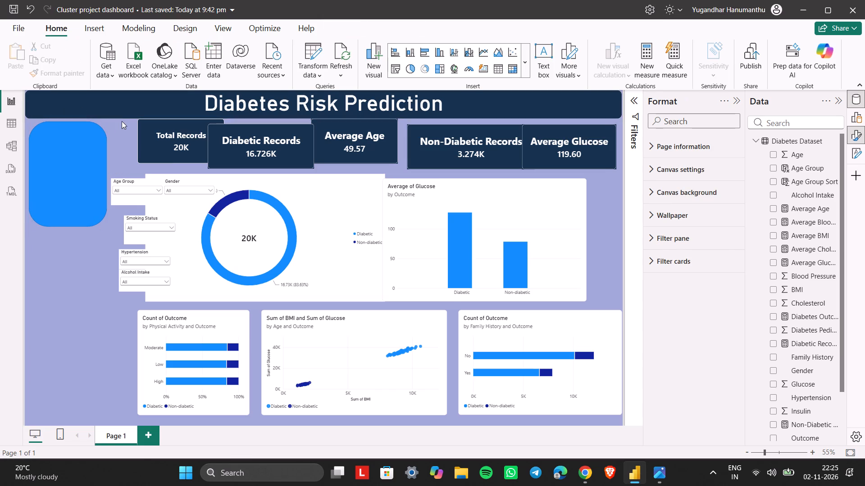
click(277, 113)
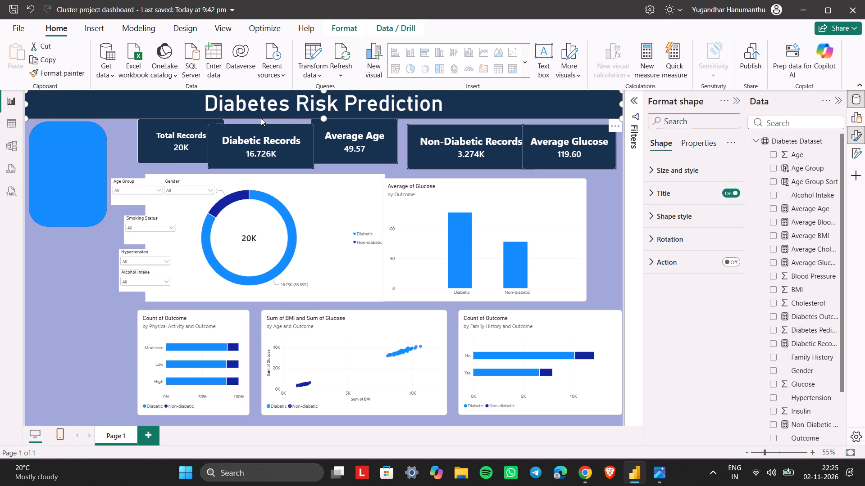
click(26, 104)
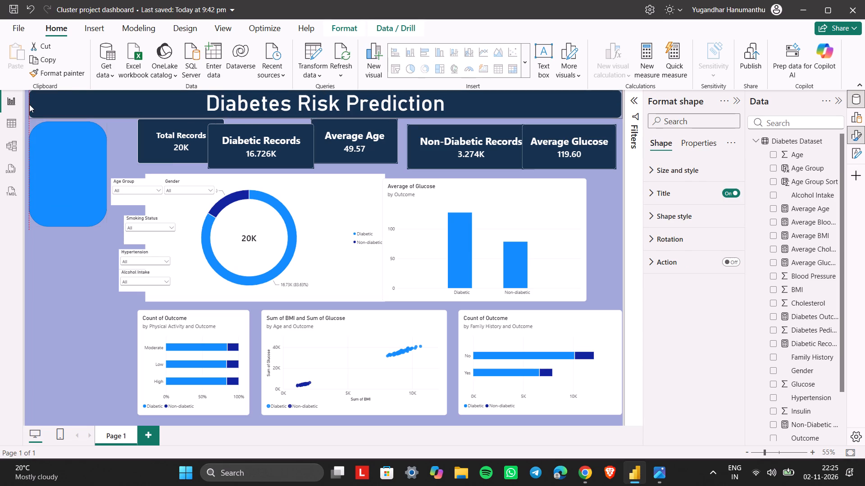
click(610, 203)
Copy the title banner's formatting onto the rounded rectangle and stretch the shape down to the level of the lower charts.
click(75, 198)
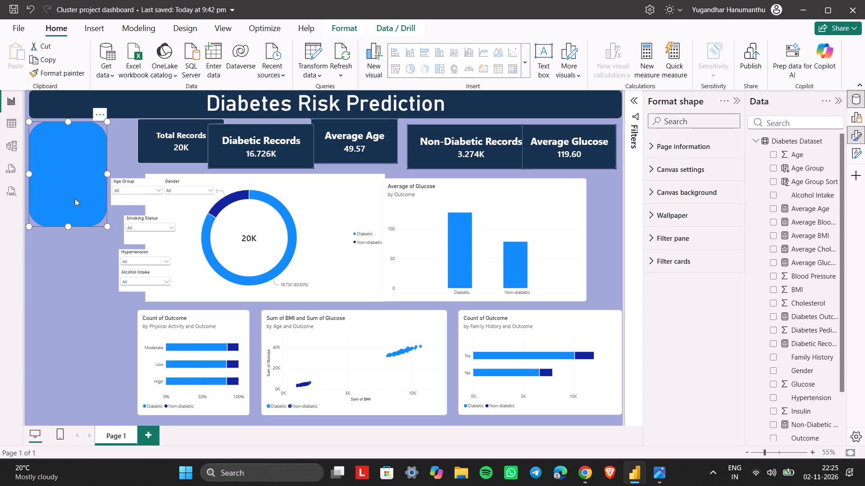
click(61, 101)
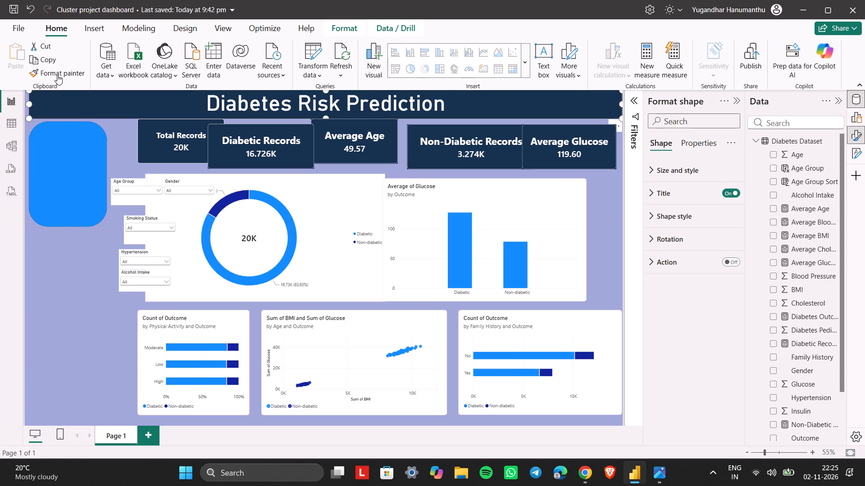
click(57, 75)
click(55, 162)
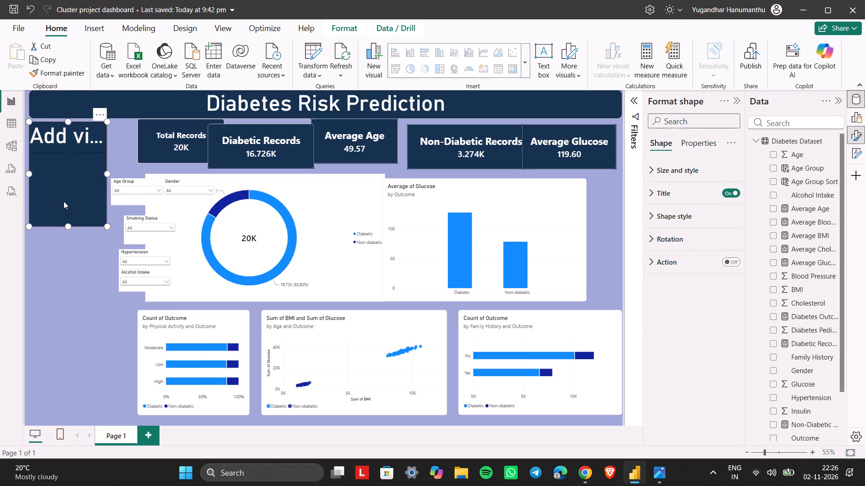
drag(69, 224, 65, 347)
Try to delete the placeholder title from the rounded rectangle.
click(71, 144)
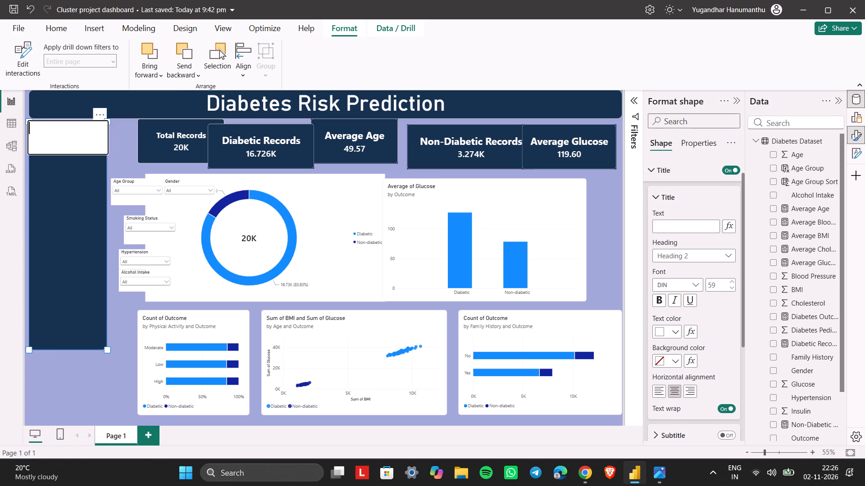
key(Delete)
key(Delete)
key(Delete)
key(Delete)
Remove the rounded rectangle from the page.
click(97, 118)
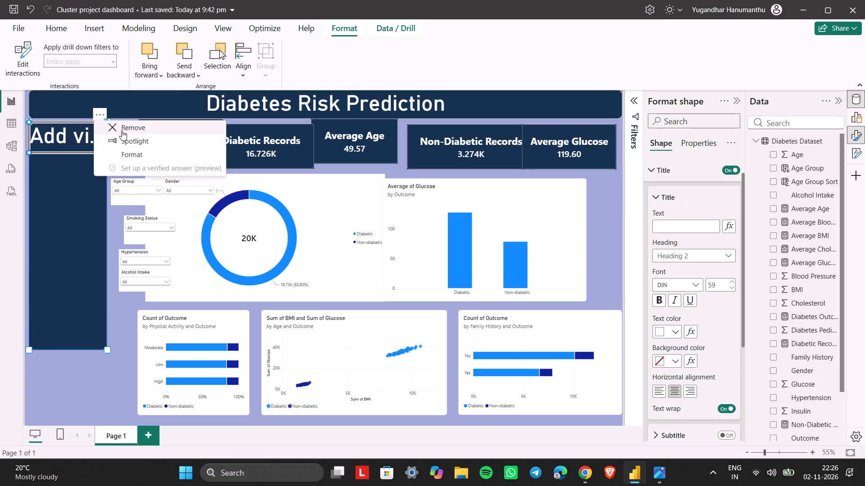
click(125, 123)
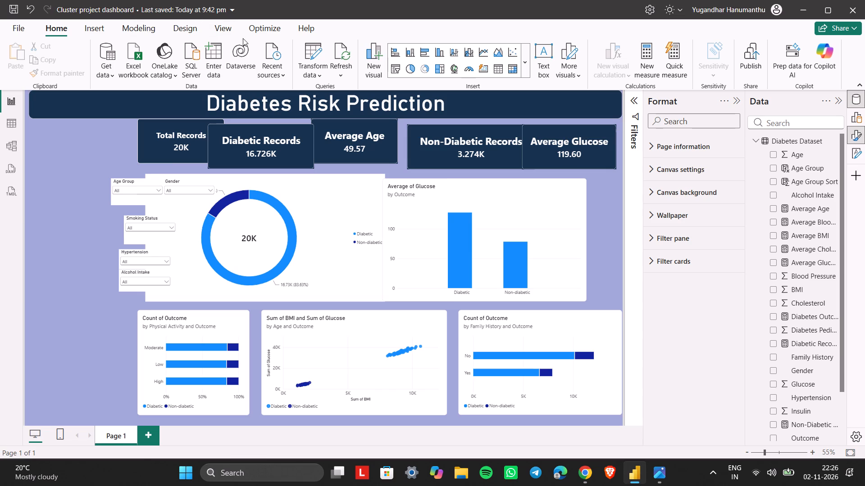
Insert a plain rectangle just below the title banner in the left margin, narrower than its default and extending down beside the lower charts.
click(107, 35)
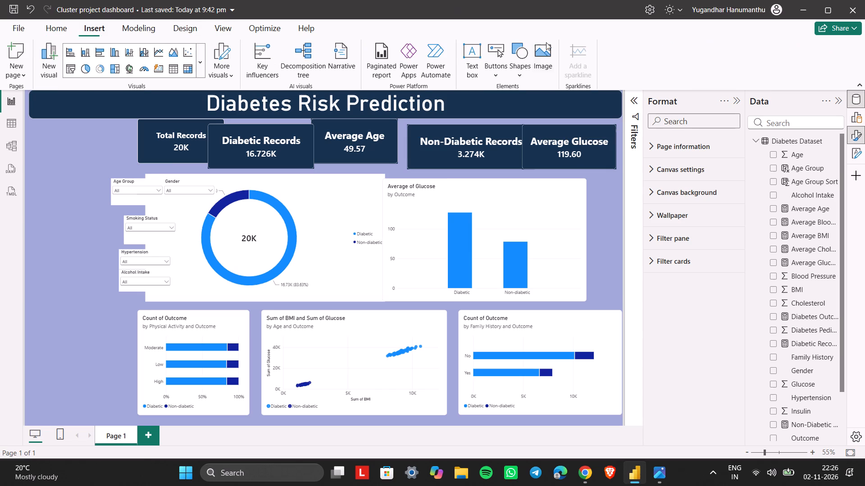
click(525, 65)
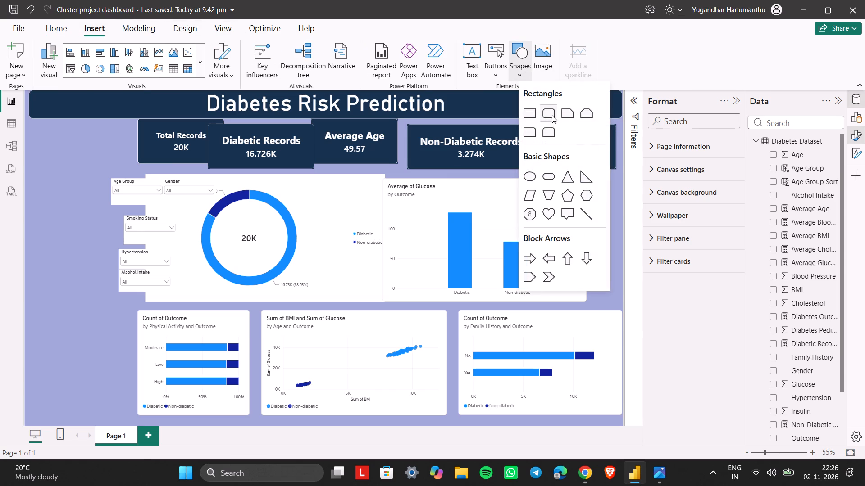
click(537, 114)
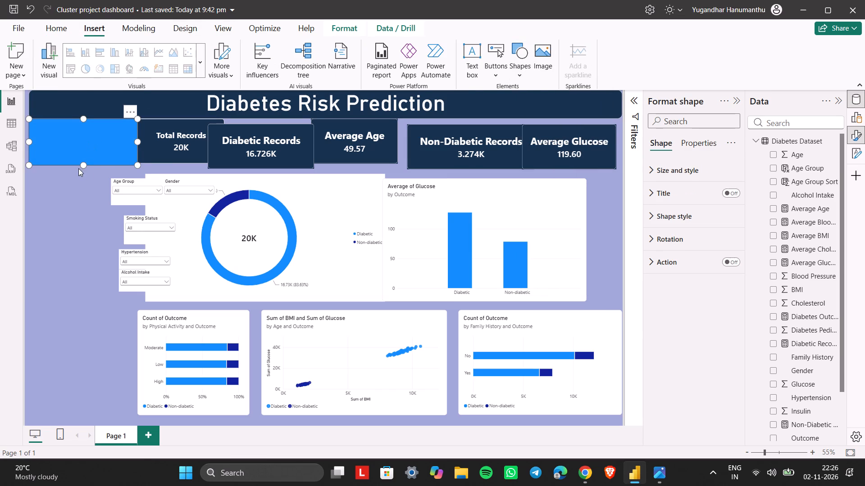
drag(138, 139, 119, 145)
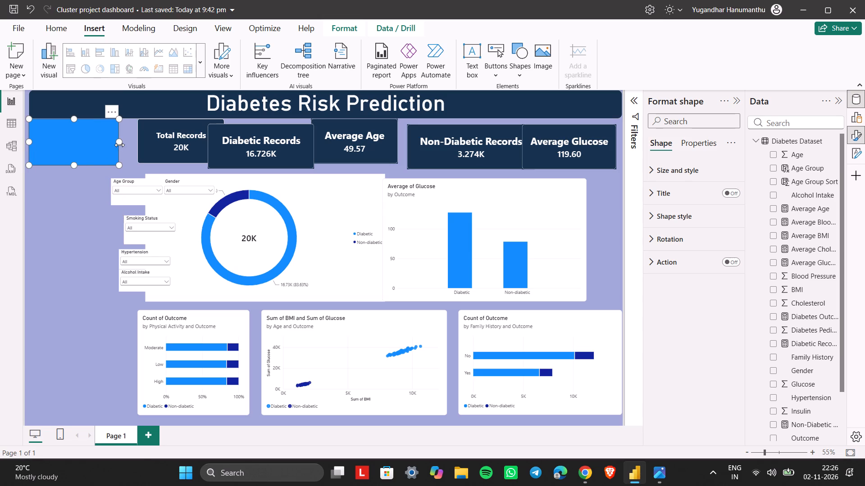
click(87, 147)
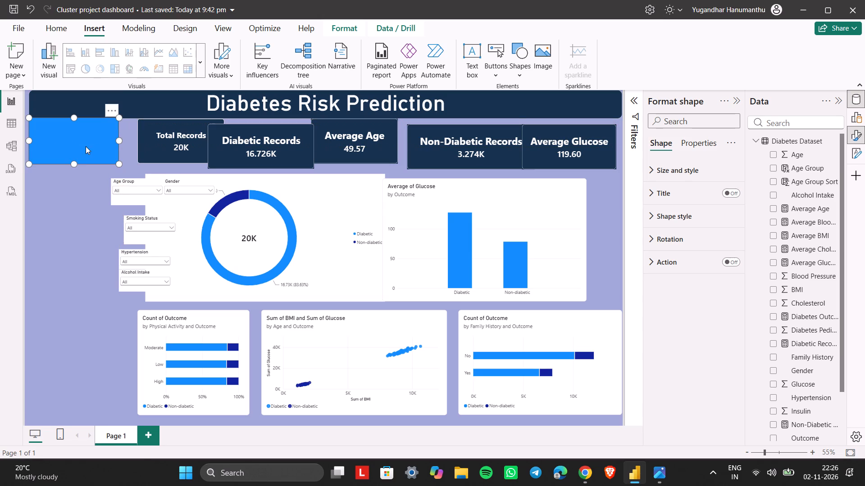
click(86, 152)
click(86, 153)
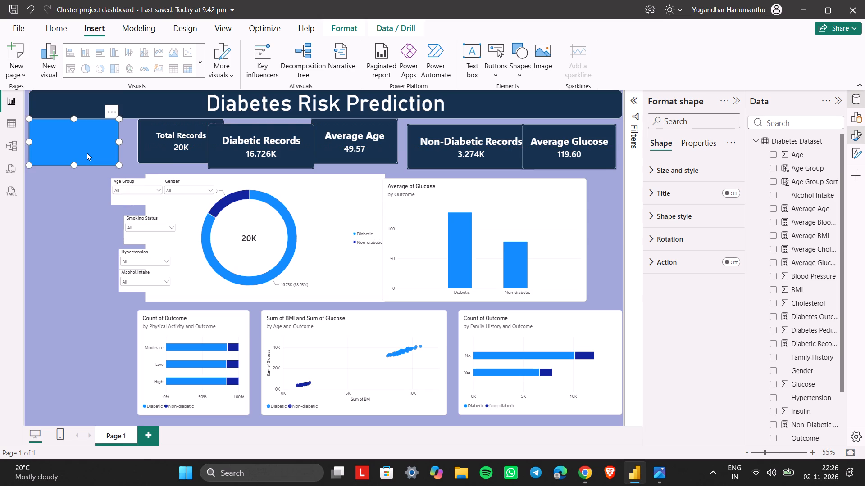
click(86, 153)
drag(73, 168, 68, 346)
click(73, 307)
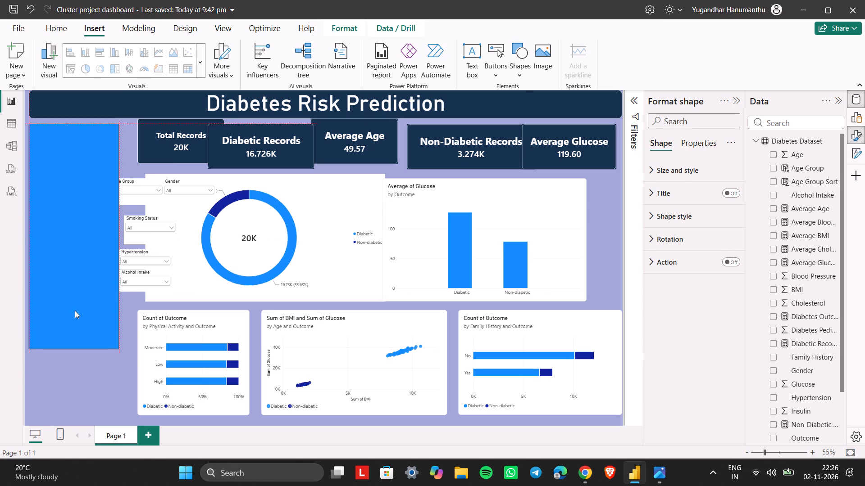
click(72, 373)
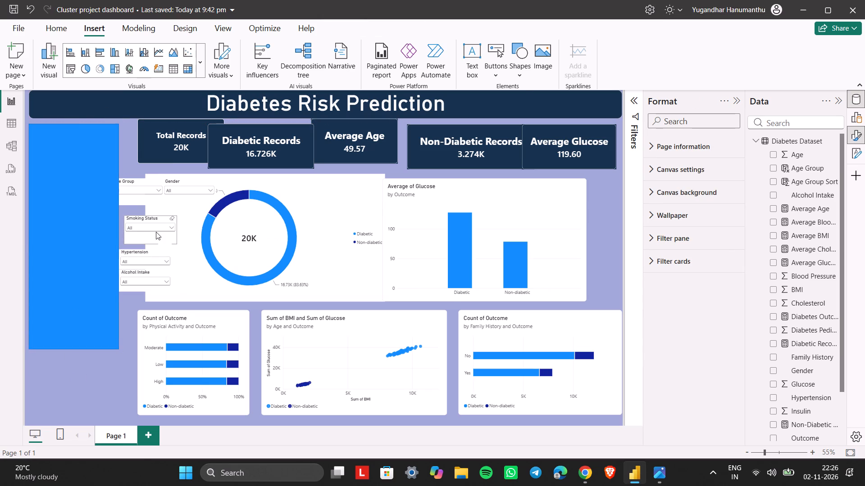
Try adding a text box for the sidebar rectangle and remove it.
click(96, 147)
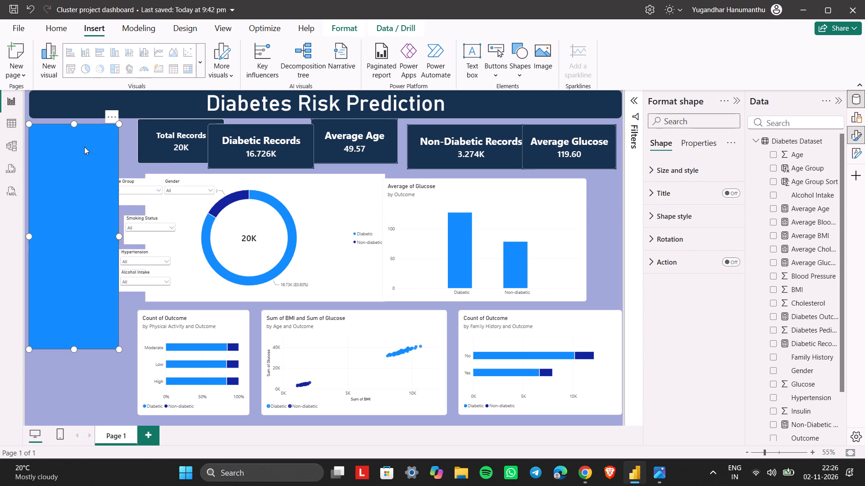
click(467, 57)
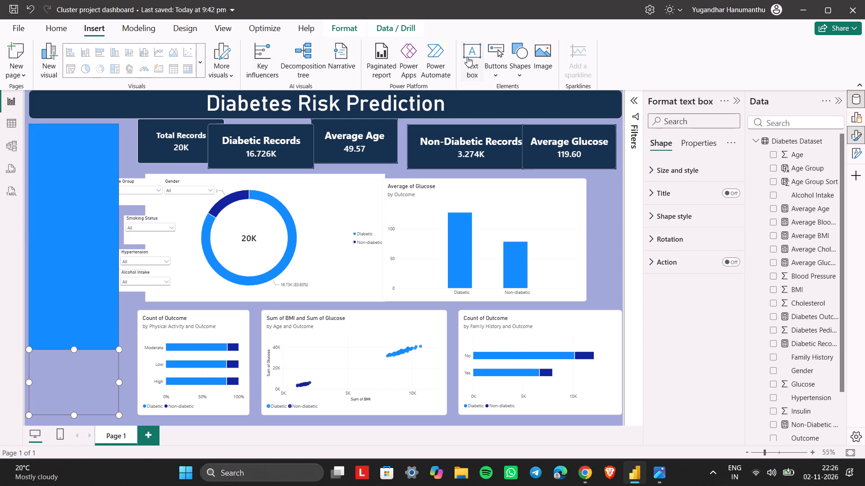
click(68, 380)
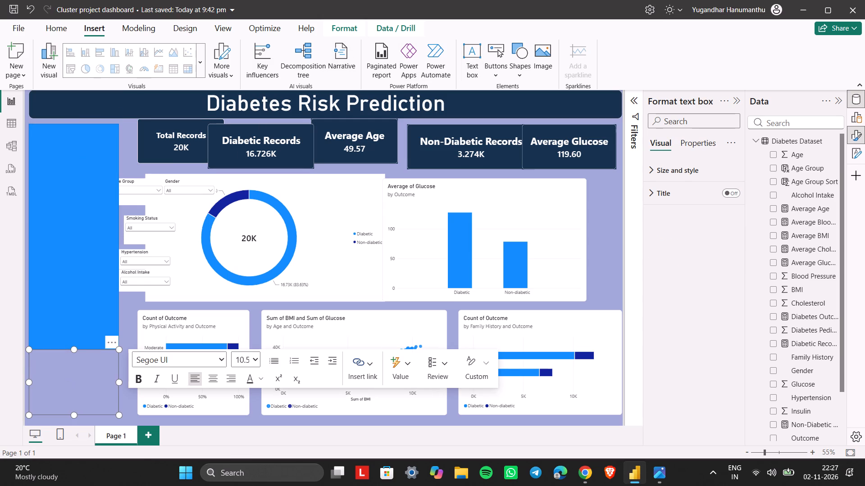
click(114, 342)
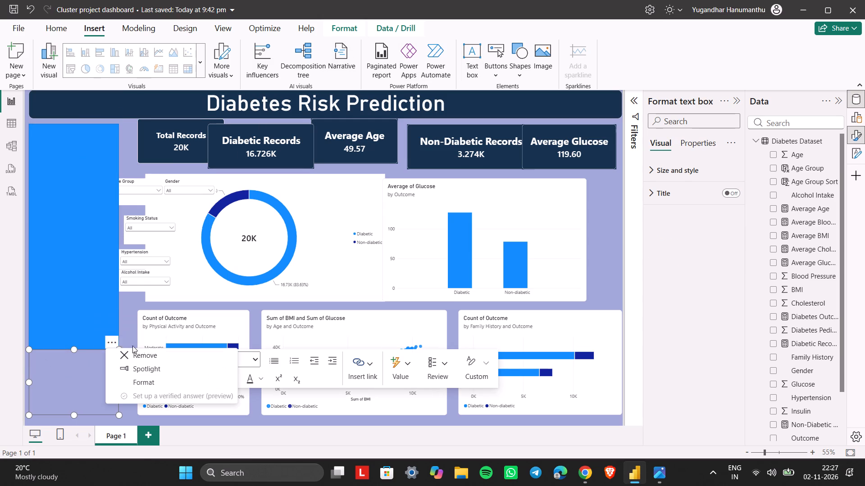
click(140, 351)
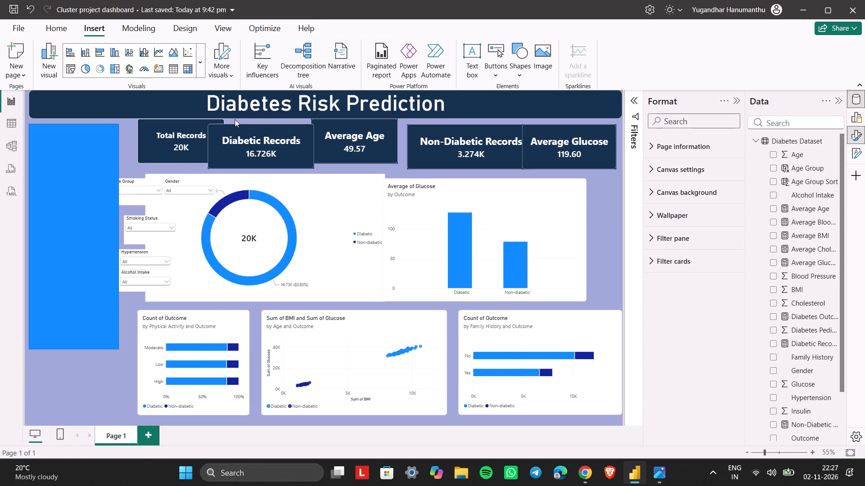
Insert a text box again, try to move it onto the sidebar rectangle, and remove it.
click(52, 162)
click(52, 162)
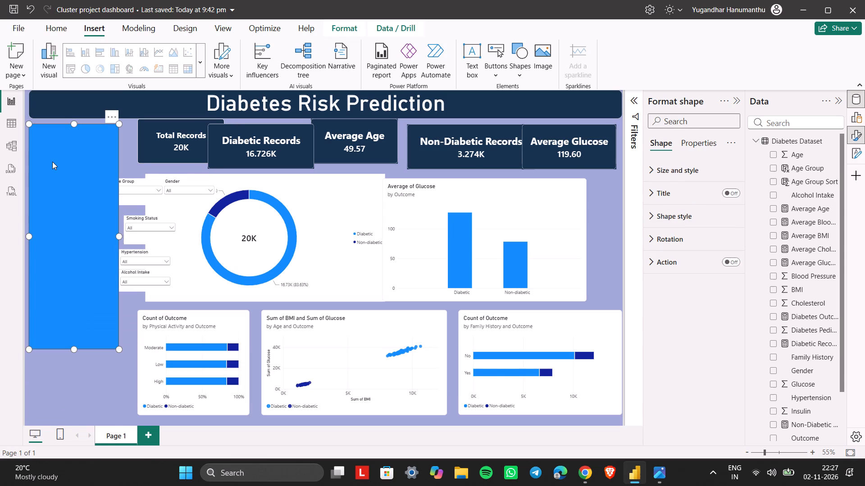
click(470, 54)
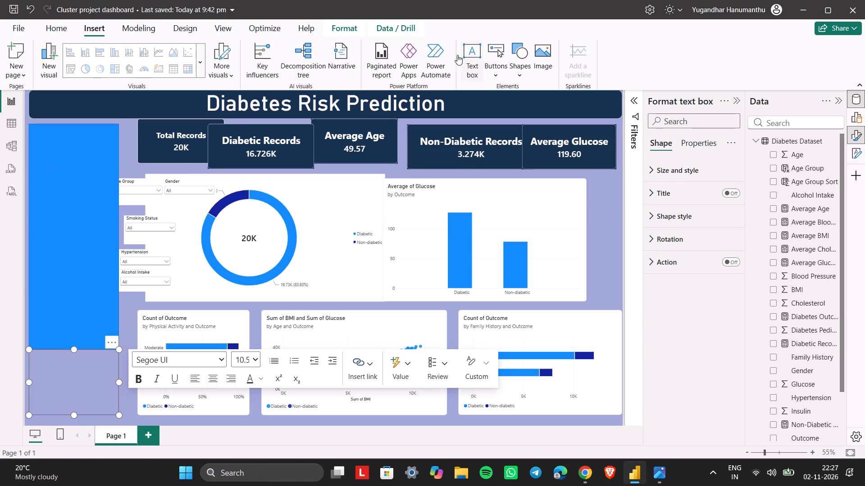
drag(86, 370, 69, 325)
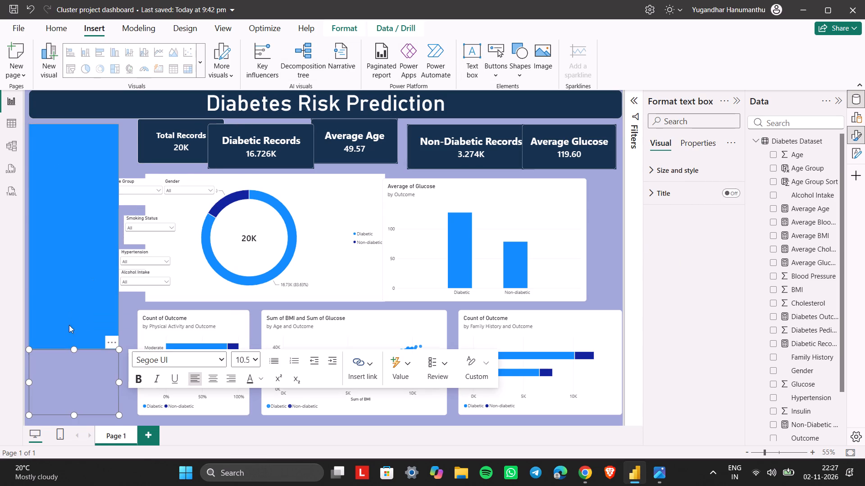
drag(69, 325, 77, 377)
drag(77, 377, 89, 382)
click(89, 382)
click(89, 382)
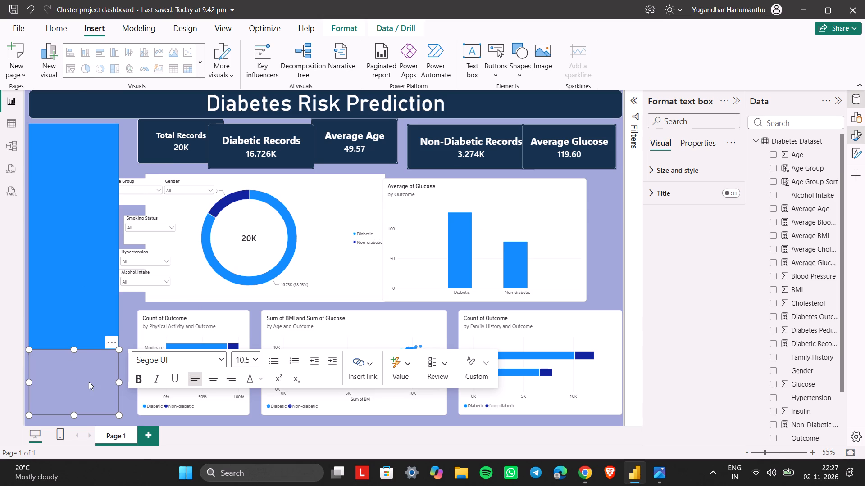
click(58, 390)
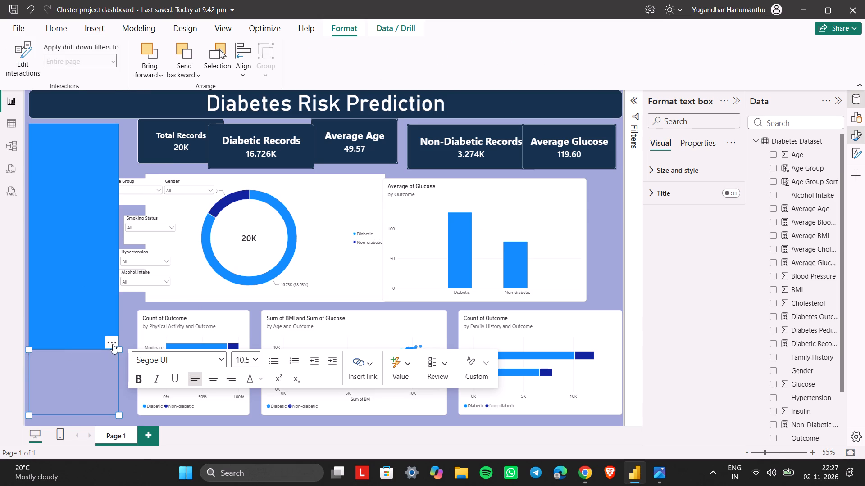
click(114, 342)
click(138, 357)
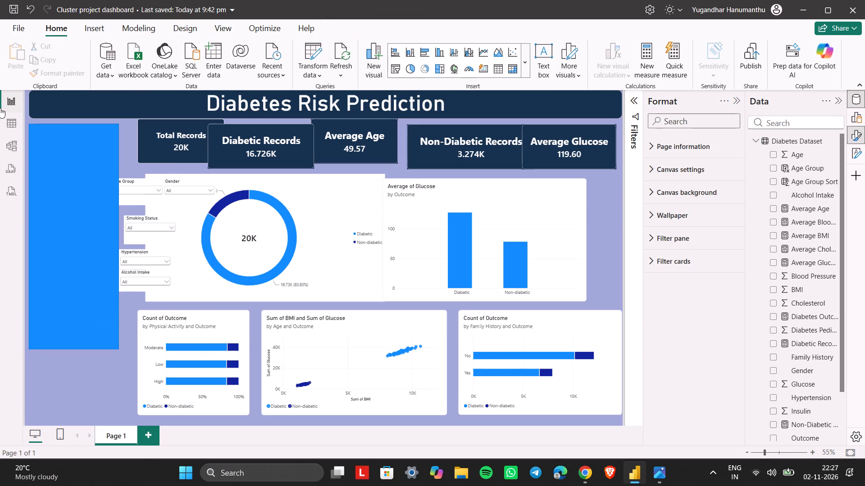
Turn on the sidebar rectangle's title and set its text to "Filters".
double_click(71, 149)
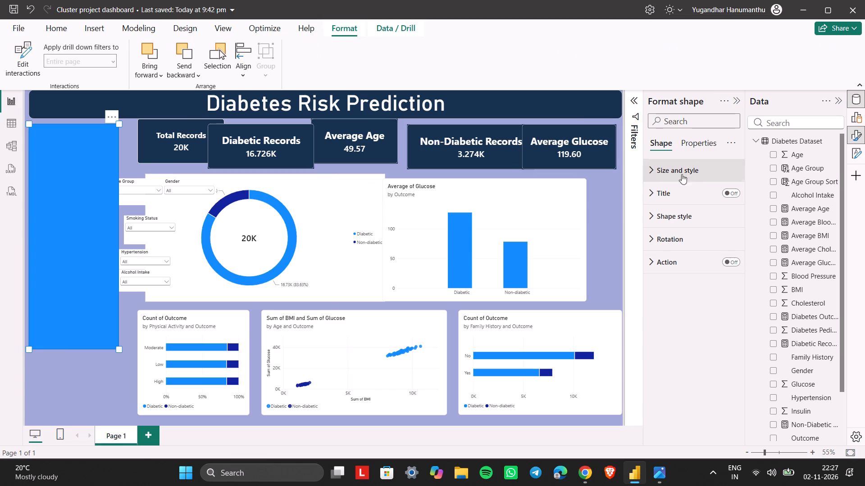
click(728, 187)
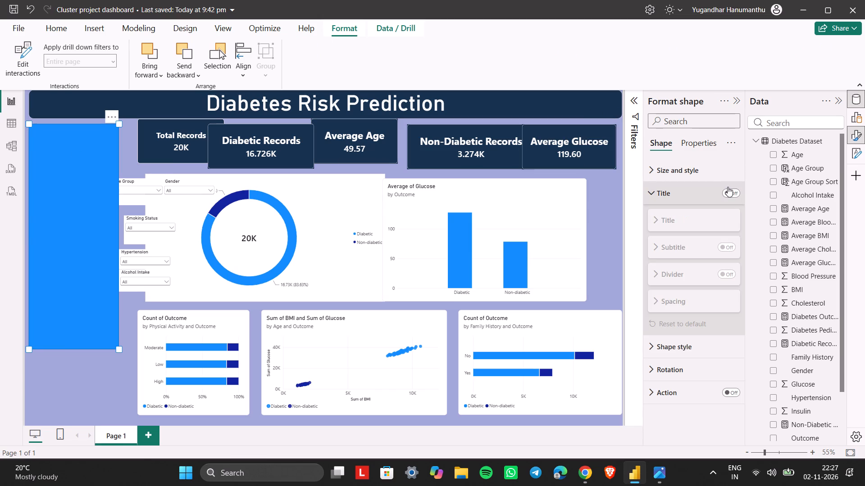
click(733, 196)
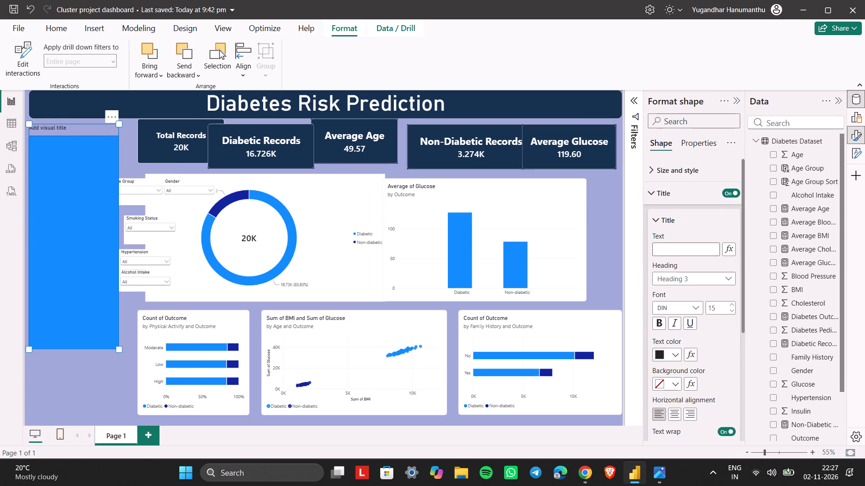
click(669, 250)
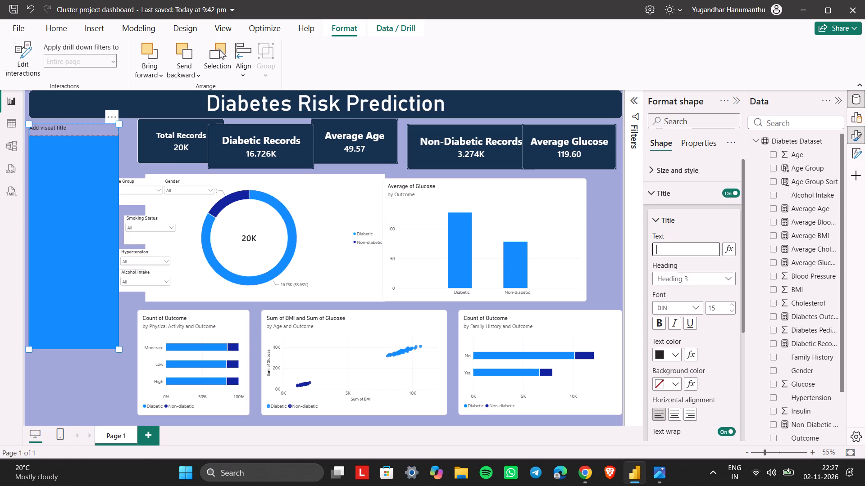
text(Filters)
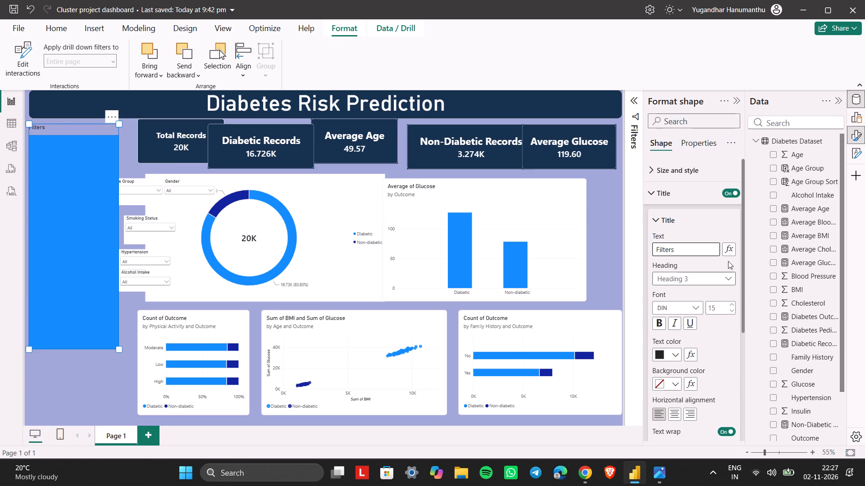
Set the Filters title's font size to 35 and centre it horizontally.
triple_click(732, 307)
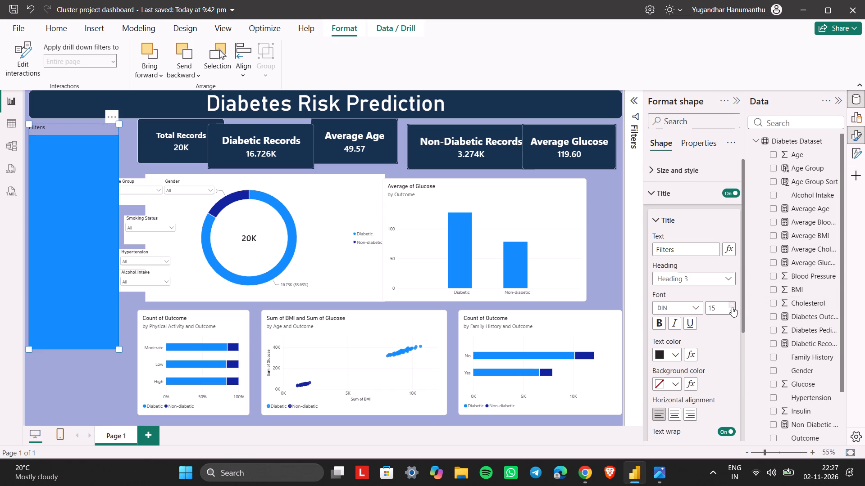
triple_click(732, 307)
double_click(732, 307)
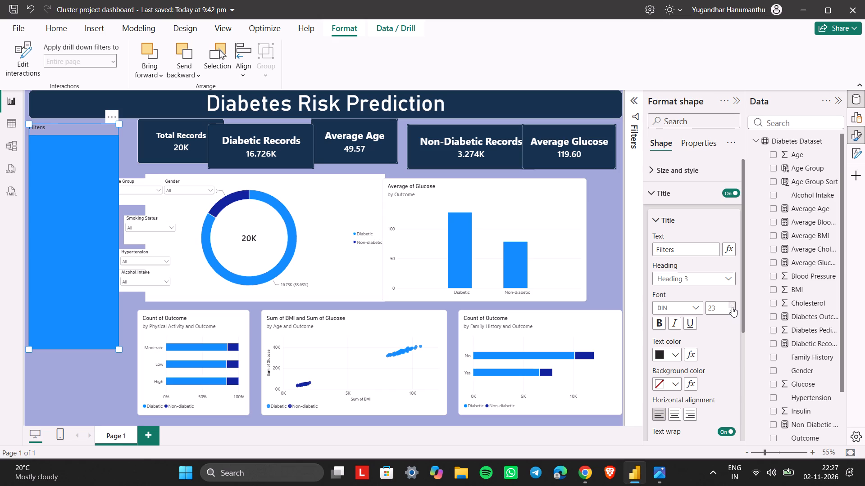
triple_click(732, 307)
triple_click(732, 307)
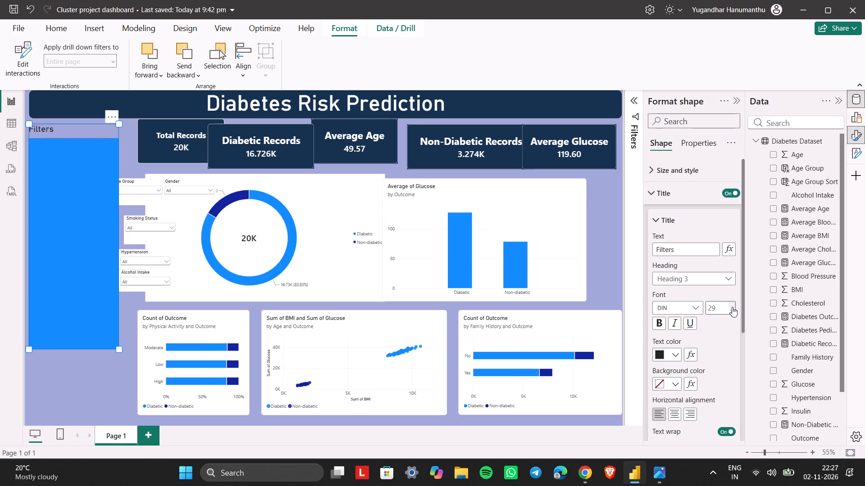
click(732, 307)
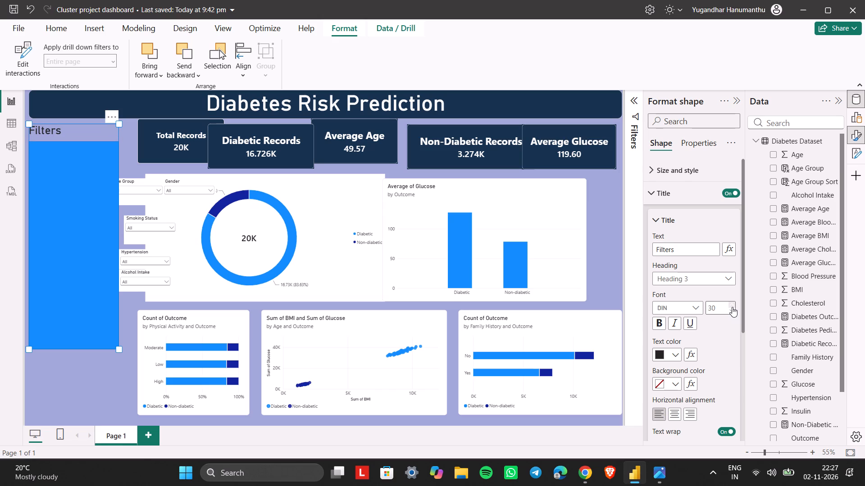
triple_click(732, 307)
double_click(732, 307)
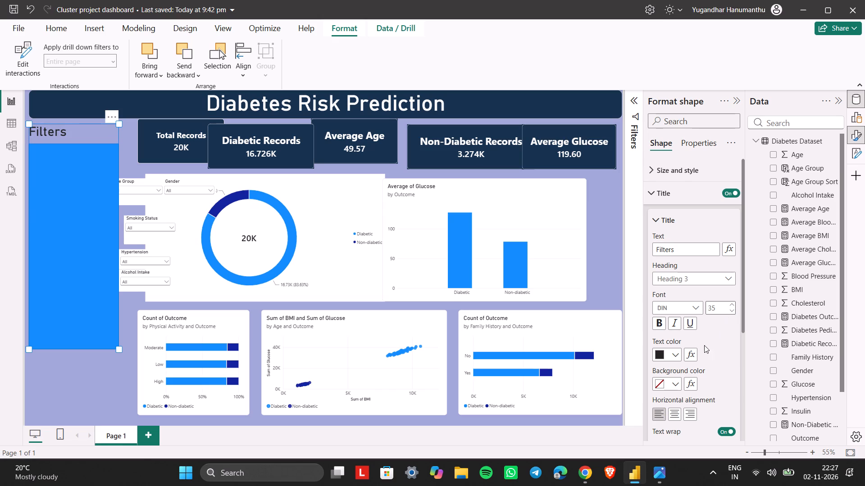
click(674, 413)
Give the Filters title a bright blue background that matches the sidebar rectangle's fill.
scroll(692, 390, down, 2)
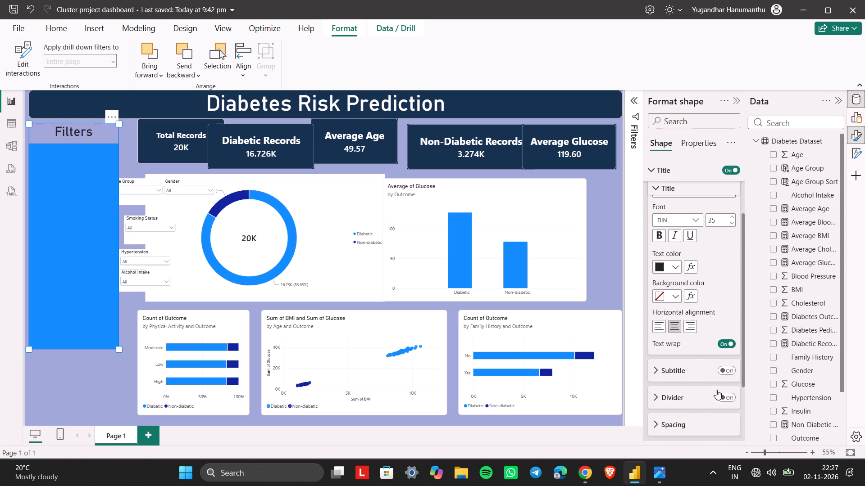
scroll(716, 390, down, 1)
scroll(716, 390, up, 4)
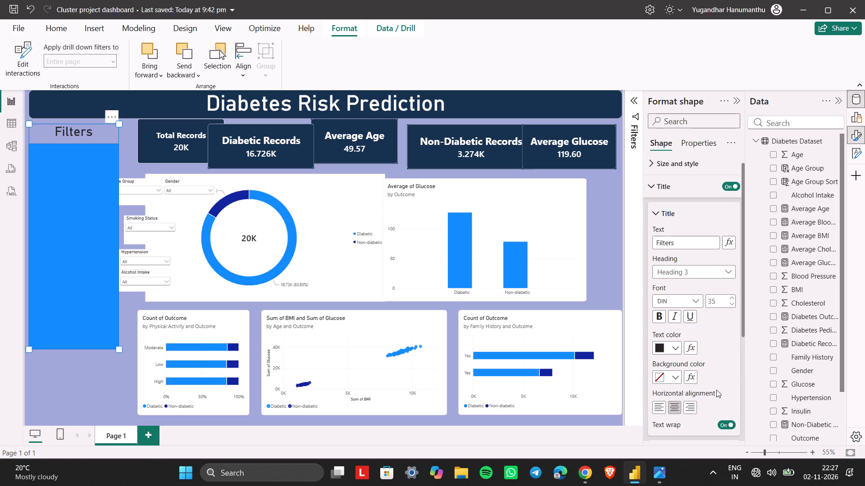
scroll(716, 390, down, 4)
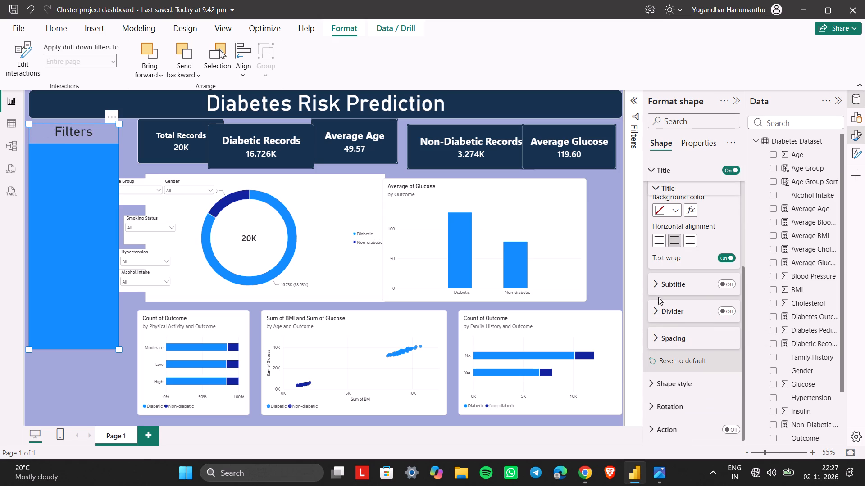
scroll(703, 291, up, 3)
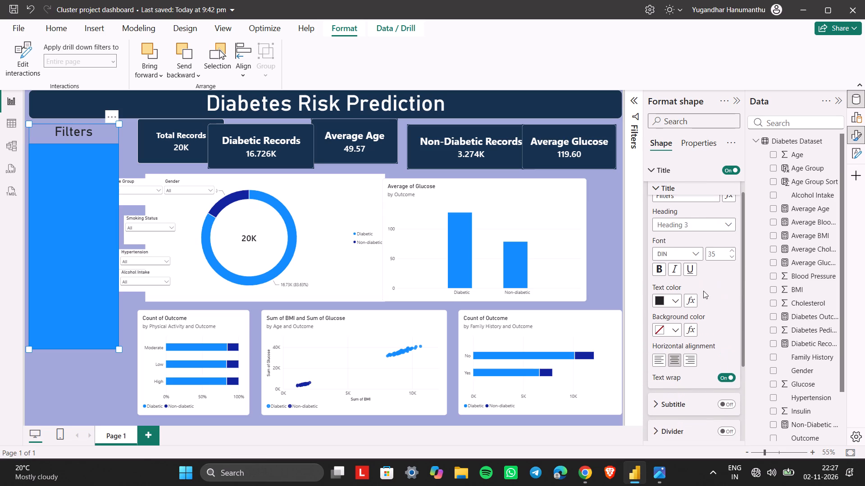
click(674, 333)
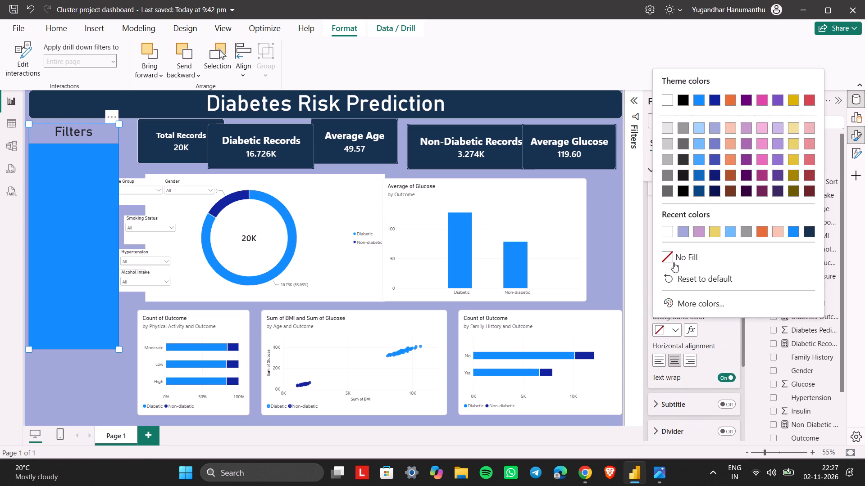
click(672, 259)
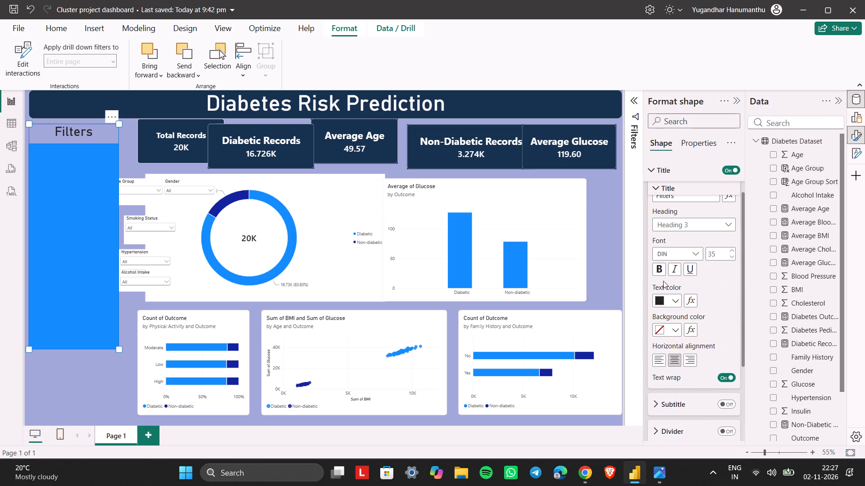
click(677, 326)
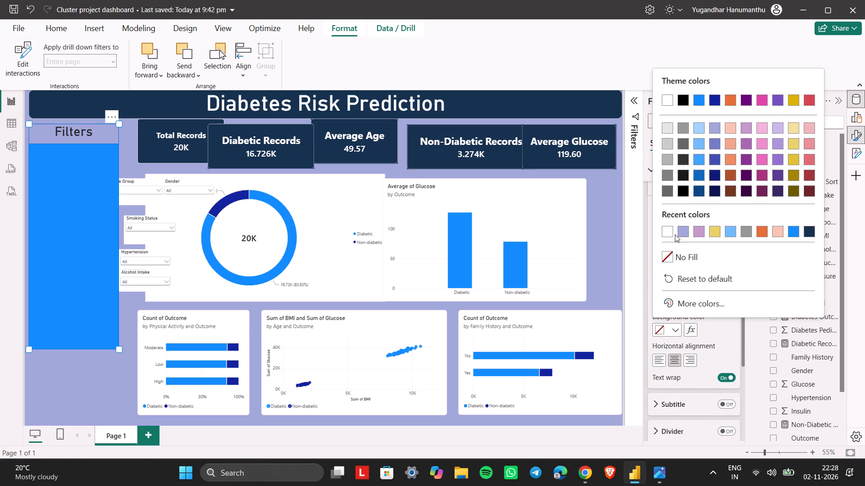
click(792, 229)
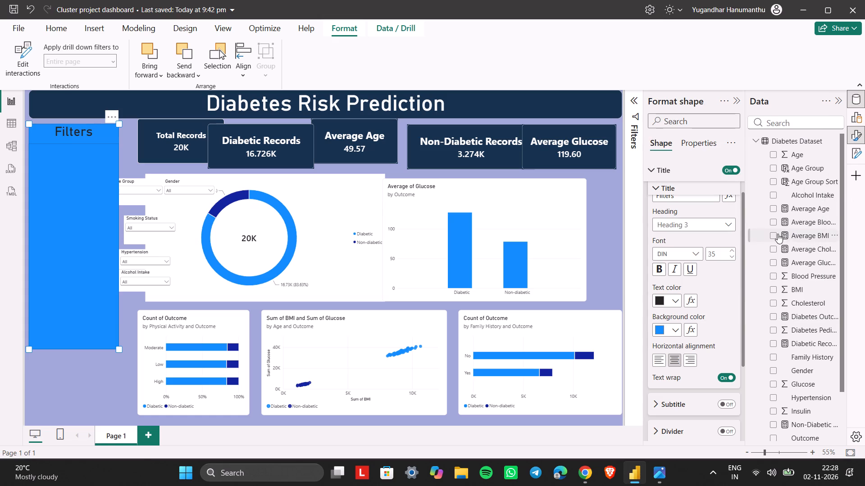
Set the Filters title's text colour to white.
click(670, 301)
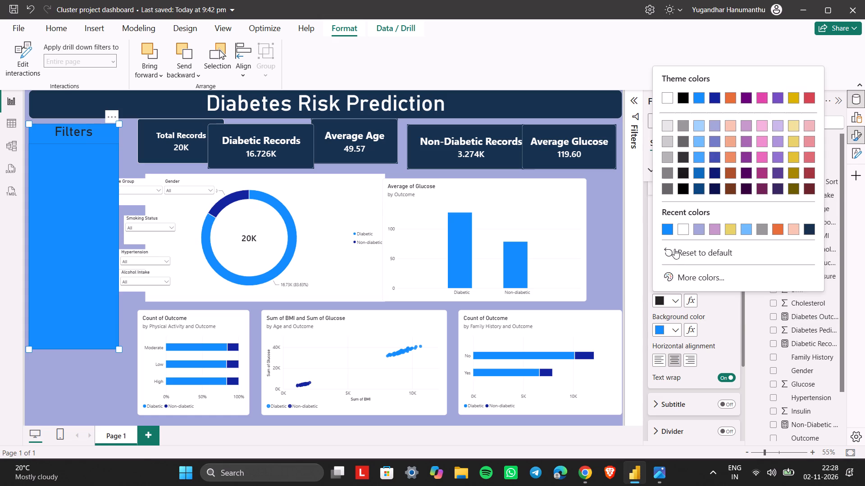
click(679, 234)
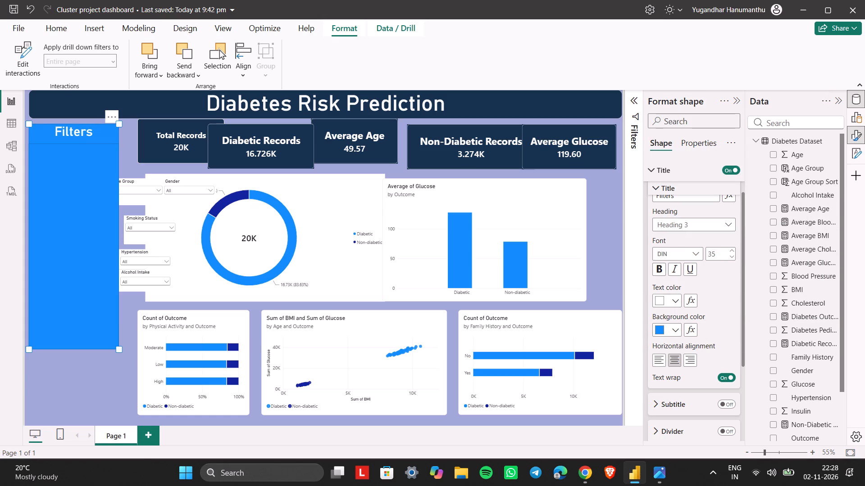
click(711, 316)
Switch to Photos to compare the Diabetes Health Insights reference image with the Power BI dashboard, focusing on the sidebar and layout.
key(alt+Tab)
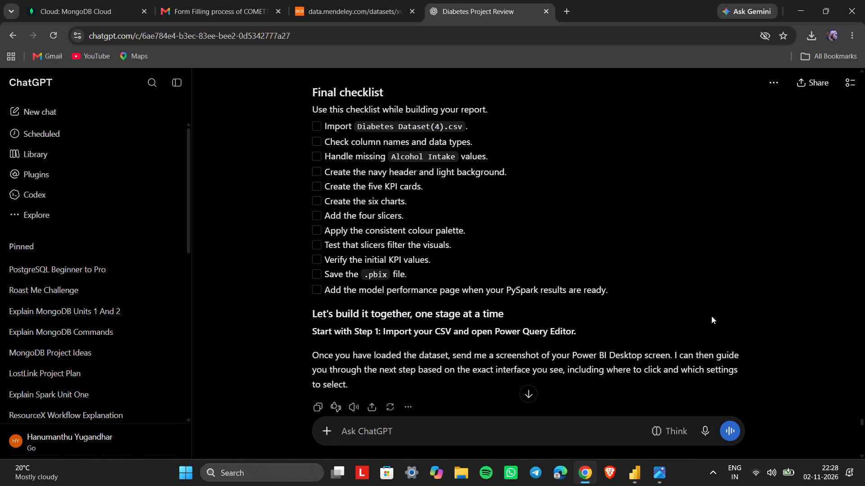
key(alt+Tab)
key(alt+Tab)
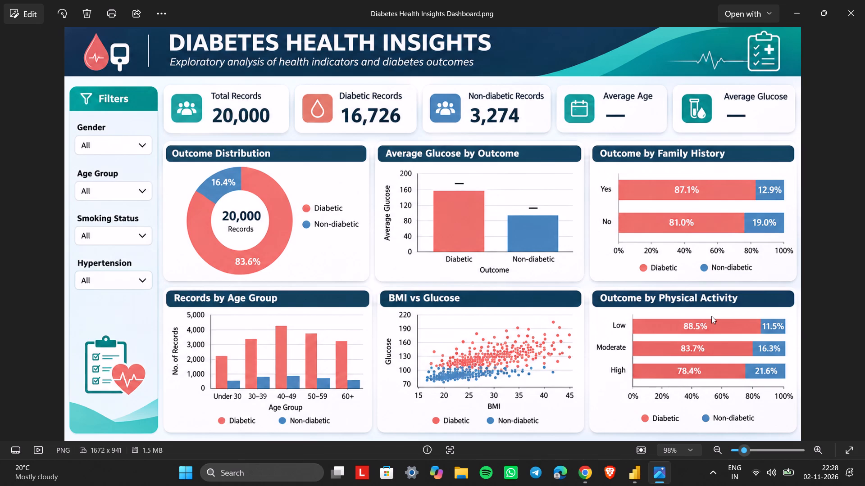
key(alt+Tab)
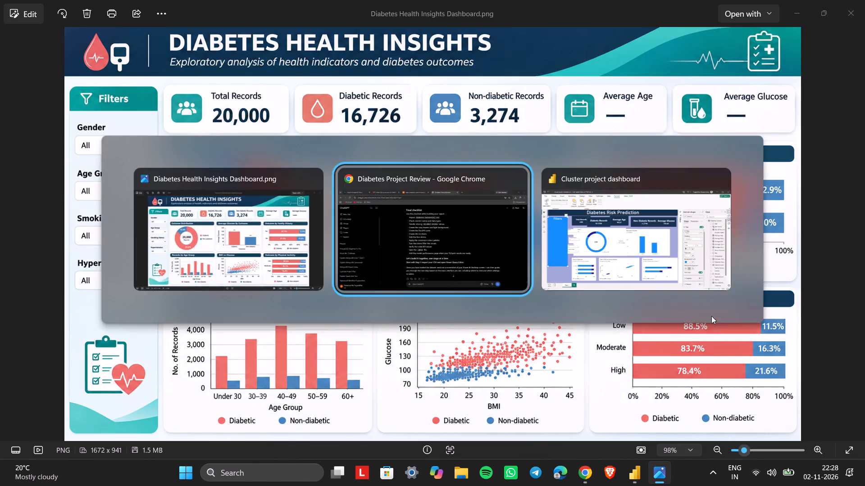
key(alt+Tab)
key(alt+Tab)
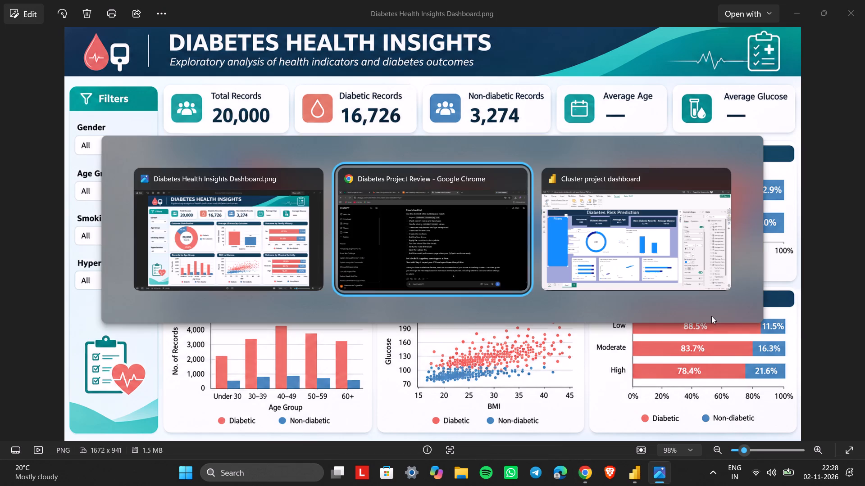
key(alt+Tab)
key(alt+Tab)
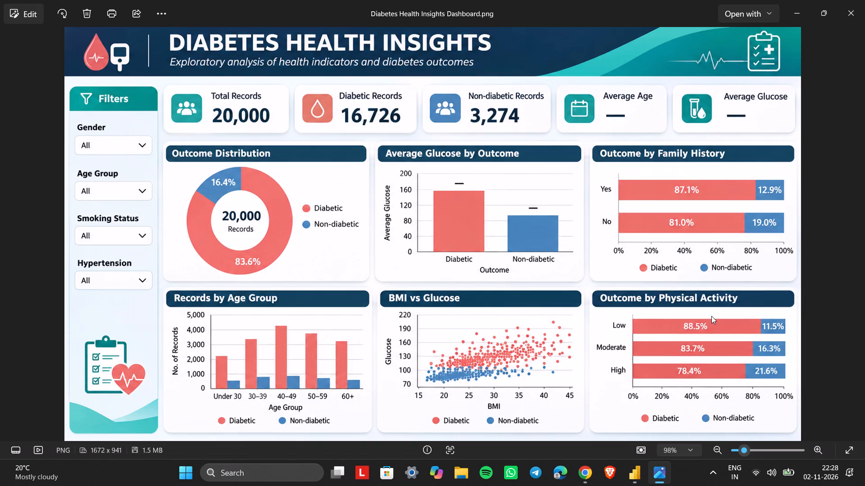
key(alt+Tab)
key(alt+Tab)
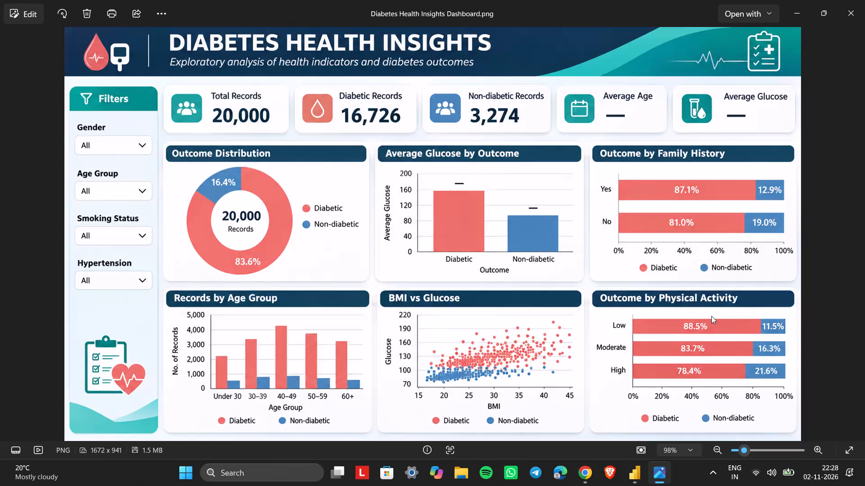
key(alt+Tab)
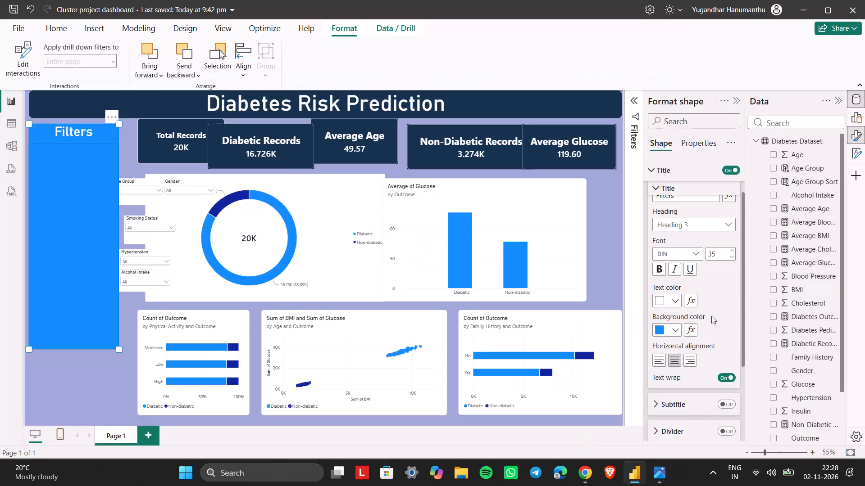
key(alt+Tab)
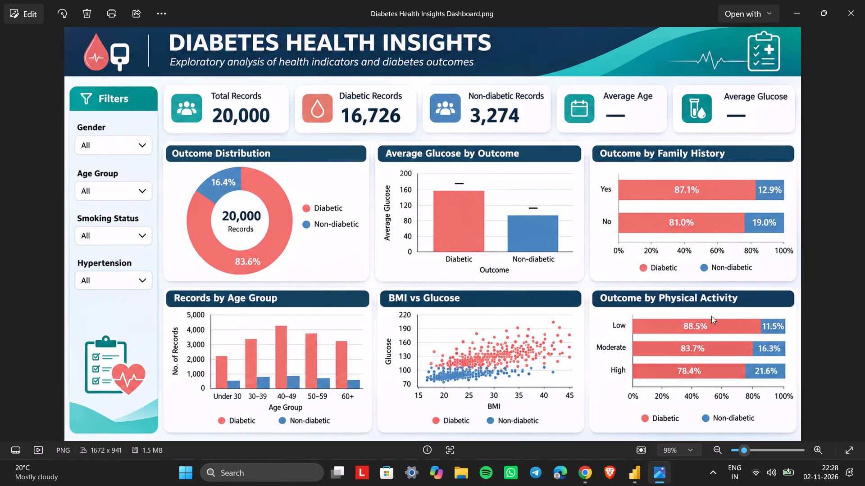
key(alt+Tab)
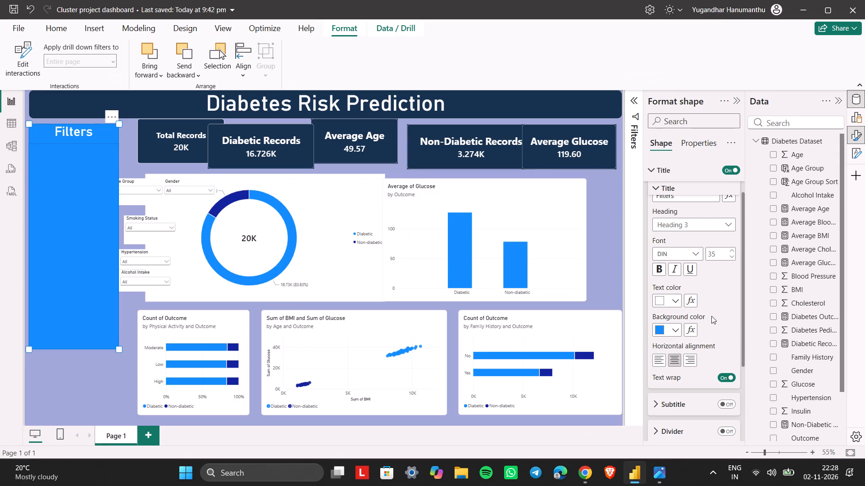
Switch to Chrome to review the colour palette section of the ChatGPT dashboard guide, and return to Power BI.
key(alt+Tab)
key(alt+Tab)
scroll(711, 316, up, 3)
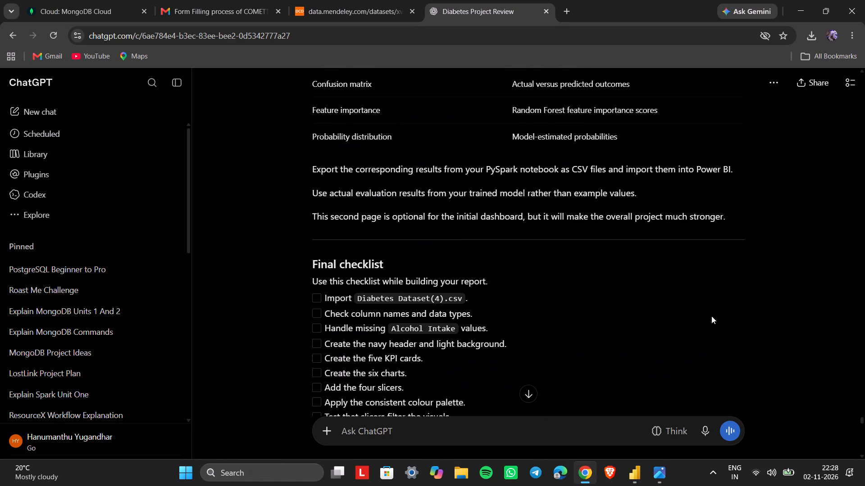
scroll(711, 316, up, 6)
scroll(711, 316, down, 1)
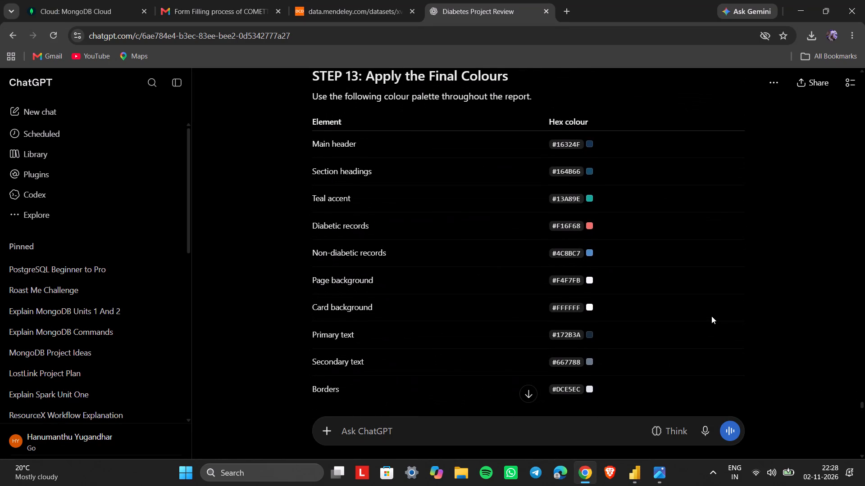
scroll(711, 316, down, 1)
key(alt+Tab)
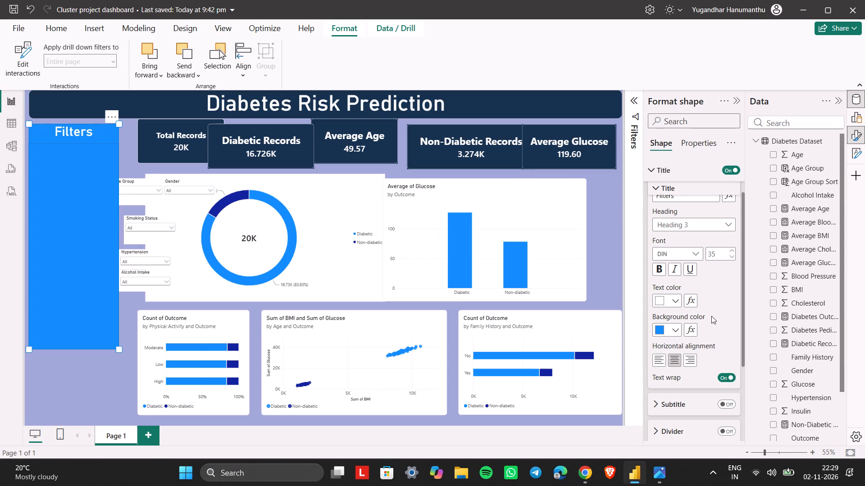
key(alt+Tab)
key(alt+Tab)
Set the report page's canvas background colour to white.
click(116, 381)
right_click(116, 381)
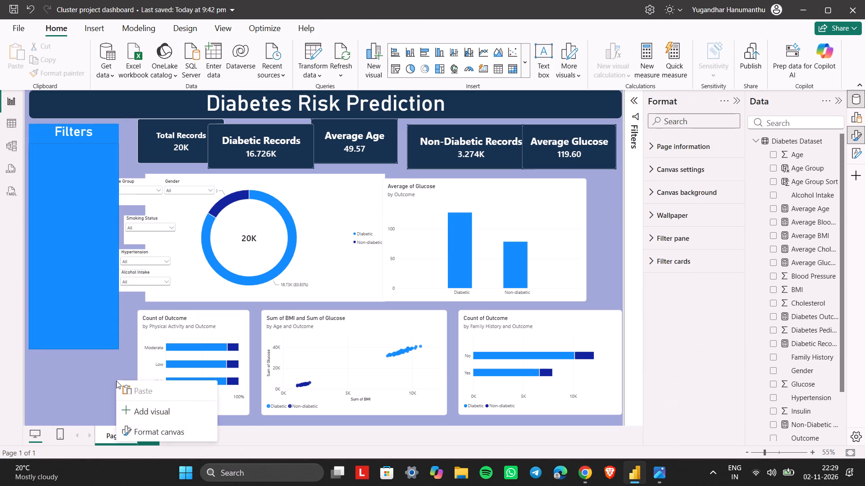
click(155, 429)
click(669, 182)
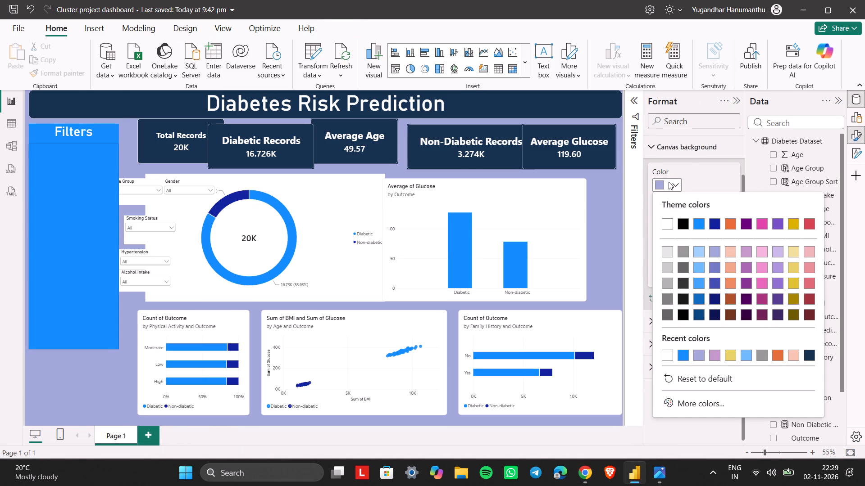
click(666, 225)
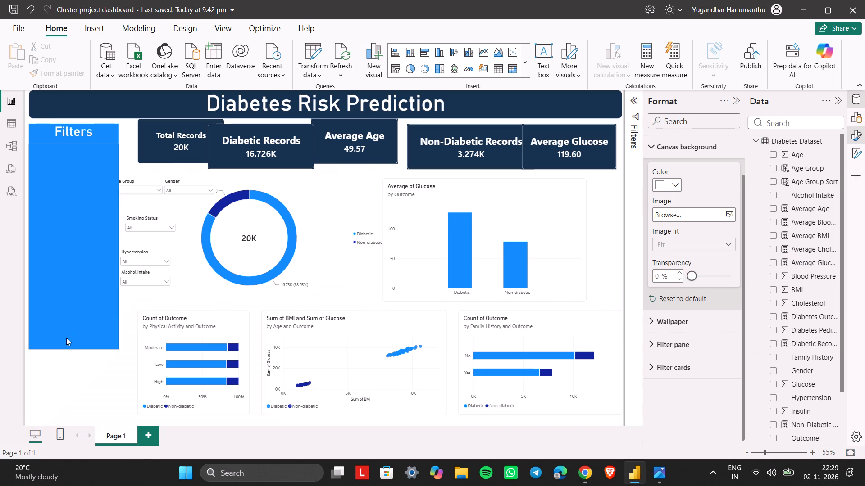
click(91, 386)
Compare the palette guide in Chrome with the Diabetes Health Insights reference image in Photos, and return to Power BI.
key(alt+Tab)
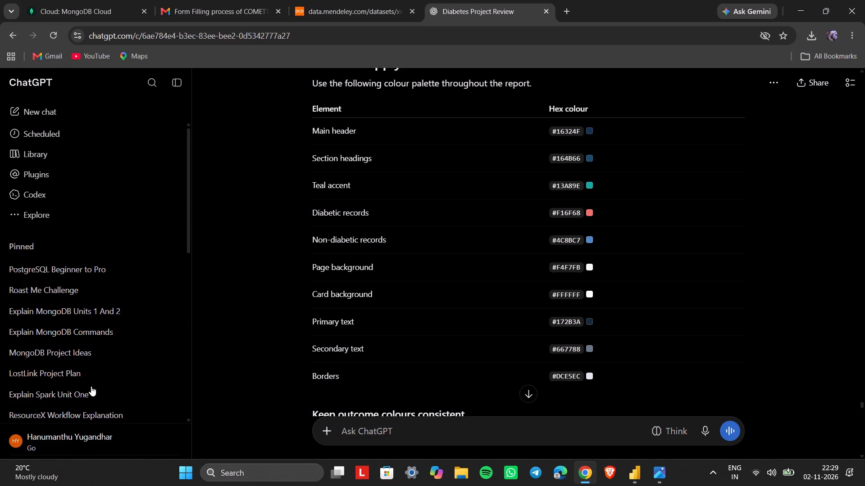
key(alt+Tab)
key(alt+Tab)
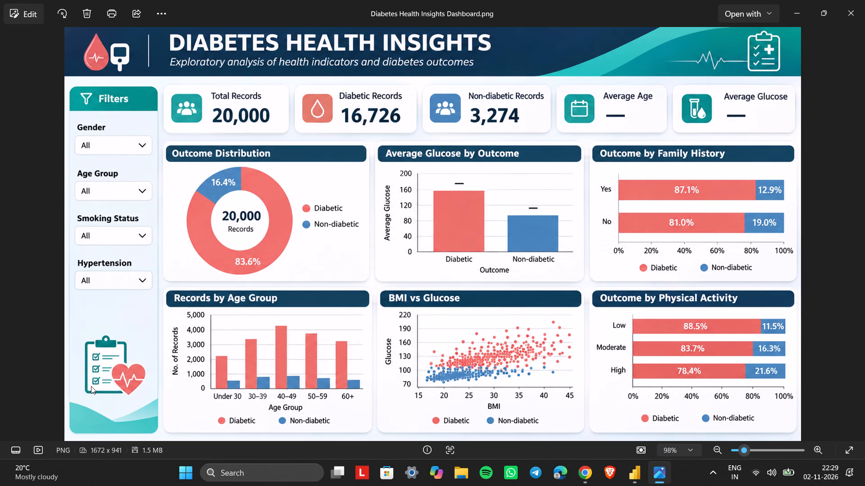
key(alt+Tab)
key(alt+Tab)
key(alt+Tab)
key(alt+Tab)
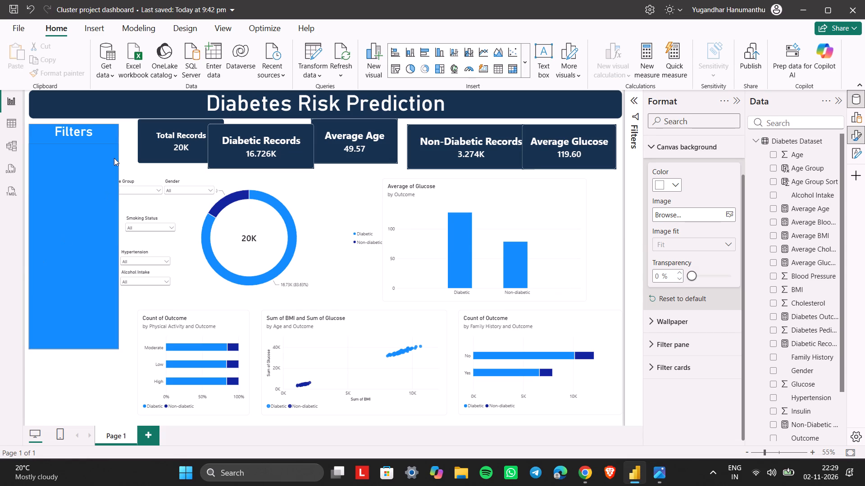
Select the Filters sidebar rectangle, copy the teal accent hex code #13A89E from the ChatGPT guide in Chrome, and return to Power BI.
click(109, 140)
key(alt+Tab)
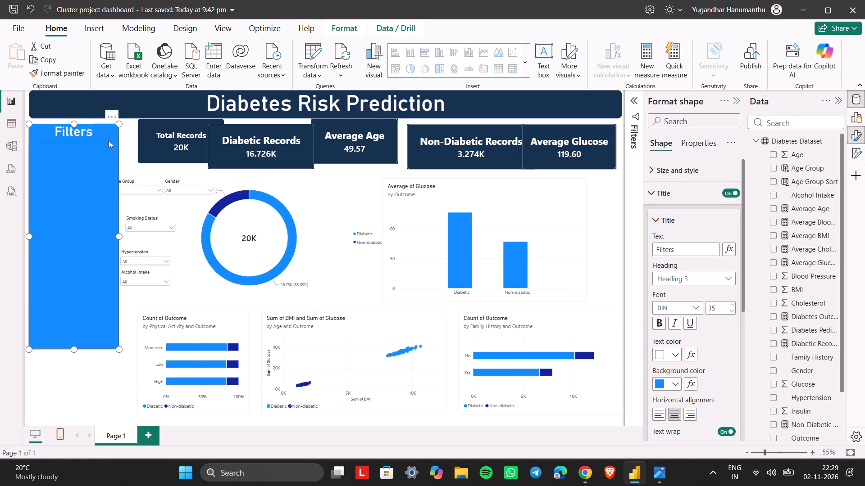
key(alt+Tab)
key(alt+Tab)
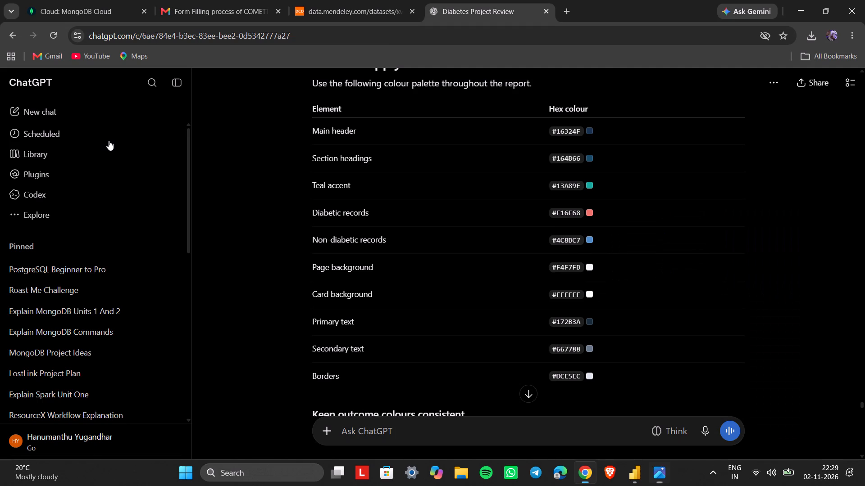
drag(552, 187, 574, 187)
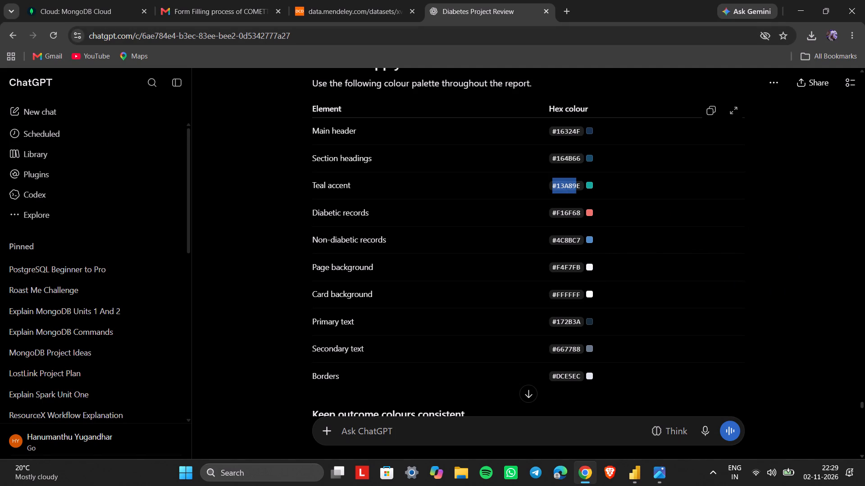
drag(574, 187, 580, 187)
key(ctrl+c)
key(alt+Tab)
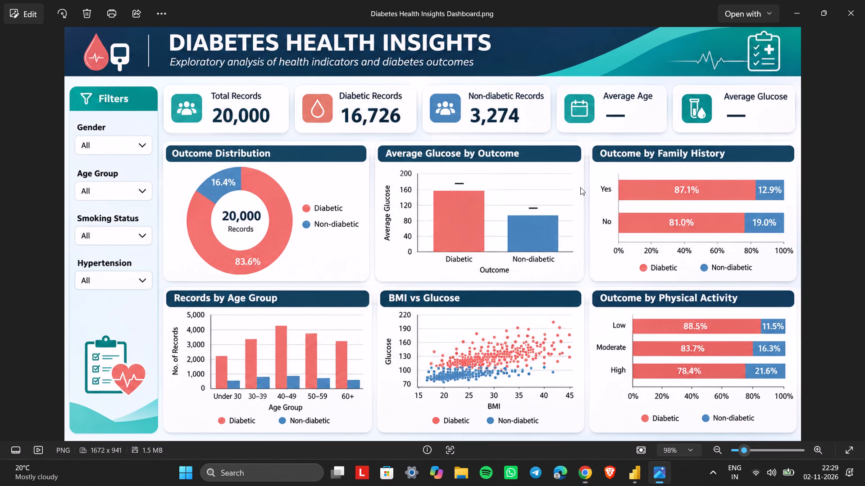
key(alt+Tab)
key(alt+Tab)
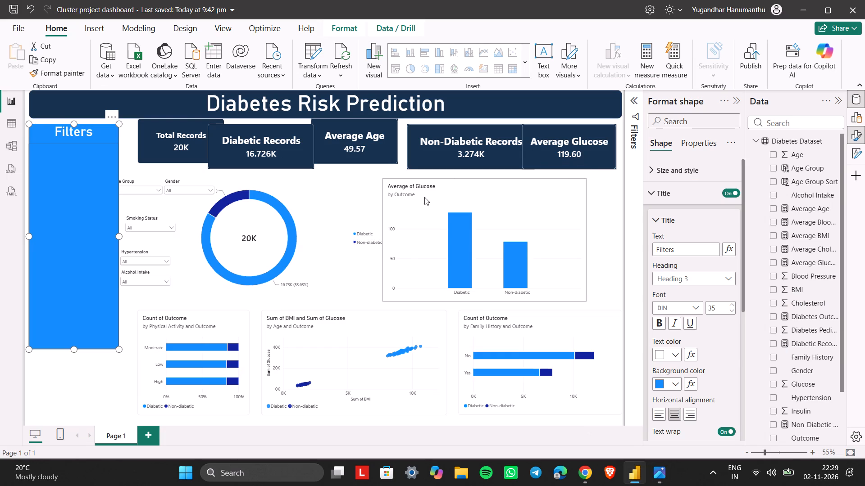
Set the Filters title's background colour to the teal accent #13A89E.
click(671, 382)
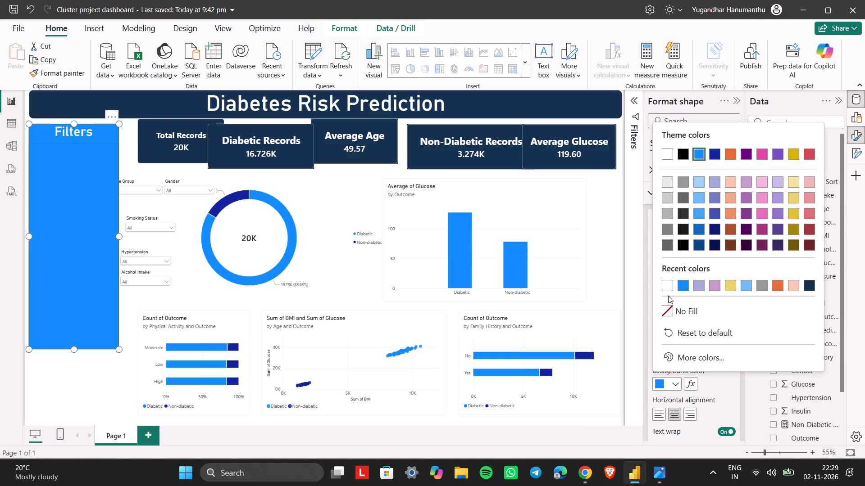
click(679, 351)
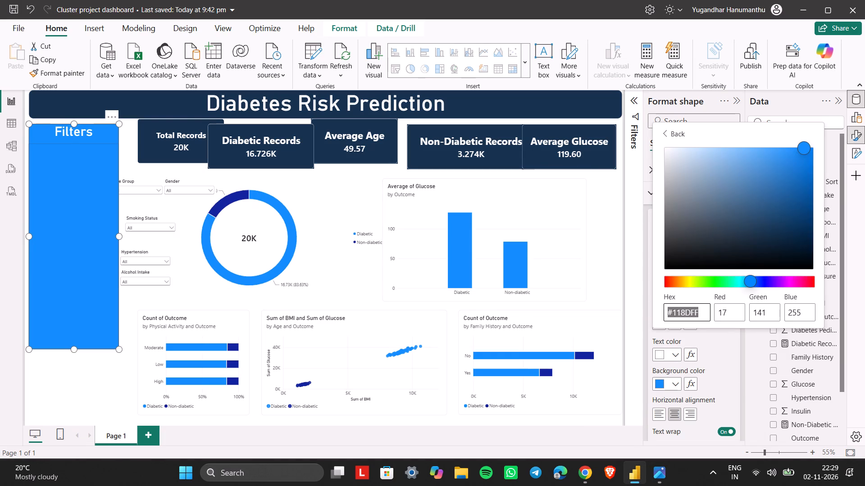
key(ctrl+v)
key(Return)
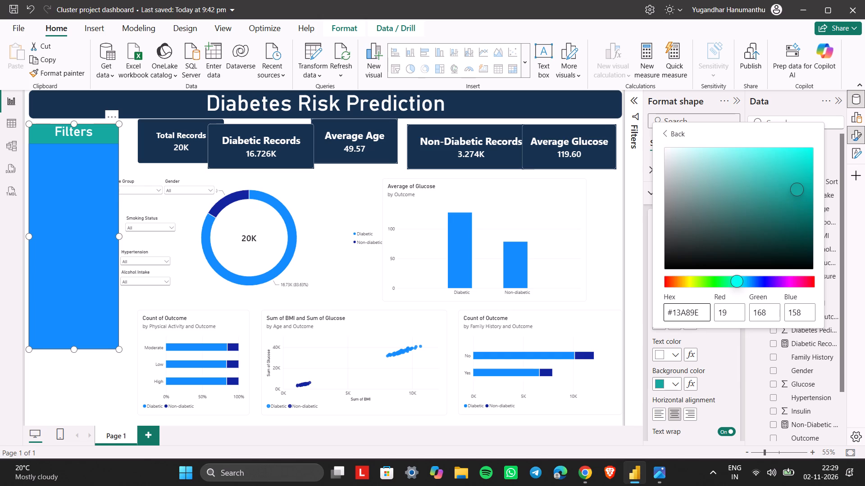
click(718, 358)
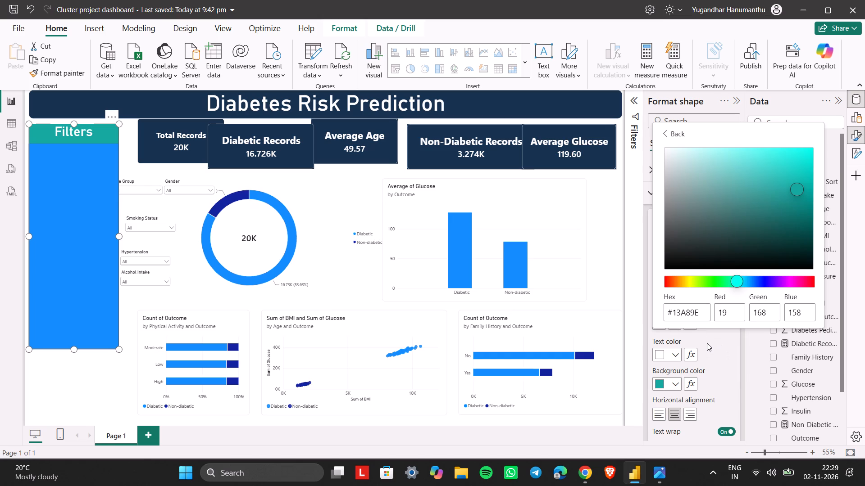
click(707, 343)
click(672, 356)
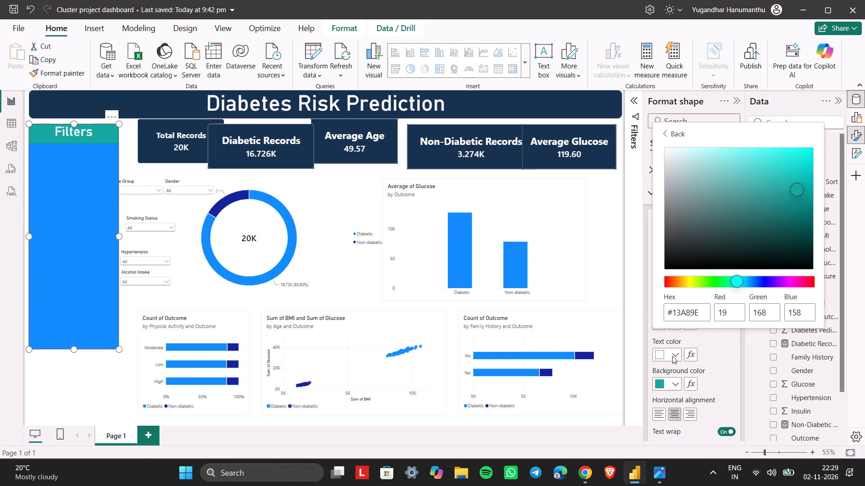
click(667, 355)
click(721, 366)
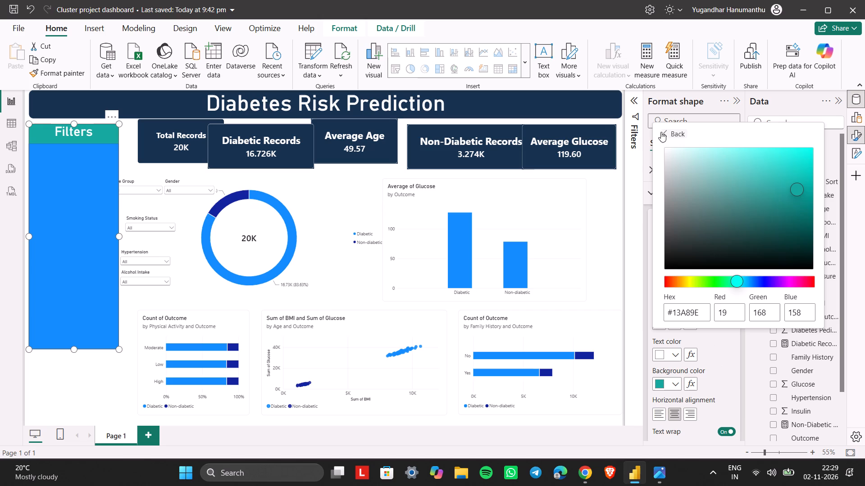
click(668, 134)
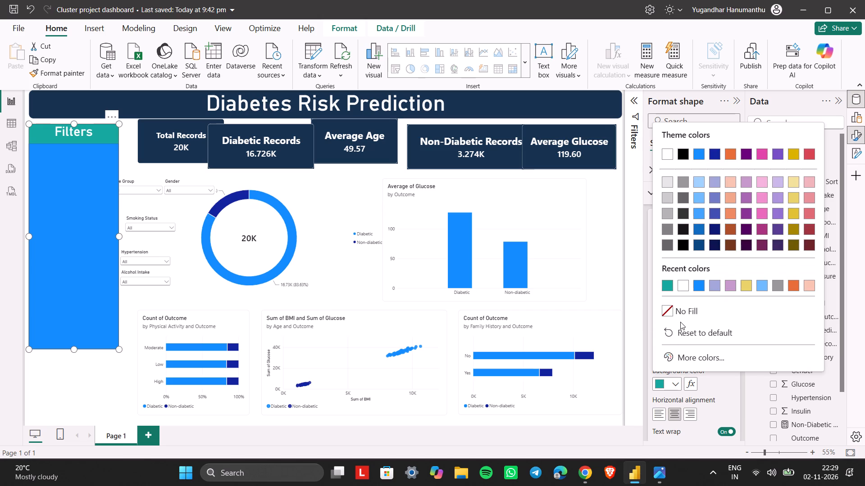
Switch to Photos to check the sidebar colours in the reference image against the Filters sidebar, and return to Power BI.
key(alt+Tab)
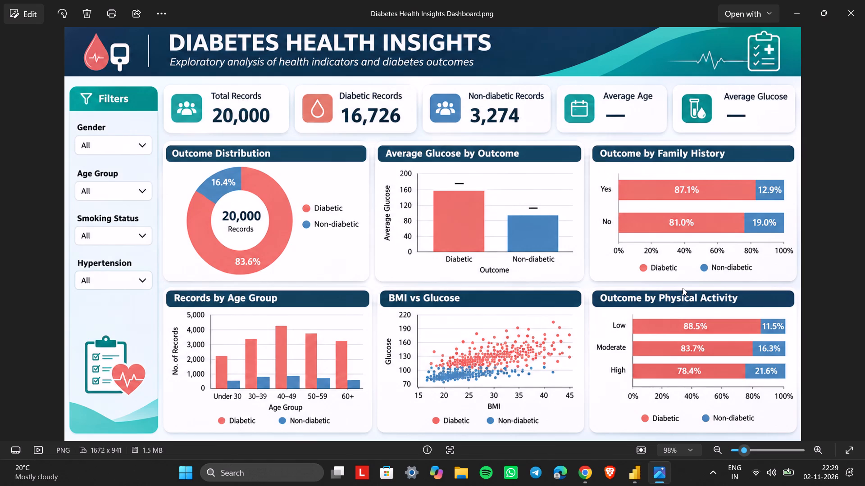
key(alt+Tab)
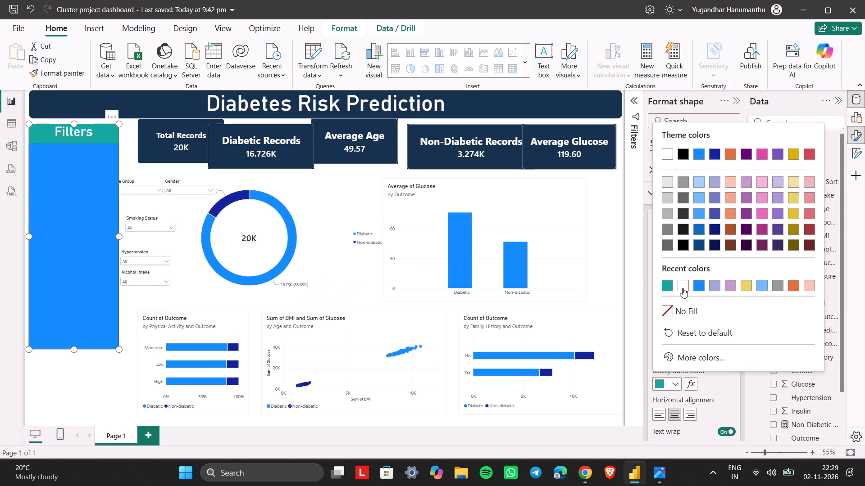
key(alt+Tab)
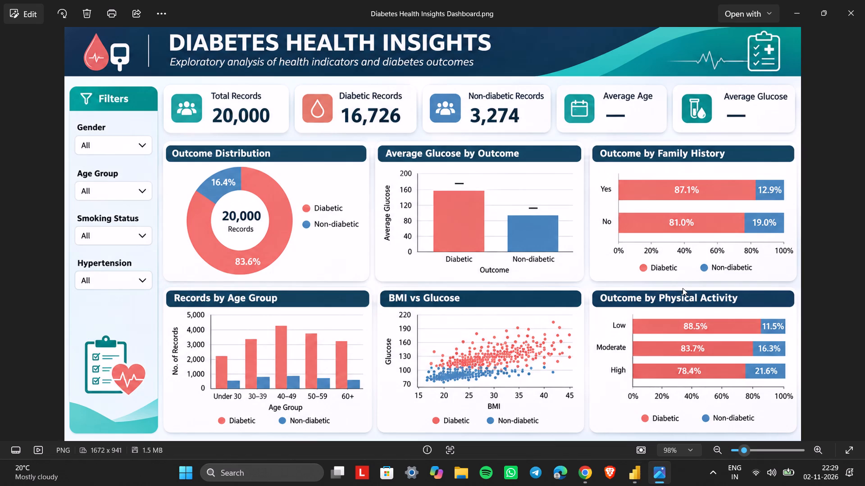
key(alt+Tab)
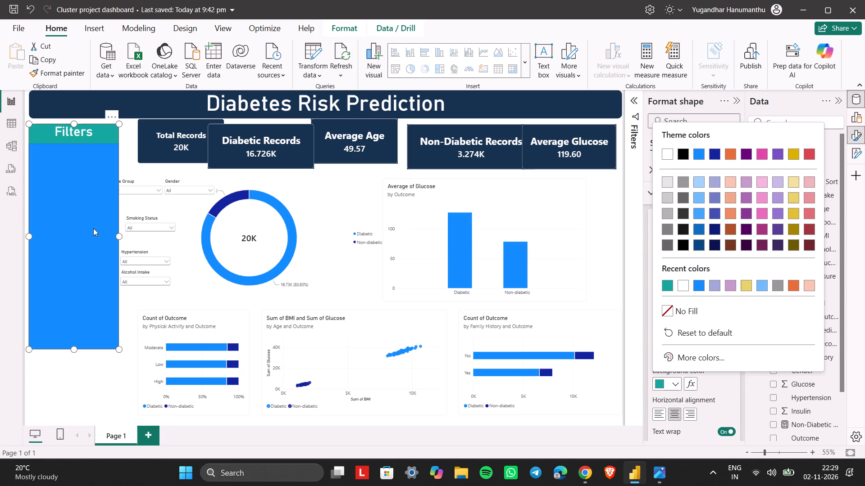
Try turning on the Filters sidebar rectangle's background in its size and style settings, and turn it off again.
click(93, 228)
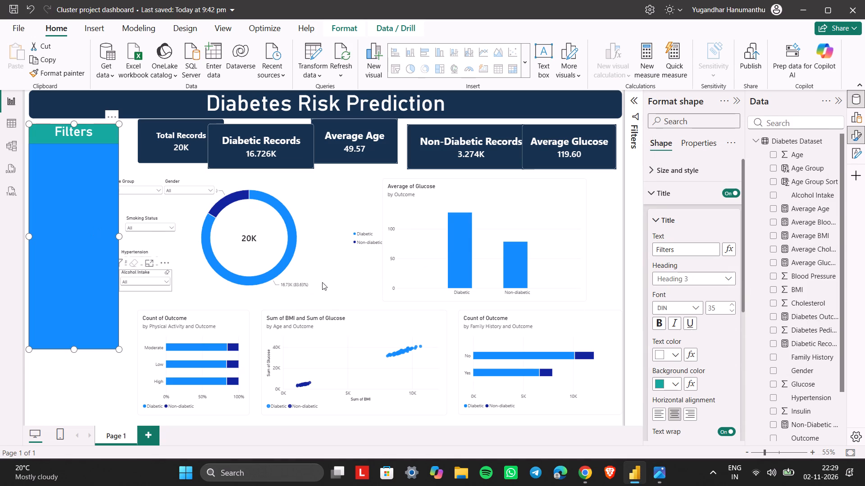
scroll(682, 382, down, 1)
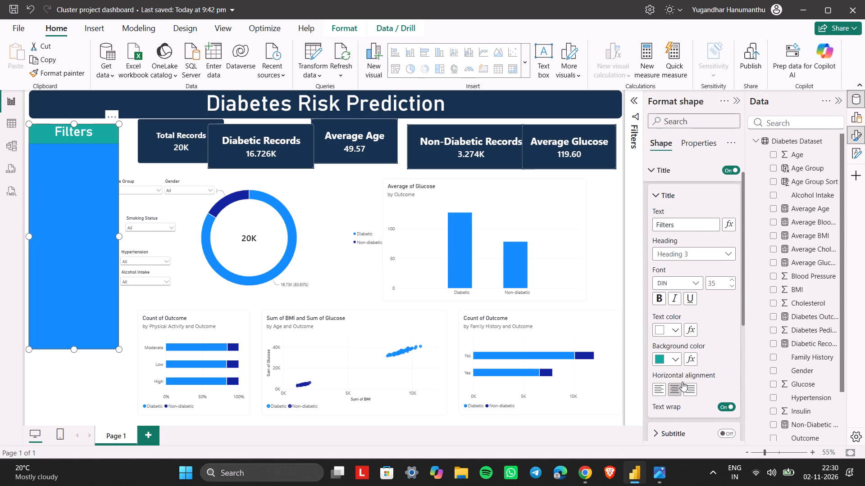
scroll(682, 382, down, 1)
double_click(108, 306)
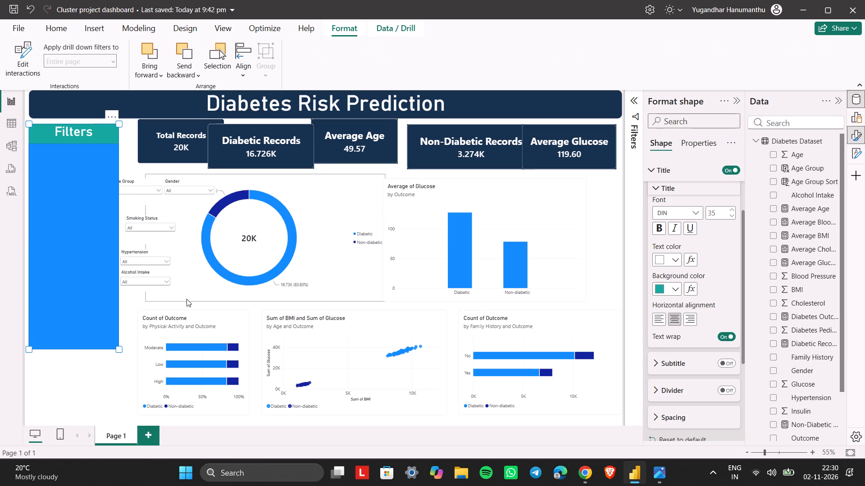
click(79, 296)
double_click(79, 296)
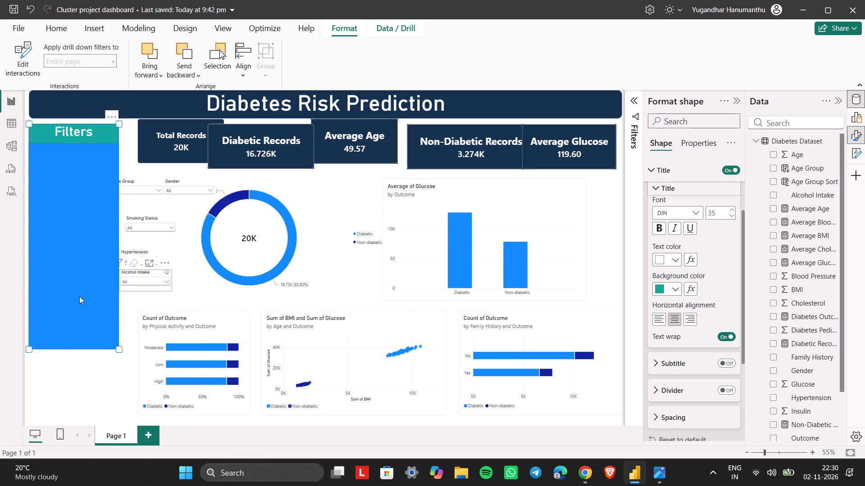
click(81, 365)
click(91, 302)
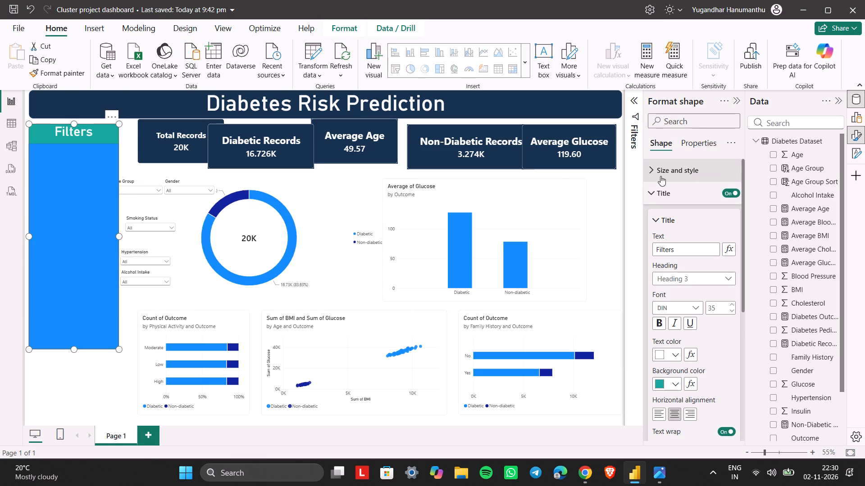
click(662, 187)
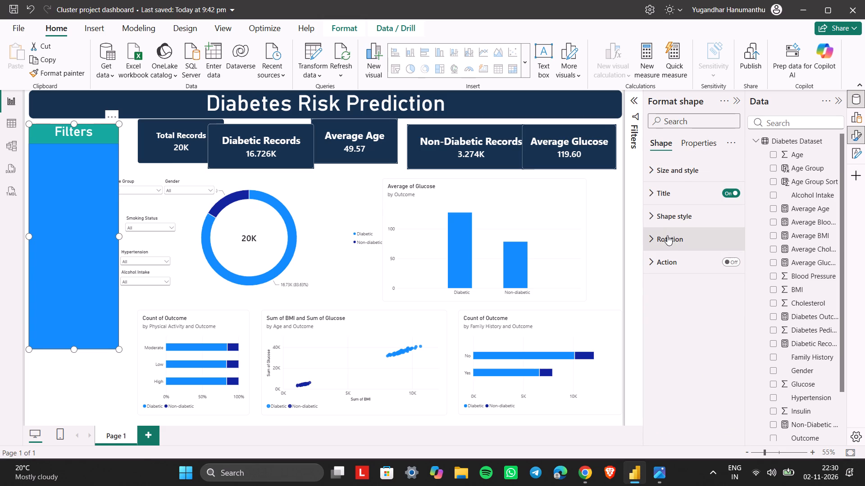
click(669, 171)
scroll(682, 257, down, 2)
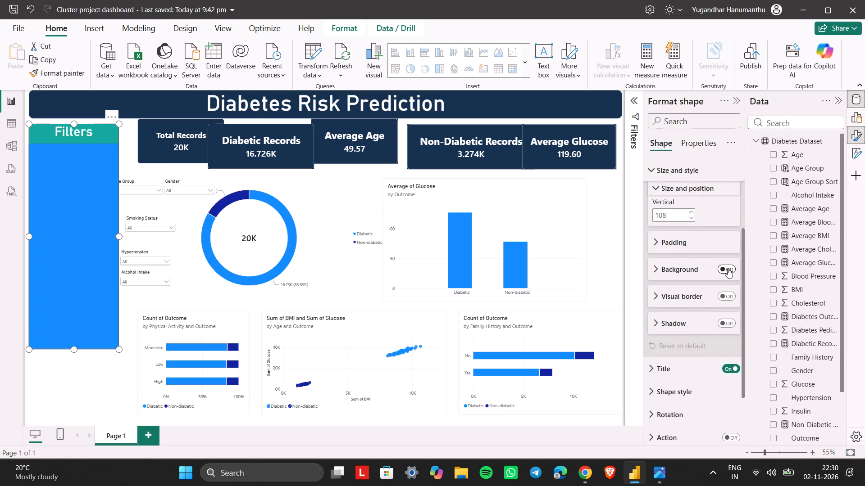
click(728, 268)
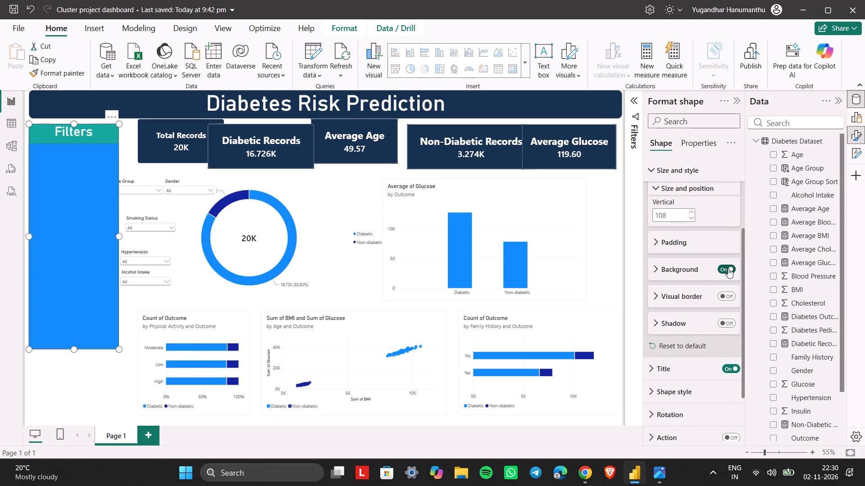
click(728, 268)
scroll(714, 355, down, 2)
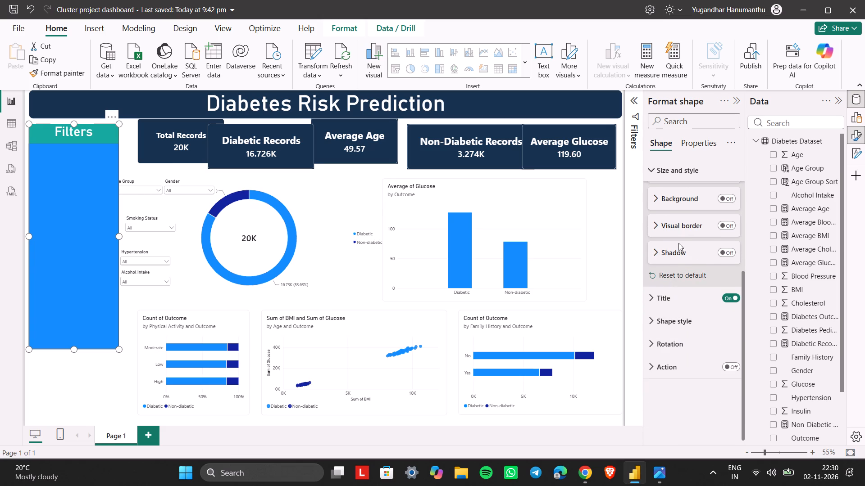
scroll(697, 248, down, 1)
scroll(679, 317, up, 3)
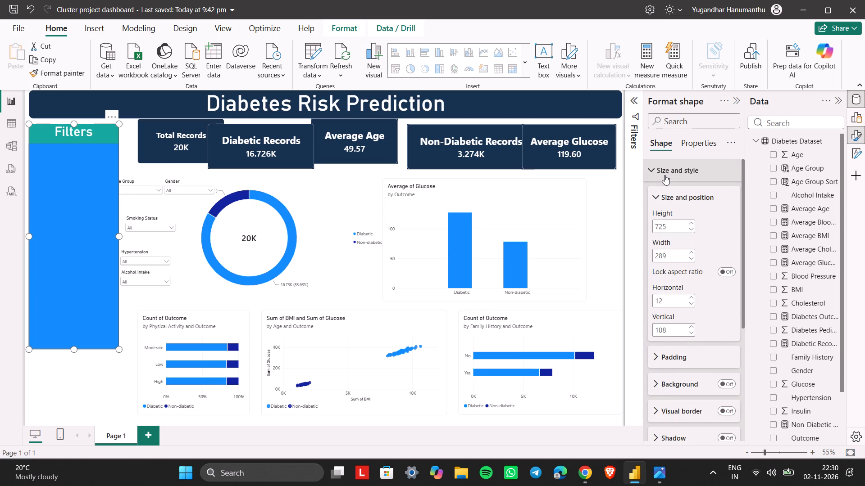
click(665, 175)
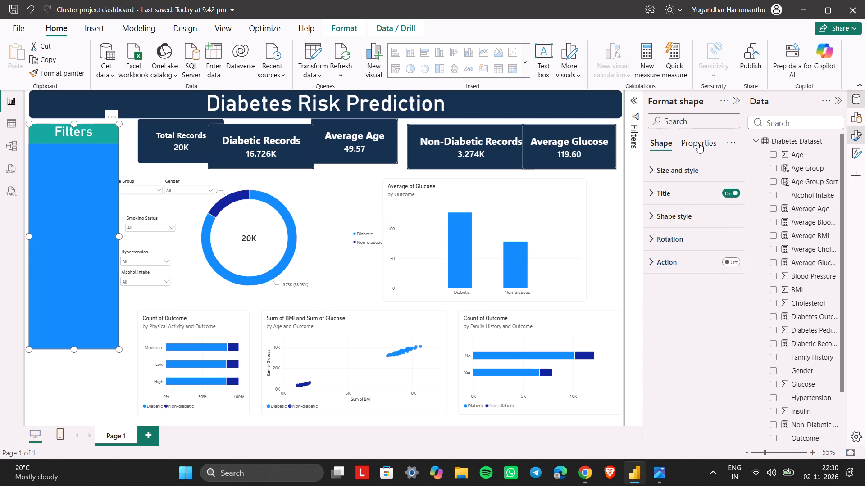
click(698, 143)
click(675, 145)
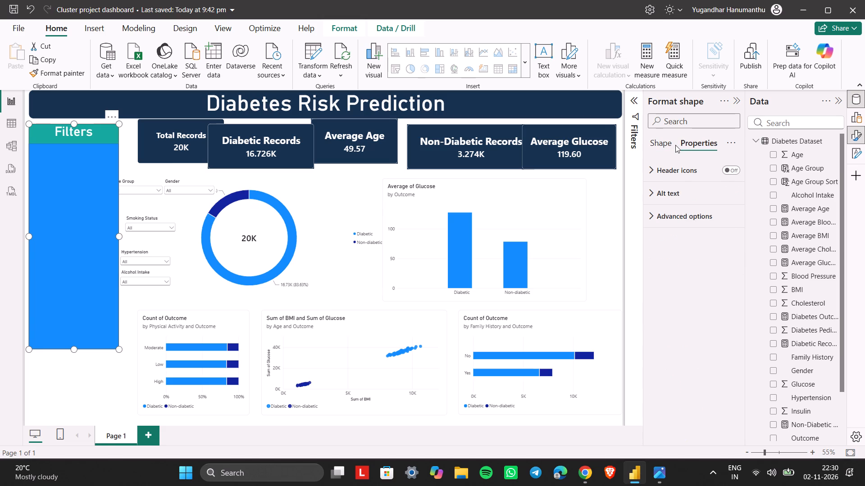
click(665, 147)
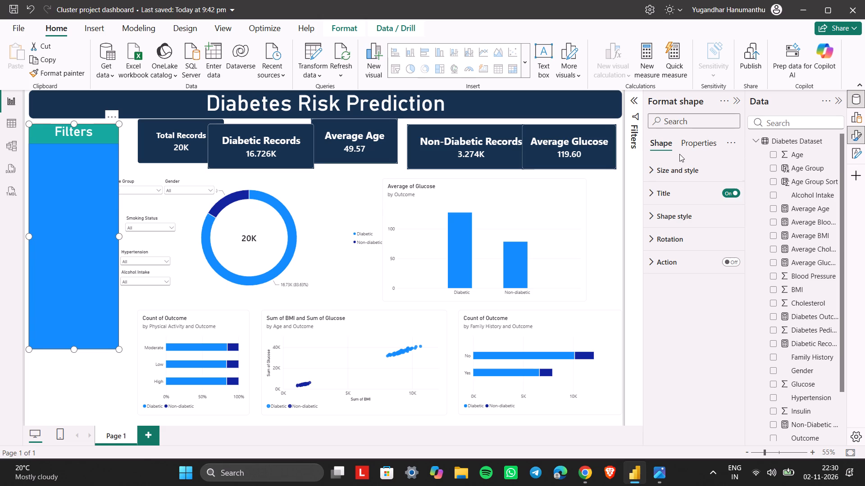
Turn on the Filters sidebar rectangle's background and set its colour to white.
click(676, 166)
scroll(701, 299, down, 1)
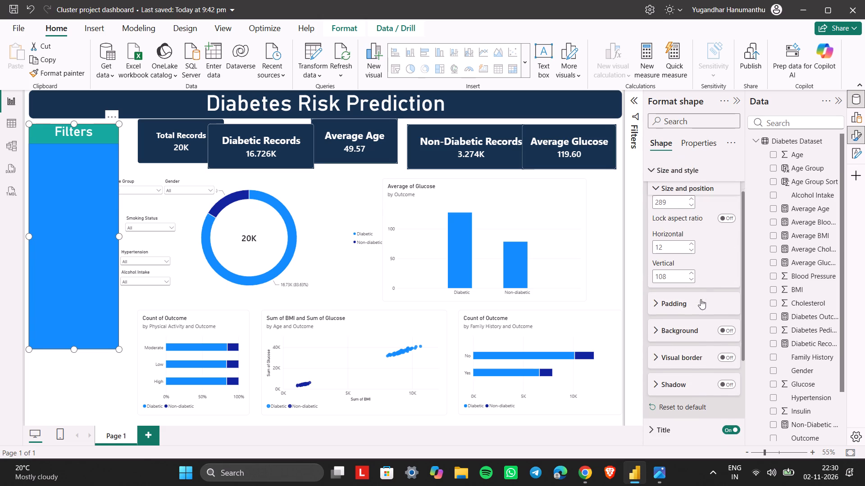
scroll(701, 299, down, 1)
click(690, 314)
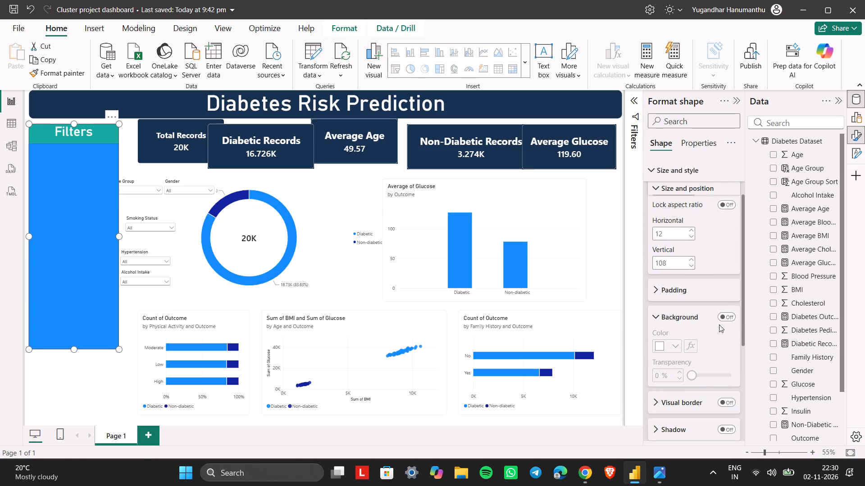
click(729, 320)
click(664, 346)
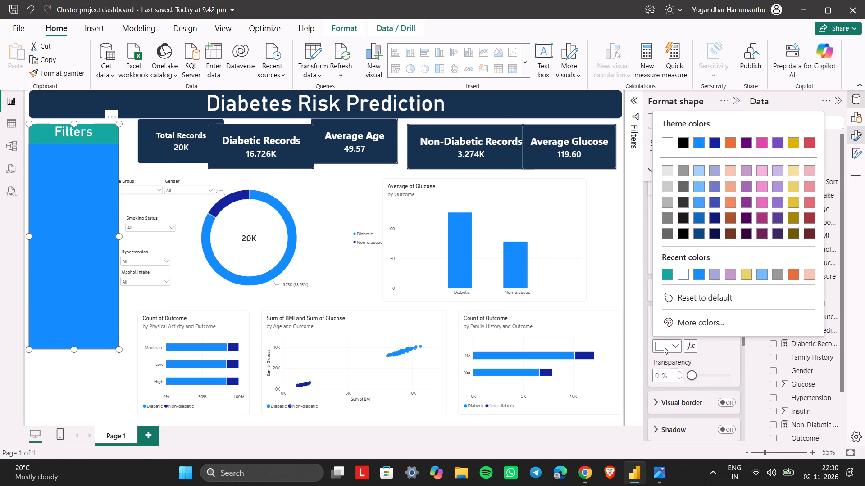
click(686, 275)
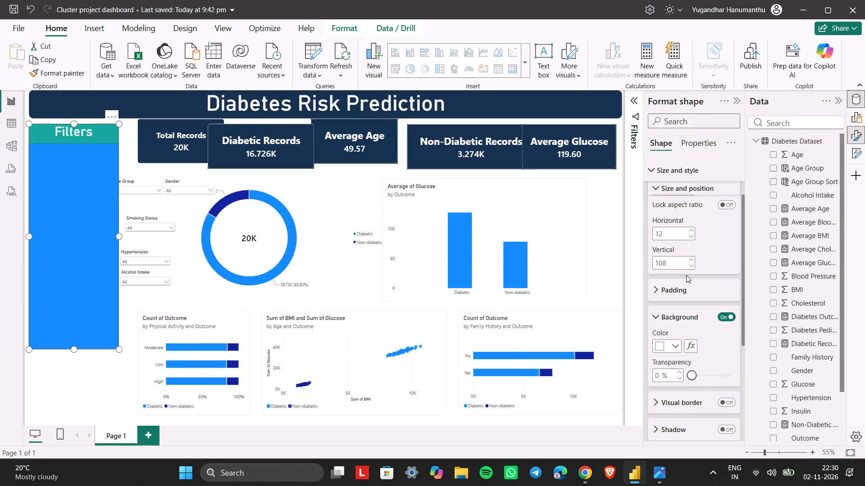
Set the fill colour of the Filters sidebar rectangle's shape style to white.
scroll(686, 275, down, 2)
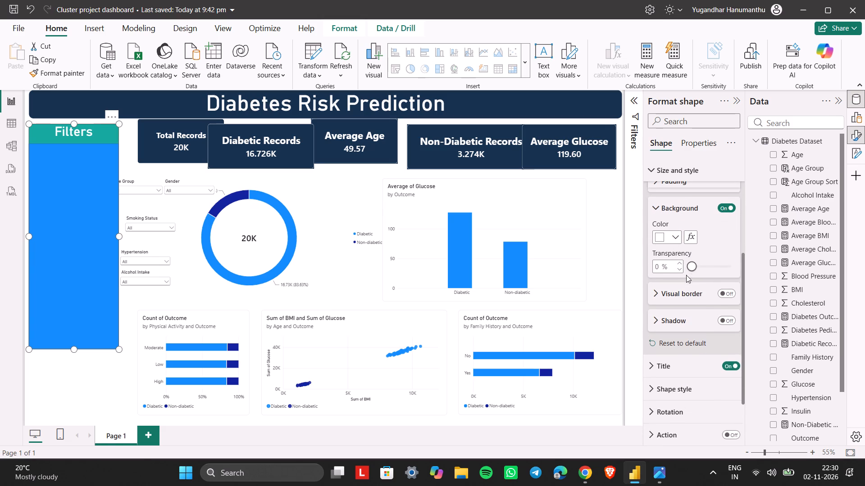
scroll(671, 299, down, 1)
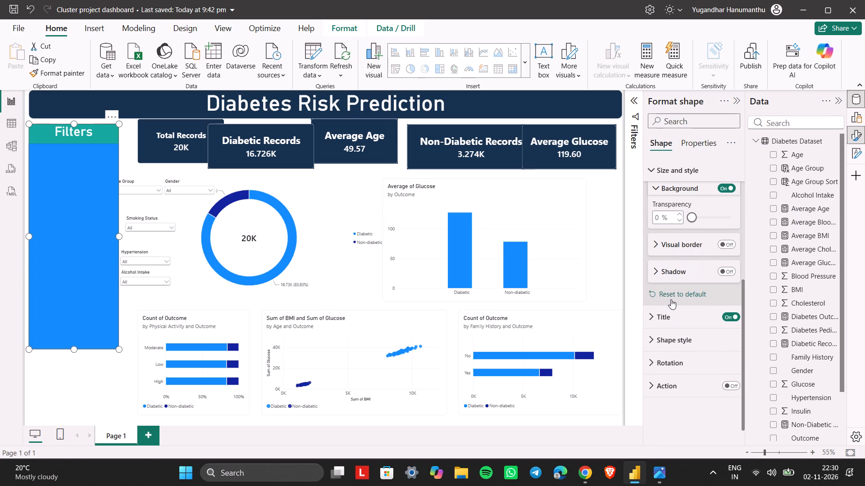
click(661, 329)
scroll(661, 329, down, 1)
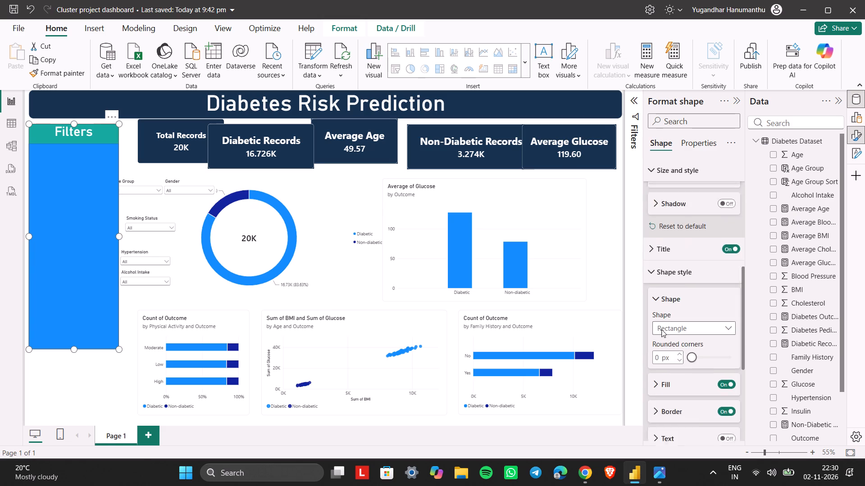
scroll(661, 329, down, 2)
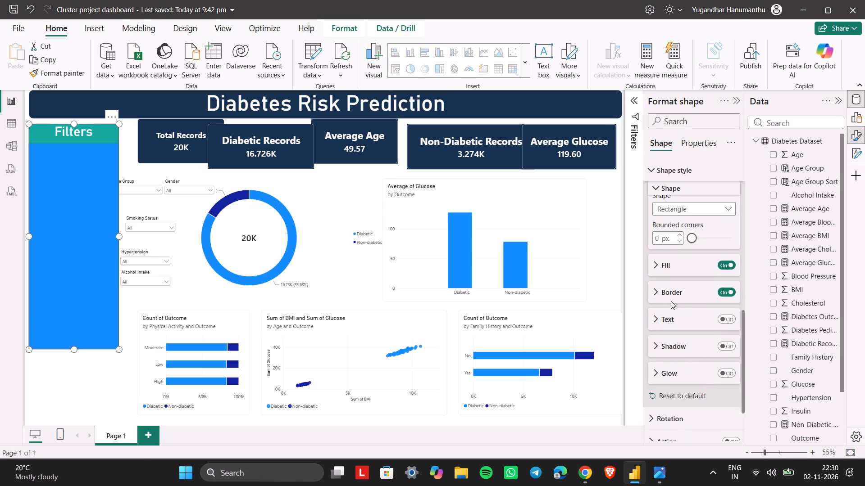
scroll(659, 360, down, 1)
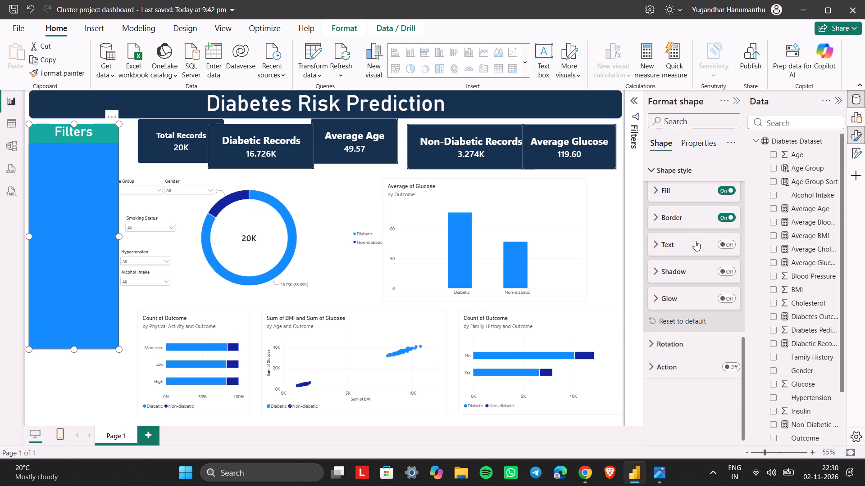
scroll(672, 247, up, 1)
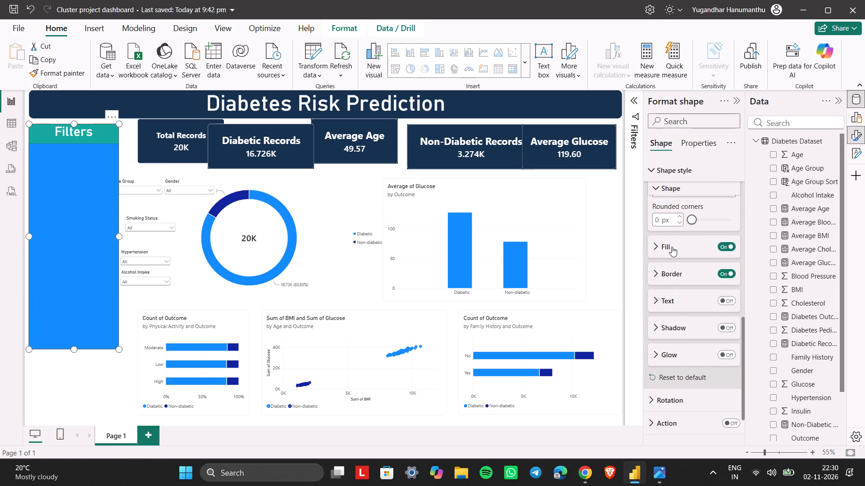
right_click(672, 247)
drag(672, 247, 653, 247)
click(653, 247)
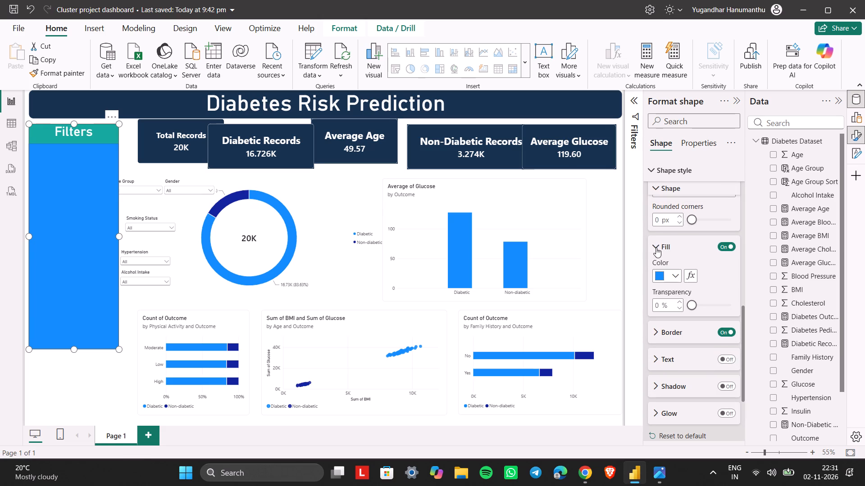
click(670, 270)
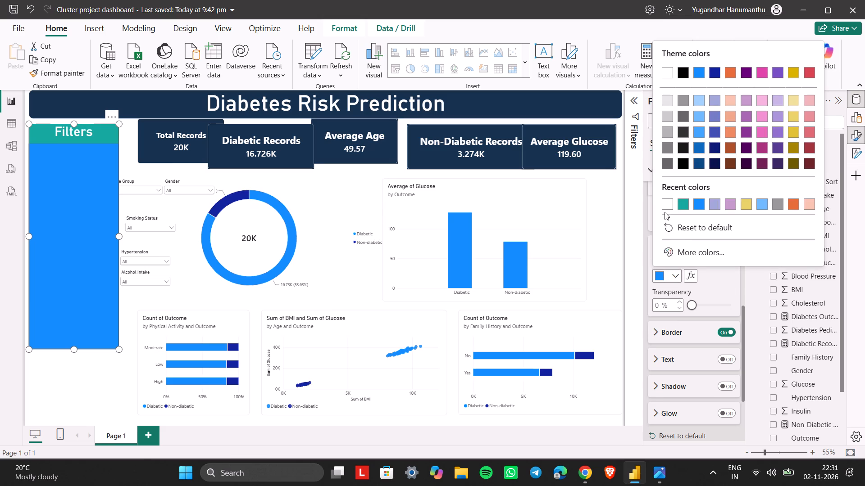
click(666, 207)
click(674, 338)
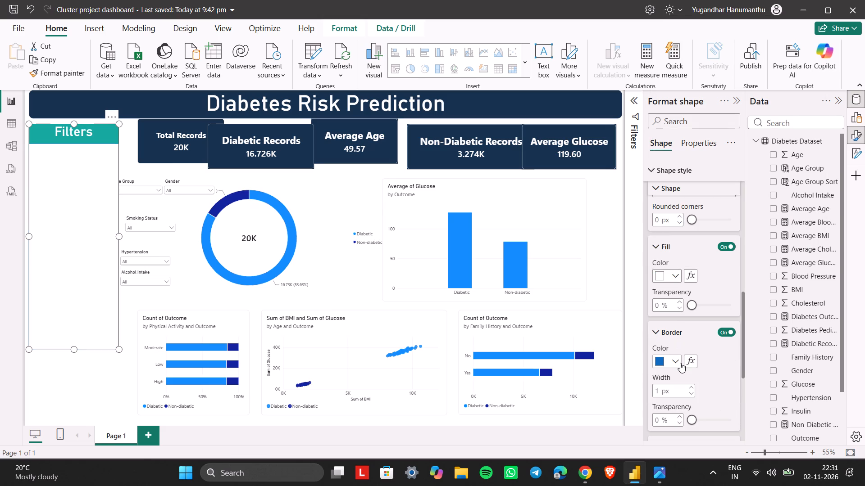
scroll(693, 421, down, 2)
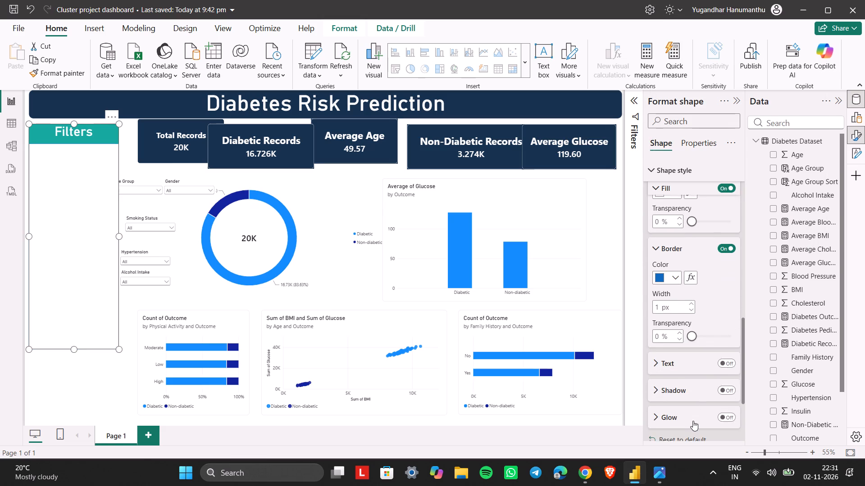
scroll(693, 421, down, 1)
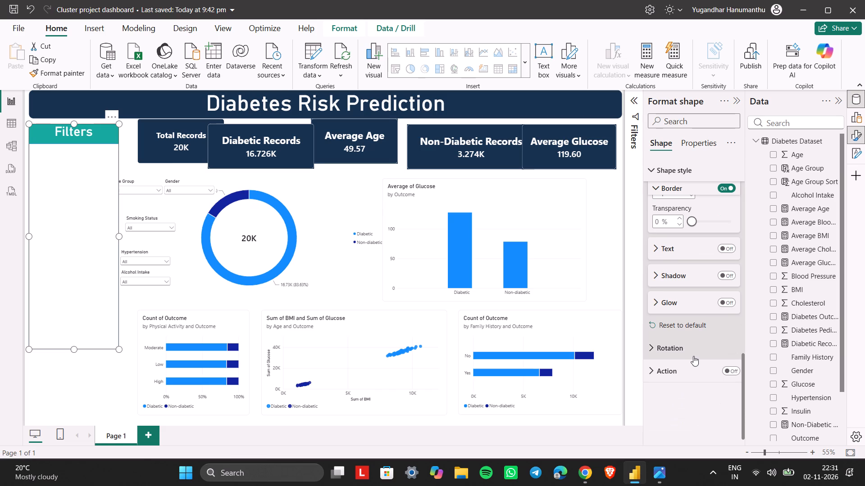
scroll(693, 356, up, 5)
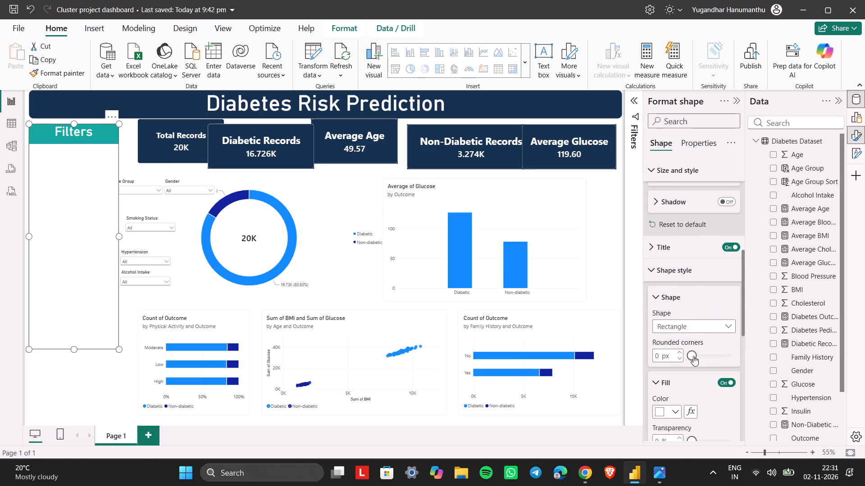
Turn on the Filters sidebar rectangle's visual border and set its rounded corners to 15 px.
click(680, 274)
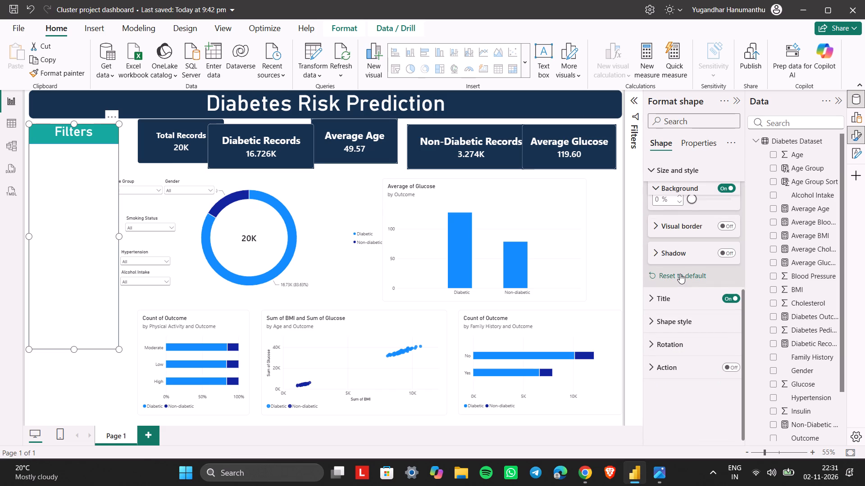
scroll(680, 274, up, 2)
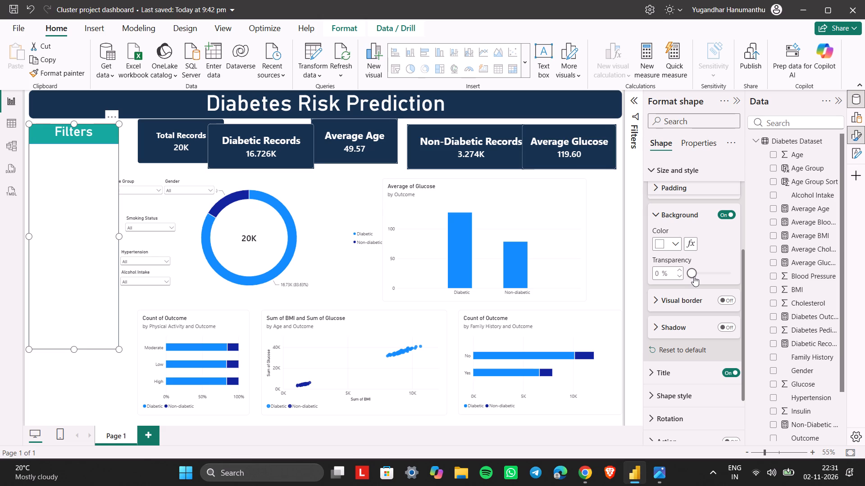
click(680, 293)
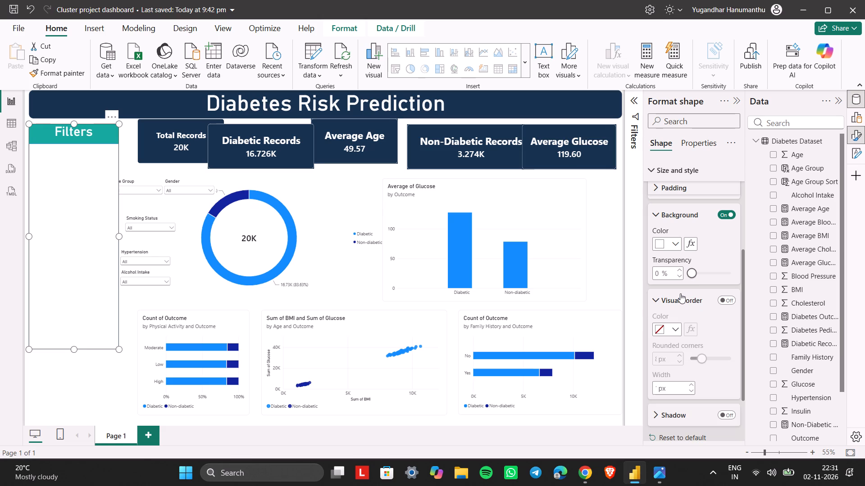
click(724, 303)
drag(701, 356, 710, 359)
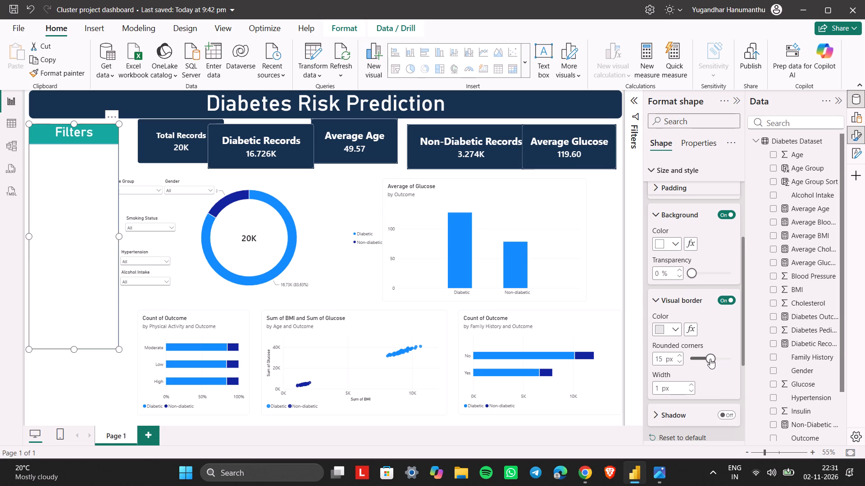
drag(710, 359, 710, 359)
click(86, 374)
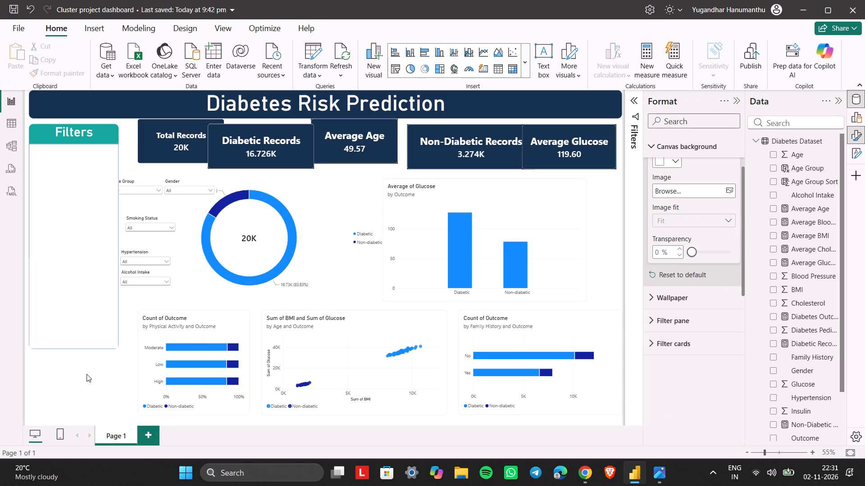
Reselect the Filters sidebar rectangle and open the colour choices for its visual border.
click(96, 311)
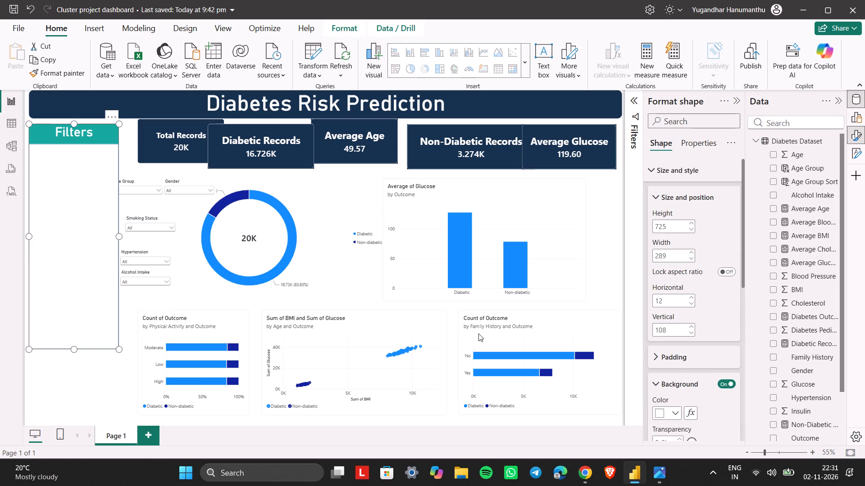
scroll(671, 369, down, 3)
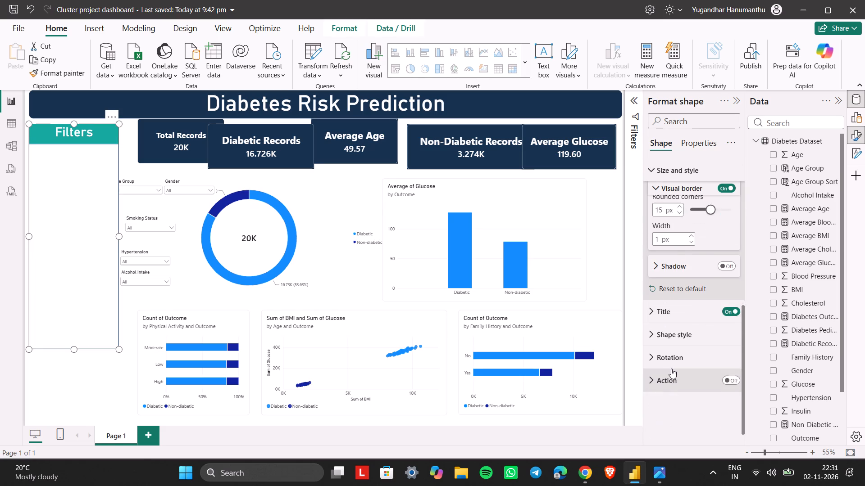
scroll(671, 369, down, 1)
scroll(683, 296, up, 4)
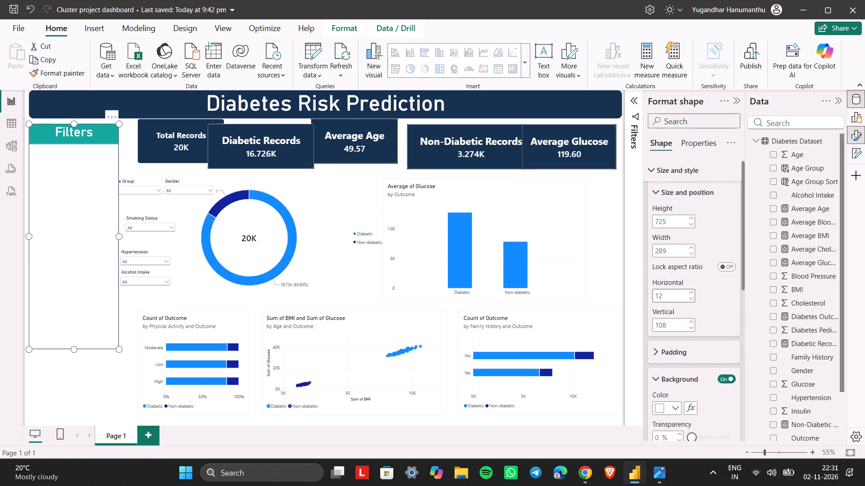
scroll(683, 296, up, 1)
scroll(677, 383, down, 2)
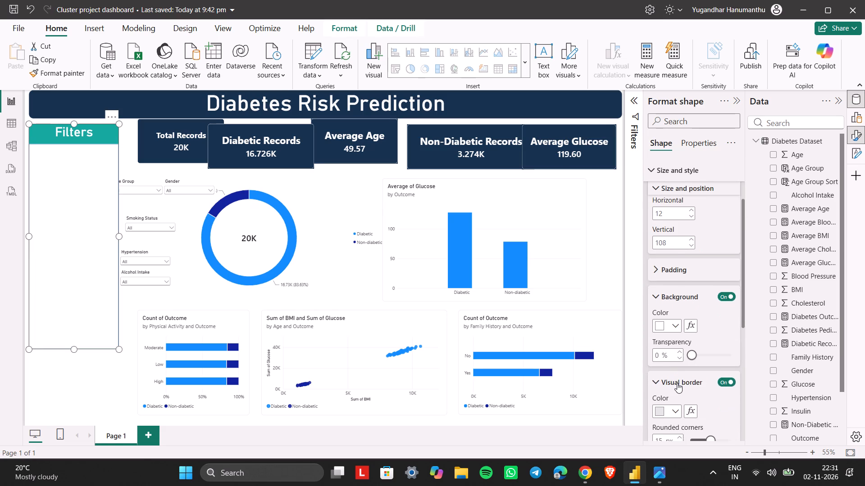
scroll(677, 383, down, 1)
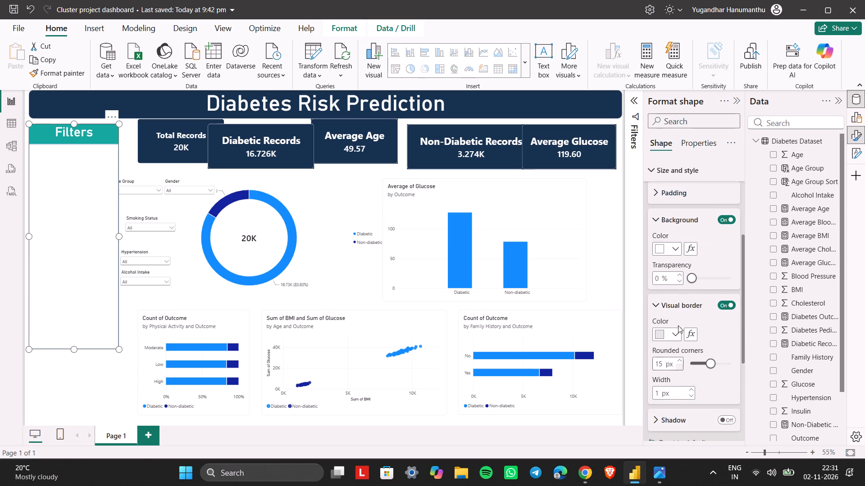
click(674, 334)
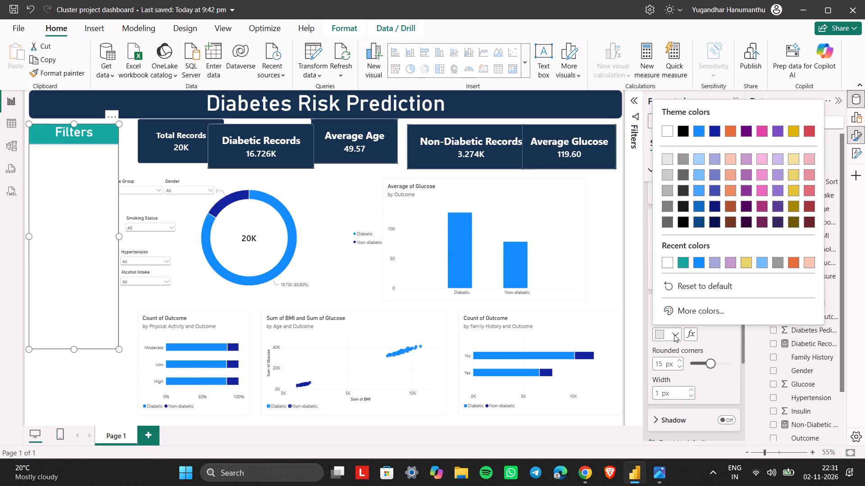
Switch to Photos to check the Filters sidebar's edges in the reference image, and return to Power BI.
key(alt+Tab)
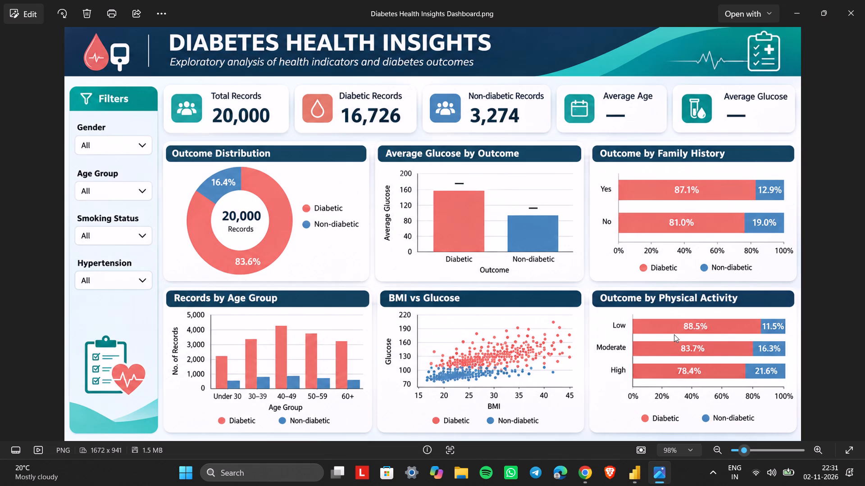
key(alt+Tab)
key(alt+Tab)
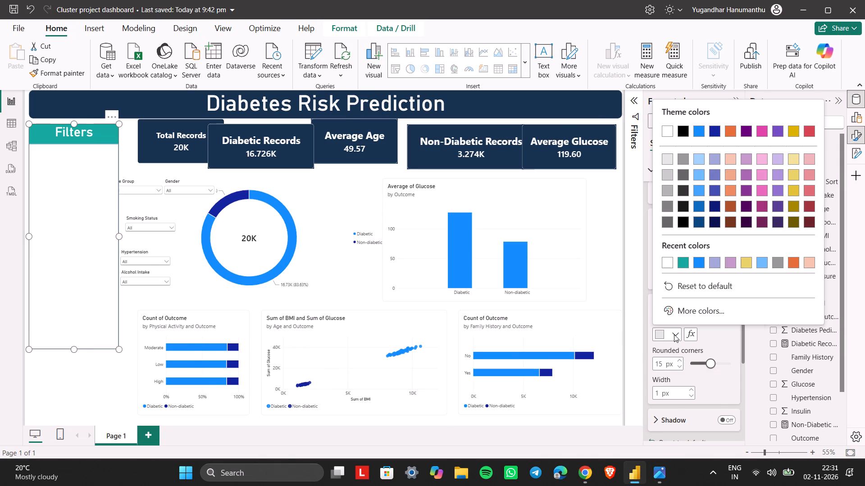
key(alt+Tab)
Set the Filters sidebar rectangle's background colour to #16324F, copying the Main header hex code from the ChatGPT palette in Chrome.
click(66, 180)
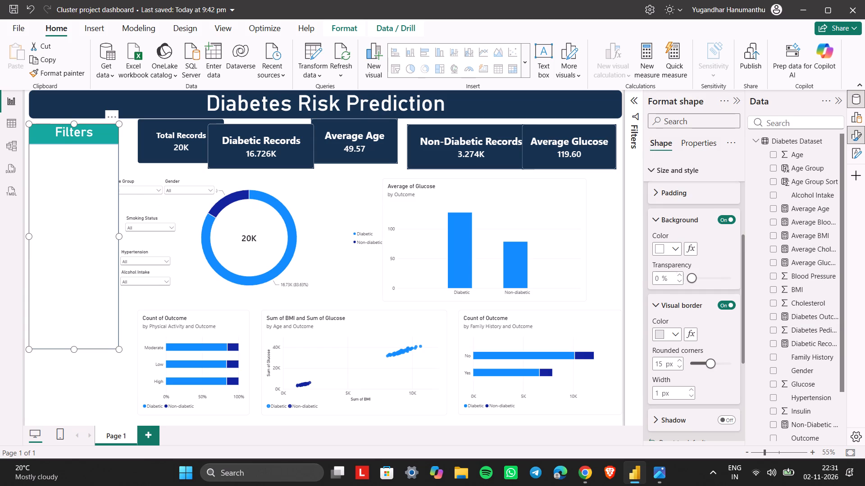
click(675, 246)
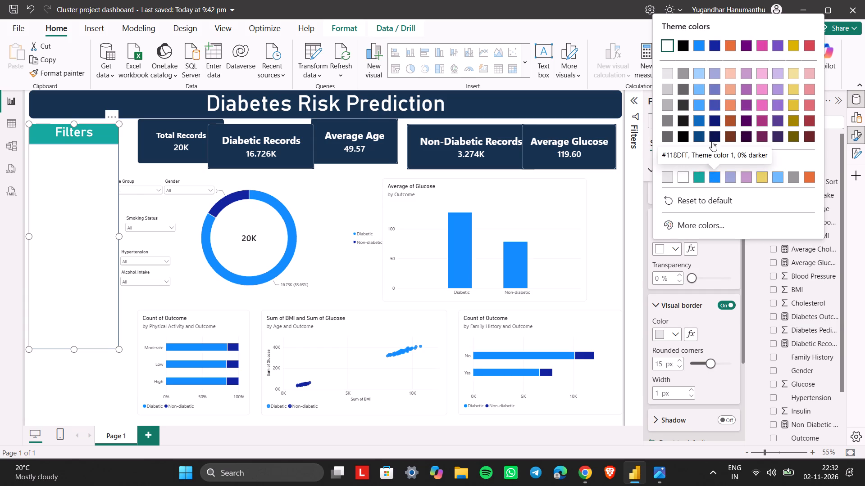
click(681, 221)
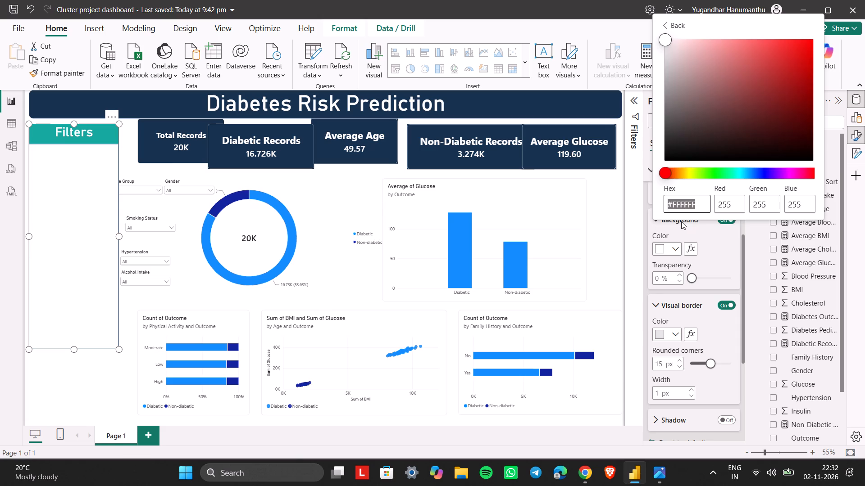
key(alt+Tab)
key(alt+Tab)
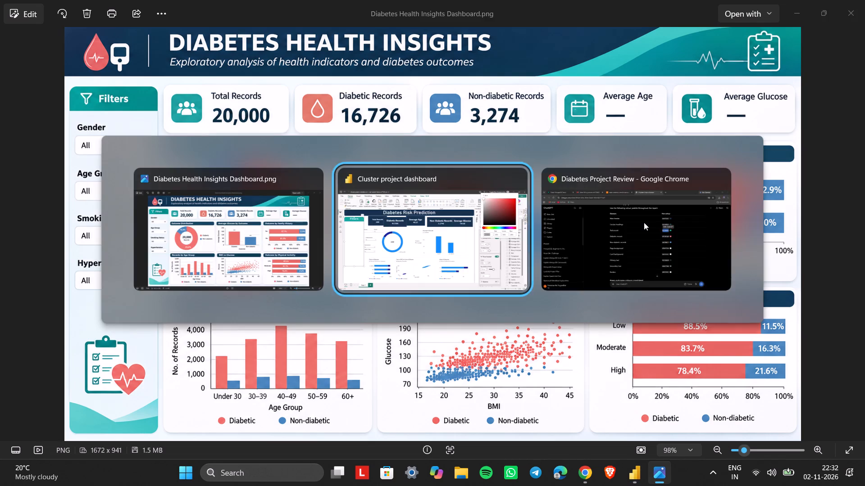
key(alt+Tab)
click(620, 160)
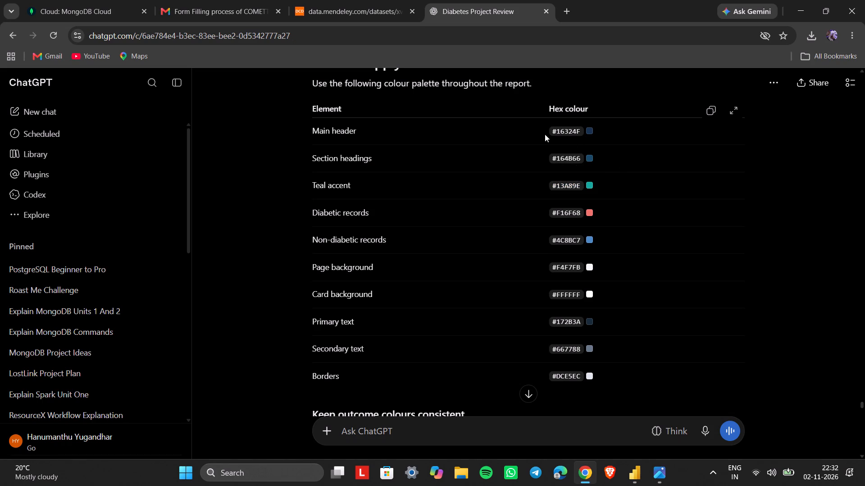
drag(553, 130, 580, 130)
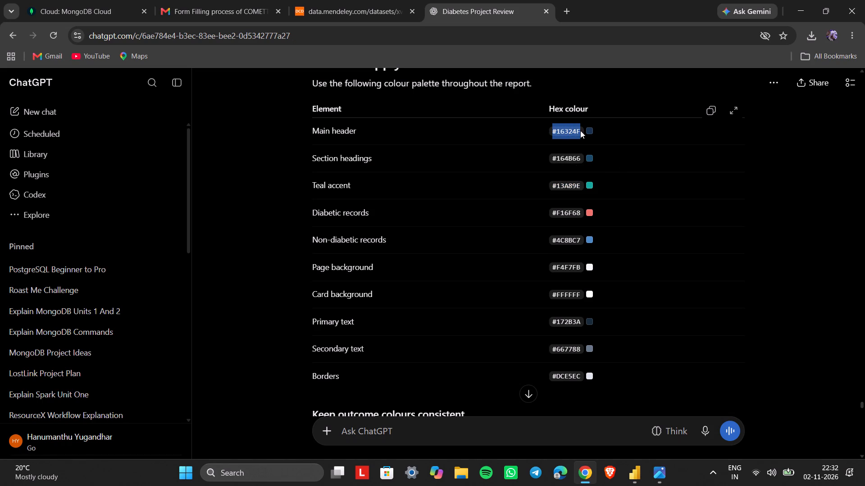
drag(580, 130, 582, 130)
key(ctrl+c)
key(alt+Tab)
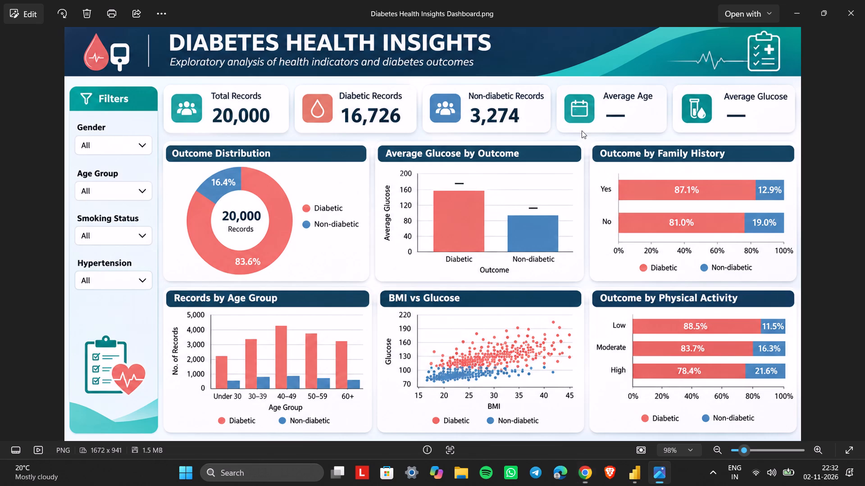
key(alt+Tab)
key(alt+Tab)
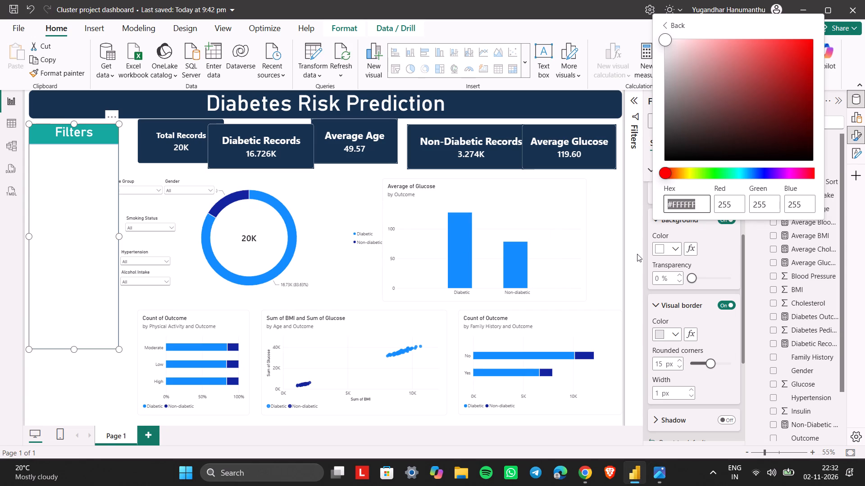
key(ctrl+v)
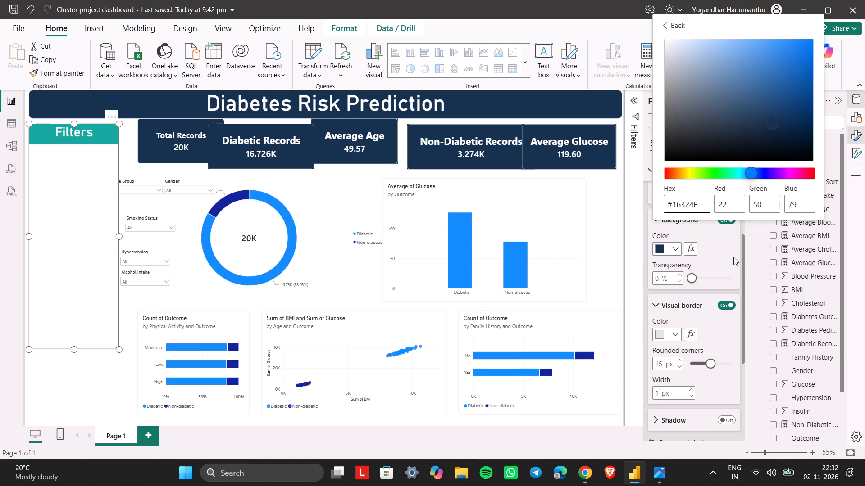
click(727, 257)
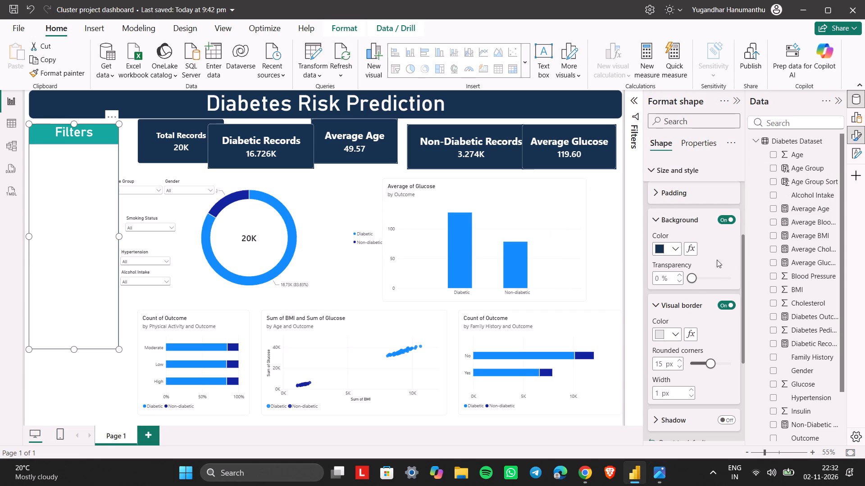
Set the fill colour of the Filters sidebar rectangle's shape style to the recently used navy #16324F.
scroll(701, 274, down, 2)
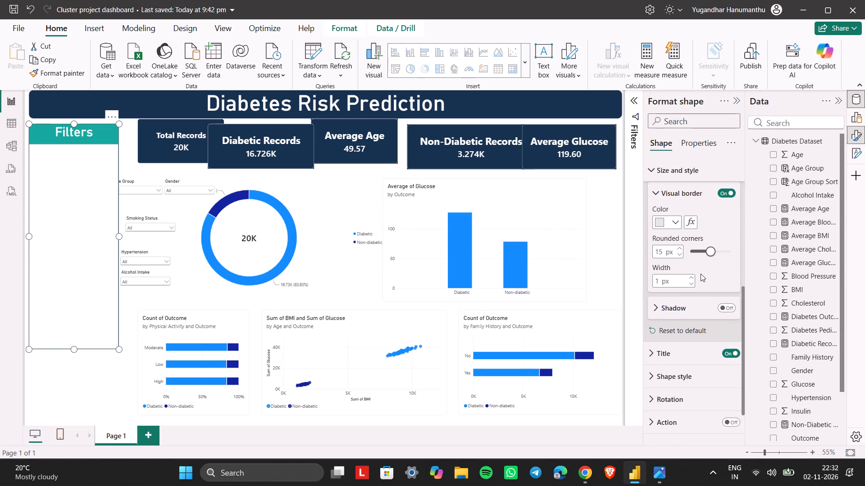
scroll(701, 274, down, 1)
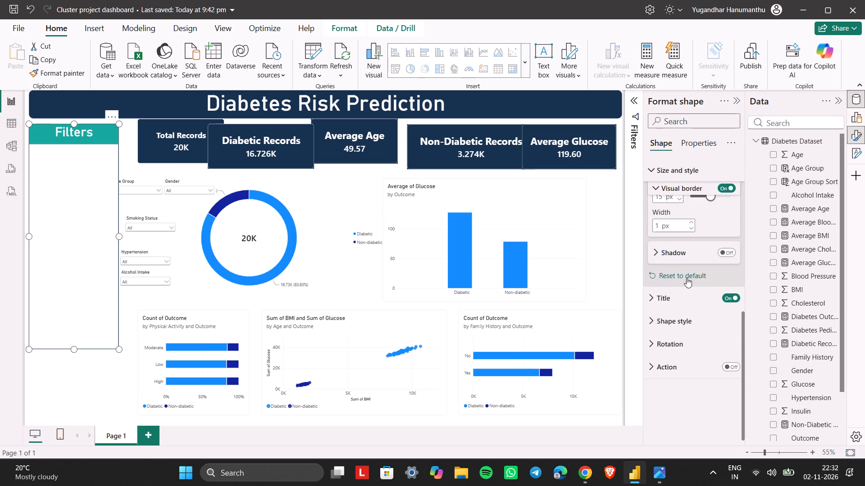
scroll(687, 278, up, 1)
click(668, 369)
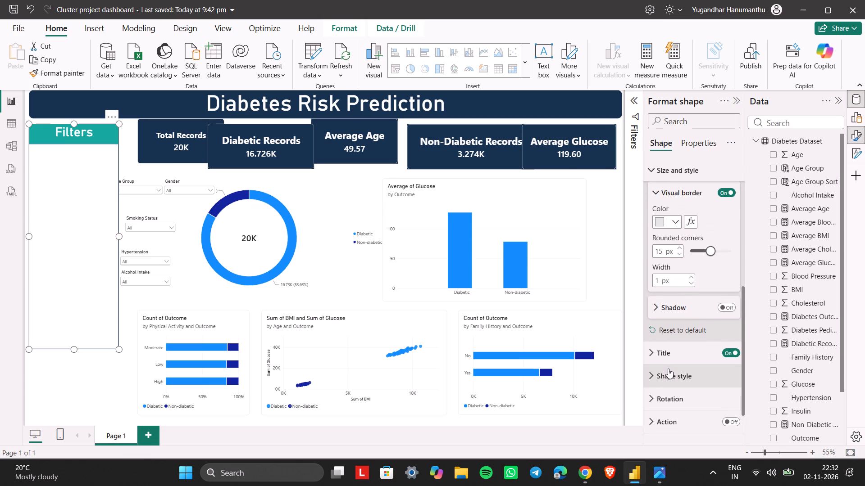
scroll(668, 369, down, 4)
click(673, 337)
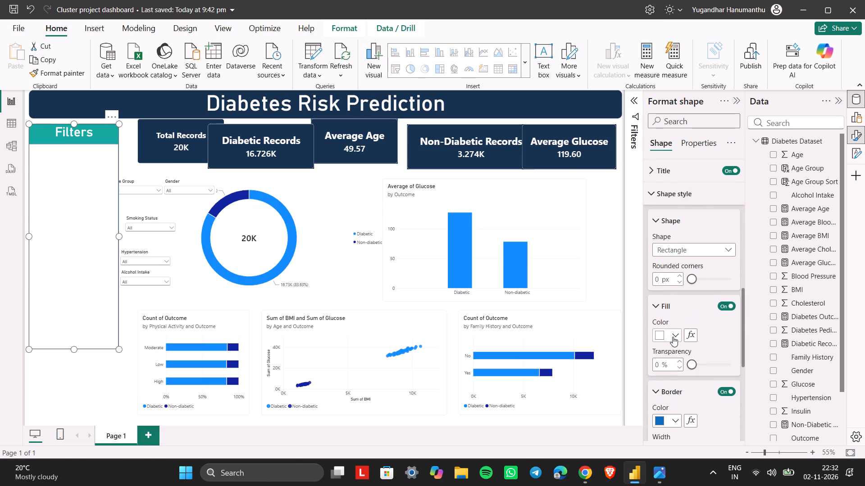
click(665, 266)
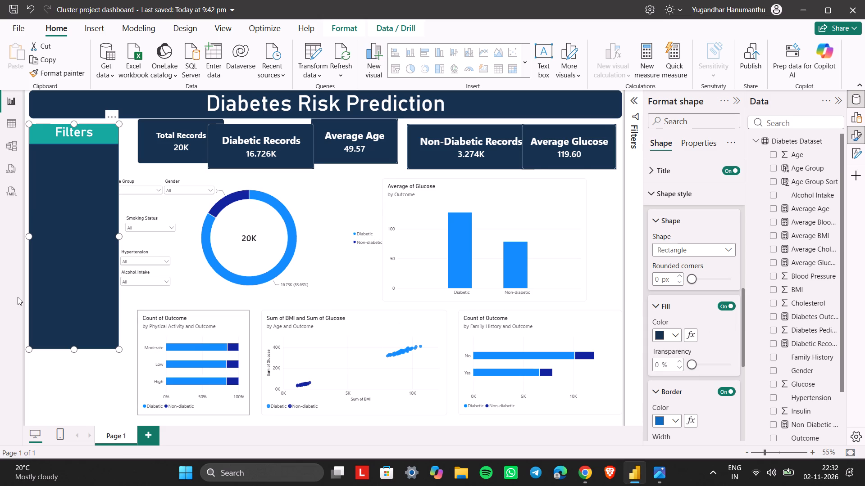
Set the Filters title's background colour to #164B66, copying the Section headings hex code from the ChatGPT palette in Chrome.
click(667, 166)
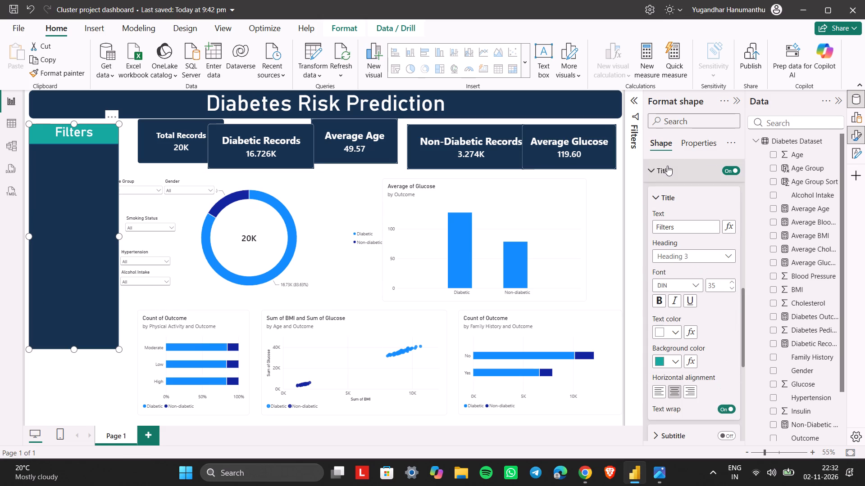
click(672, 358)
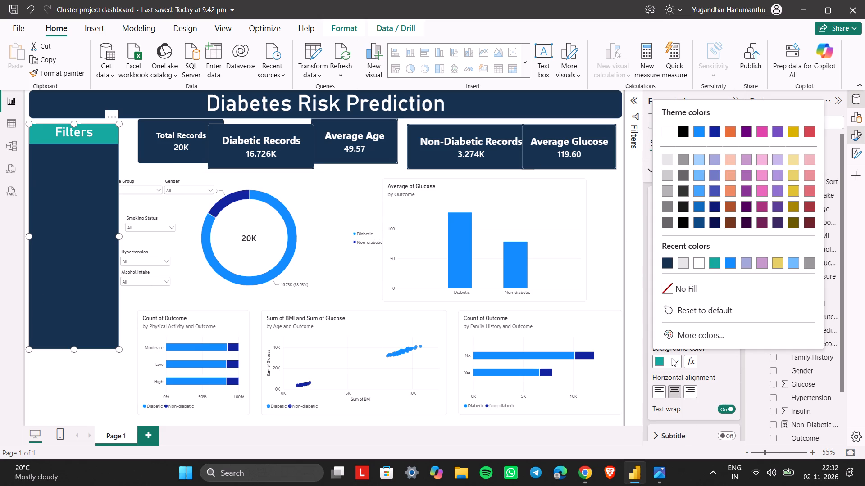
key(alt+Tab)
key(alt+Tab)
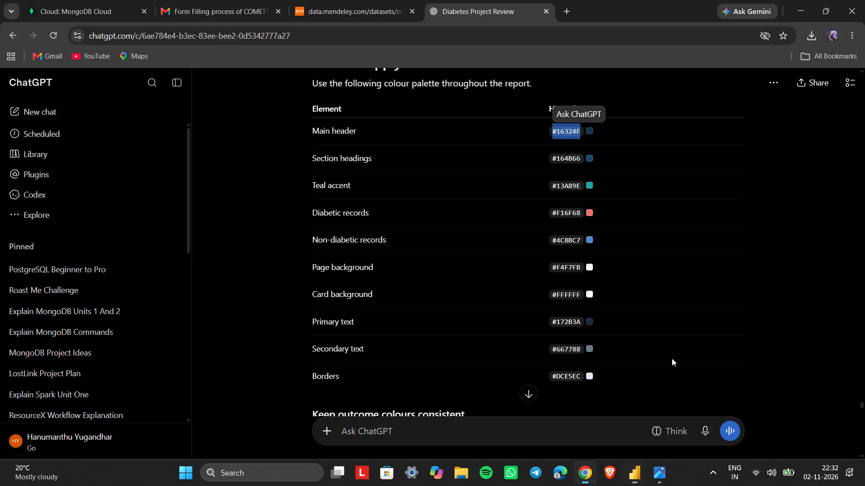
drag(553, 153, 580, 161)
key(ctrl+c)
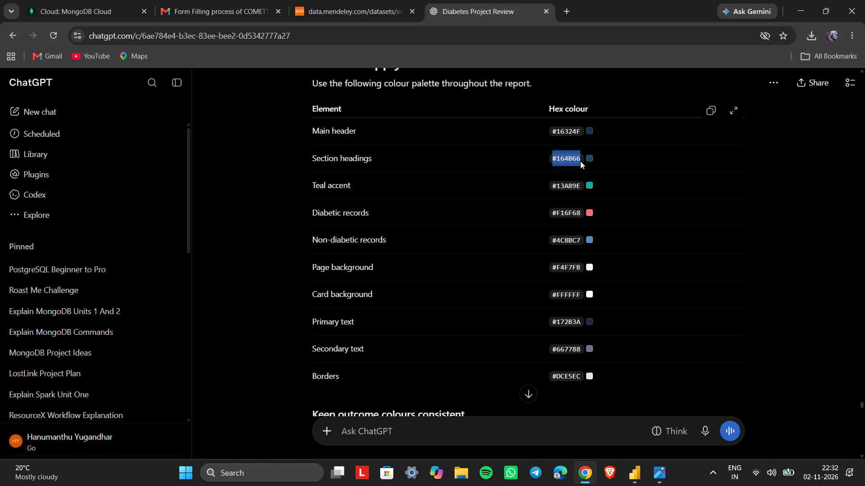
key(alt+Tab)
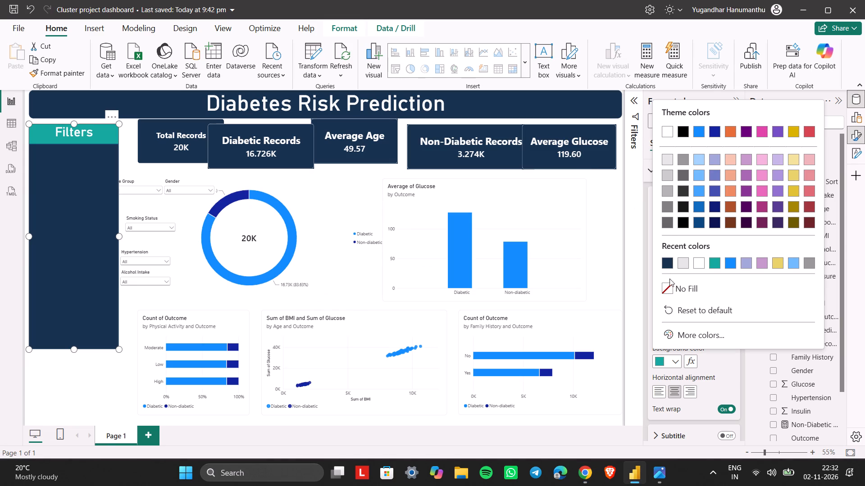
click(679, 328)
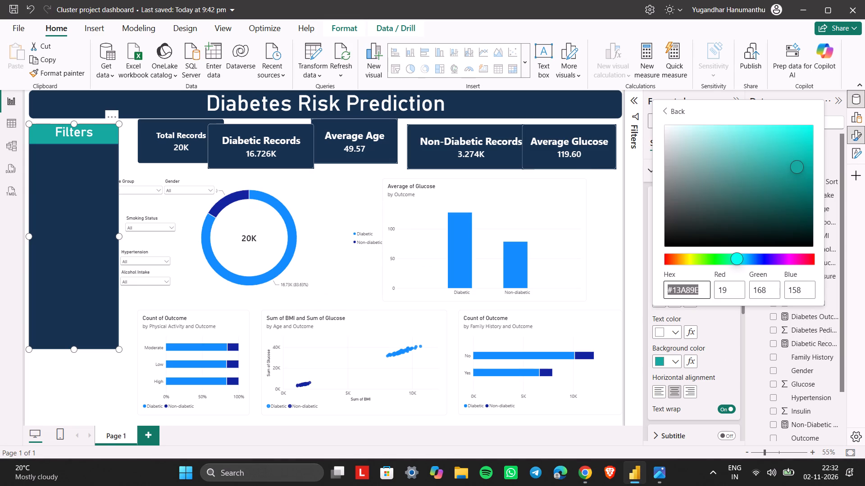
key(ctrl+v)
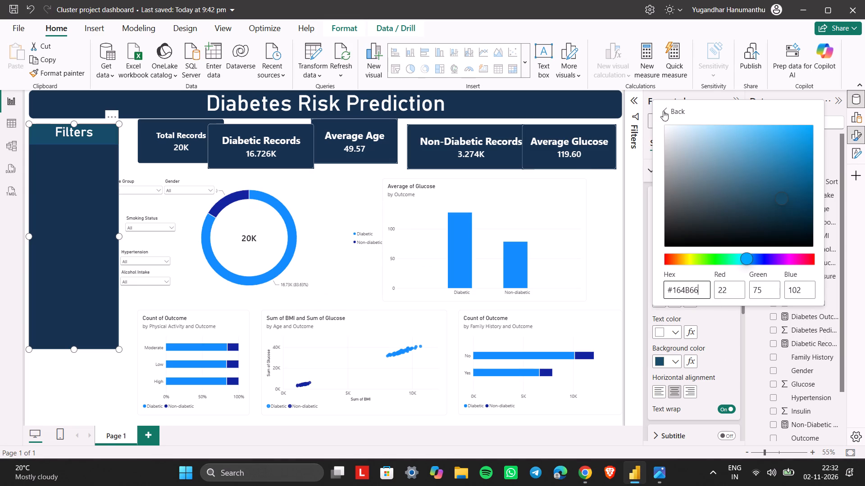
click(669, 107)
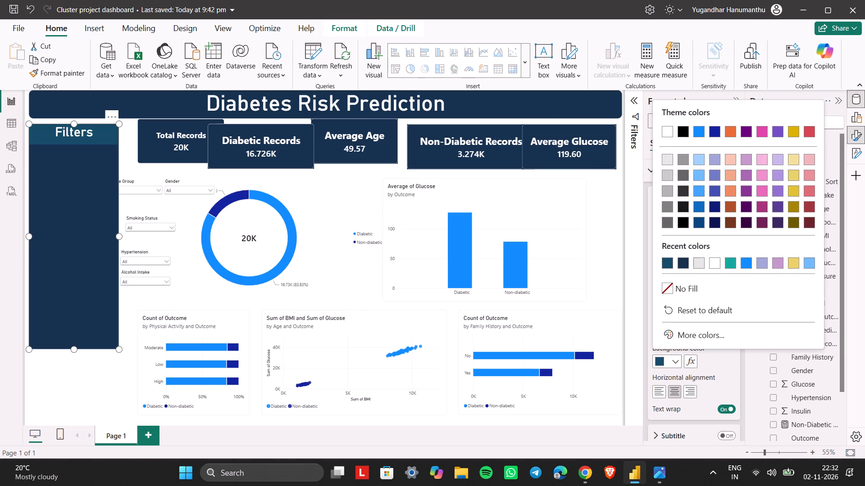
click(90, 189)
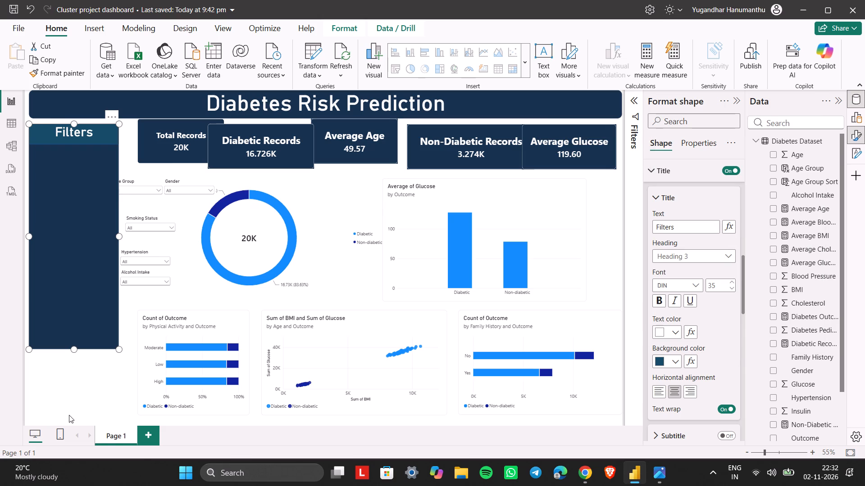
Set the report page's canvas background colour to #A0A7D8, Theme color 2, 60% lighter.
click(82, 388)
right_click(82, 388)
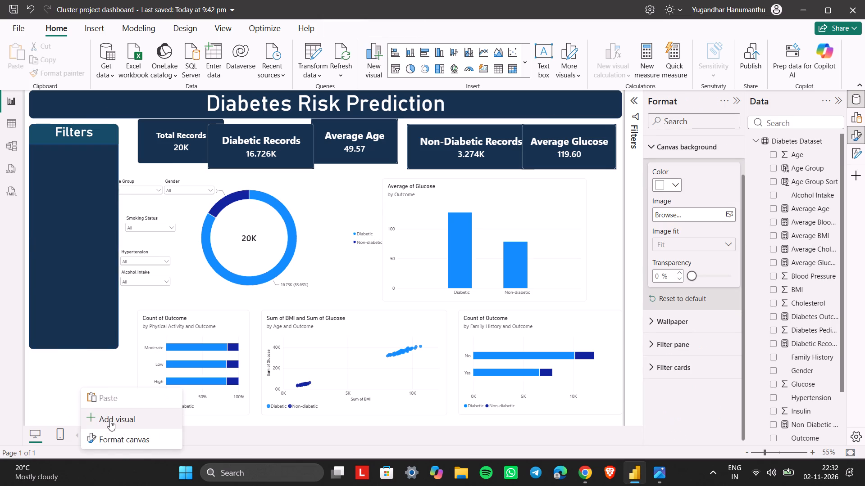
click(120, 438)
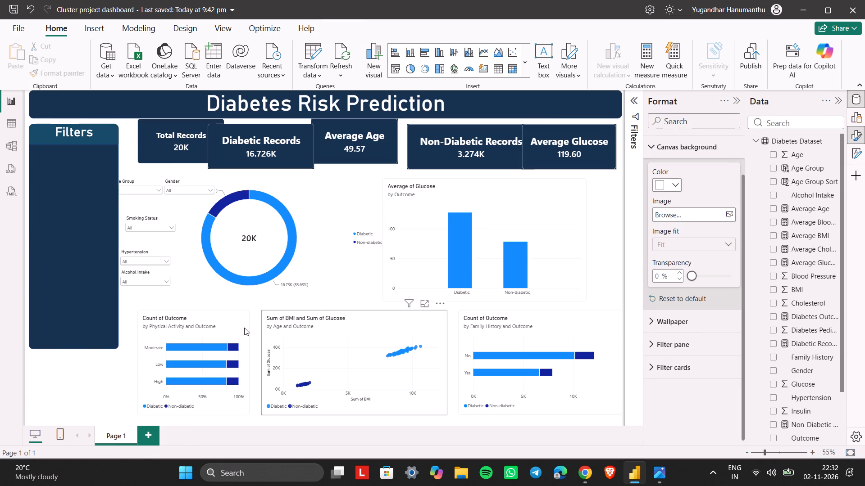
click(669, 187)
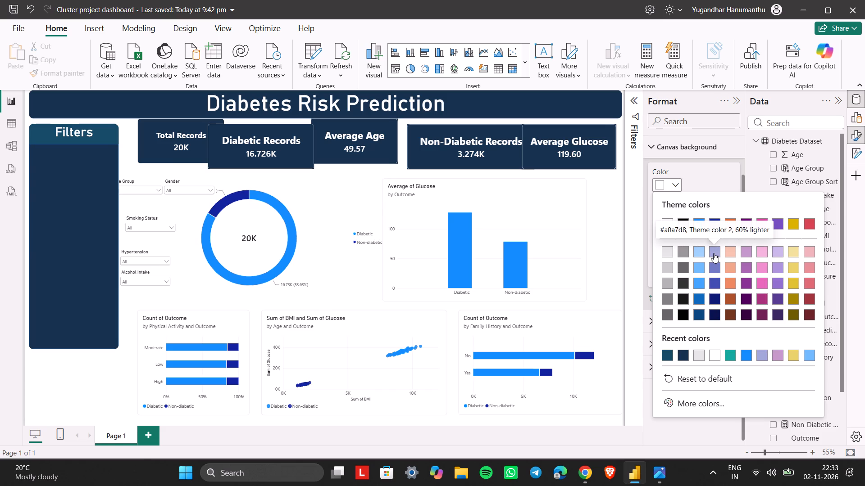
click(714, 253)
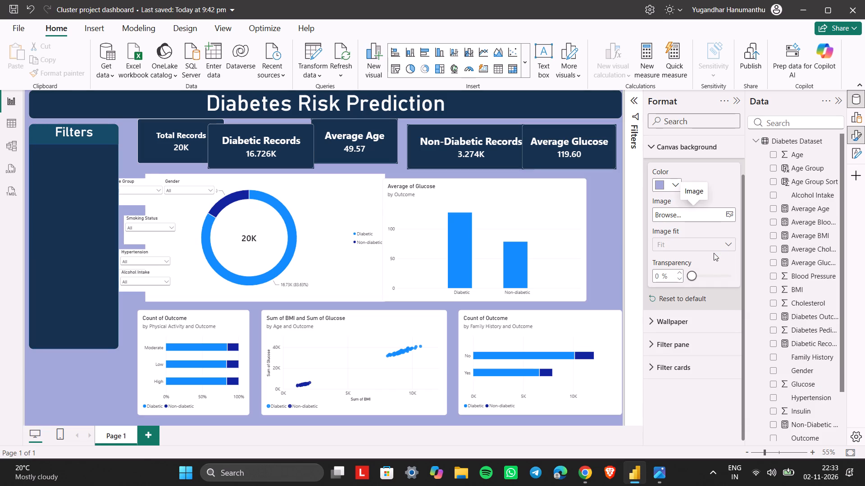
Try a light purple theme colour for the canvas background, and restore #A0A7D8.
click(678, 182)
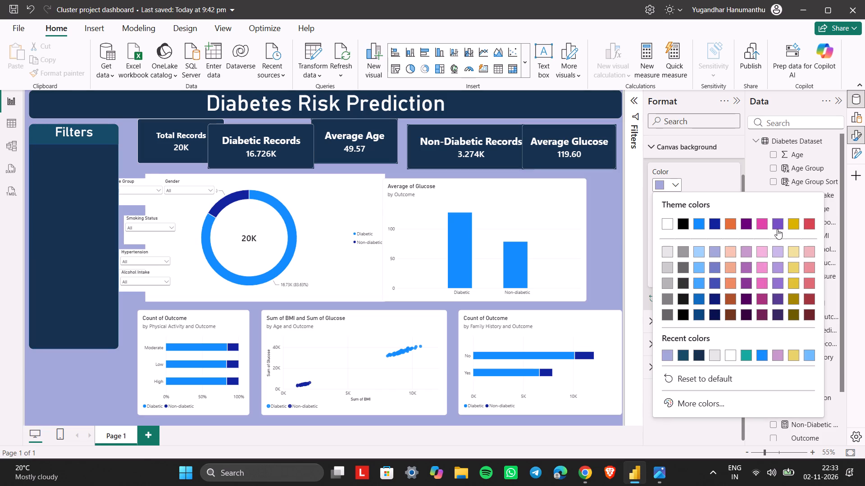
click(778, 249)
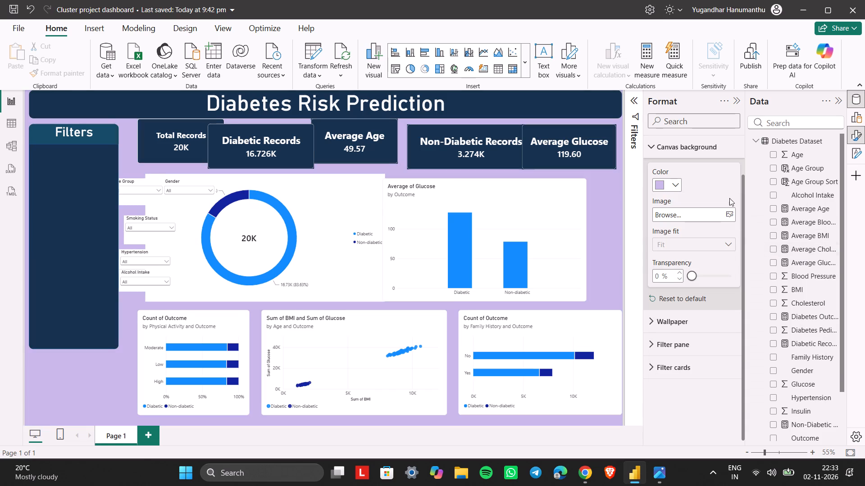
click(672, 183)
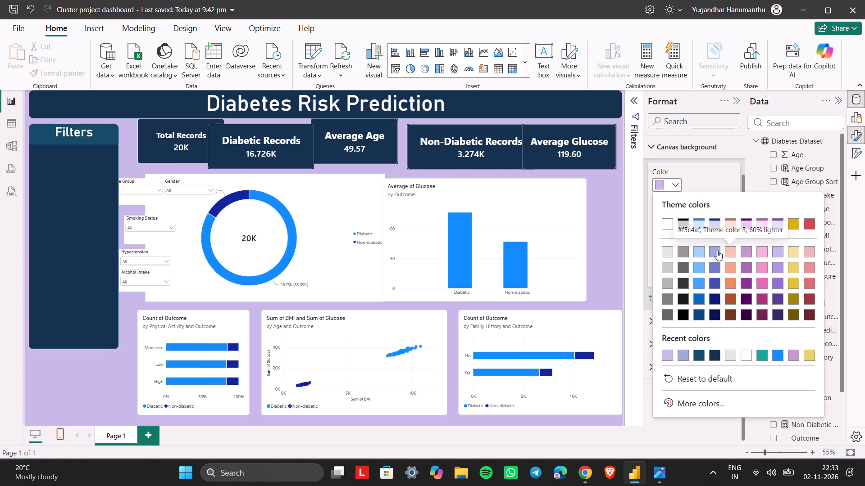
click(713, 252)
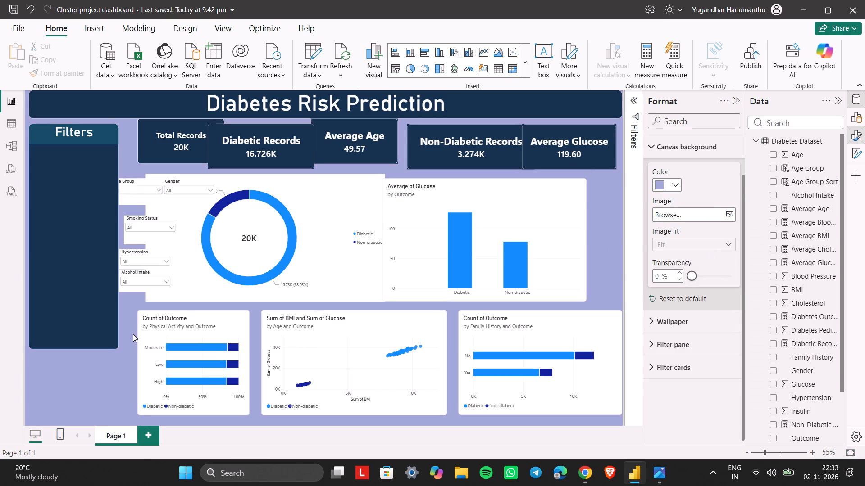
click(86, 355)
Move the Age Group slicer into the Filters sidebar just below its title, at about horizontal 72, vertical 193.
drag(144, 202, 82, 178)
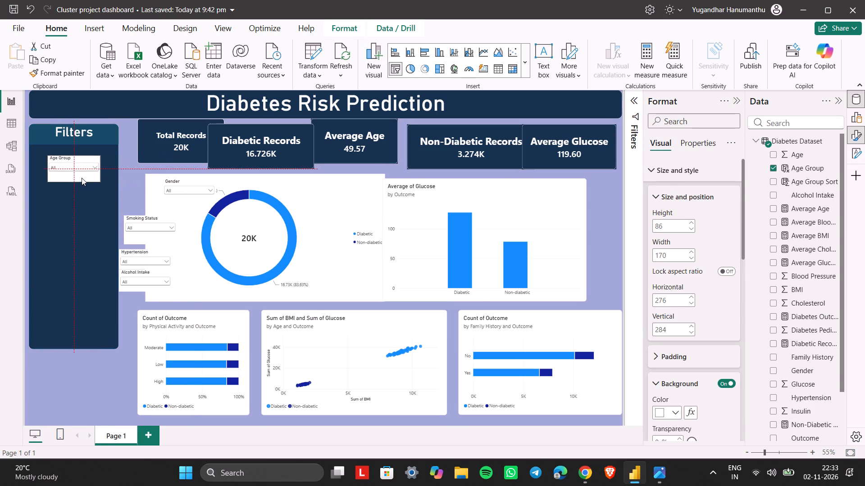
drag(82, 178, 80, 175)
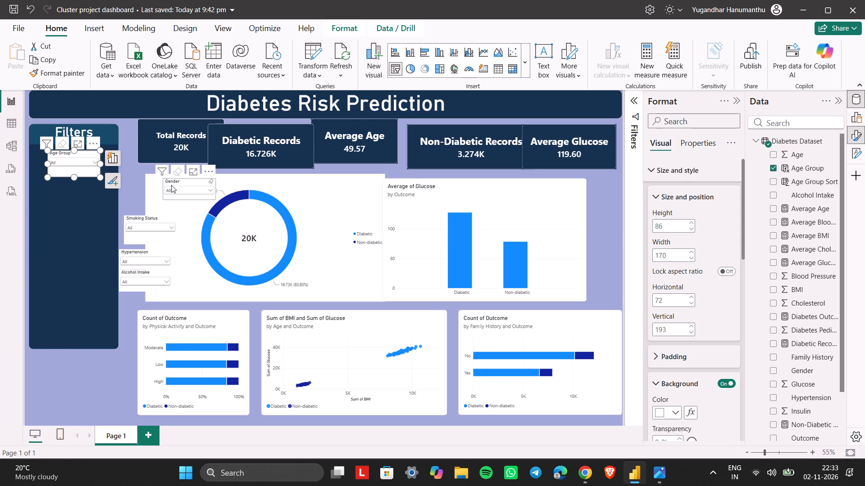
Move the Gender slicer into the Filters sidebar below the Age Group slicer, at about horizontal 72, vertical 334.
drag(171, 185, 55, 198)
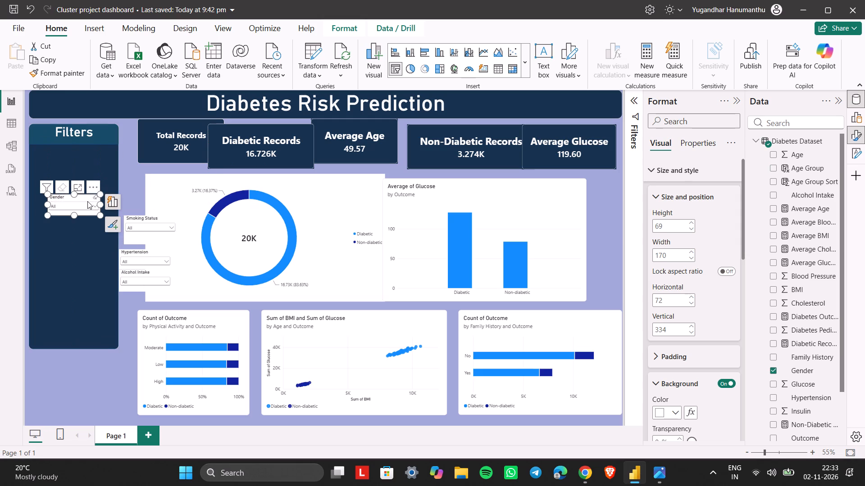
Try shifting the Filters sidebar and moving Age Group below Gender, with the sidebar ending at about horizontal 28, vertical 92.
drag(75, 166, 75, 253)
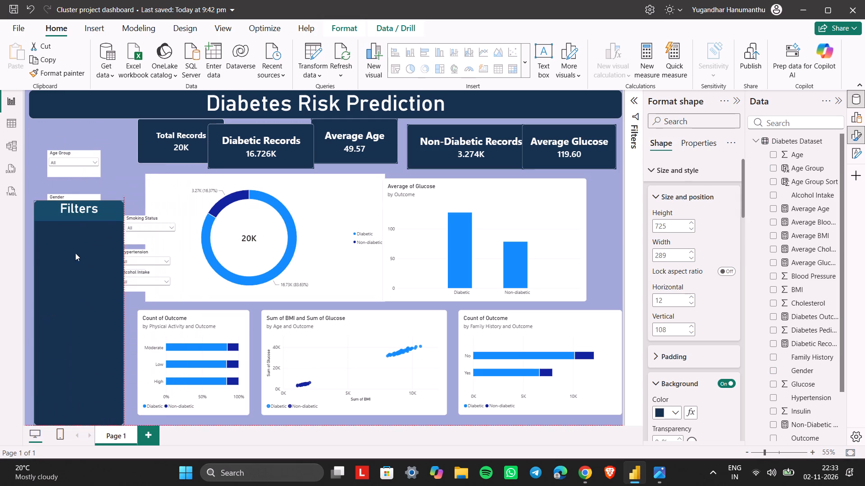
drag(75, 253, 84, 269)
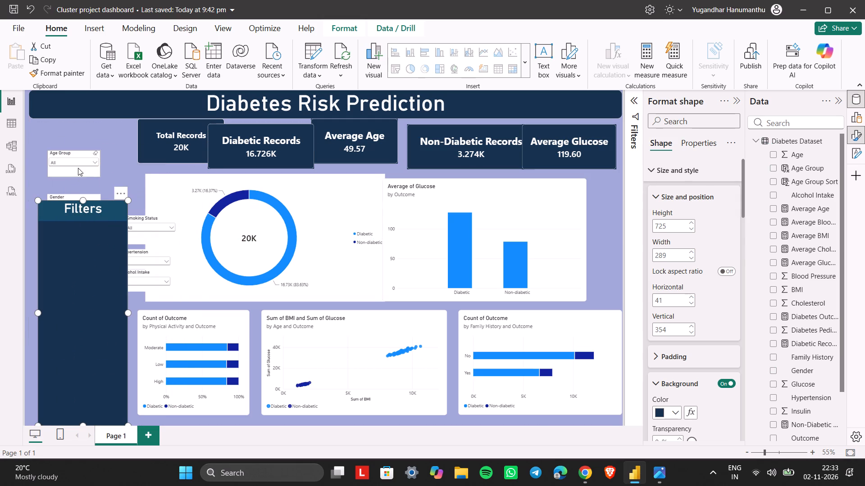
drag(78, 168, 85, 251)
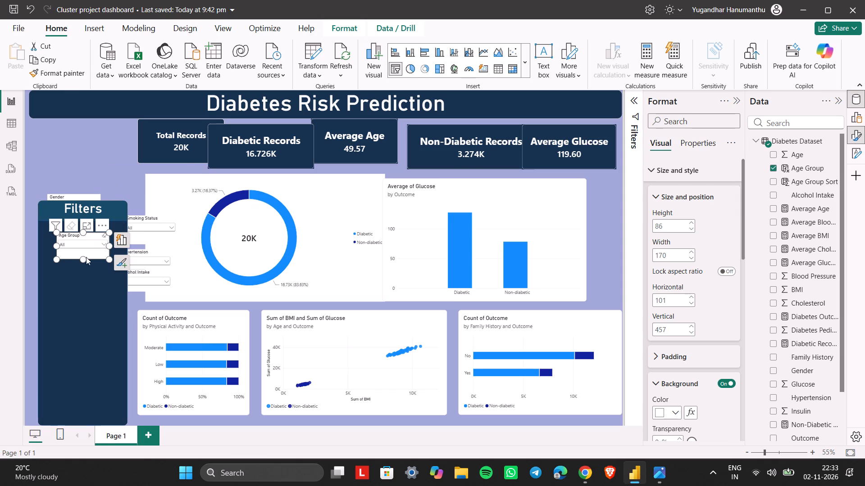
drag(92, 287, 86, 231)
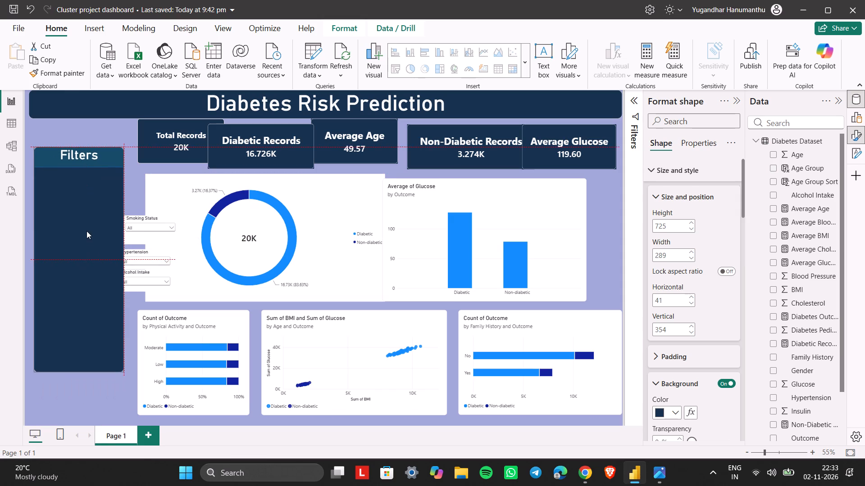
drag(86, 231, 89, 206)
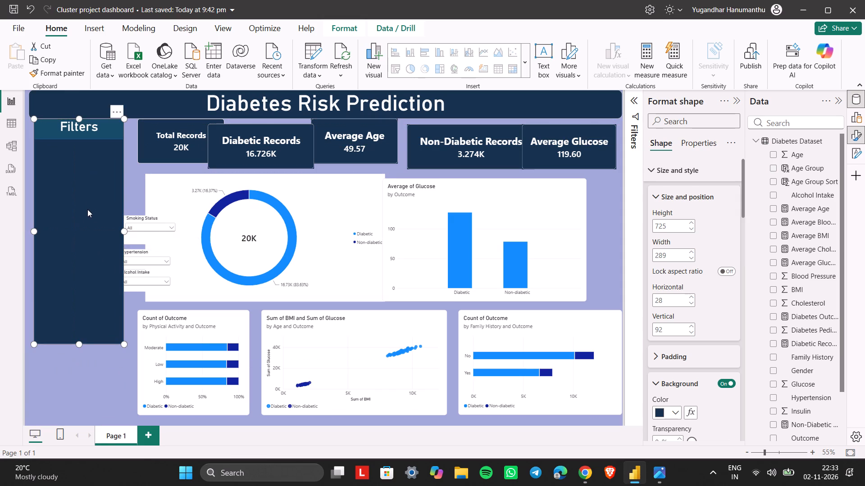
Move the Filters sidebar over the donut chart area, at about horizontal 468, vertical 284, uncovering the slicers beneath it.
drag(87, 210, 221, 269)
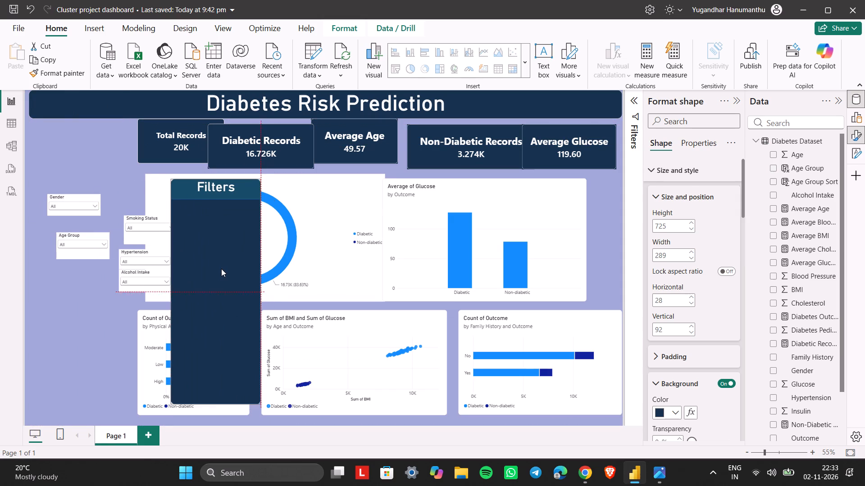
Move the Gender slicer into the Filters sidebar just below its title, at about horizontal 528, vertical 369.
drag(65, 198, 203, 206)
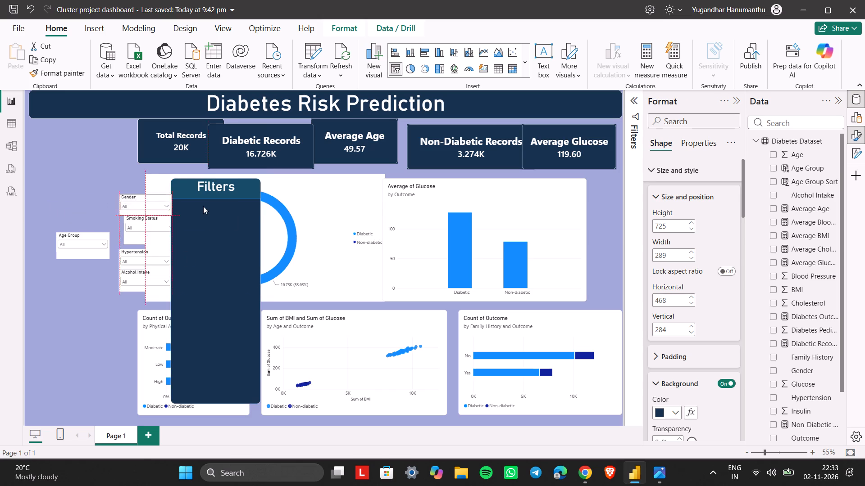
drag(203, 206, 204, 210)
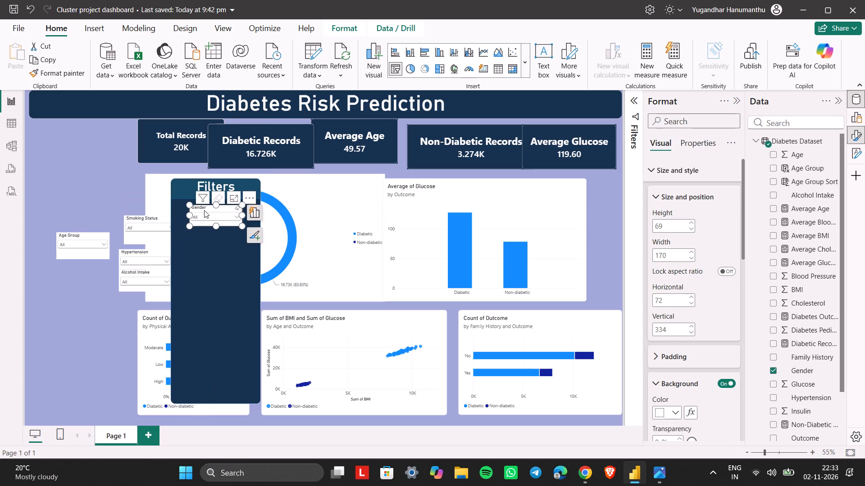
Move the Age Group slicer into the Filters sidebar below the Gender slicer, at about horizontal 528, vertical 490.
drag(74, 244, 202, 255)
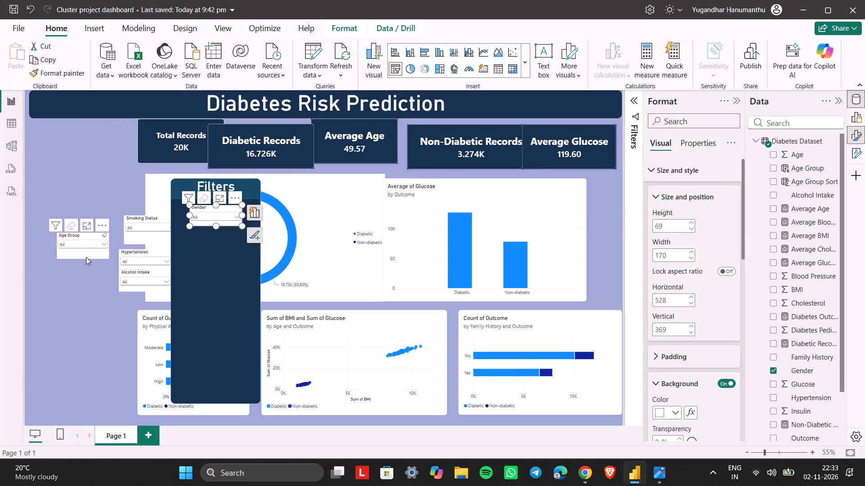
drag(86, 258, 216, 269)
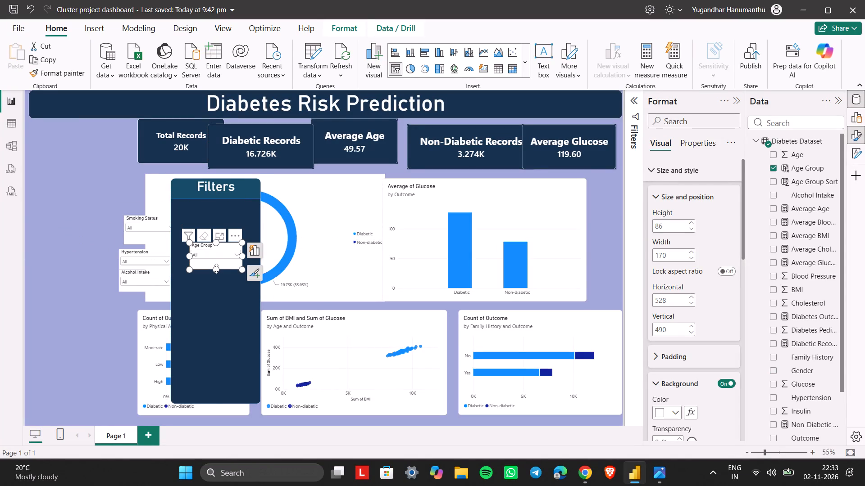
Open the additional options for the Age Group slicer in the Filters sidebar.
click(229, 236)
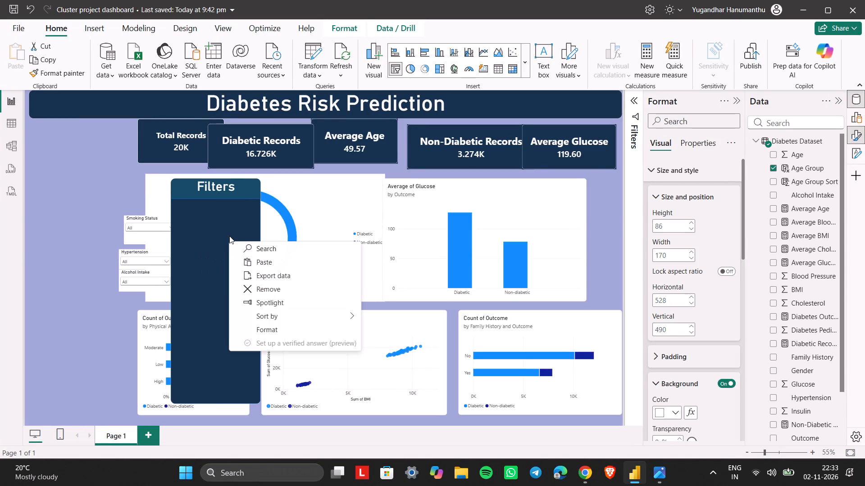
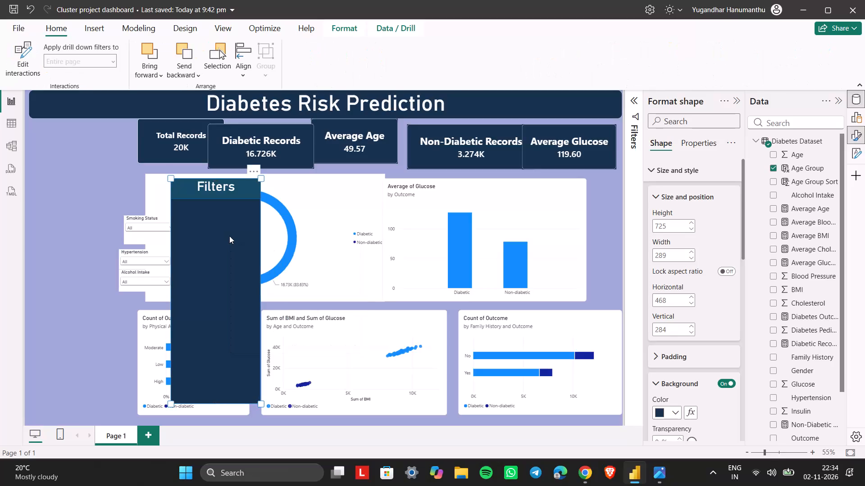
Move the Filters sidebar back to the canvas's left edge under the report title, at horizontal 12, vertical 108.
click(251, 168)
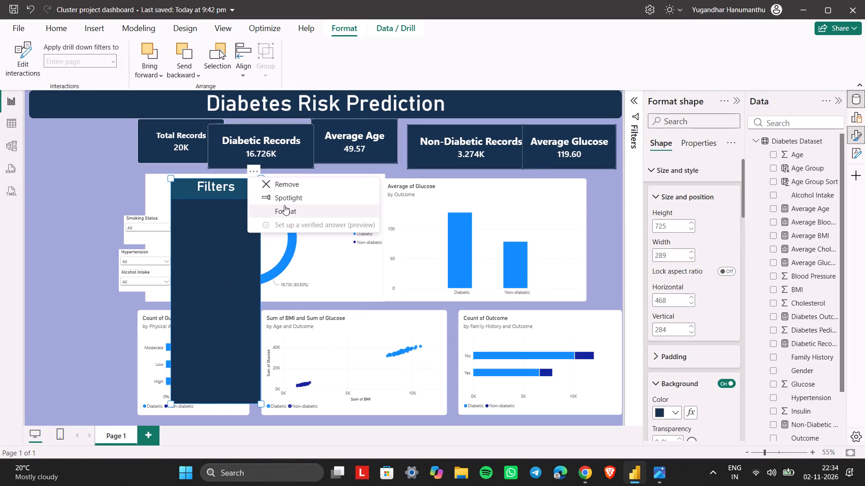
click(228, 242)
drag(228, 242, 112, 181)
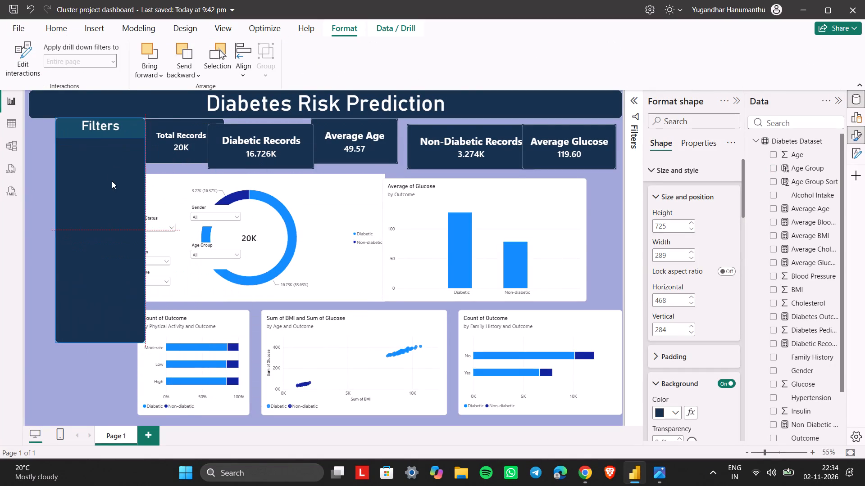
drag(112, 181, 89, 186)
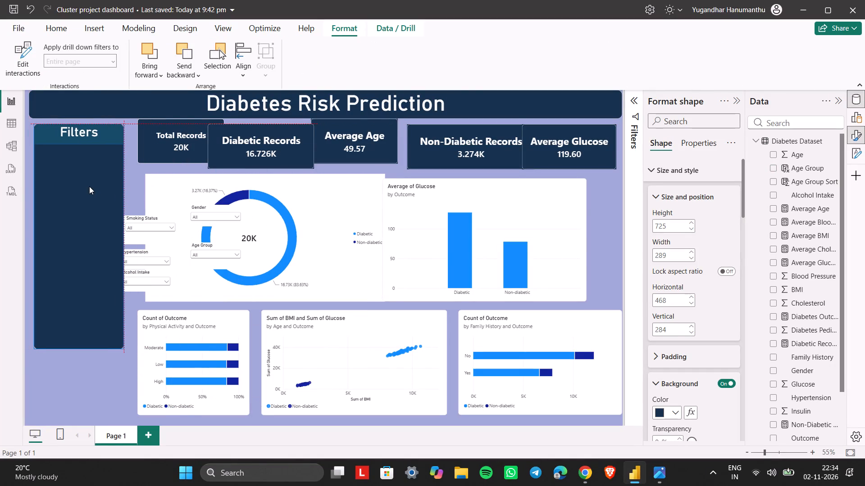
drag(89, 186, 88, 186)
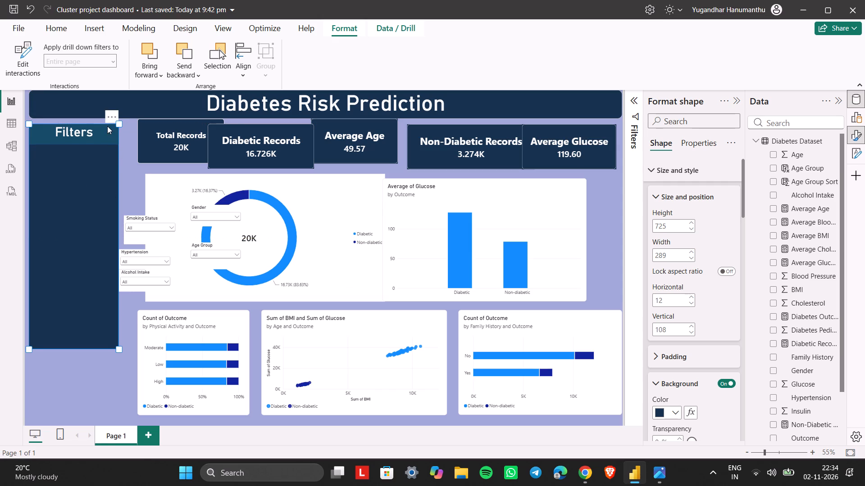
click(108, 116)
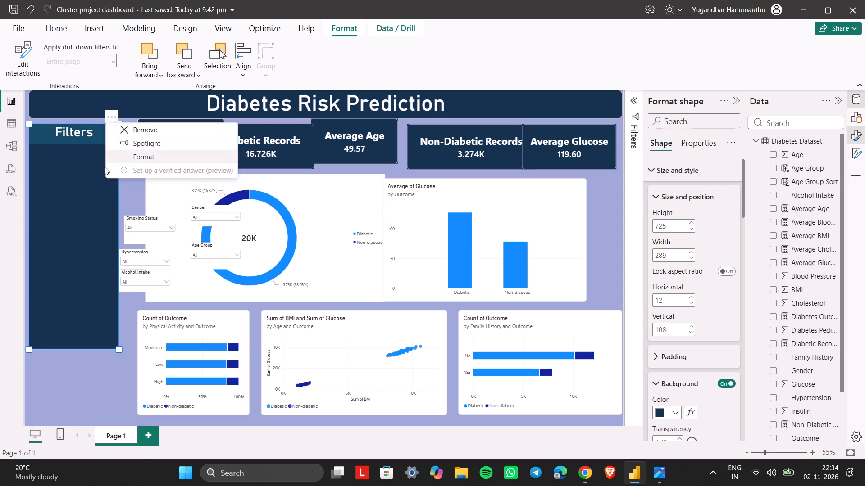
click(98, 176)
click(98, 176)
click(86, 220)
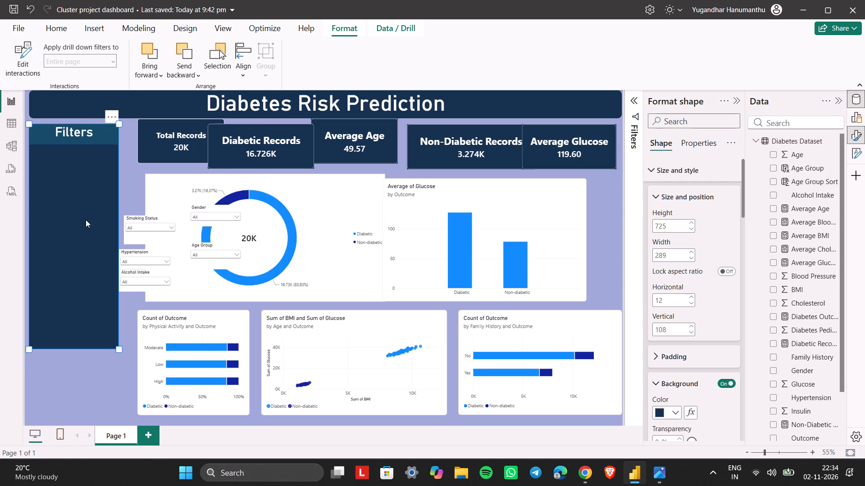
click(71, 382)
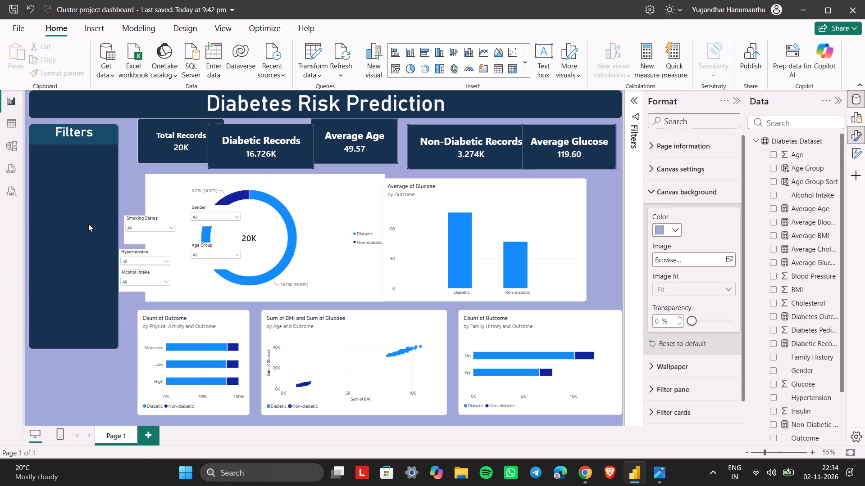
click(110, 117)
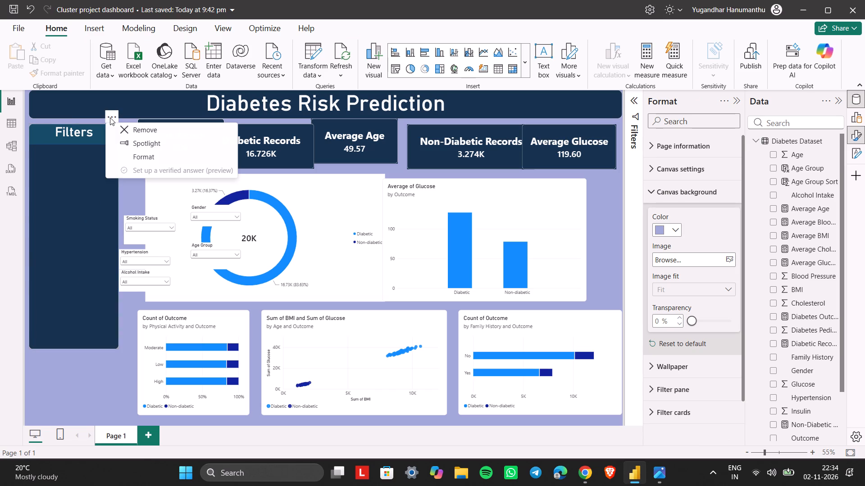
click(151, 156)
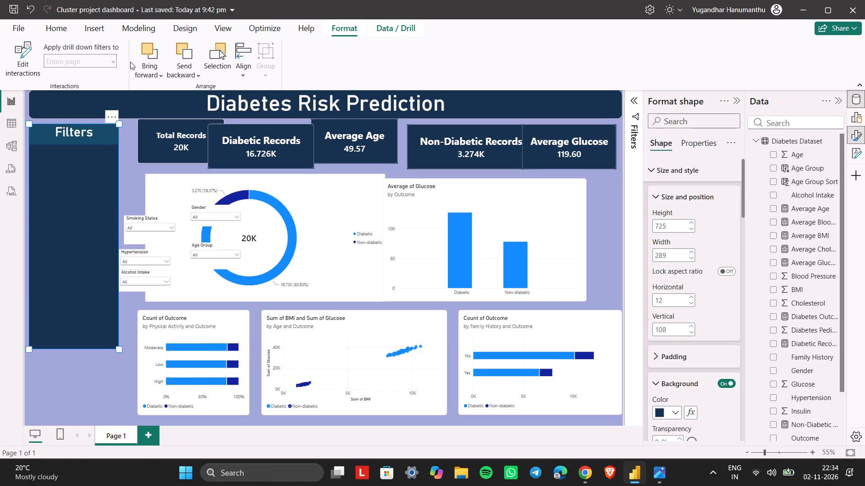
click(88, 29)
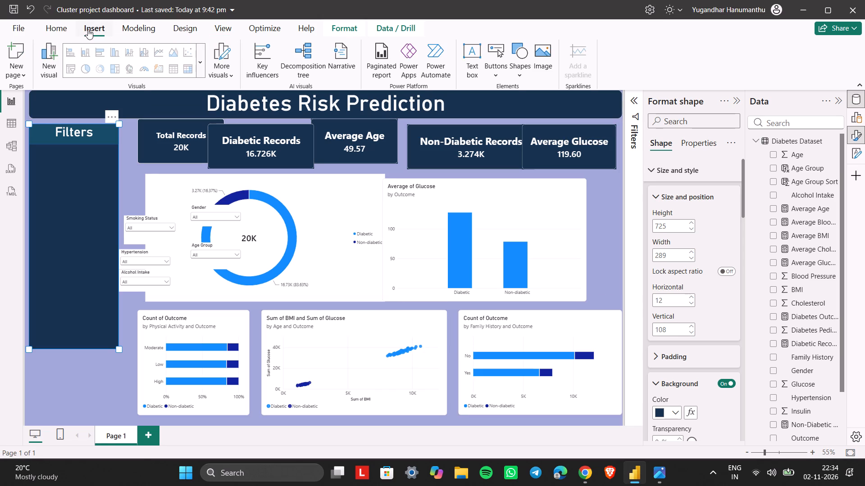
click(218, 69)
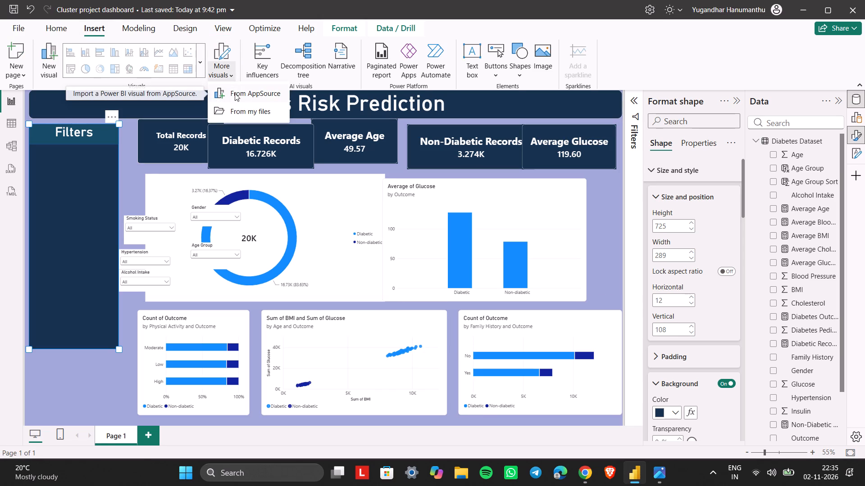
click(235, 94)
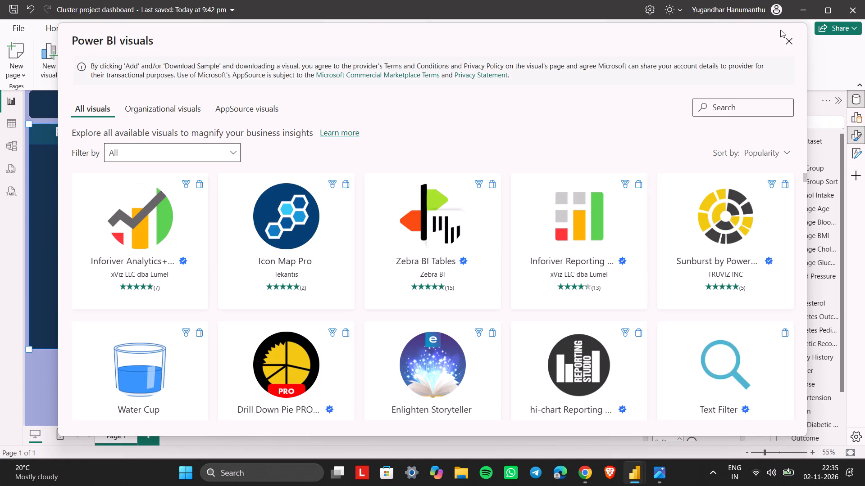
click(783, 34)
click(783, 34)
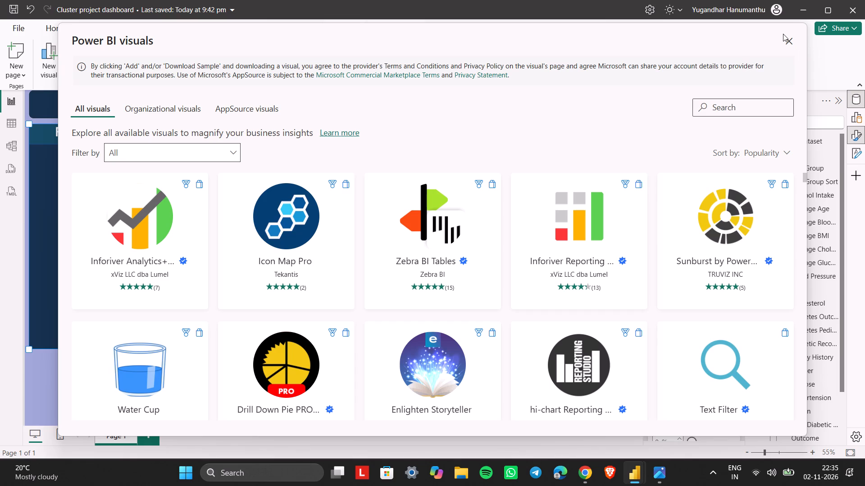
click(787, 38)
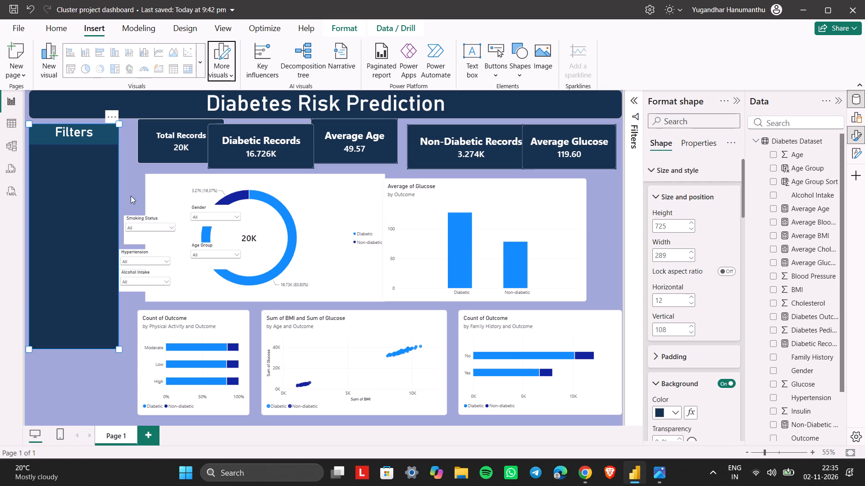
Shrink the Filters sidebar from its bottom edge to a title-only header about 74 high.
drag(74, 355, 92, 326)
click(92, 326)
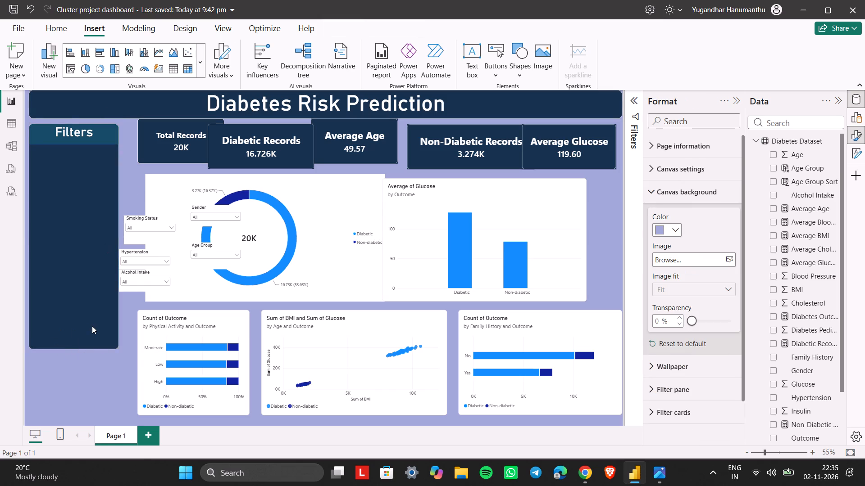
click(82, 377)
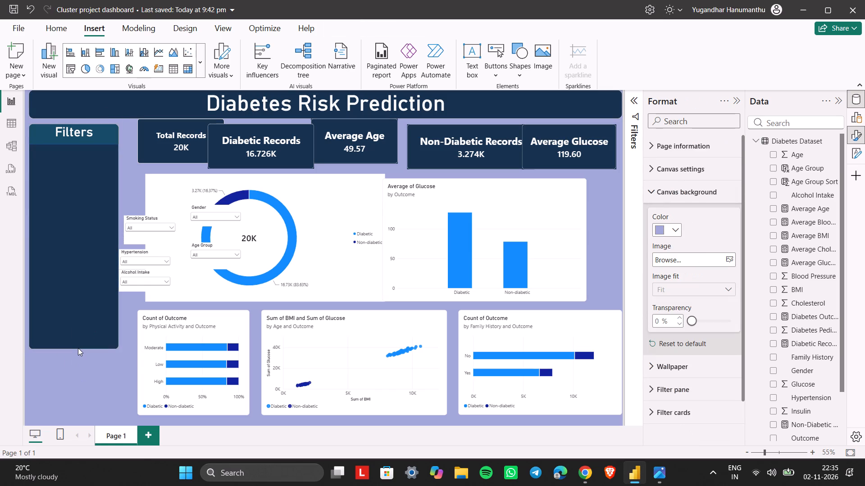
click(78, 348)
drag(75, 347, 88, 171)
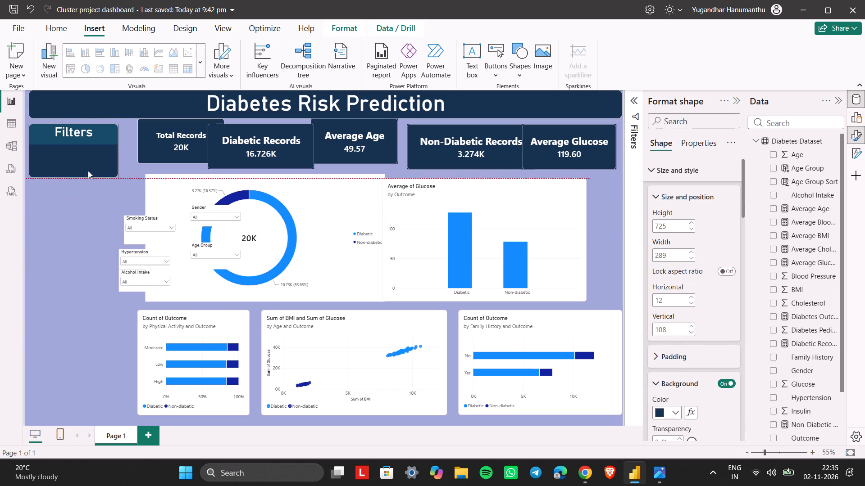
drag(88, 171, 84, 146)
click(92, 137)
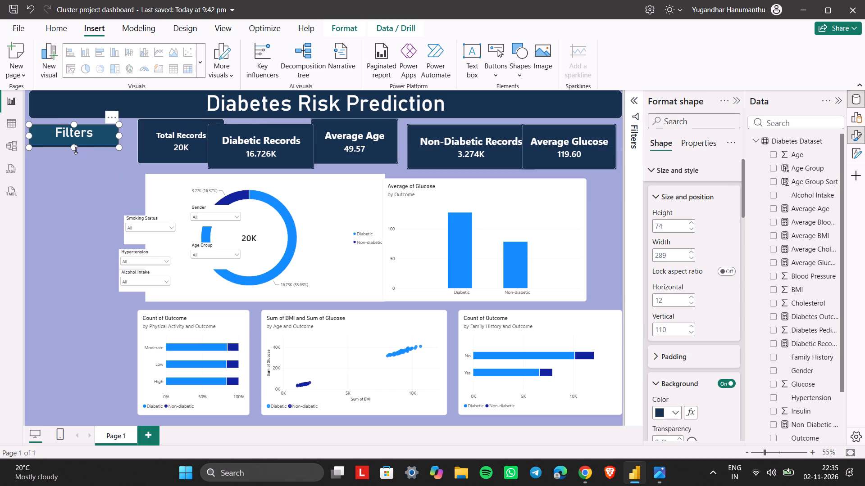
click(73, 149)
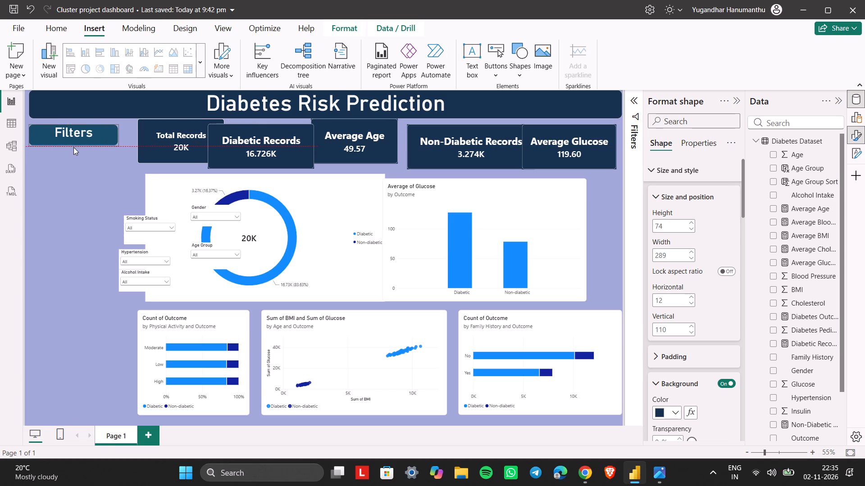
click(63, 189)
Place the Gender slicer just below the Filters header at horizontal 12, vertical 202, sized 289 wide by 81 high.
drag(141, 224, 74, 180)
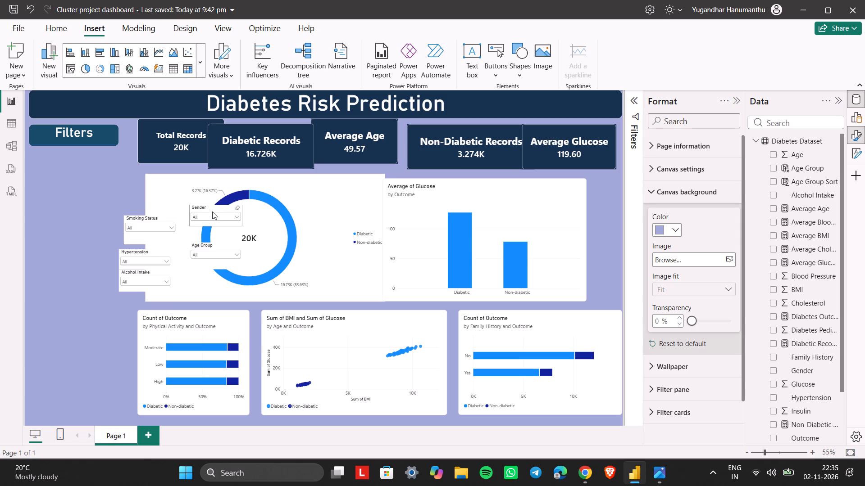
drag(213, 208, 59, 155)
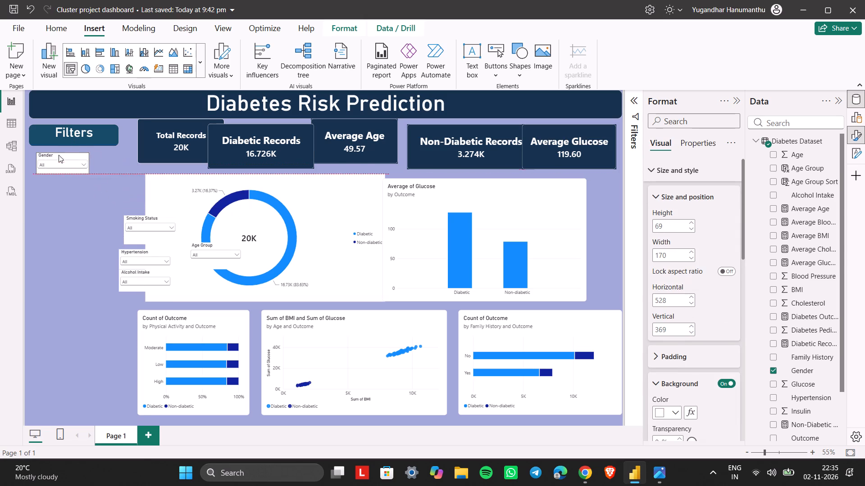
drag(59, 155, 53, 157)
drag(82, 163, 96, 161)
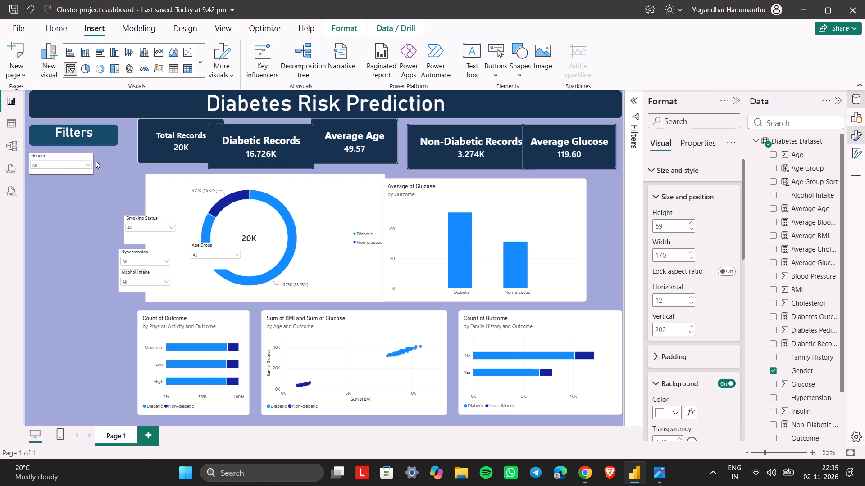
drag(96, 161, 121, 158)
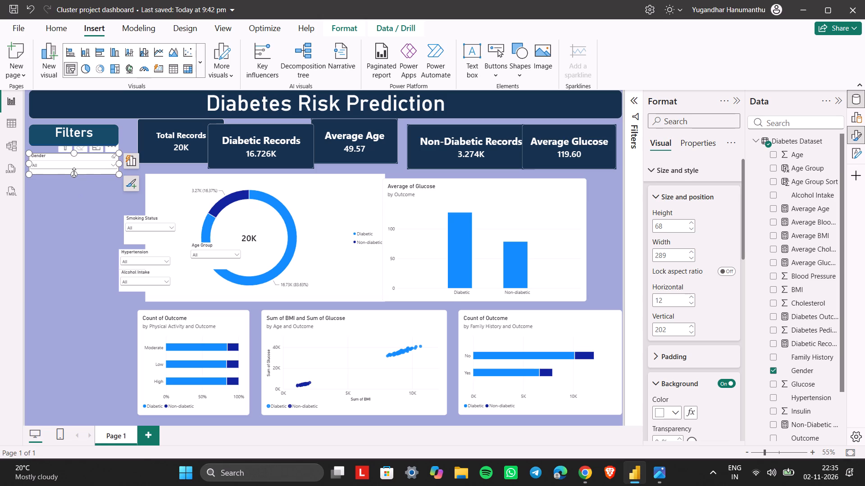
drag(74, 172, 73, 178)
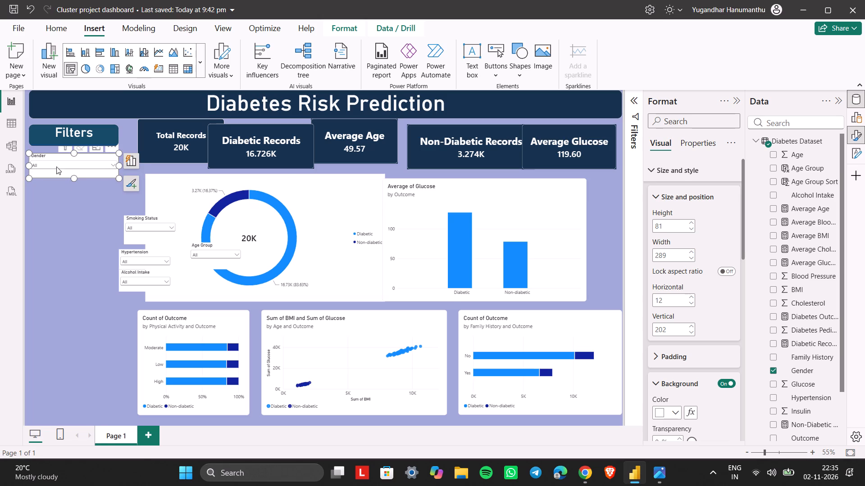
Turn on the Gender slicer's visual title and set its text to Gender.
click(39, 156)
click(39, 156)
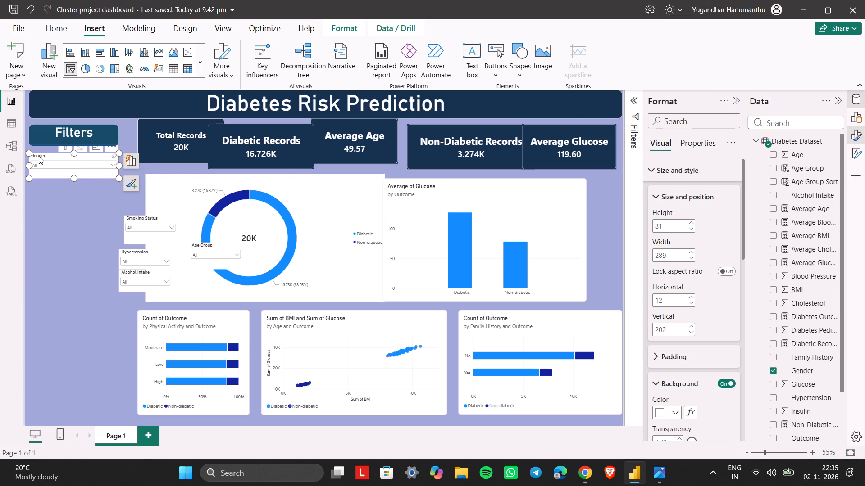
triple_click(39, 156)
double_click(39, 156)
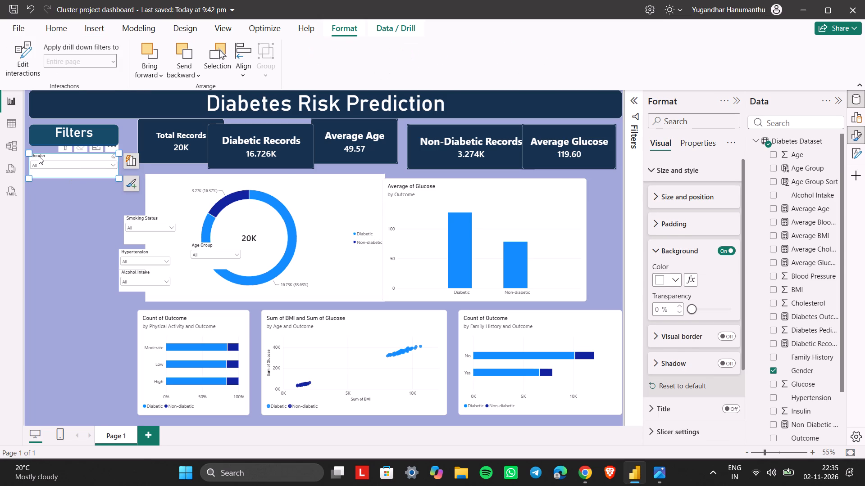
triple_click(39, 156)
click(39, 156)
triple_click(40, 154)
scroll(676, 314, down, 1)
click(728, 354)
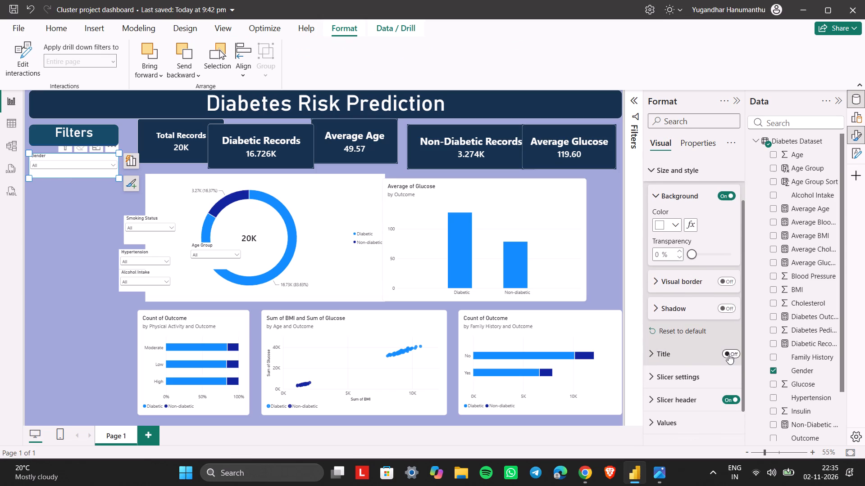
click(660, 351)
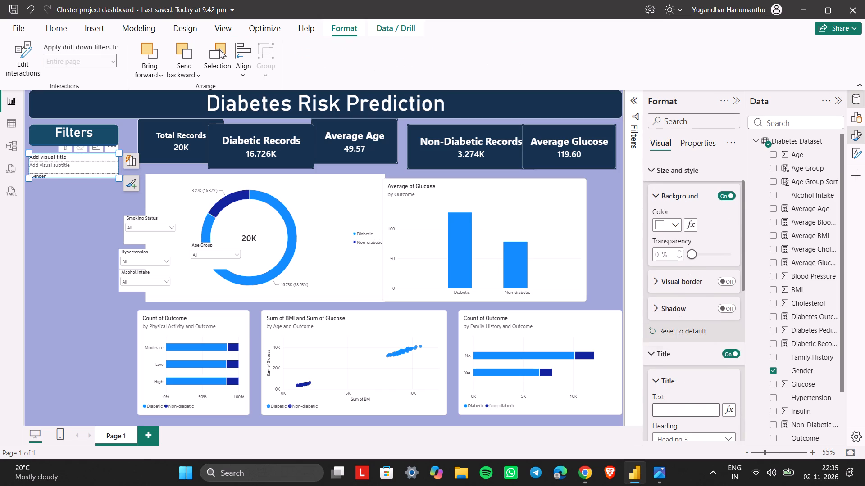
scroll(682, 403, down, 1)
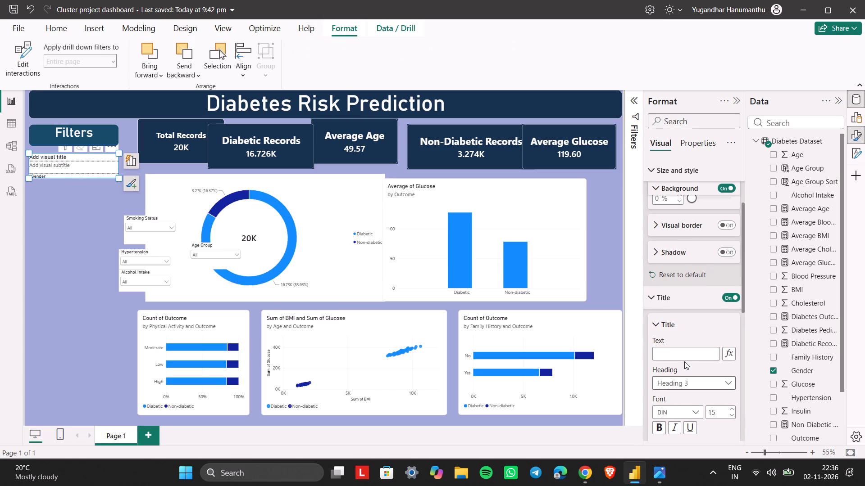
click(681, 360)
text(Gender)
Centre the Gender slicer's title and give it white text on the dark teal background used by the Filters header.
scroll(681, 360, down, 1)
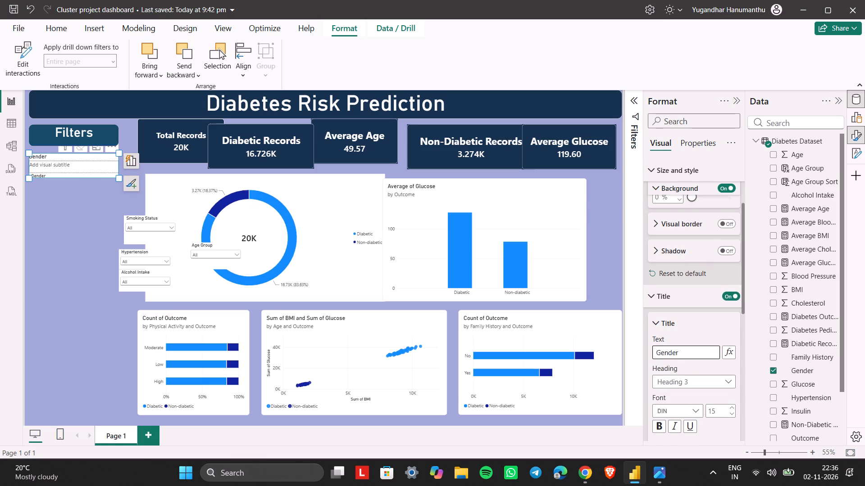
scroll(681, 360, down, 1)
scroll(678, 429, down, 1)
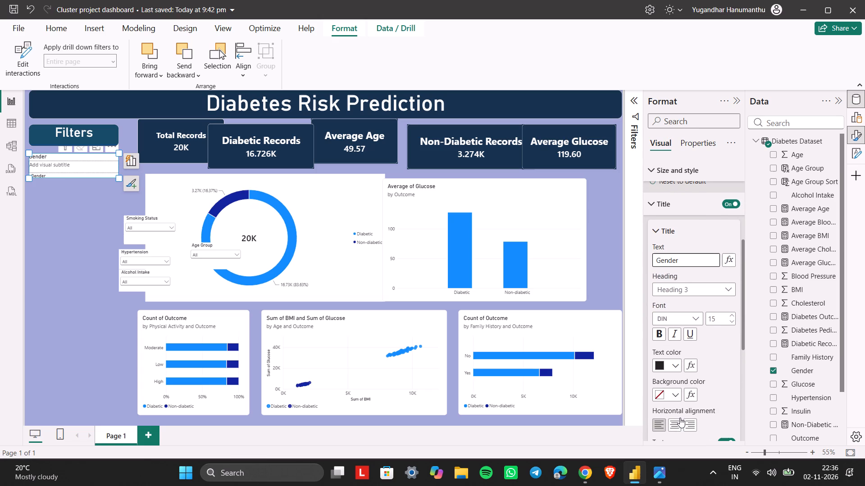
click(675, 424)
click(678, 361)
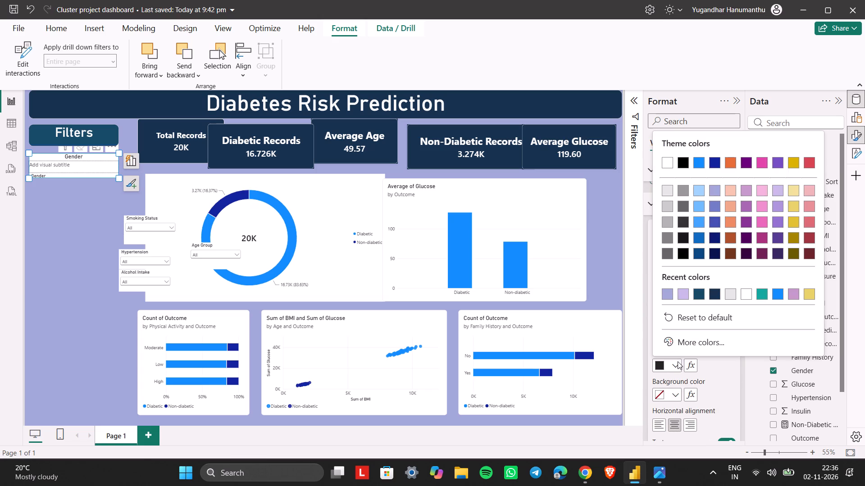
click(745, 294)
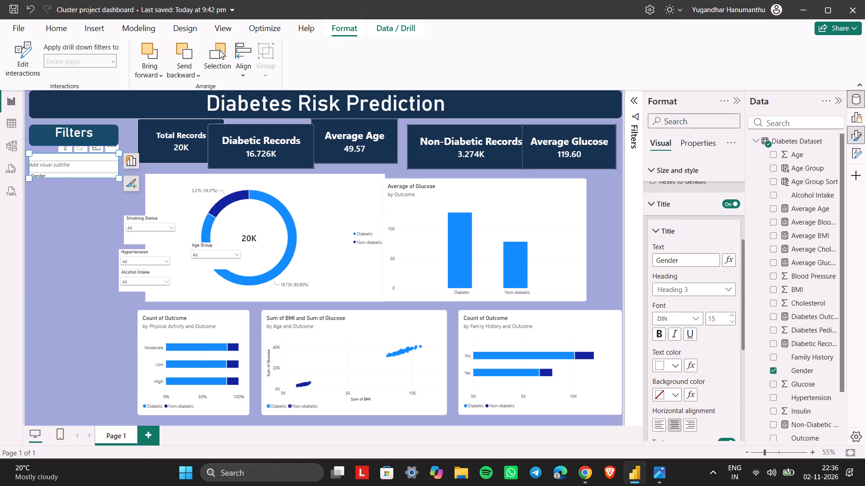
click(676, 398)
click(711, 296)
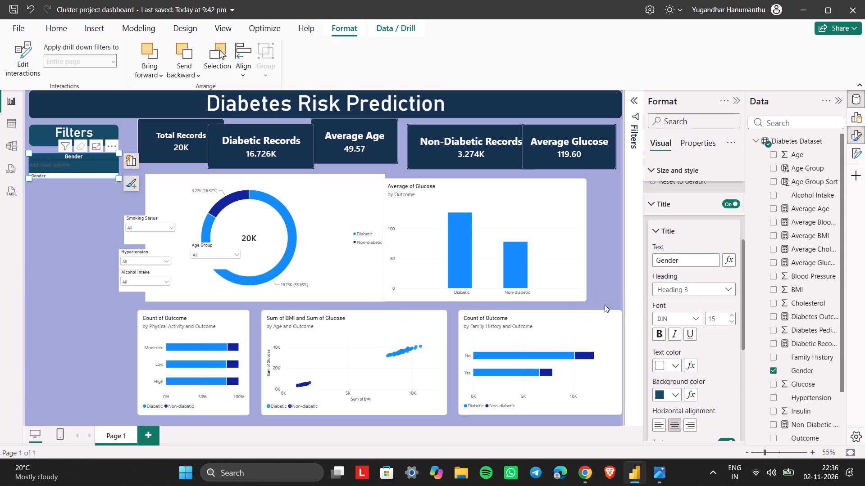
Turn off the Gender slicer's subtitle.
scroll(706, 357, down, 1)
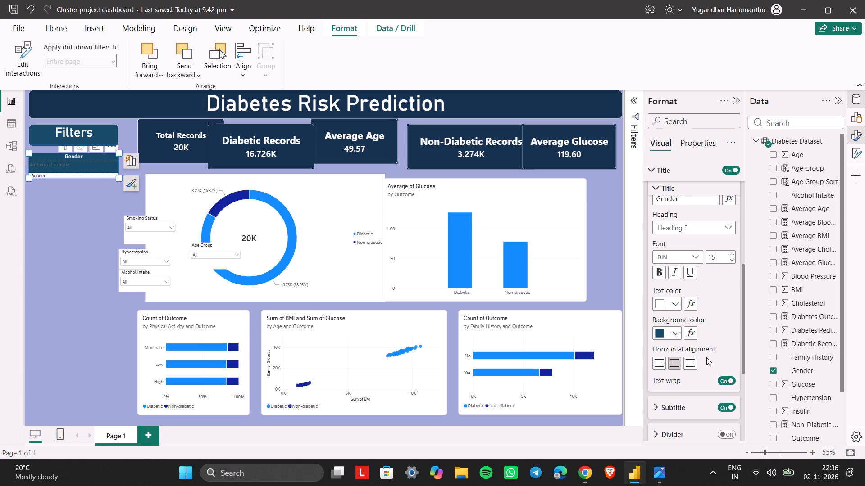
scroll(706, 357, down, 1)
click(734, 341)
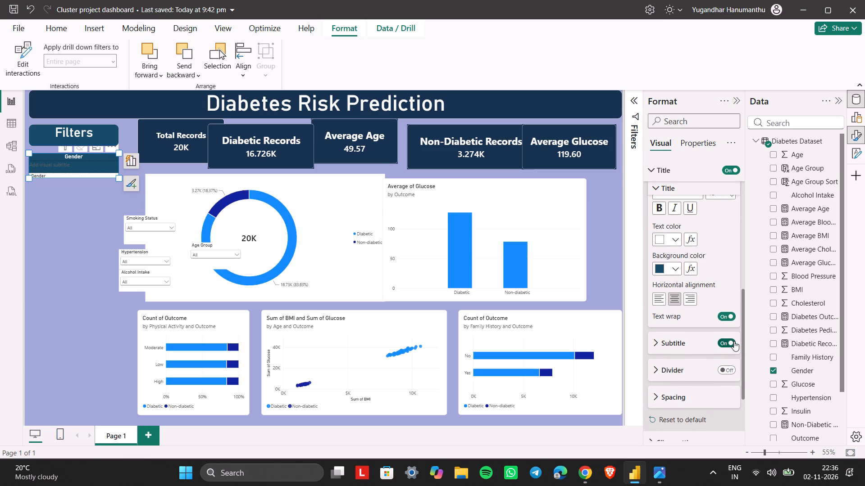
Turn off the Gender slicer's built-in slicer header so that only the visual title labels it.
scroll(707, 336, down, 1)
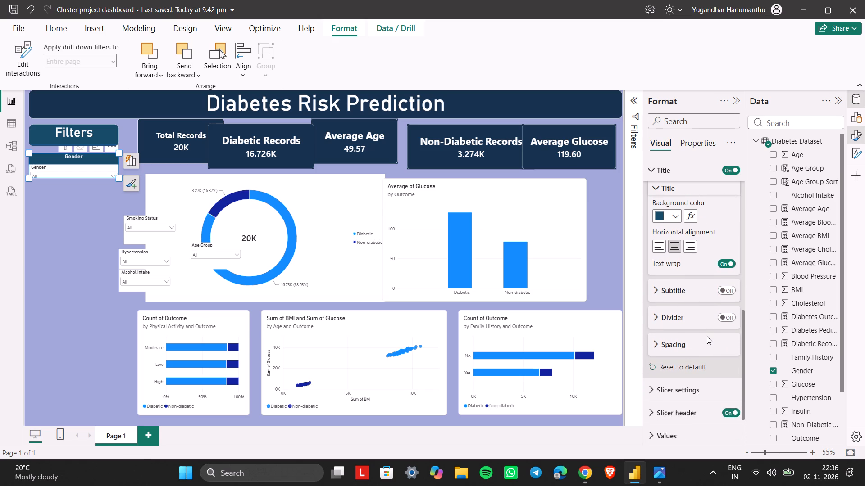
scroll(707, 336, down, 1)
click(689, 354)
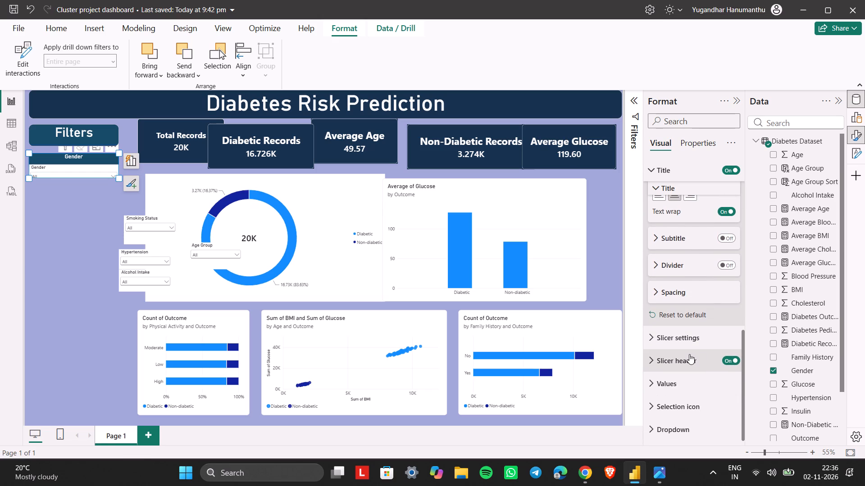
scroll(693, 380, down, 1)
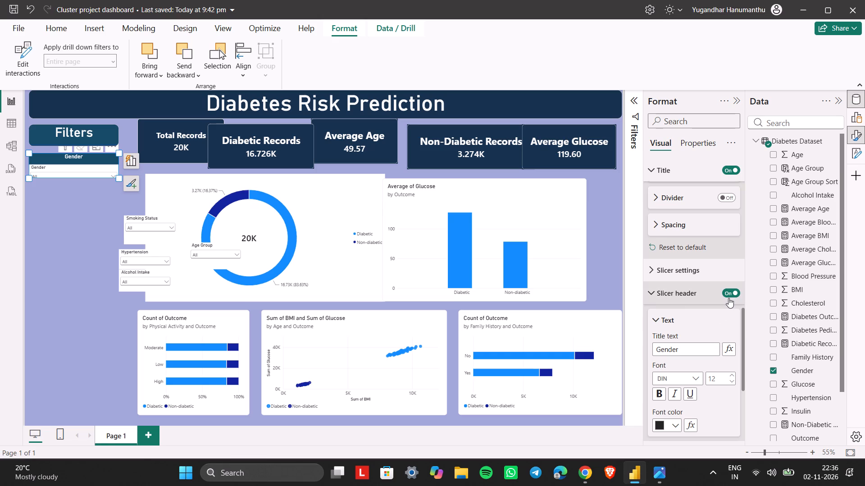
click(728, 298)
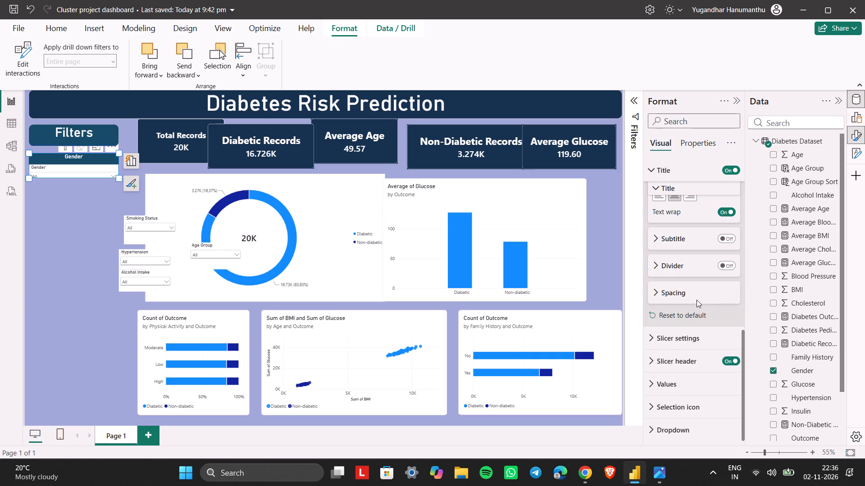
click(723, 360)
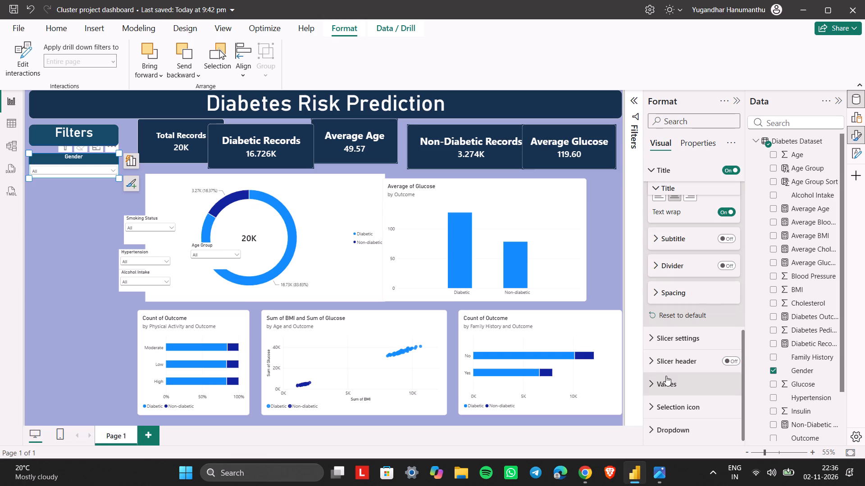
Set the Gender slicer's selection icon colour to the dark teal used for its title background.
scroll(661, 364, down, 1)
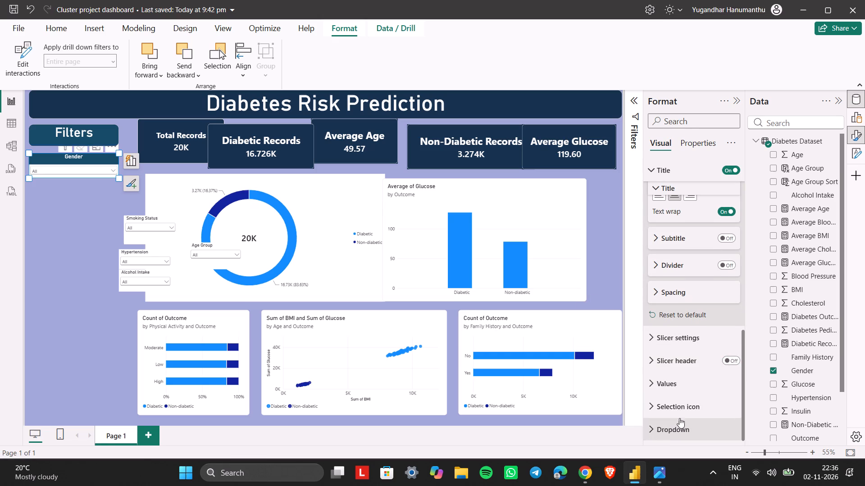
click(672, 397)
scroll(672, 397, down, 3)
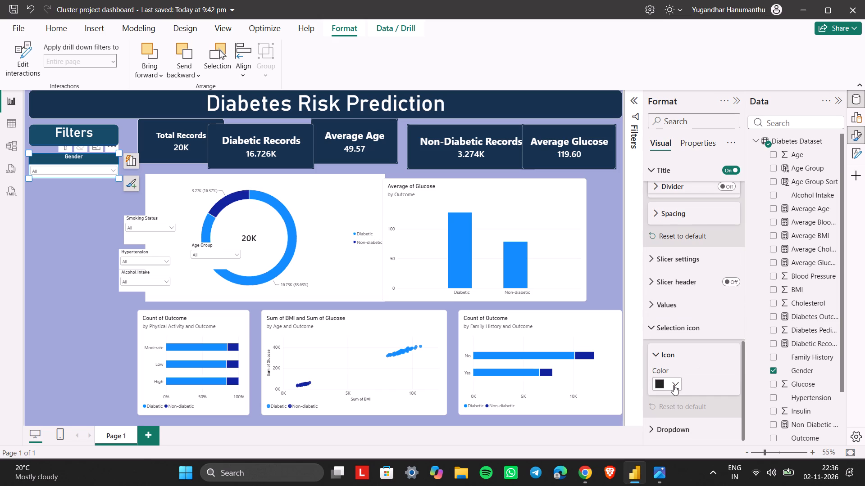
click(674, 385)
click(669, 315)
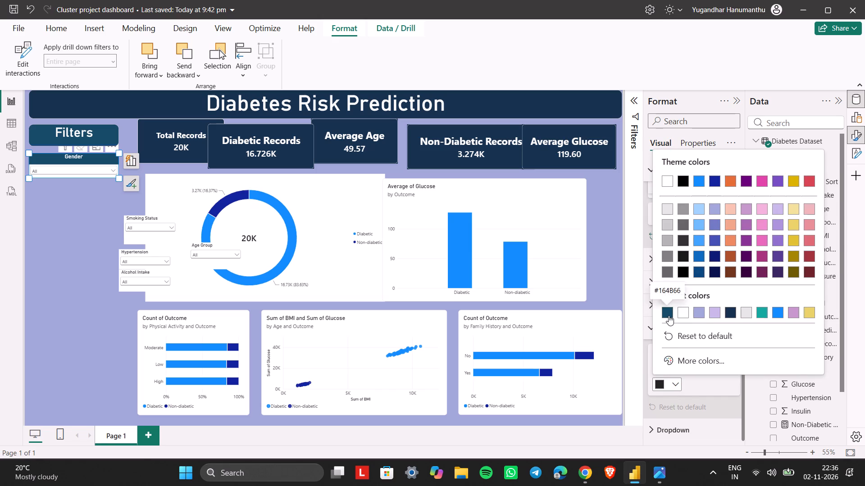
click(667, 384)
click(667, 384)
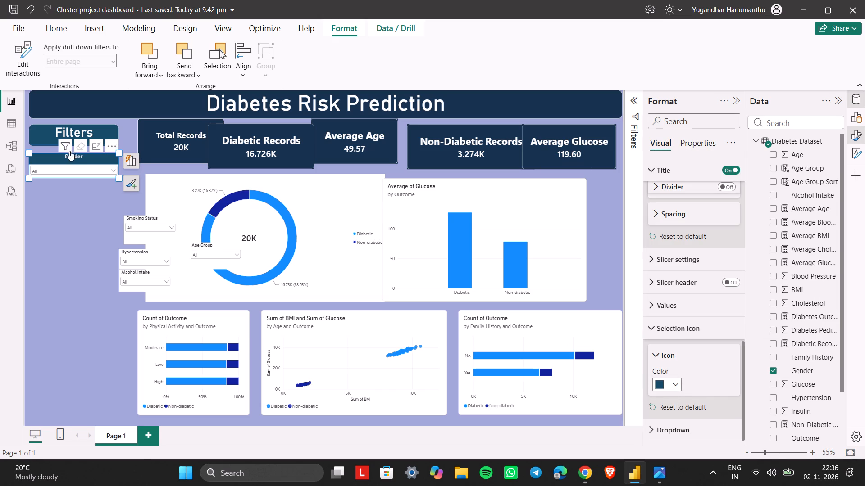
click(64, 174)
click(64, 174)
Set the Gender slicer's dropdown border colour to the same dark teal and check its expanded list.
scroll(663, 357, down, 2)
click(653, 358)
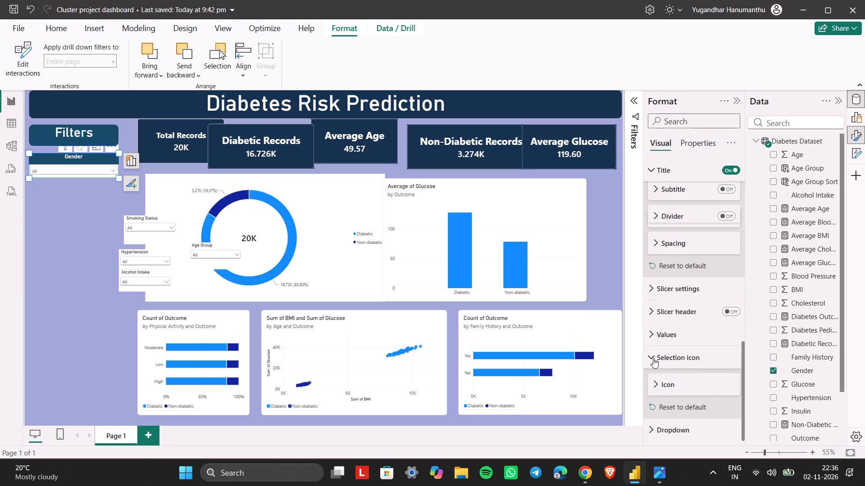
scroll(653, 358, down, 2)
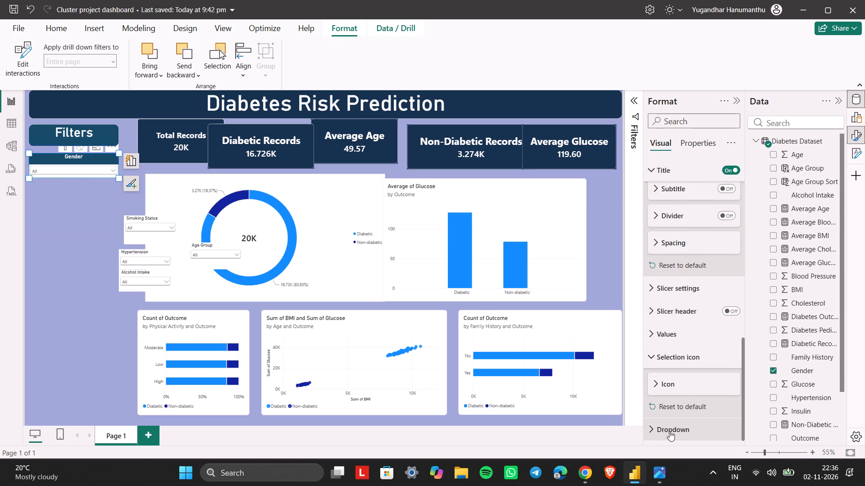
click(669, 431)
scroll(669, 431, down, 5)
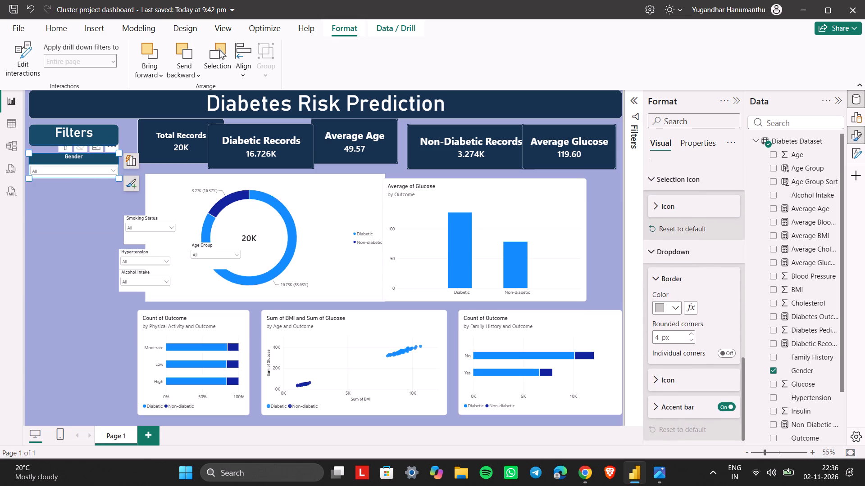
click(675, 310)
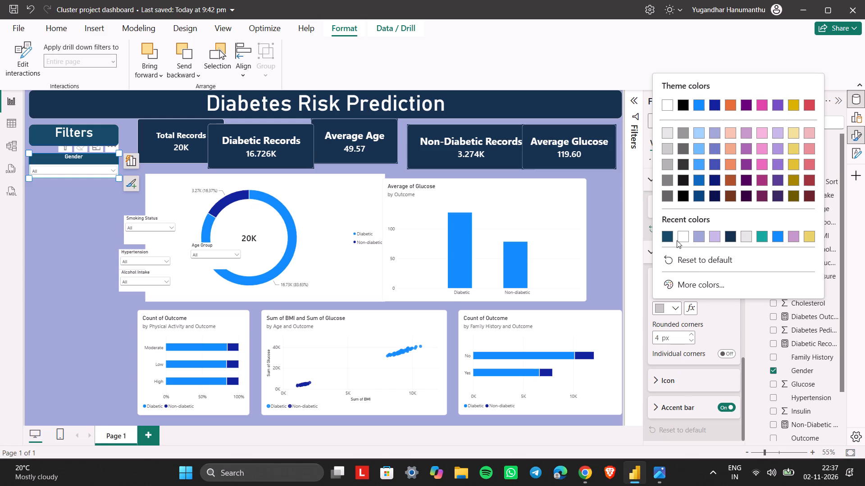
click(662, 239)
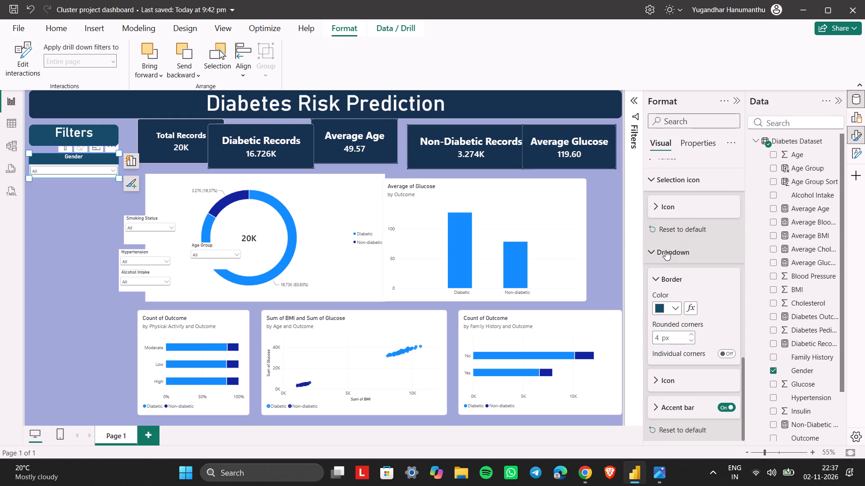
click(60, 167)
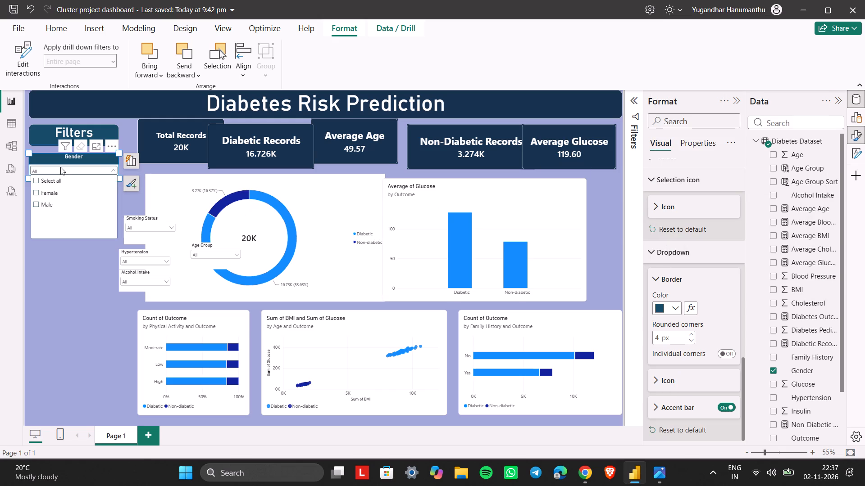
click(60, 169)
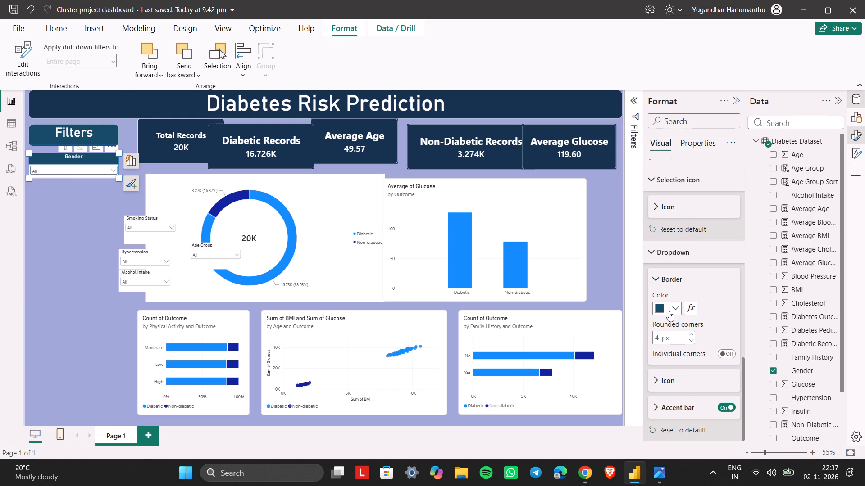
Set the Gender slicer's dropdown icon colour to the same dark teal.
scroll(669, 311, down, 2)
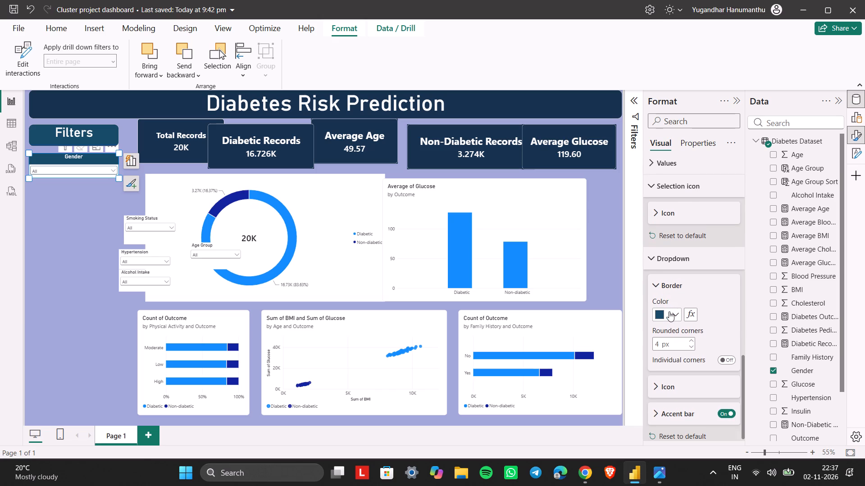
click(664, 387)
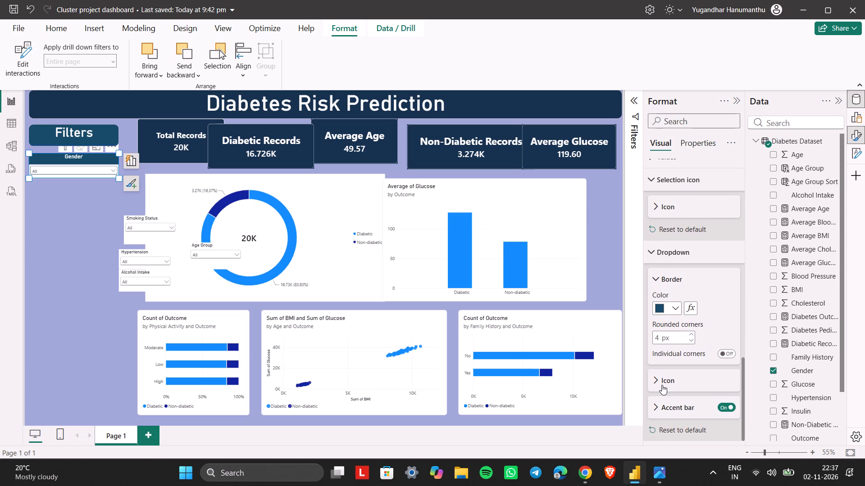
click(662, 385)
scroll(662, 385, down, 2)
click(675, 349)
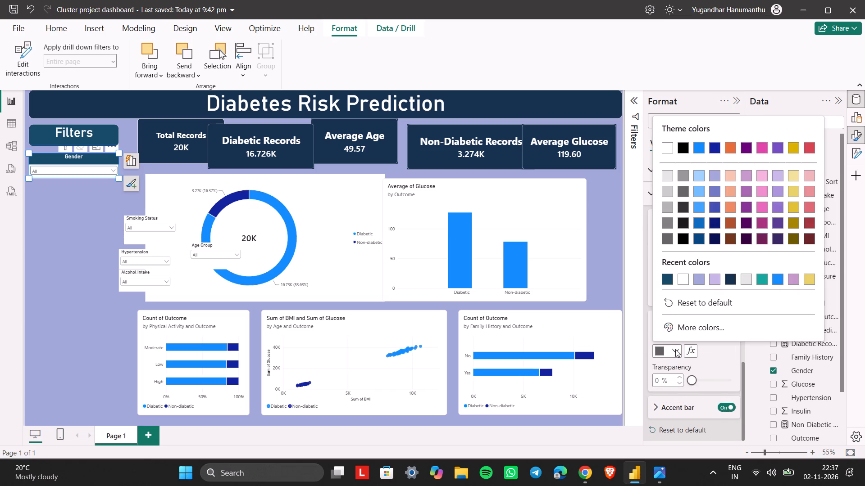
click(669, 283)
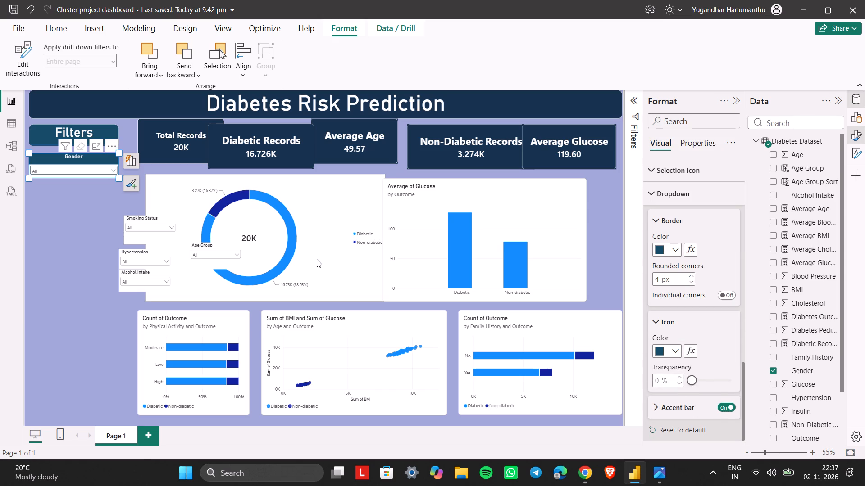
click(45, 171)
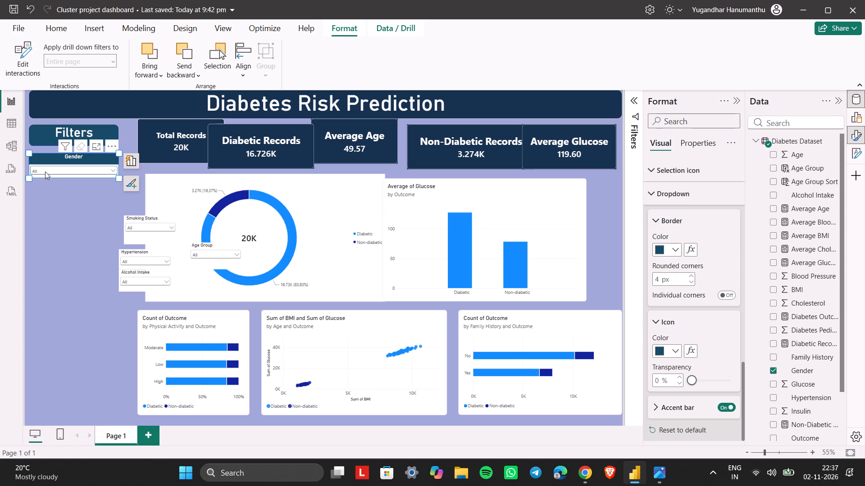
click(45, 171)
click(58, 209)
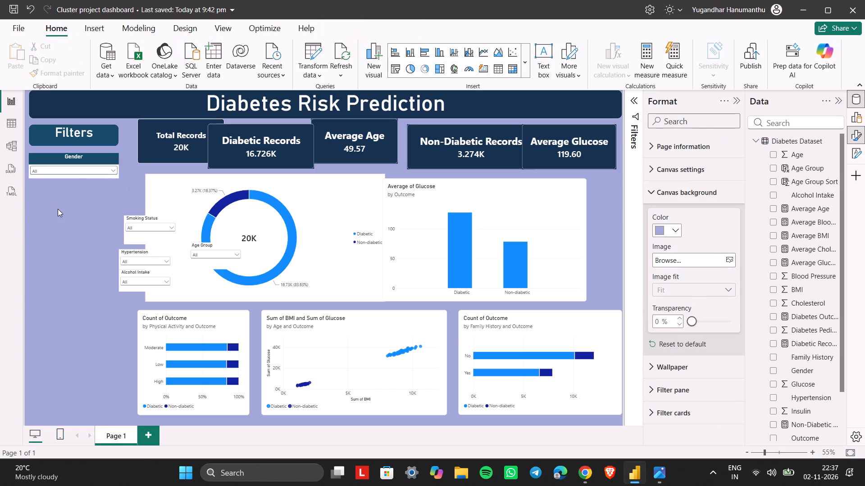
Increase the Gender slicer's title font size to 24 and make the title bold.
click(80, 153)
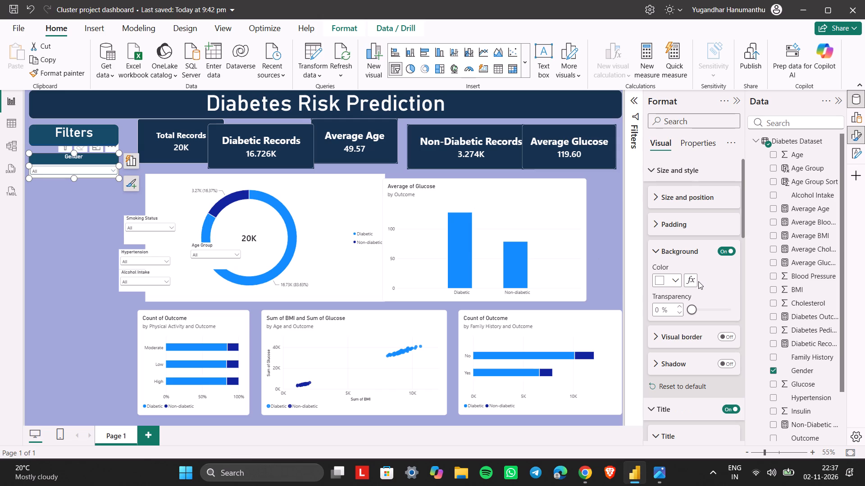
scroll(698, 281, up, 5)
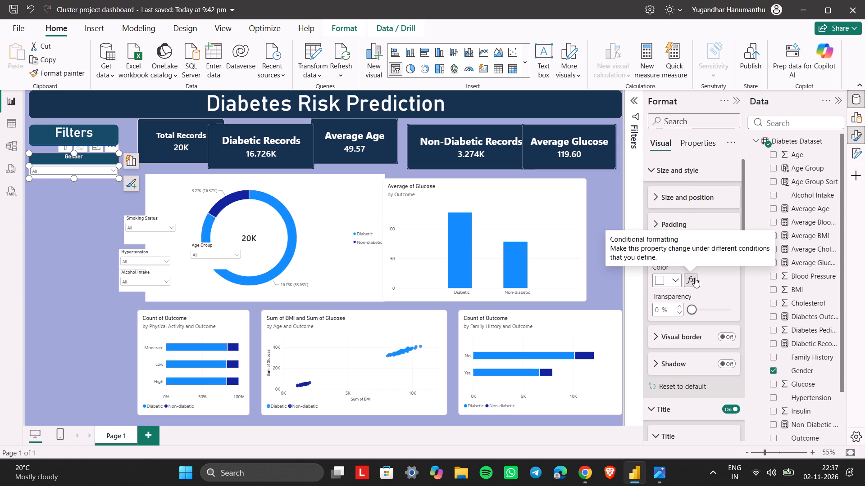
scroll(675, 304, down, 1)
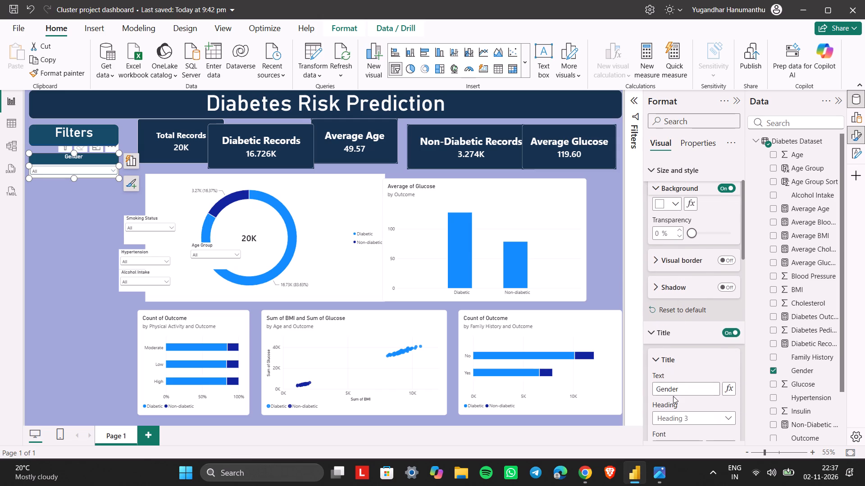
scroll(673, 396, down, 1)
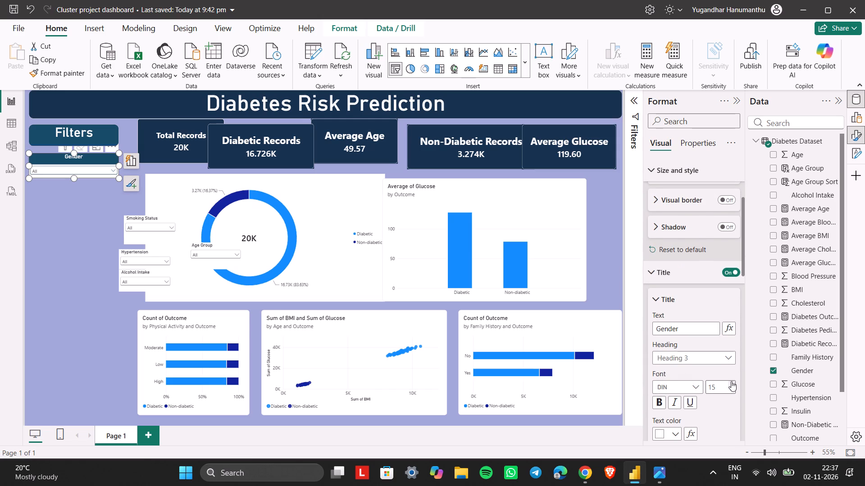
triple_click(731, 381)
double_click(731, 381)
double_click(731, 381)
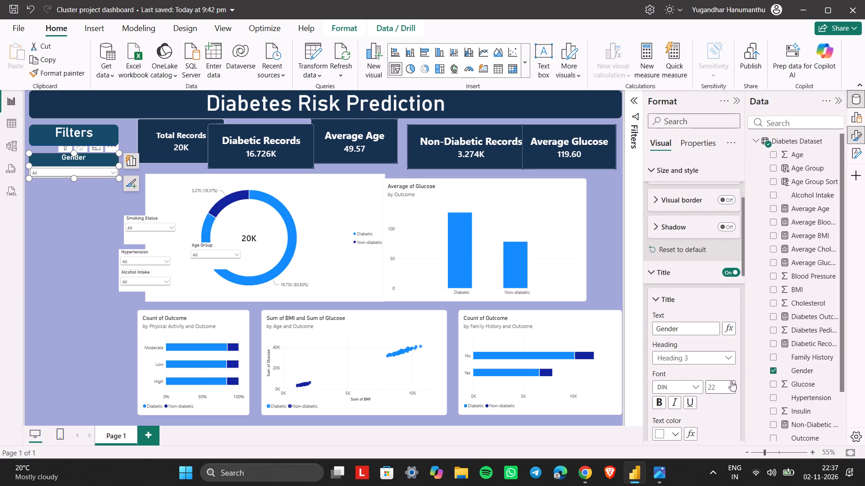
click(731, 381)
click(731, 381)
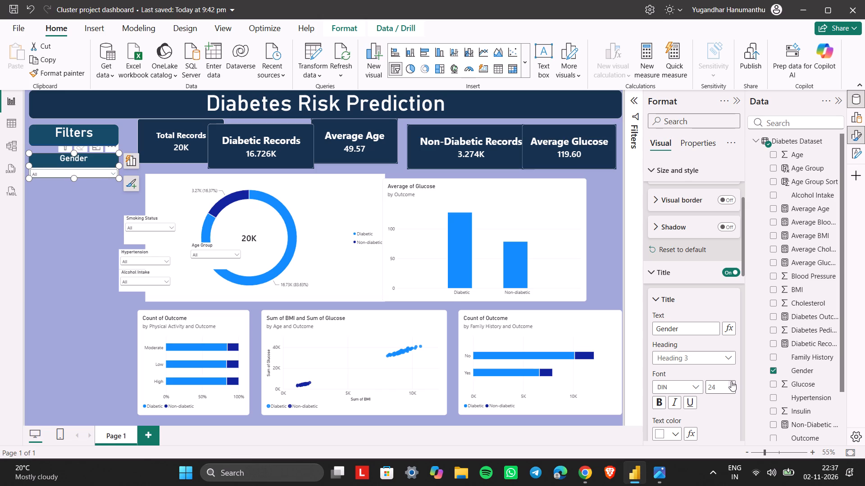
scroll(711, 421, down, 1)
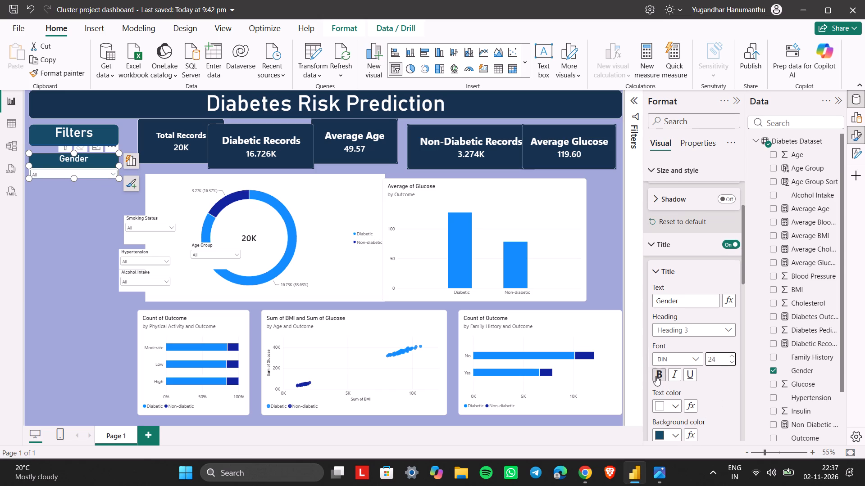
click(656, 376)
scroll(710, 412, down, 2)
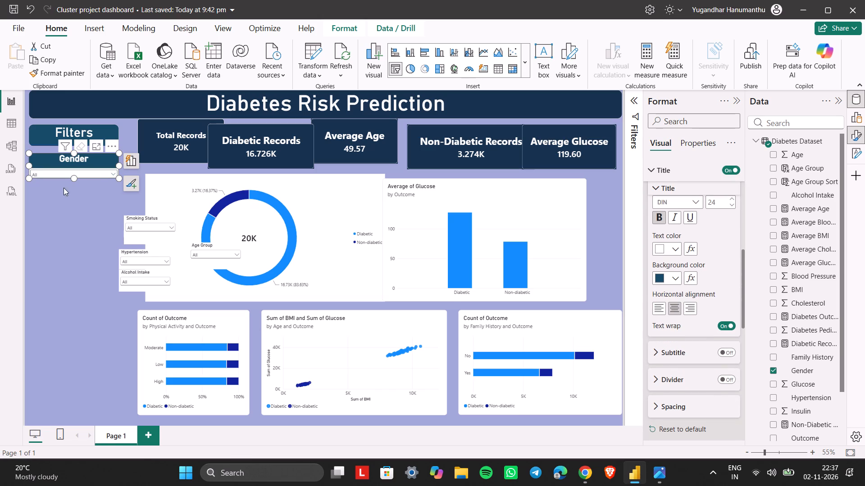
click(79, 190)
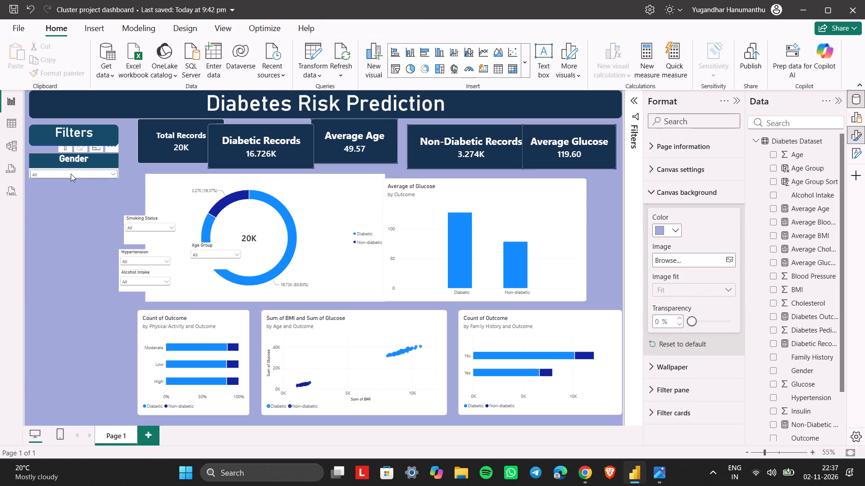
click(71, 174)
click(88, 172)
Extend the Gender slicer slightly downward so white space shows below its dropdown, and check the dropdown.
click(75, 197)
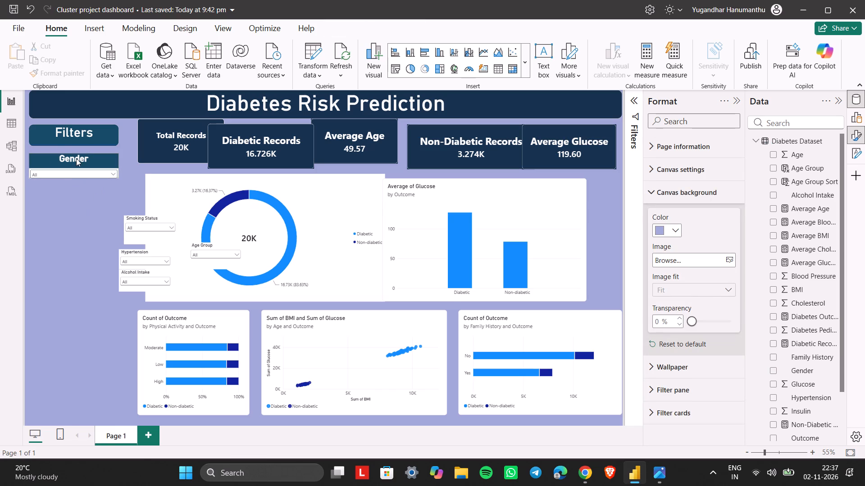
click(78, 158)
drag(74, 181, 74, 192)
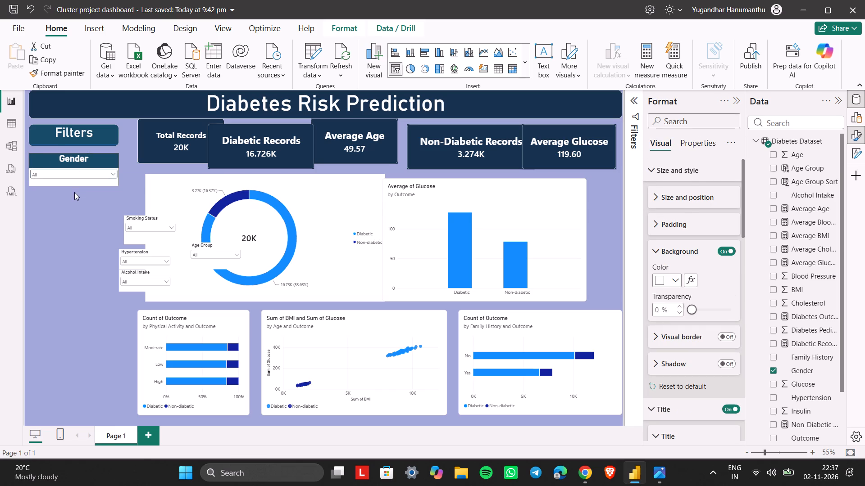
drag(74, 192, 73, 189)
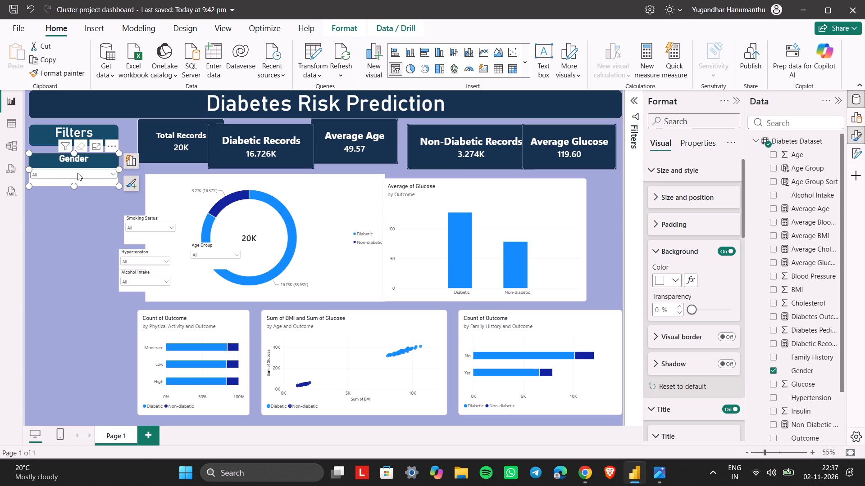
click(77, 173)
click(77, 173)
click(91, 222)
Copy the Gender slicer's formatting onto the Smoking Status slicer with Format painter.
click(46, 163)
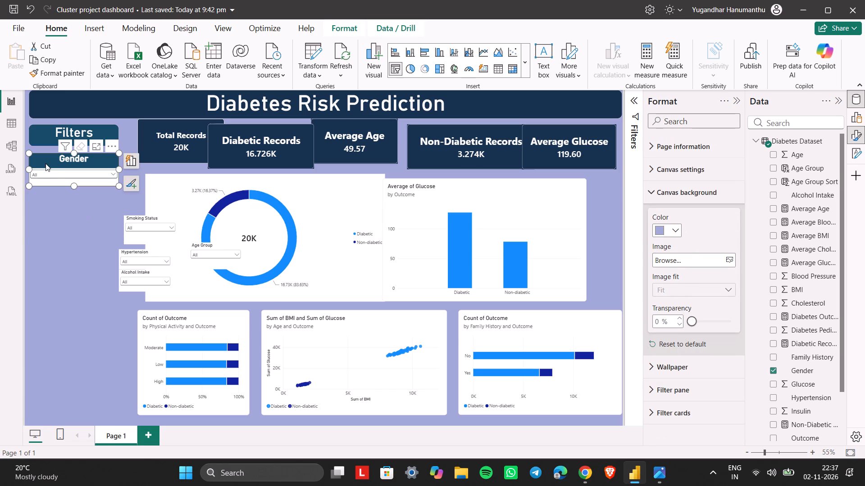
click(53, 75)
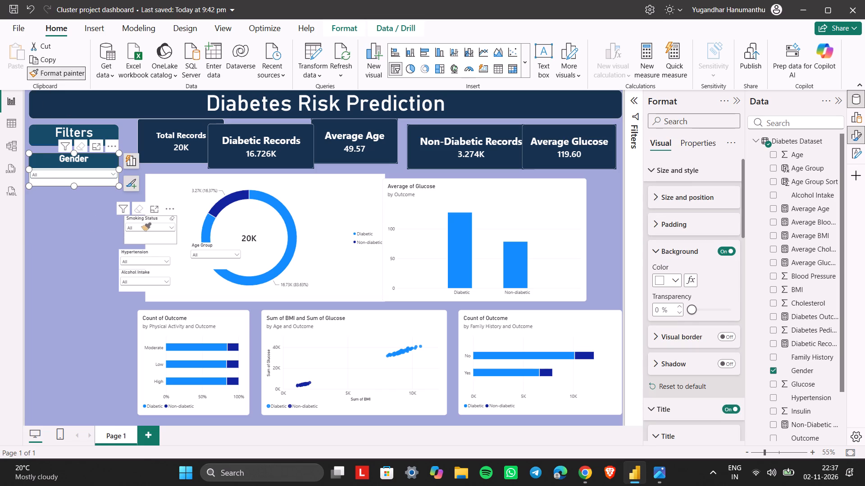
click(143, 219)
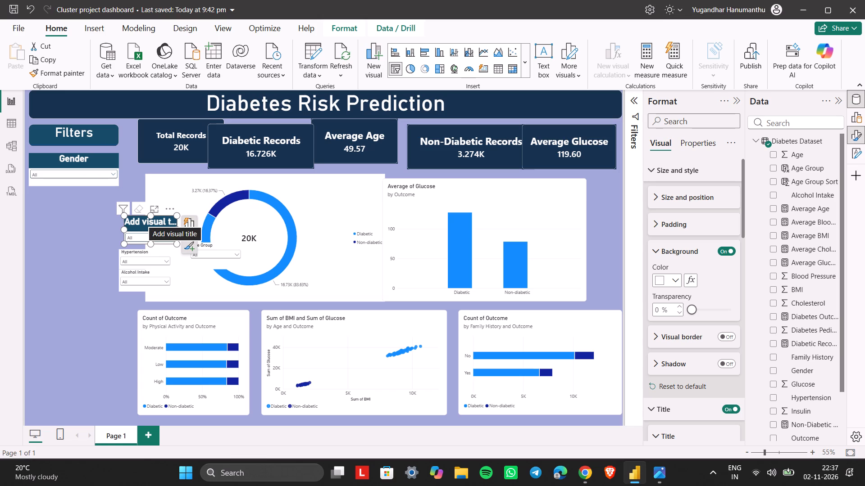
Set the restyled slicer's title text to "Smoking Status".
click(141, 224)
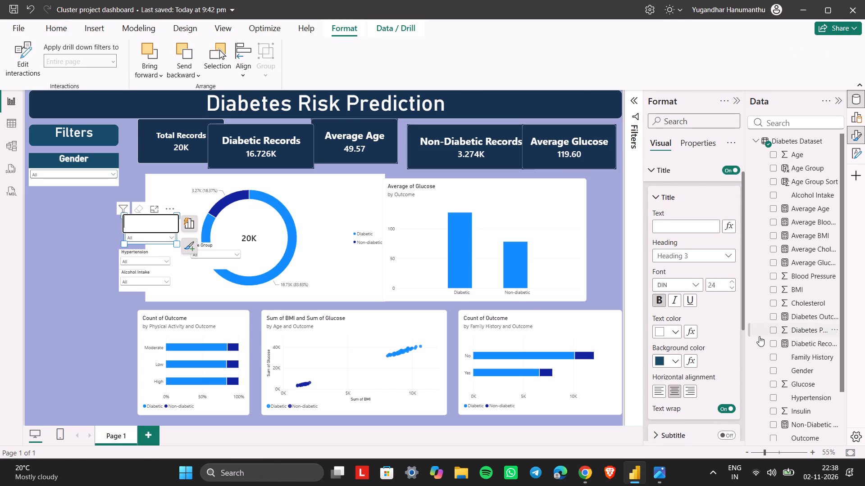
scroll(759, 336, down, 3)
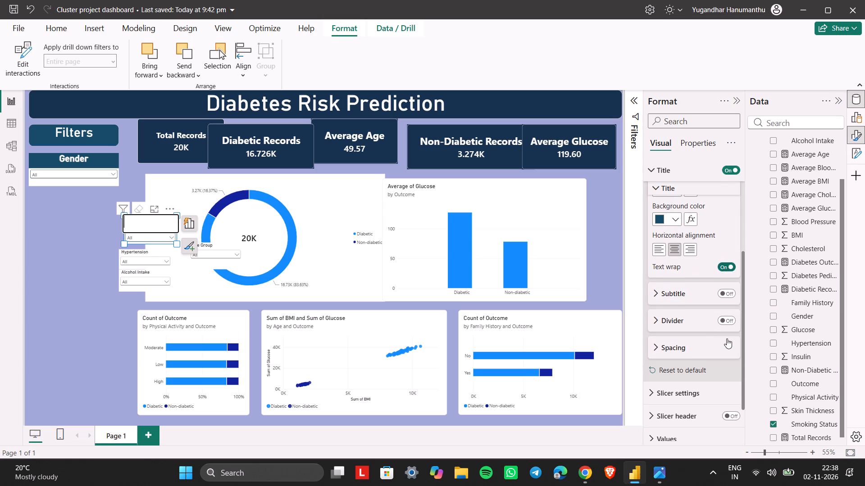
click(162, 236)
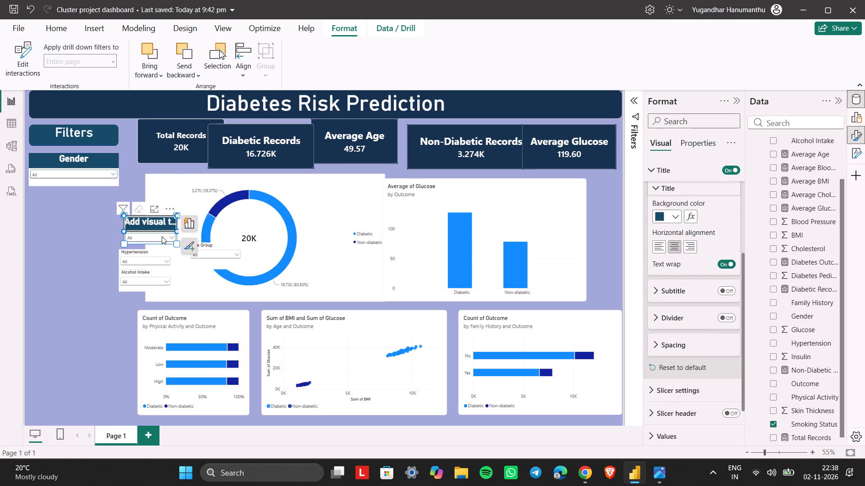
click(162, 236)
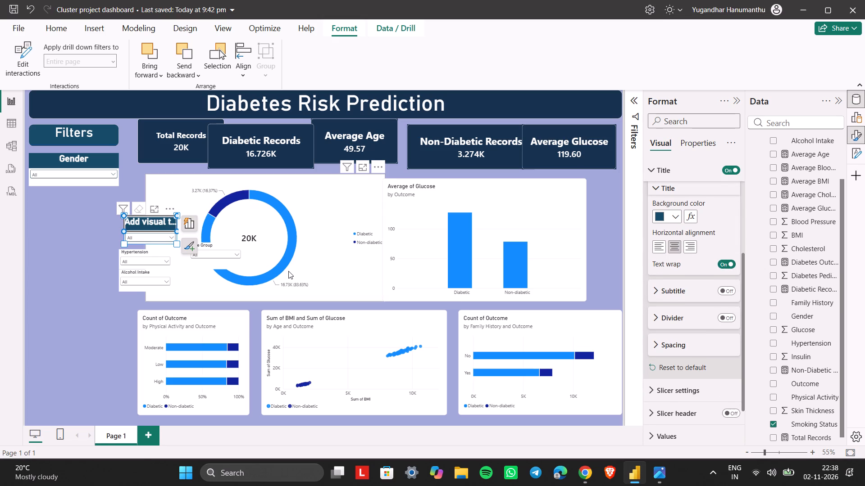
click(147, 222)
text(Smokinh)
key(space)
key(BackSpace)
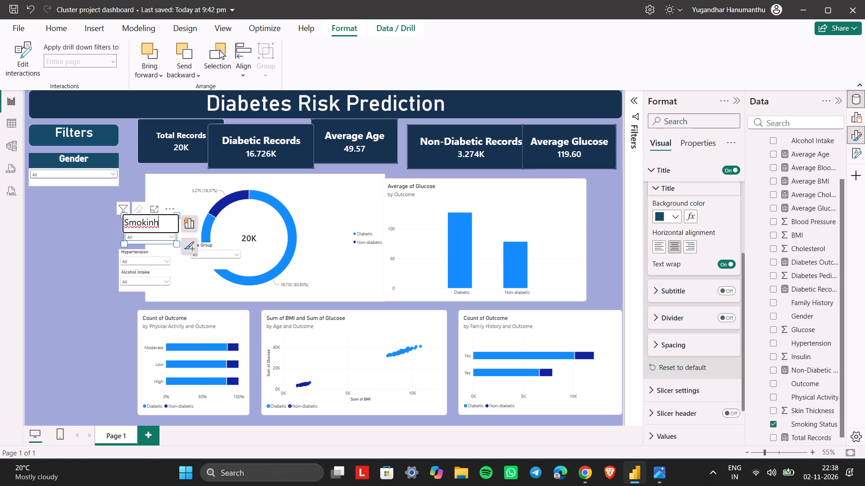
key(BackSpace)
text(g)
key(space)
text(Sa)
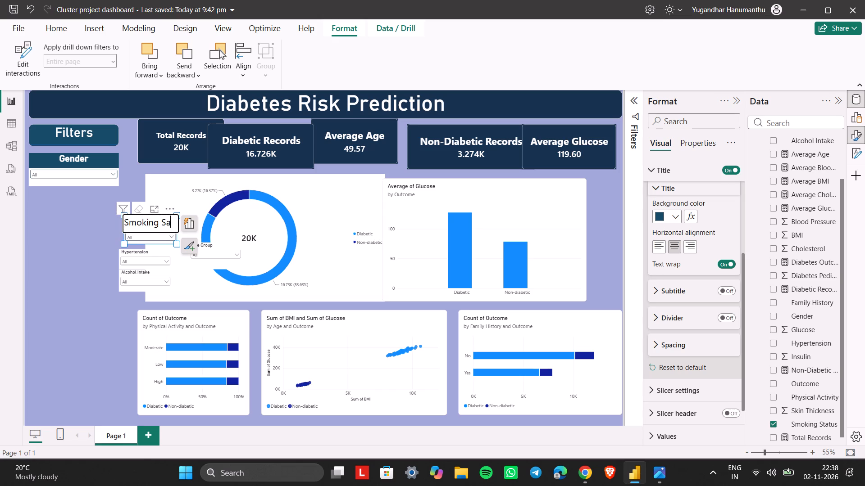
key(BackSpace)
key(y)
key(BackSpace)
text(tatus)
key(Return)
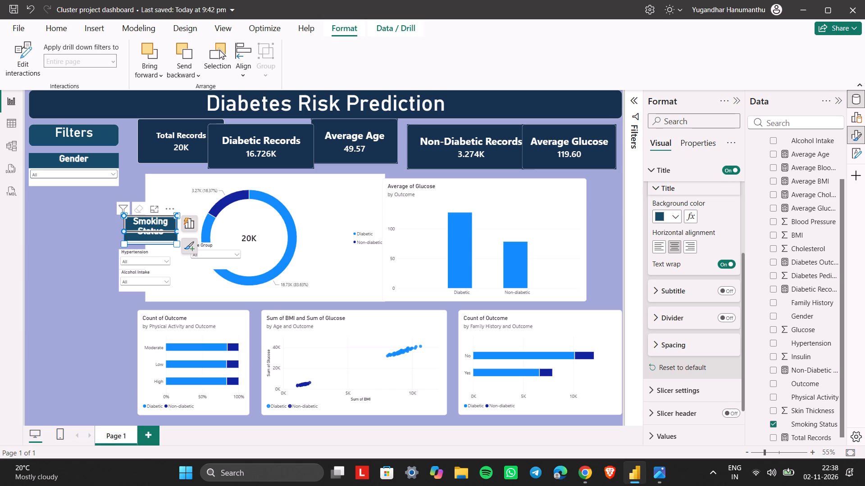
Move the Smoking Status slicer directly below the Gender slicer, widen it to the Gender slicer's width and make it slightly taller.
drag(155, 230, 109, 225)
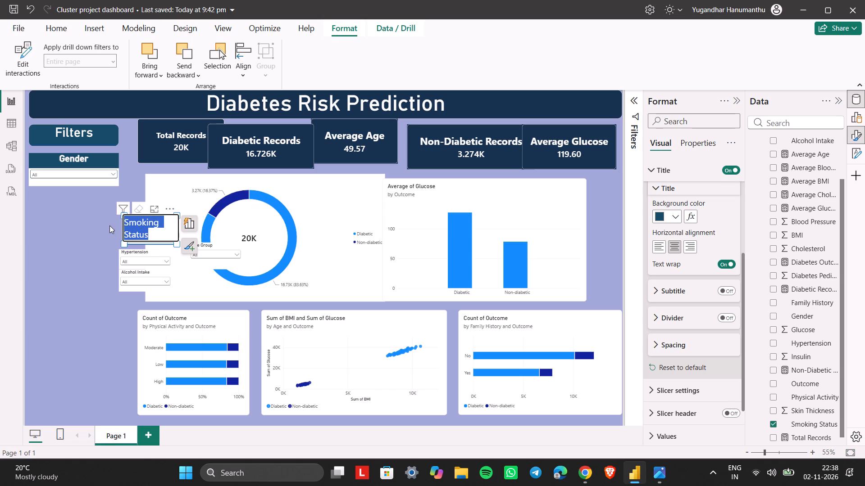
drag(109, 225, 125, 232)
click(67, 229)
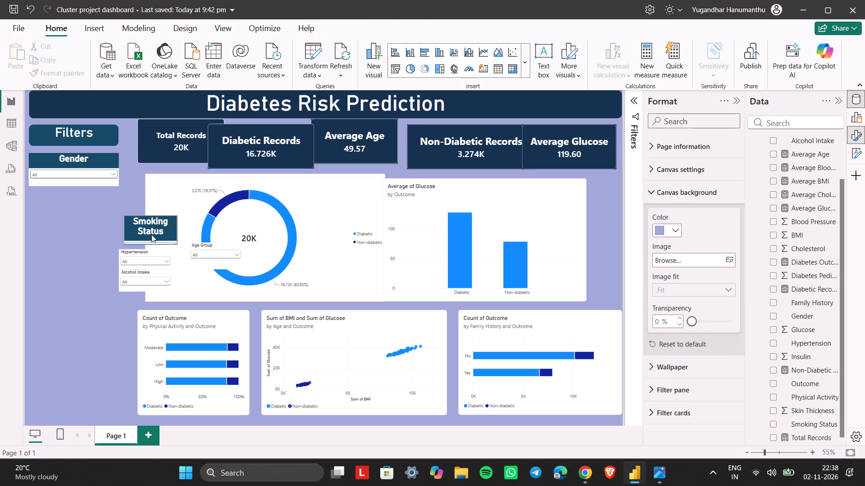
drag(151, 234, 58, 210)
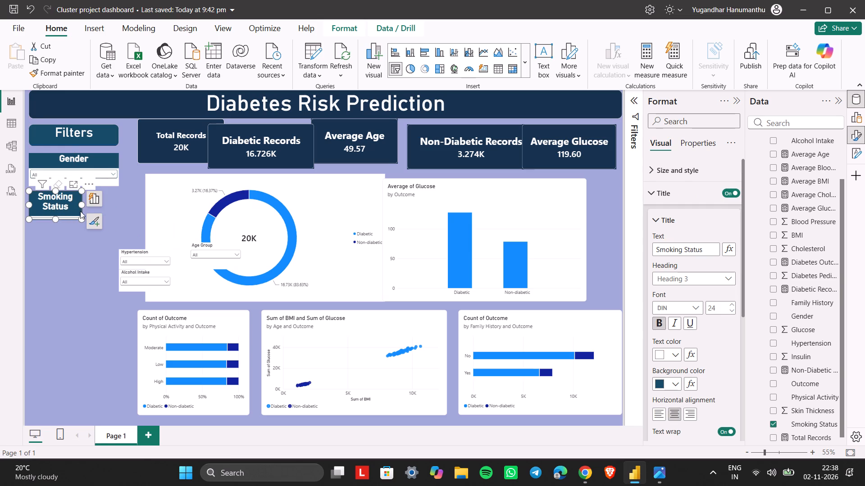
drag(84, 205, 121, 198)
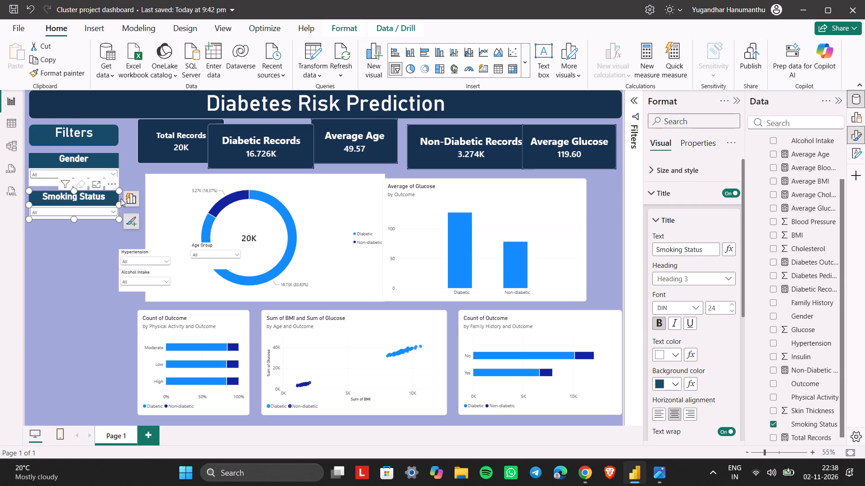
drag(73, 220, 73, 228)
click(65, 263)
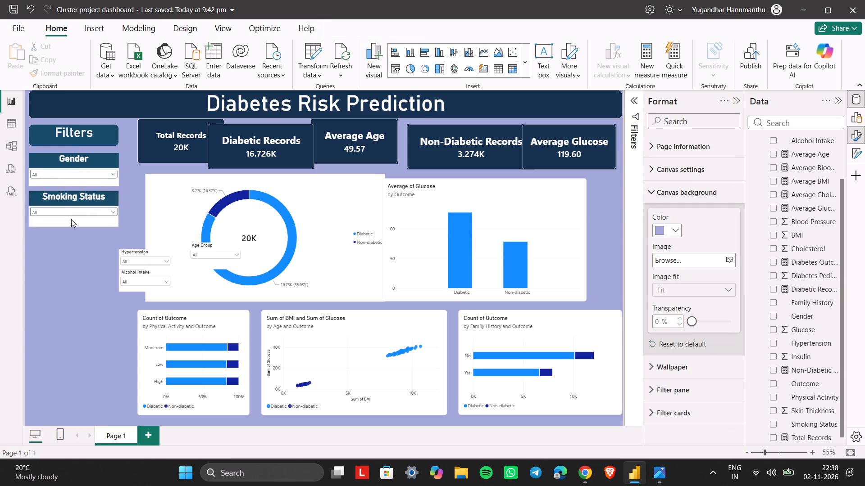
click(68, 291)
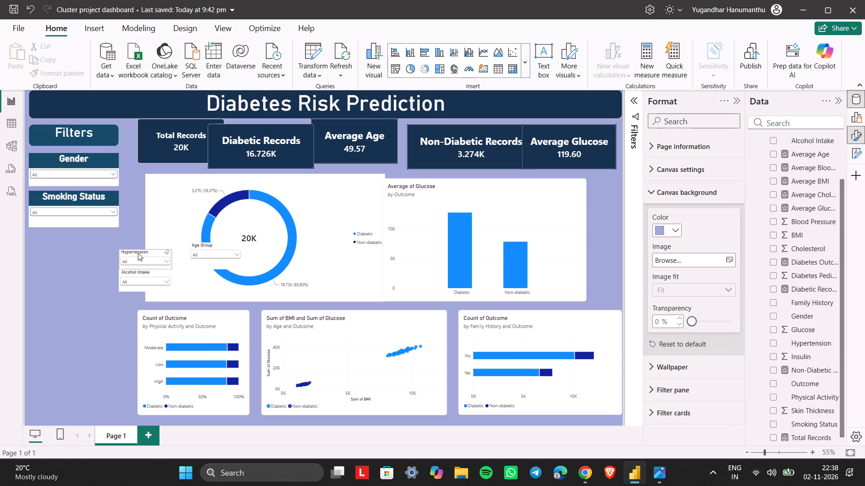
Move the Hypertension slicer below Smoking Status, widen it to match the column and make it taller.
drag(138, 252, 50, 238)
drag(83, 244, 117, 244)
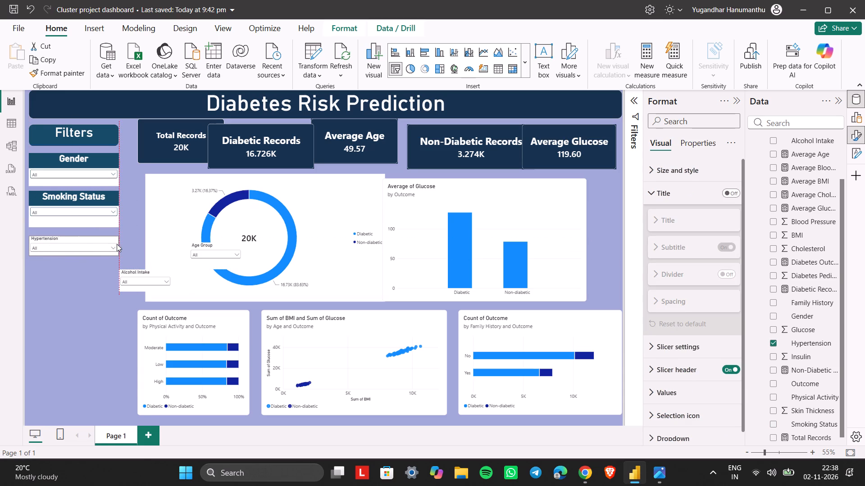
drag(117, 244, 121, 244)
drag(76, 255, 78, 270)
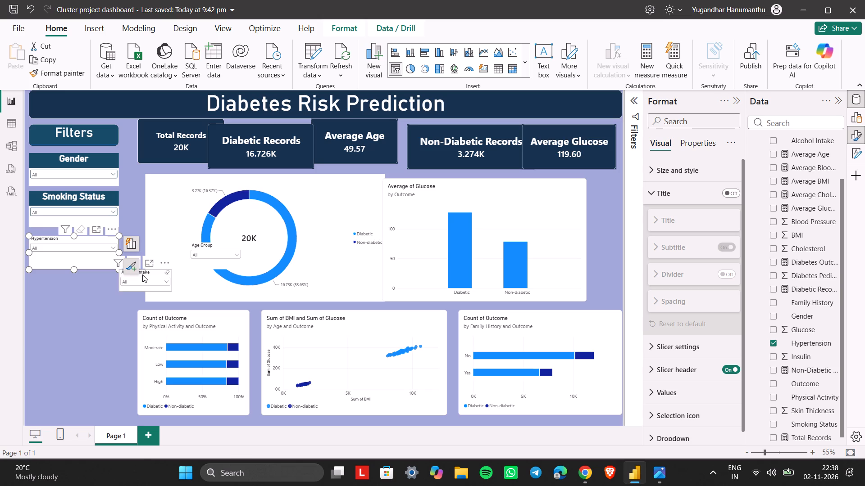
Move the Alcohol Intake slicer below Hypertension, widen it to match the column and make it taller.
drag(149, 273, 58, 278)
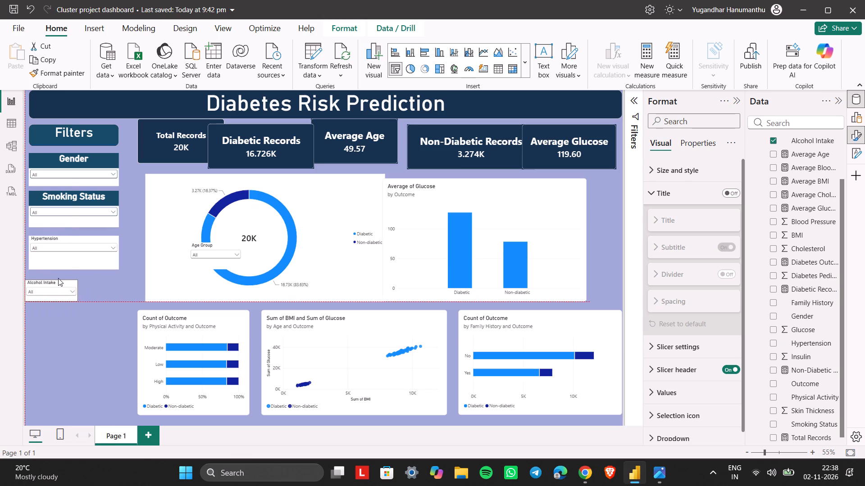
drag(58, 278, 59, 278)
drag(81, 283, 105, 283)
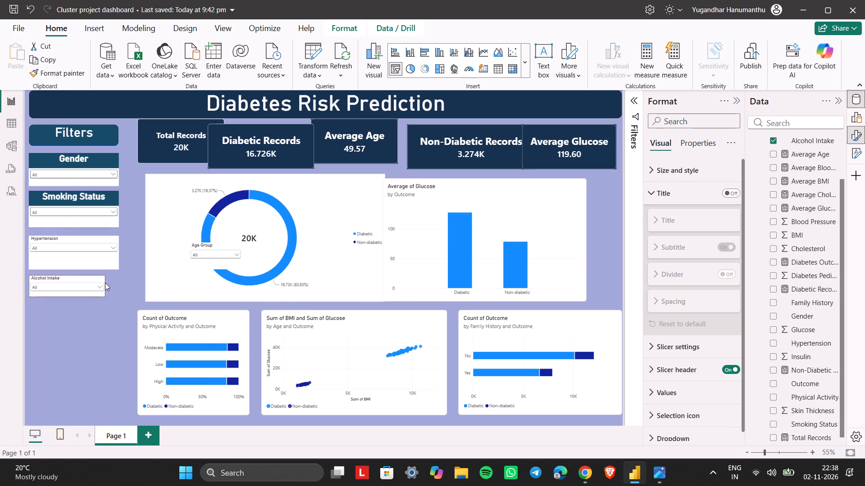
drag(105, 283, 118, 283)
drag(74, 297, 74, 301)
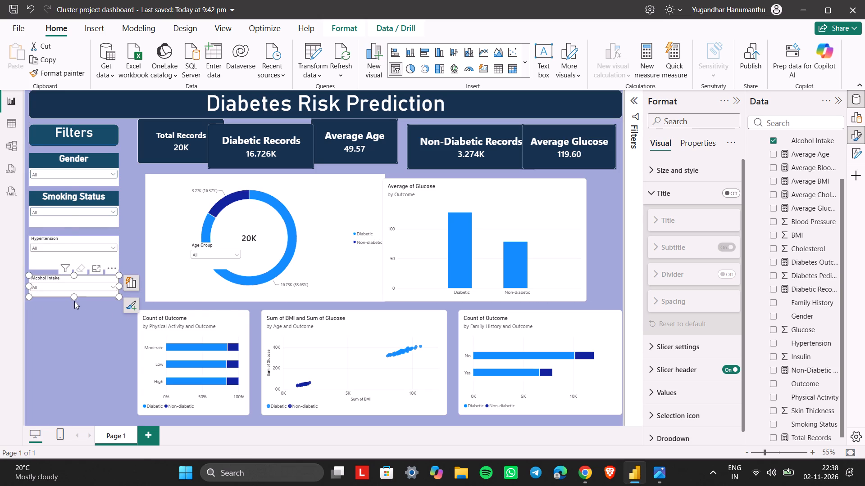
drag(74, 301, 72, 311)
Shift the Alcohol Intake, Hypertension and Smoking Status slicers down to leave a slicer-sized gap below Gender.
drag(84, 299, 84, 325)
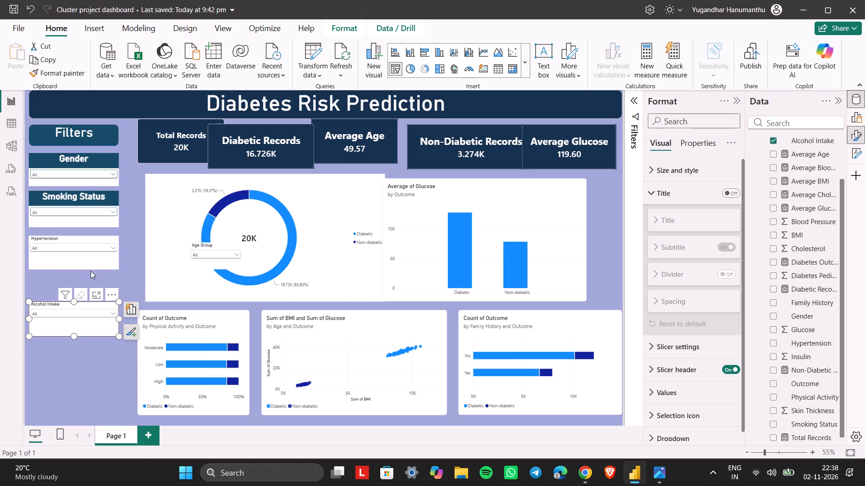
drag(91, 266, 90, 287)
drag(101, 222, 101, 250)
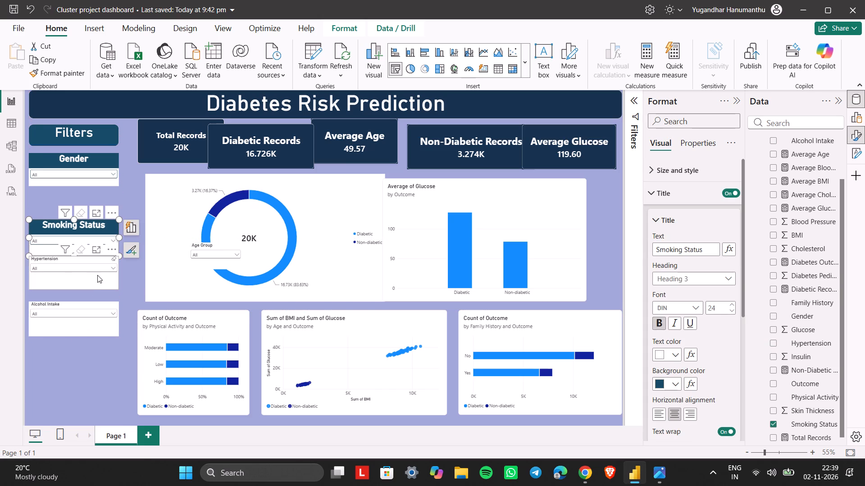
drag(93, 284, 93, 310)
drag(91, 322, 91, 348)
drag(85, 253, 85, 265)
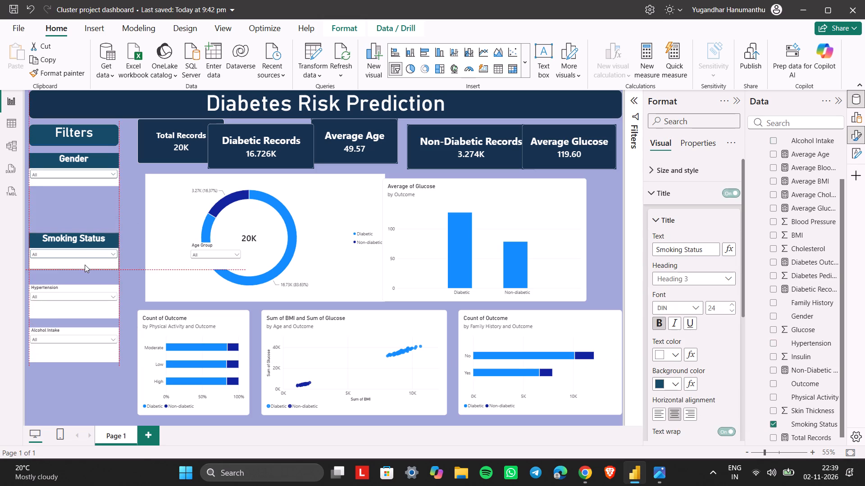
drag(85, 265, 85, 265)
Move the Age Group slicer into the gap below Gender, widen it to match the column and make it slightly taller.
drag(209, 249, 196, 240)
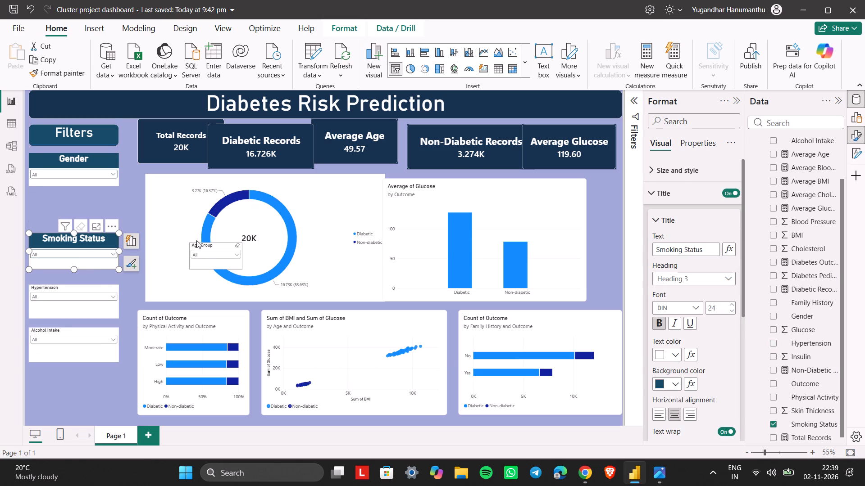
drag(196, 240, 50, 198)
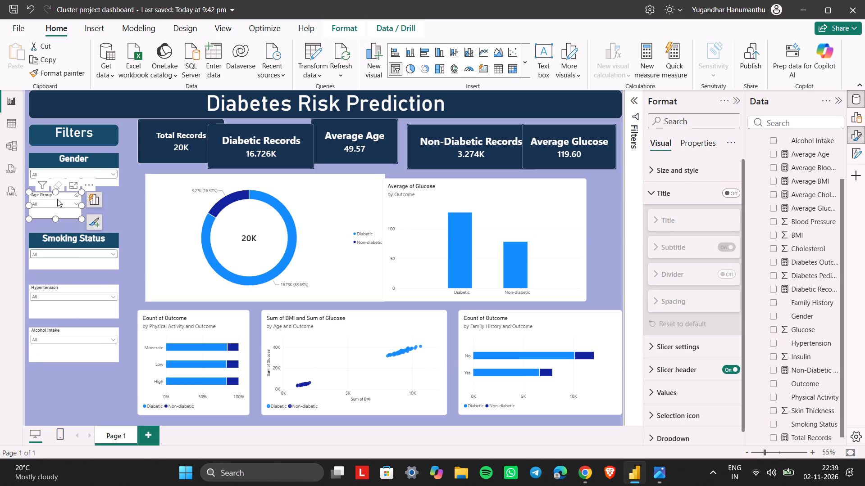
drag(81, 205, 117, 201)
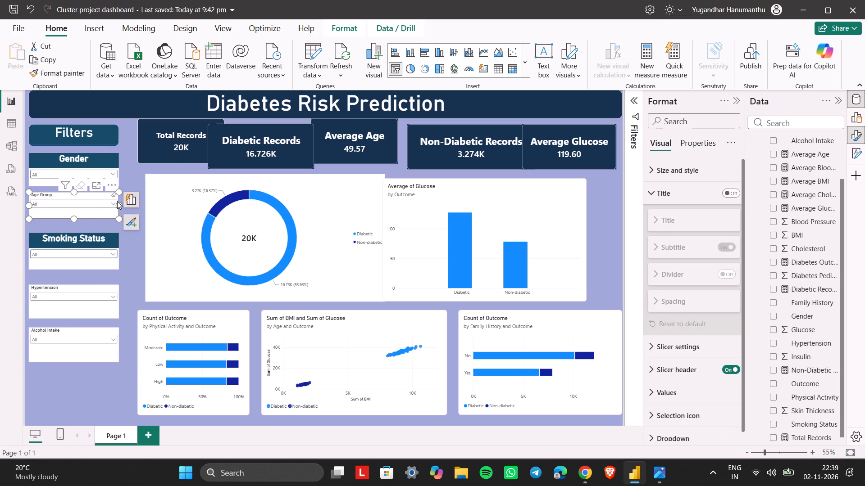
drag(71, 219, 71, 227)
Copy the Gender slicer's formatting onto the Age Group slicer with Format painter and set its title to "Age Group".
click(53, 163)
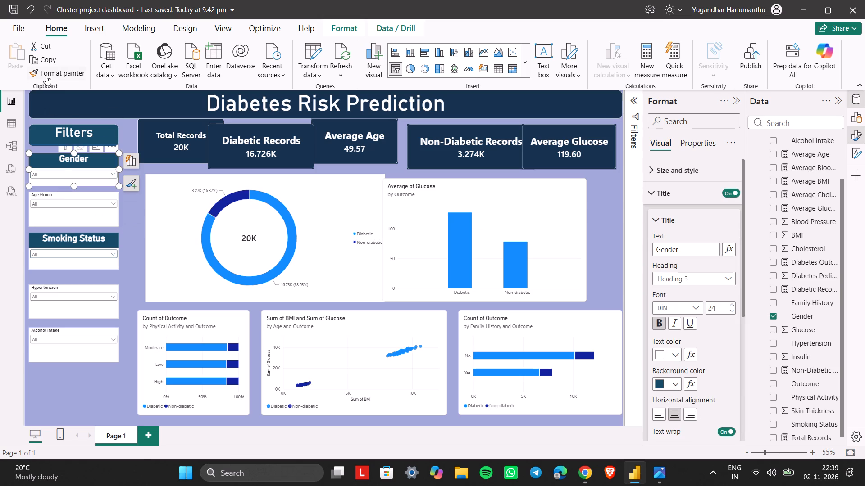
click(46, 75)
click(52, 187)
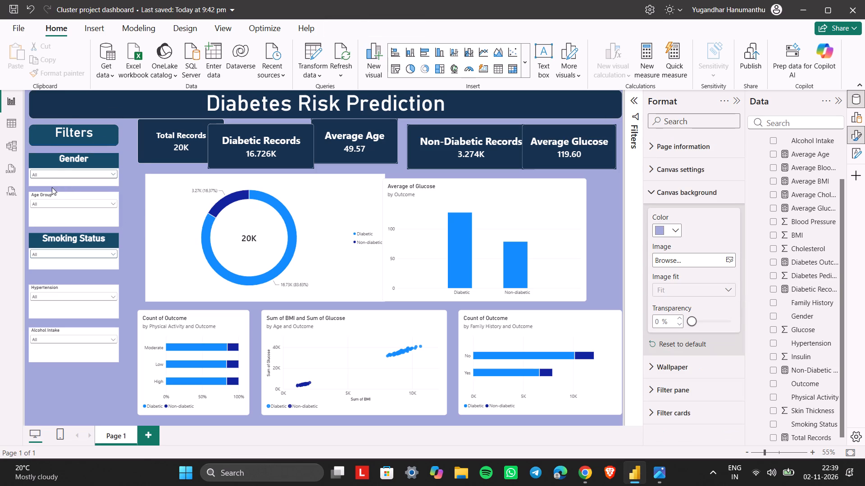
click(55, 160)
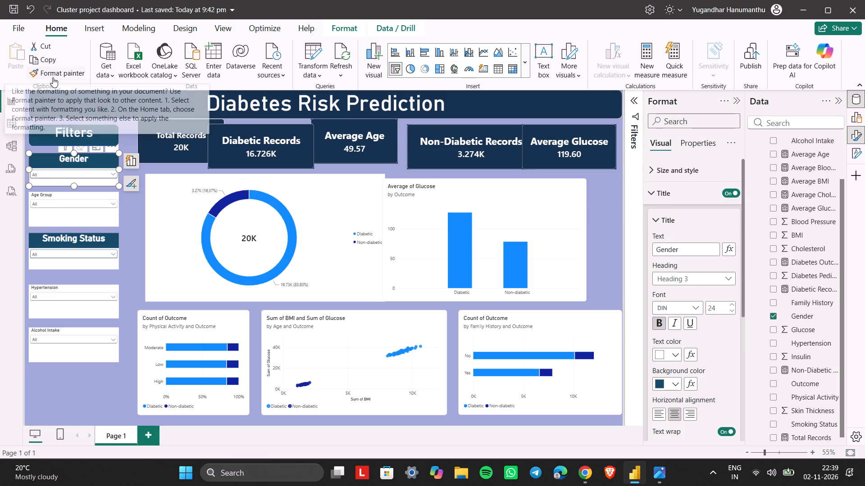
click(54, 75)
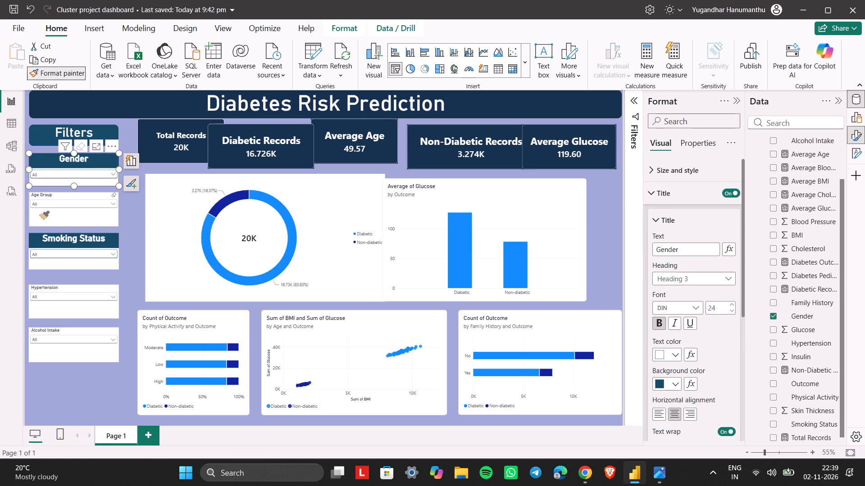
click(38, 211)
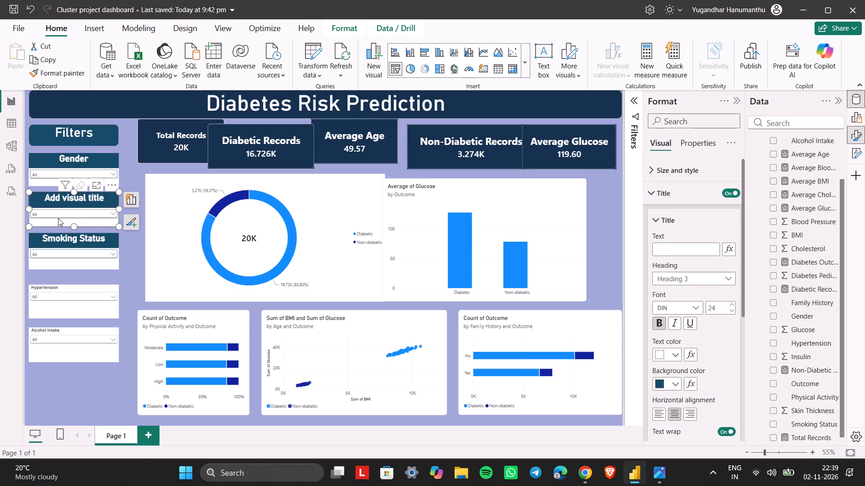
click(68, 202)
text(Ag)
text(e Group)
key(Return)
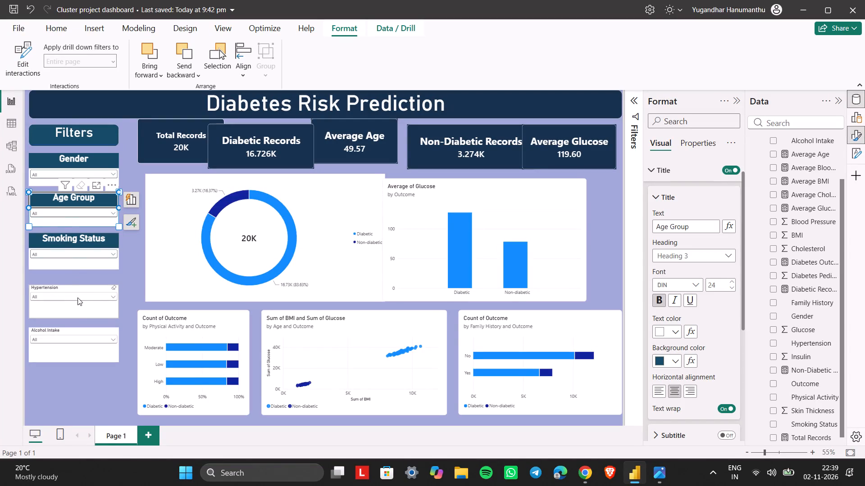
Copy the Gender slicer's formatting onto the Hypertension slicer with Format painter and set its title to "Hypertension".
click(78, 310)
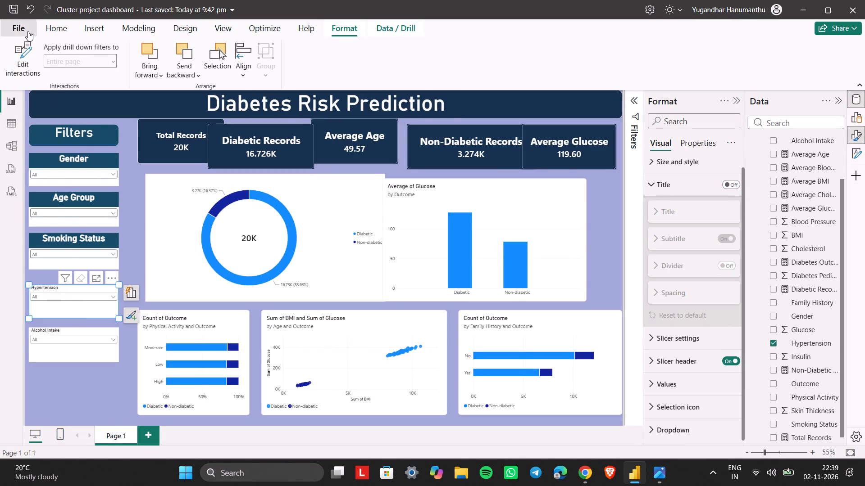
click(28, 31)
click(17, 36)
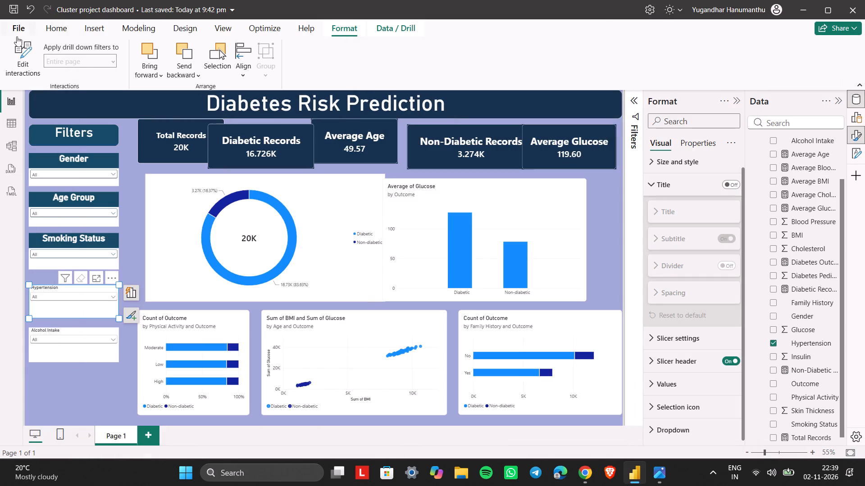
click(70, 32)
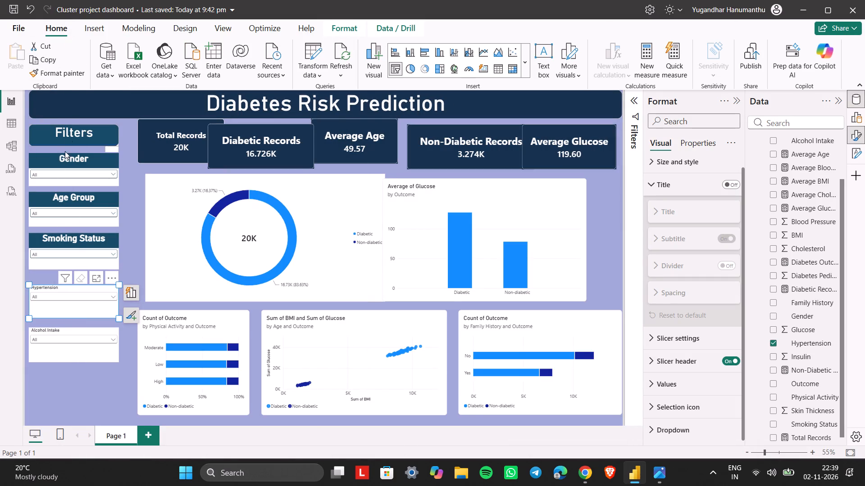
click(61, 166)
click(51, 76)
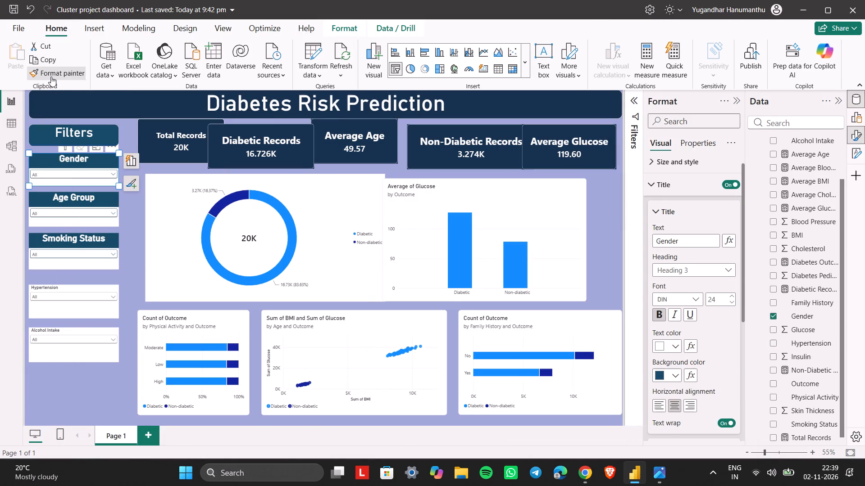
click(46, 256)
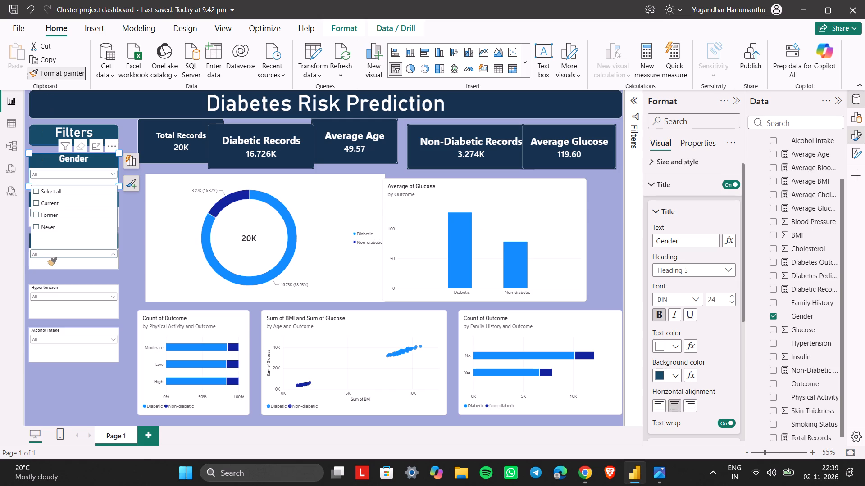
click(51, 298)
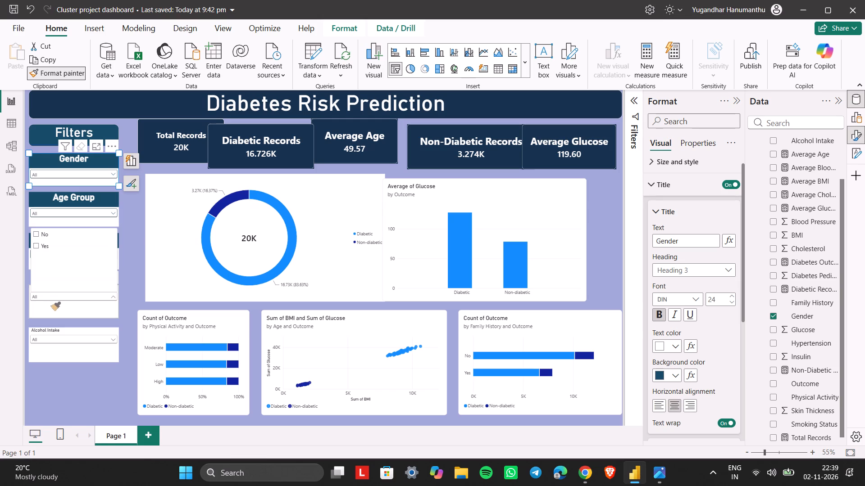
click(48, 302)
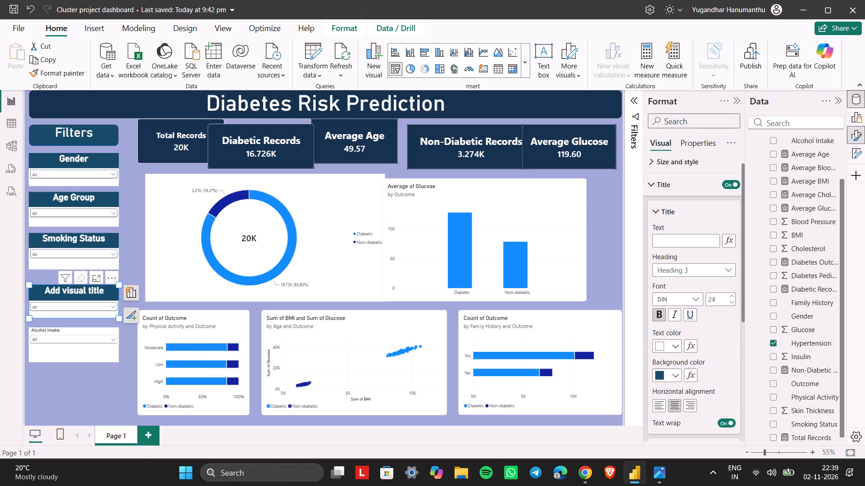
click(62, 290)
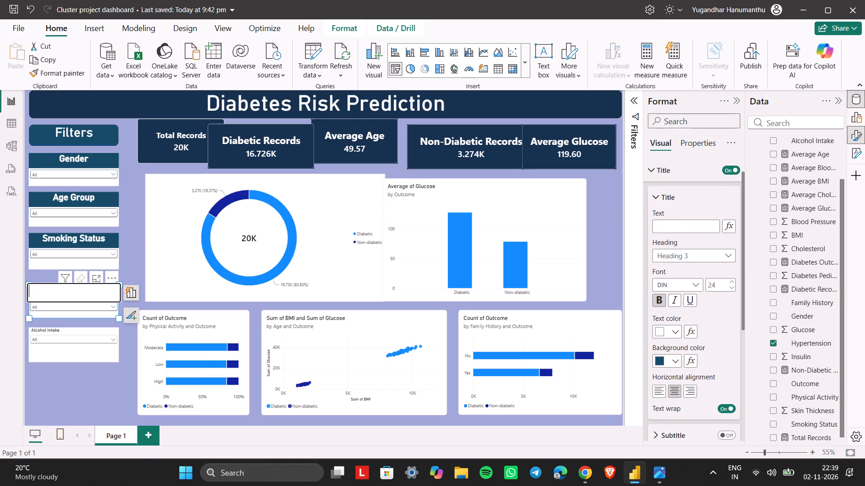
text(Hyp)
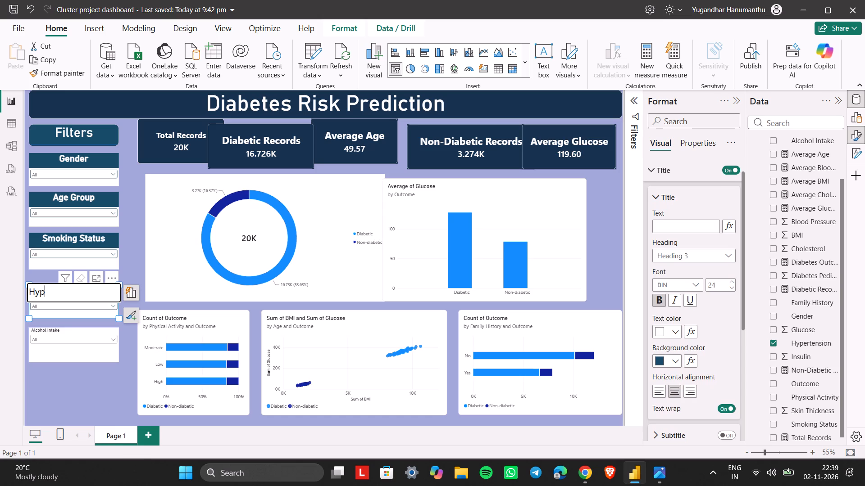
text(er)
text(tension)
key(Return)
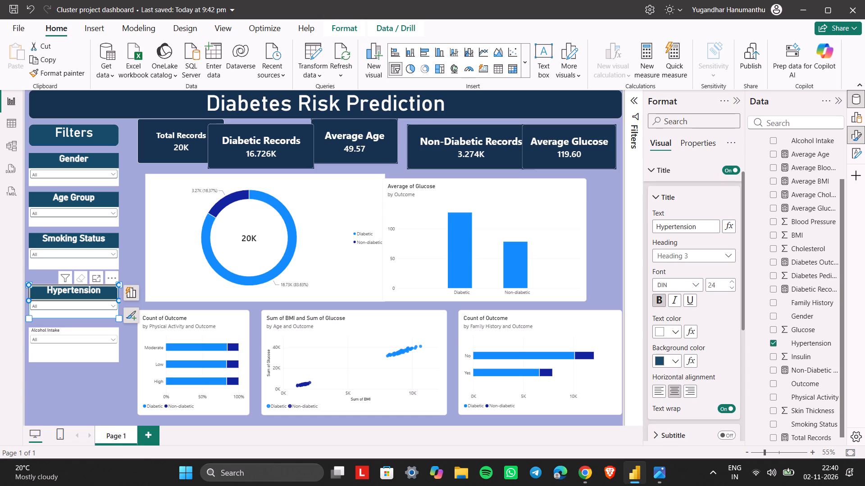
click(64, 320)
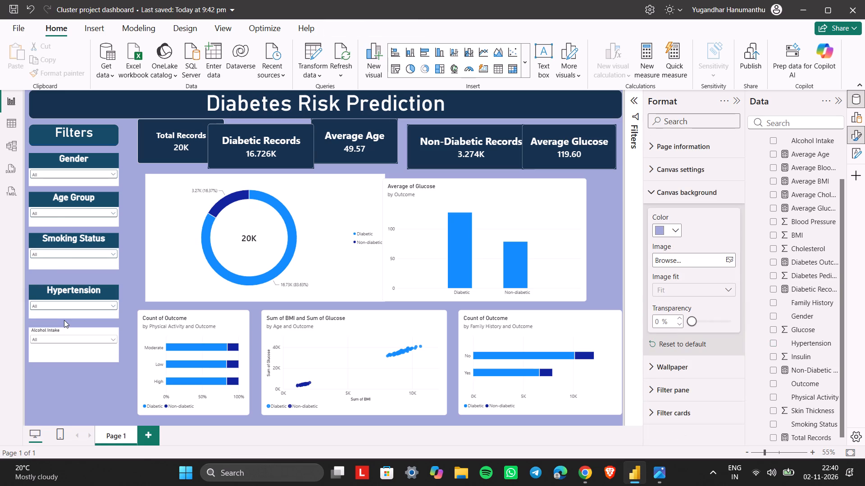
Copy the Gender slicer's formatting onto the Alcohol Intake slicer with Format painter and set its title to "Alcohol Intake".
click(59, 164)
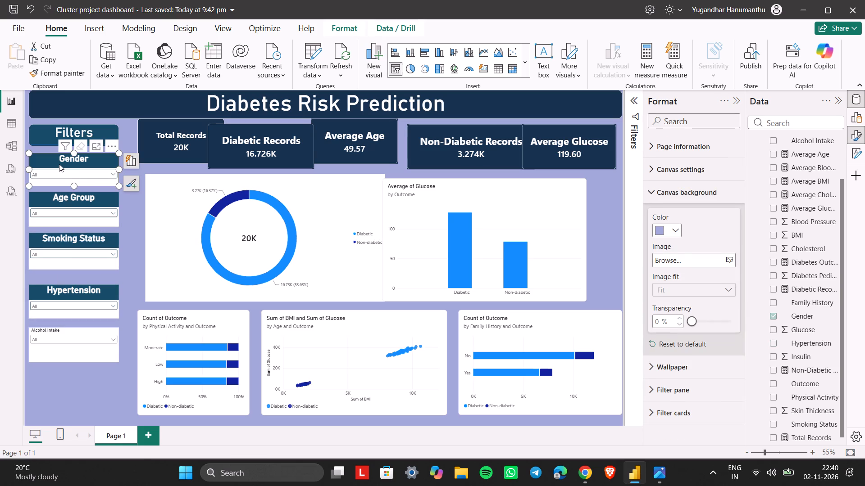
click(48, 71)
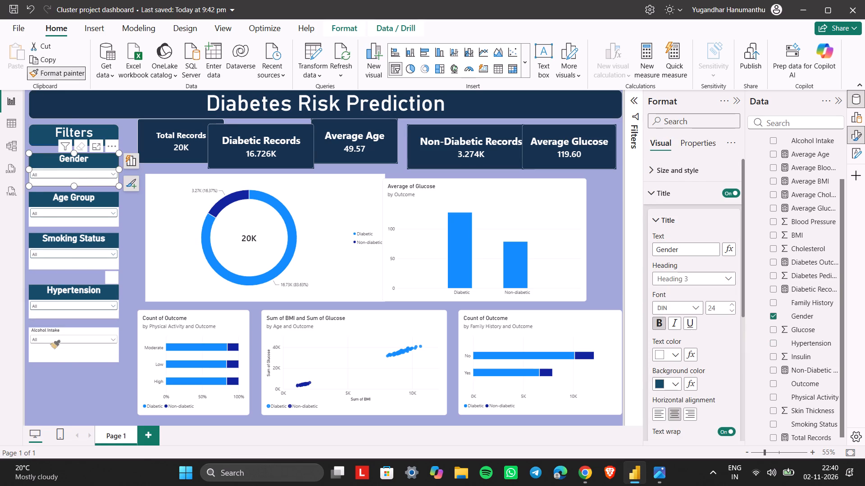
click(52, 356)
click(68, 323)
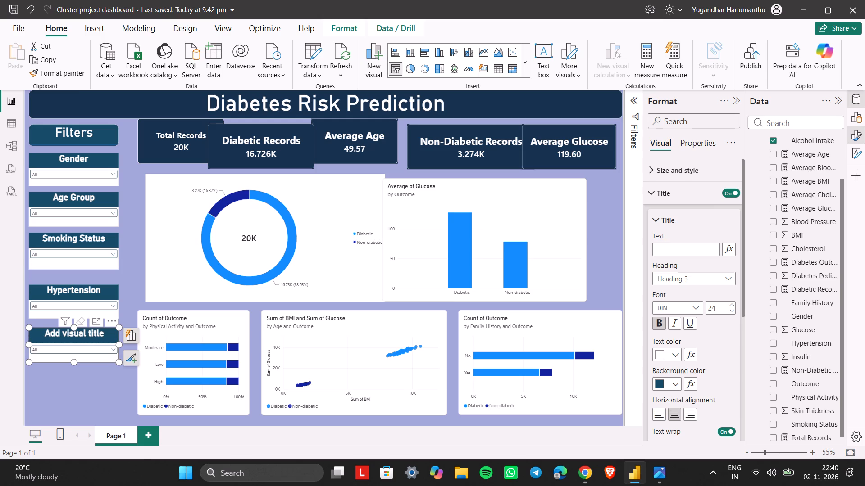
click(63, 330)
text(Alcohol)
key(space)
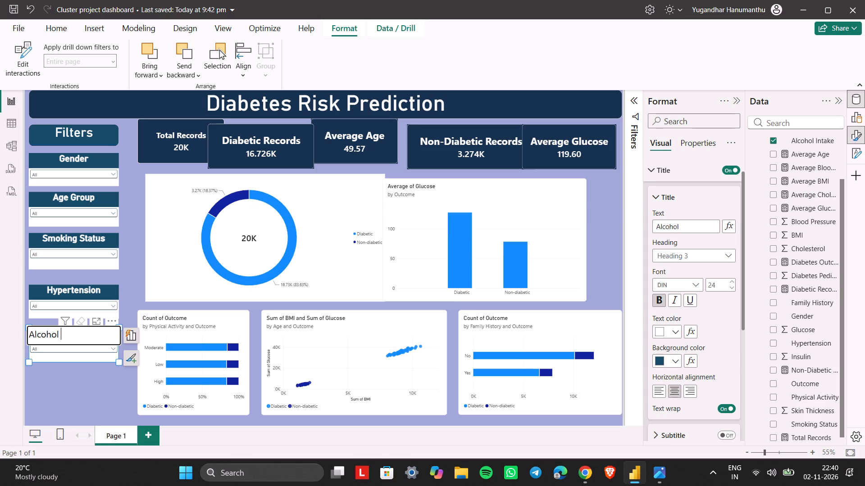
text(In)
text(take)
key(Return)
click(69, 398)
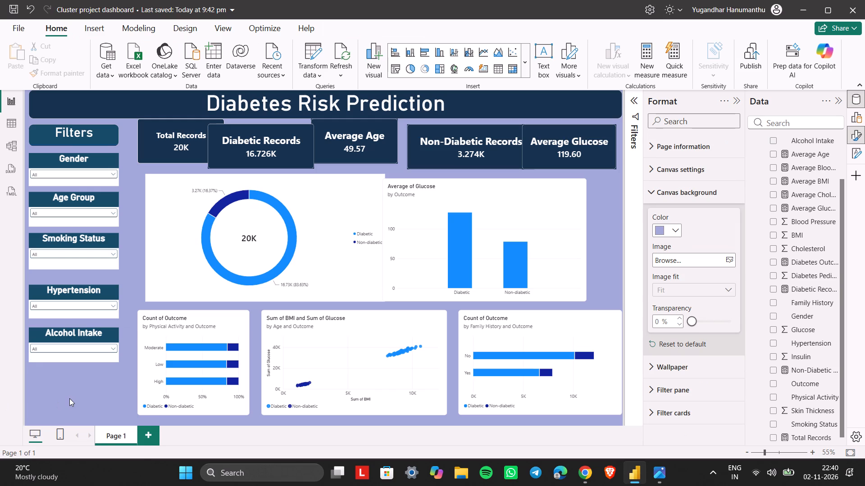
Set the Filters header's title background to the dark navy used for the dashboard's main header.
click(39, 137)
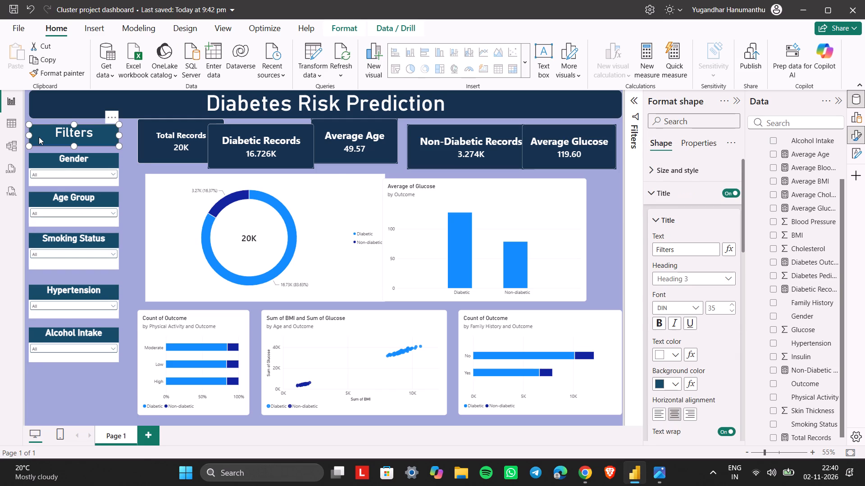
click(680, 381)
click(728, 282)
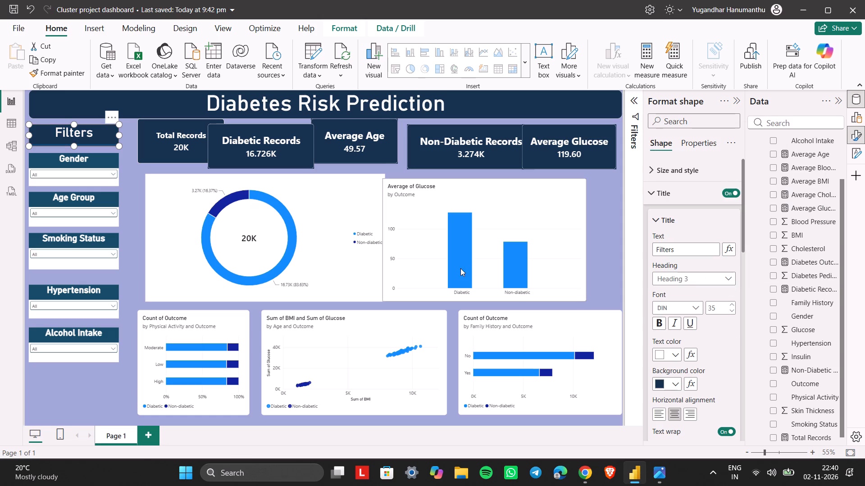
Set the title background of the Gender, Age Group and Smoking Status slicers to the dark navy used for the Filters header.
click(104, 165)
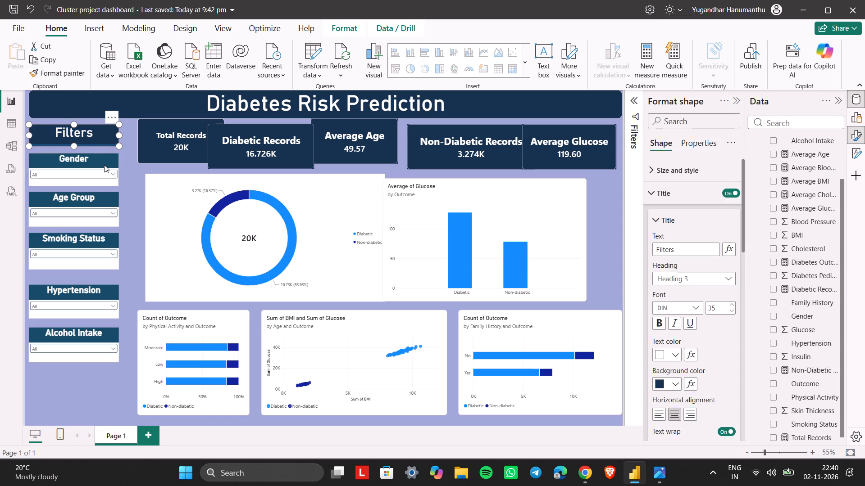
click(676, 380)
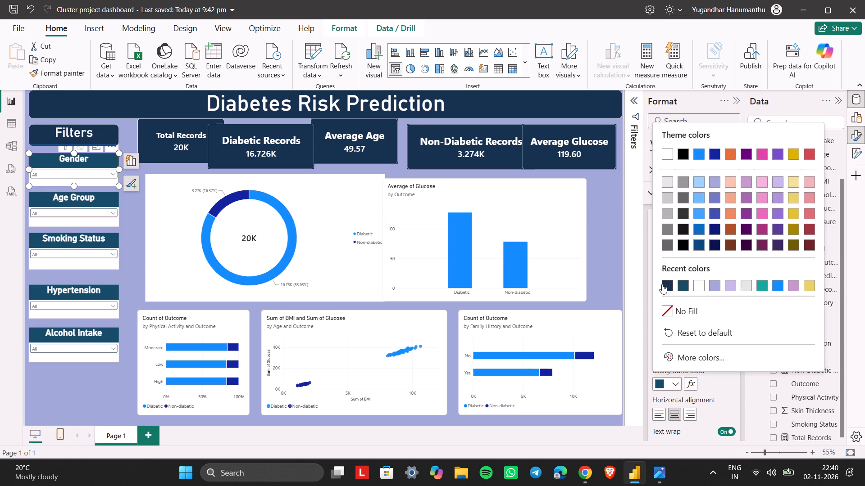
click(662, 284)
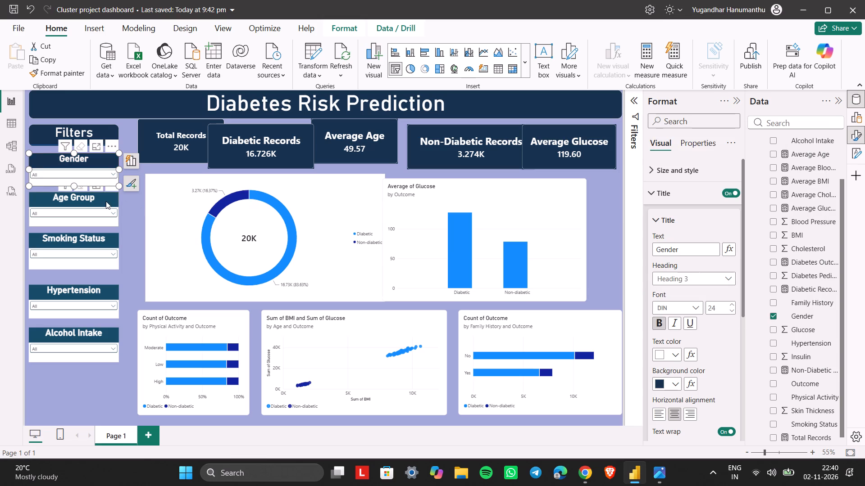
click(106, 201)
click(672, 382)
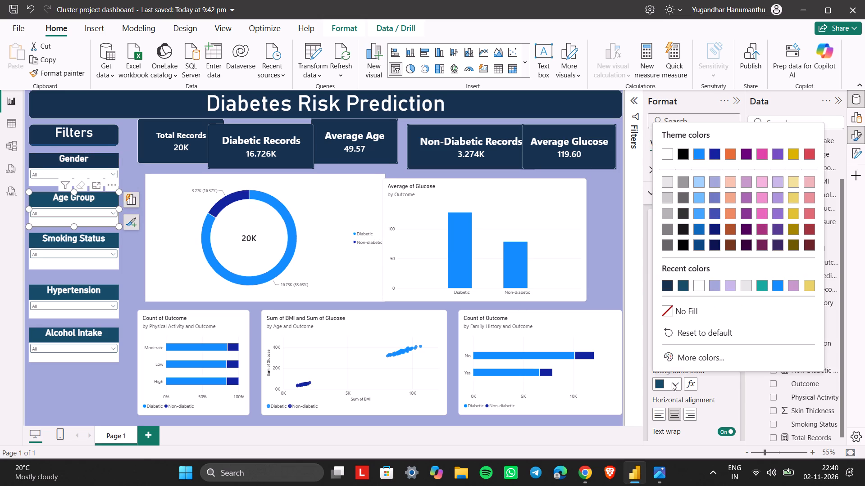
click(666, 284)
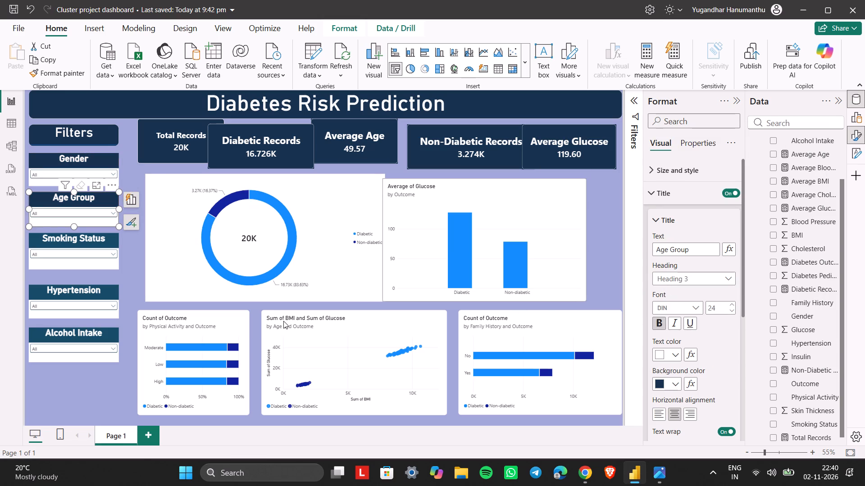
click(116, 235)
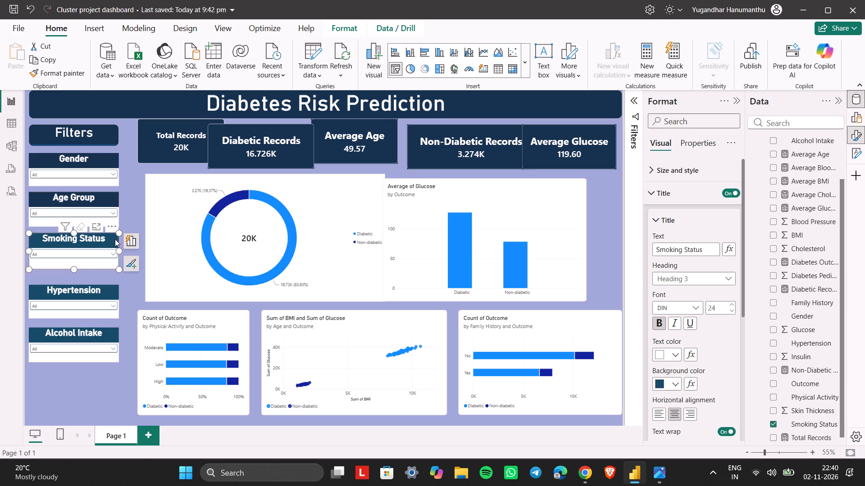
click(672, 384)
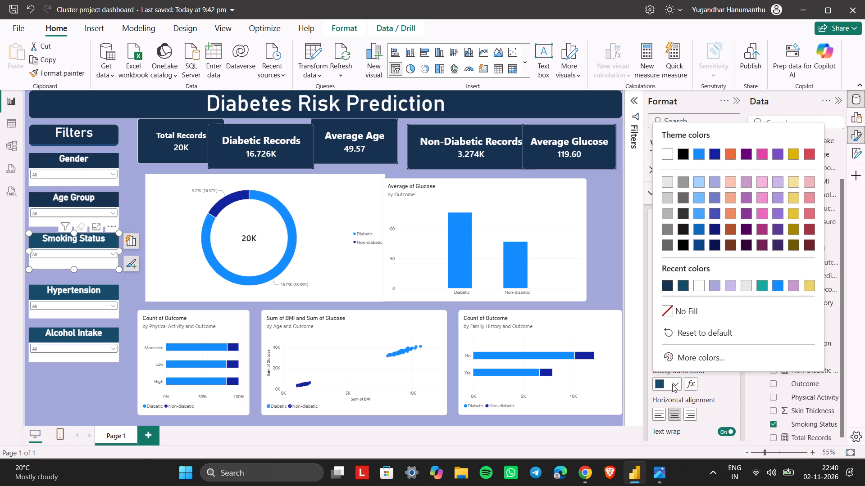
click(665, 292)
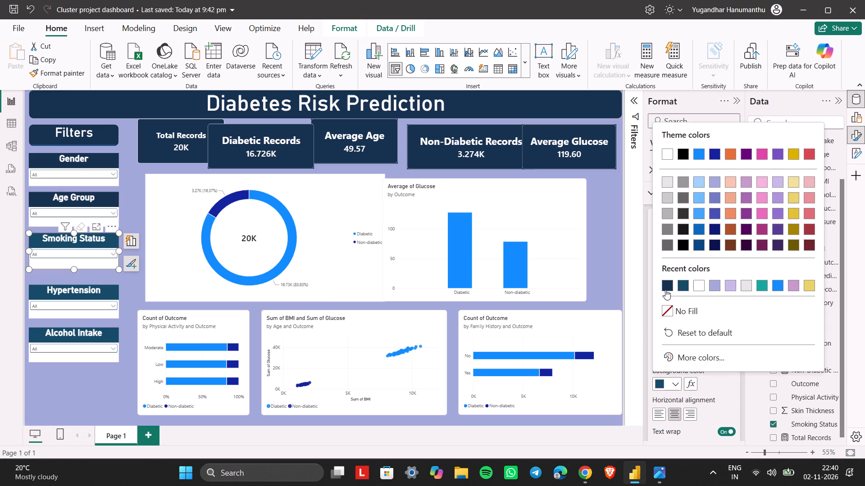
click(665, 290)
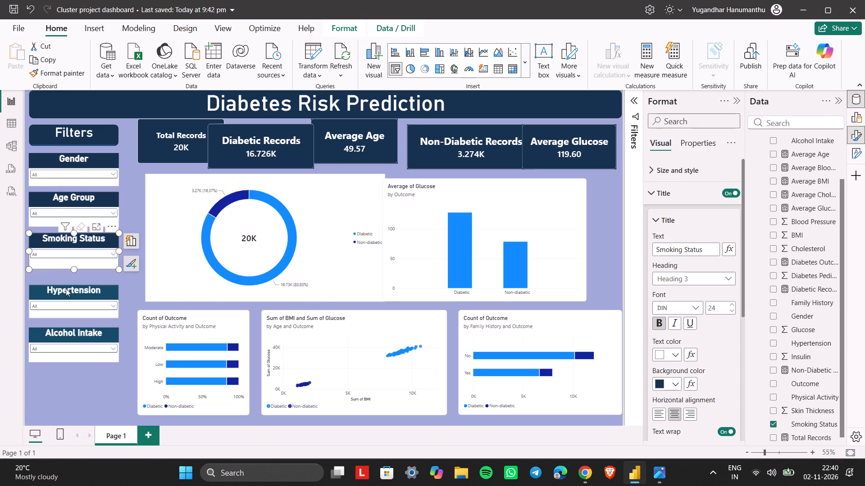
Set the title background of the Hypertension and Alcohol Intake slicers to the same dark navy.
click(110, 291)
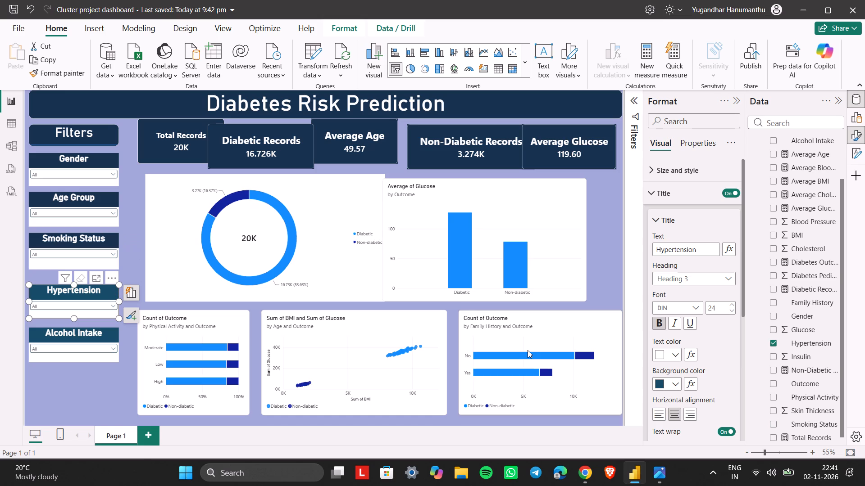
click(671, 383)
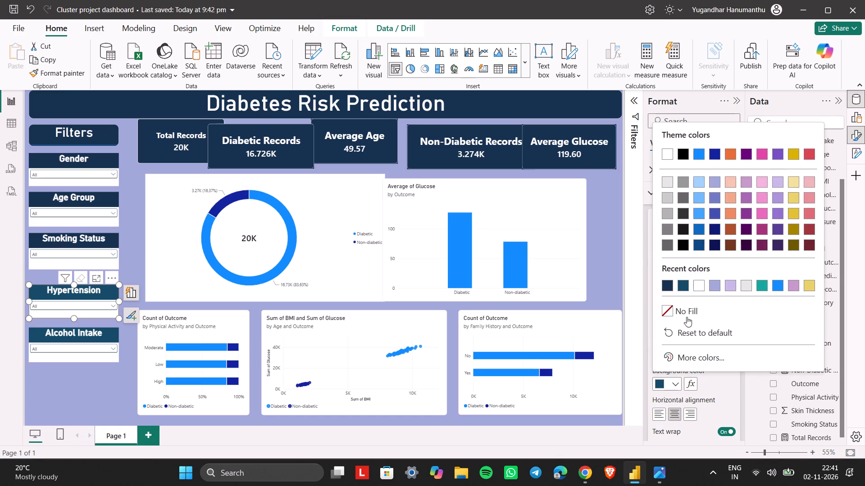
click(667, 280)
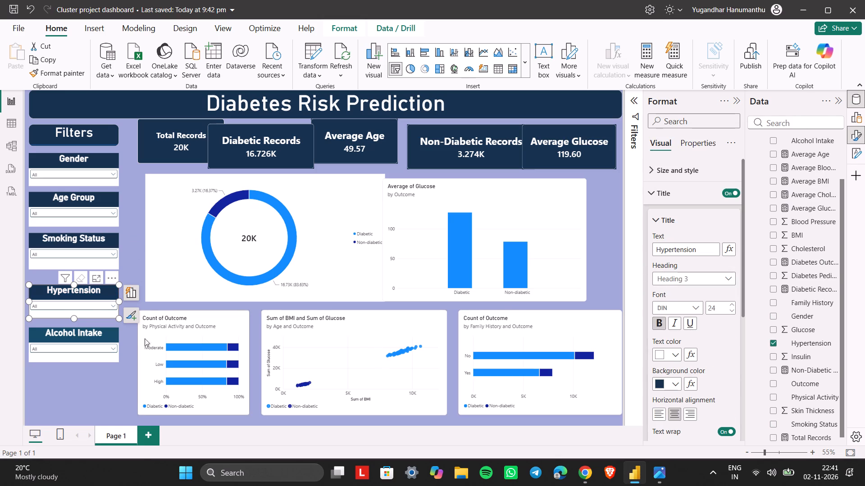
click(109, 334)
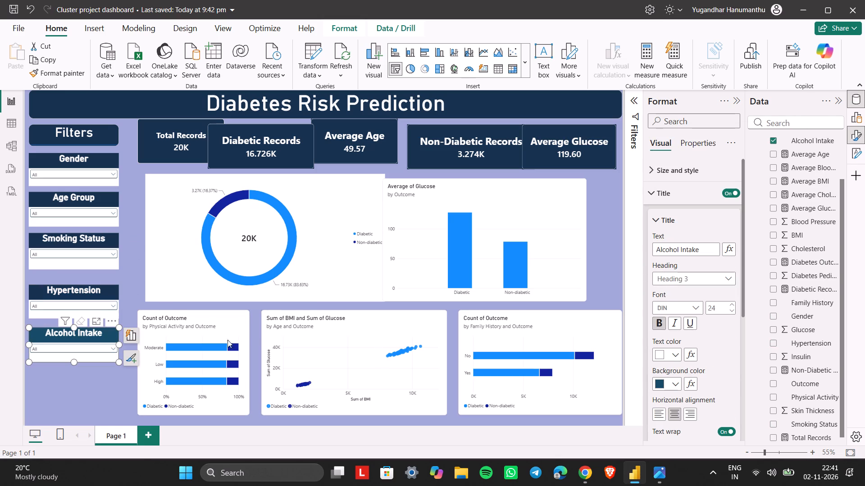
click(669, 377)
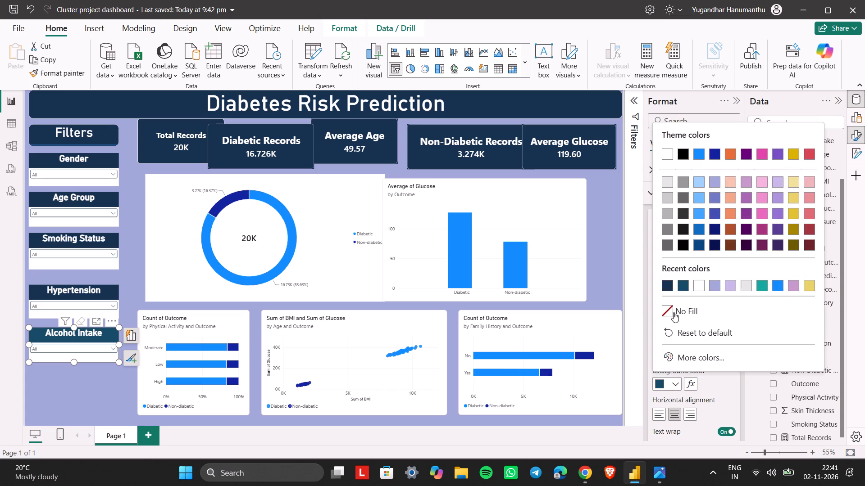
click(667, 285)
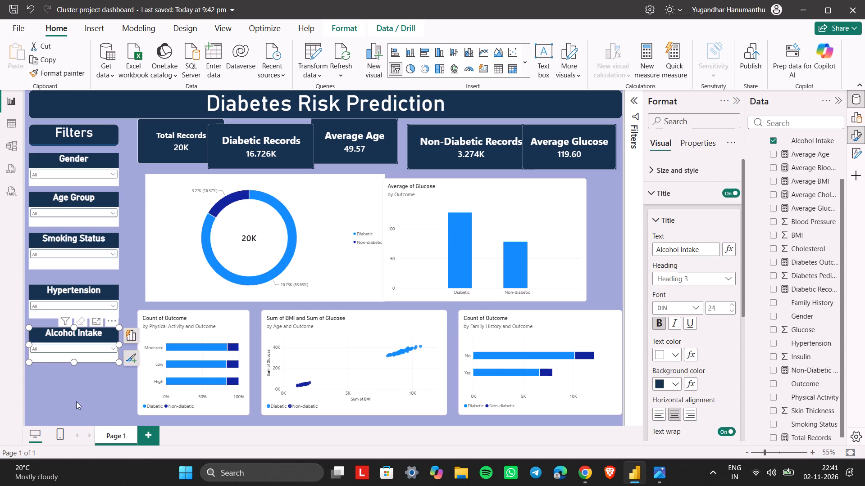
click(76, 401)
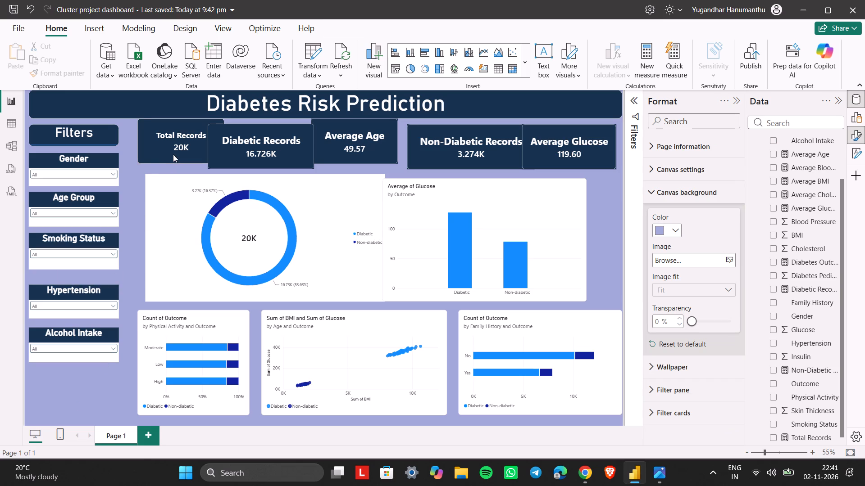
Line up the Total Records and Average Age cards on either side of Diabetic Records, with the donut chart's left edge under Total Records.
drag(173, 154, 159, 161)
drag(231, 198, 198, 202)
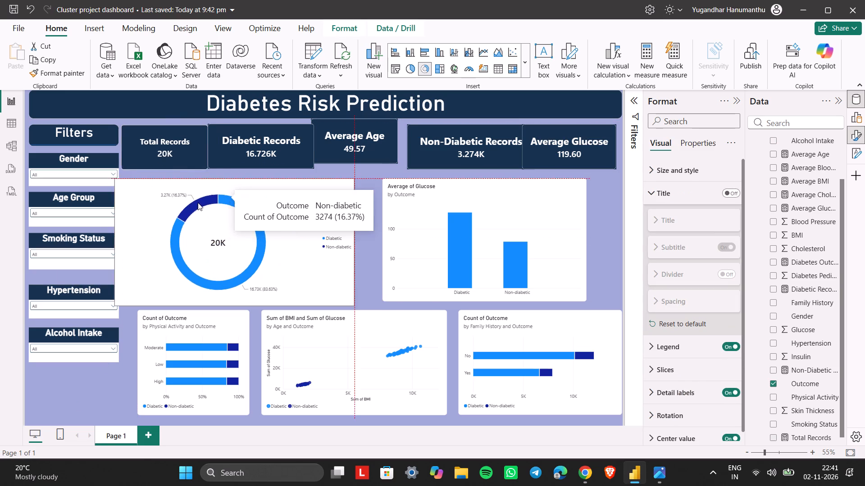
drag(198, 202, 208, 198)
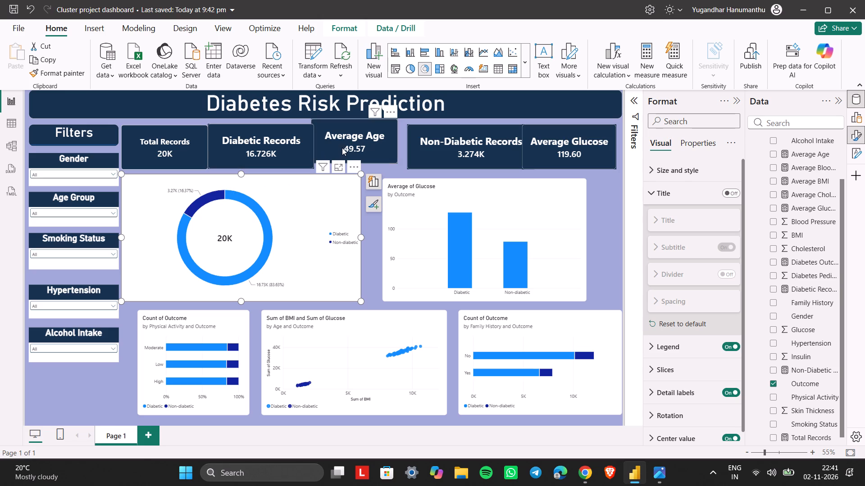
drag(333, 148, 341, 153)
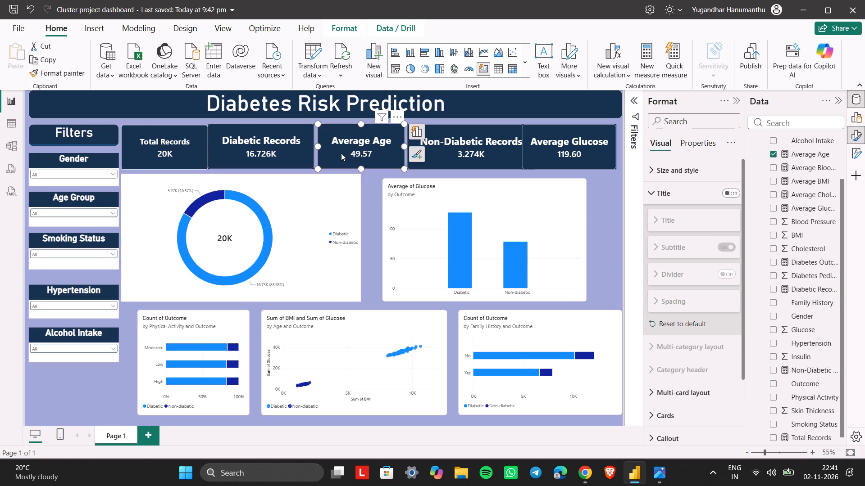
click(296, 161)
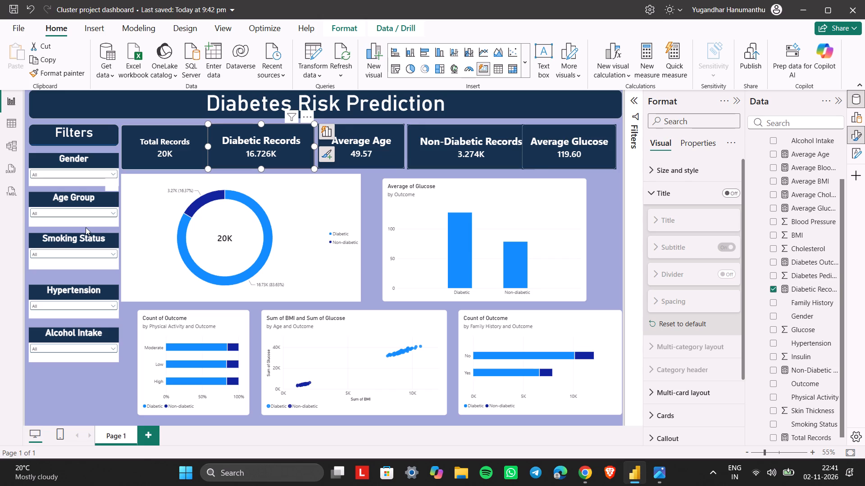
Set the font color of the Gender slicer's values to white.
click(55, 173)
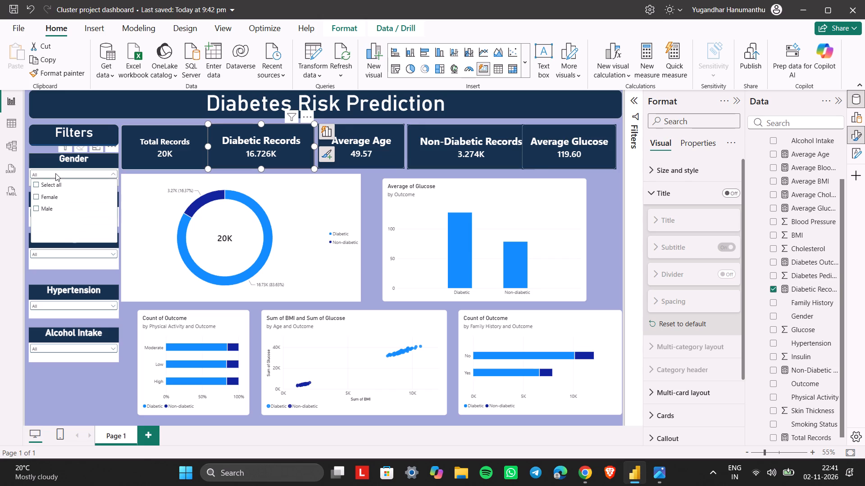
click(55, 173)
click(61, 180)
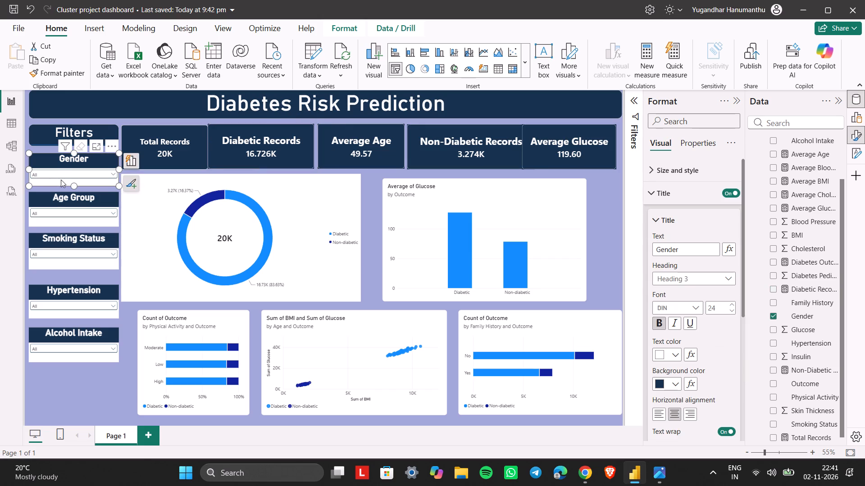
scroll(687, 310, down, 5)
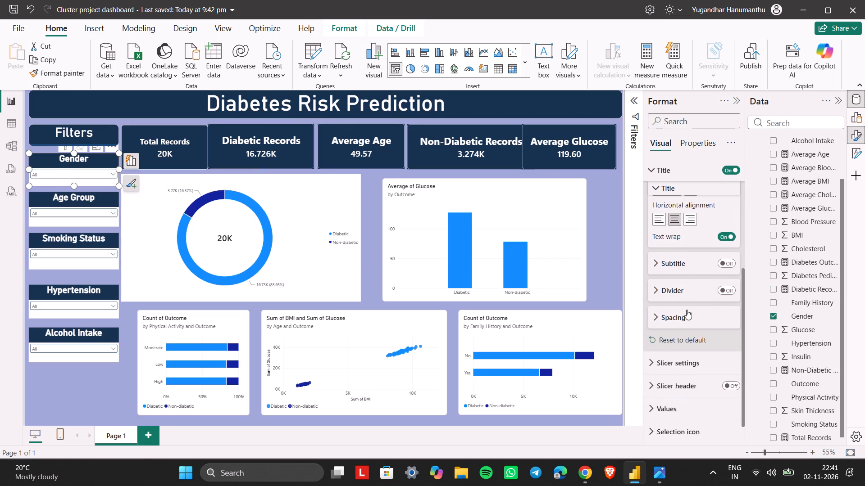
scroll(687, 310, up, 3)
click(659, 195)
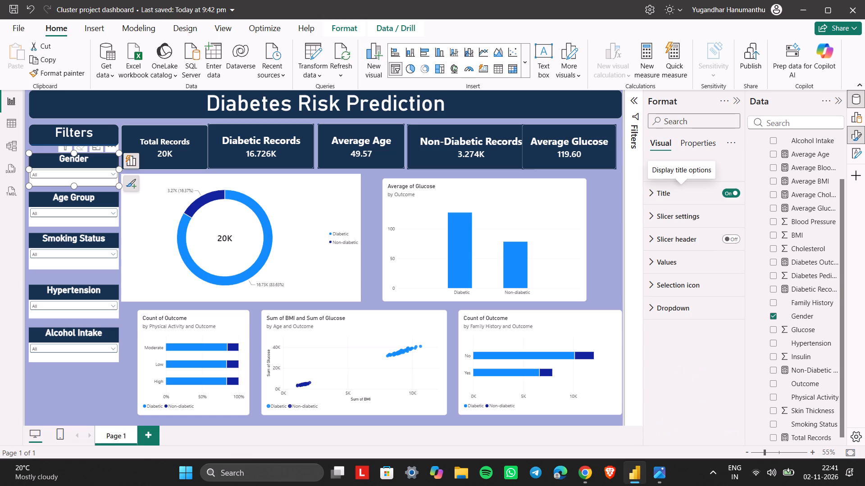
click(671, 171)
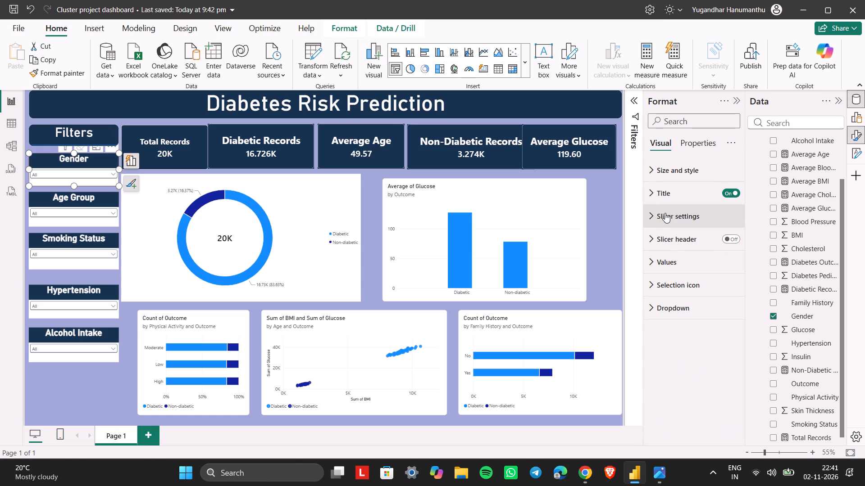
click(665, 213)
scroll(665, 213, down, 1)
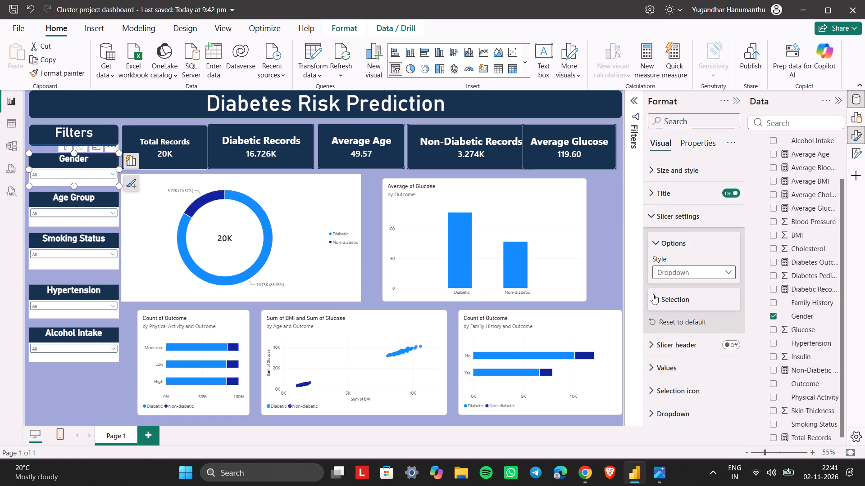
click(653, 294)
scroll(653, 294, down, 1)
scroll(661, 333, down, 1)
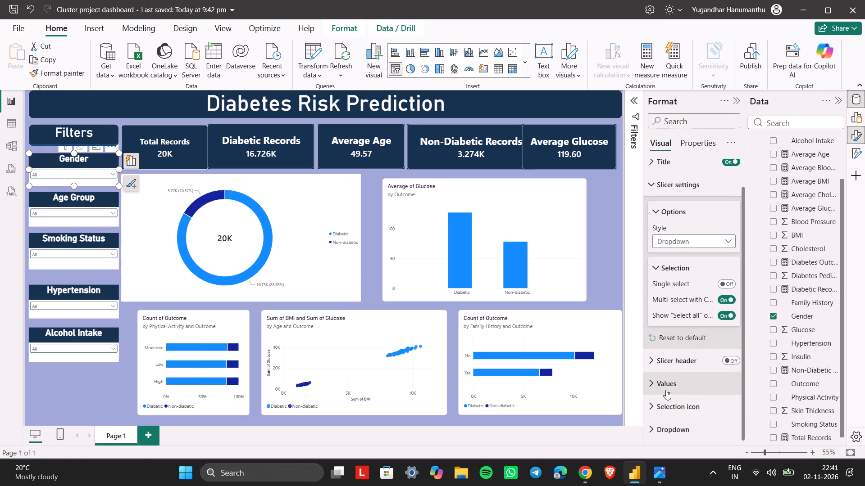
click(666, 390)
scroll(666, 390, down, 3)
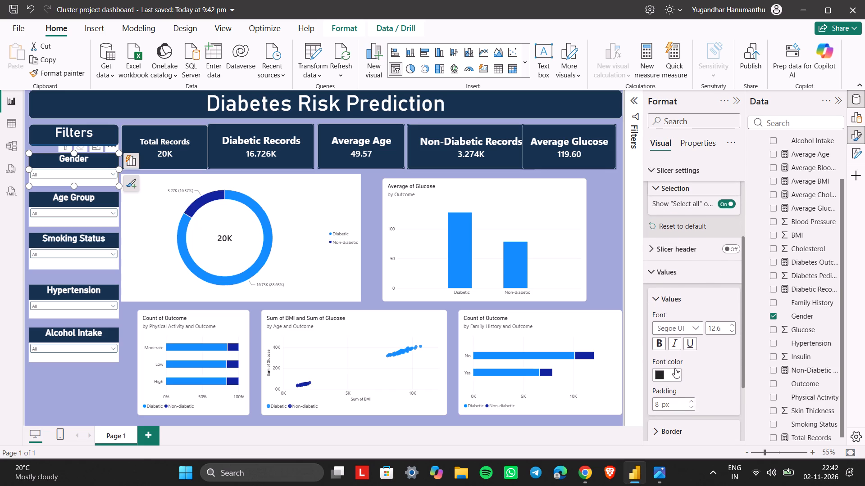
click(675, 368)
click(697, 305)
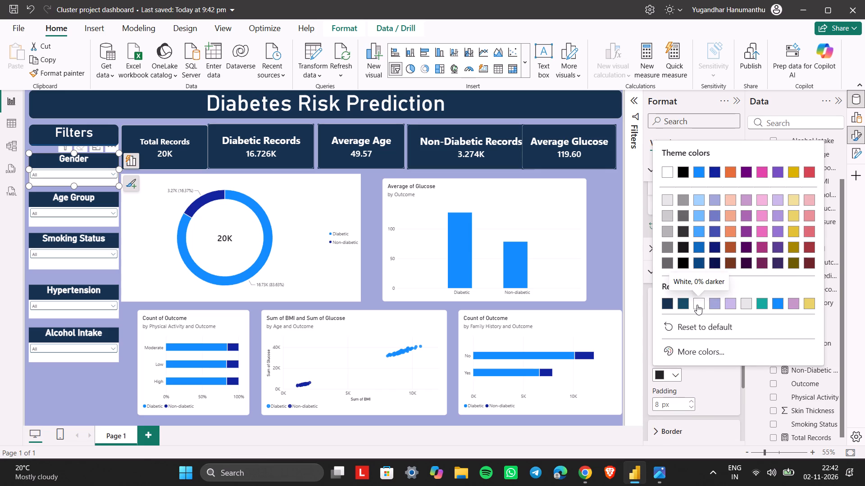
Set the background color of the Gender slicer's values to dark navy #16324F.
scroll(683, 362, down, 1)
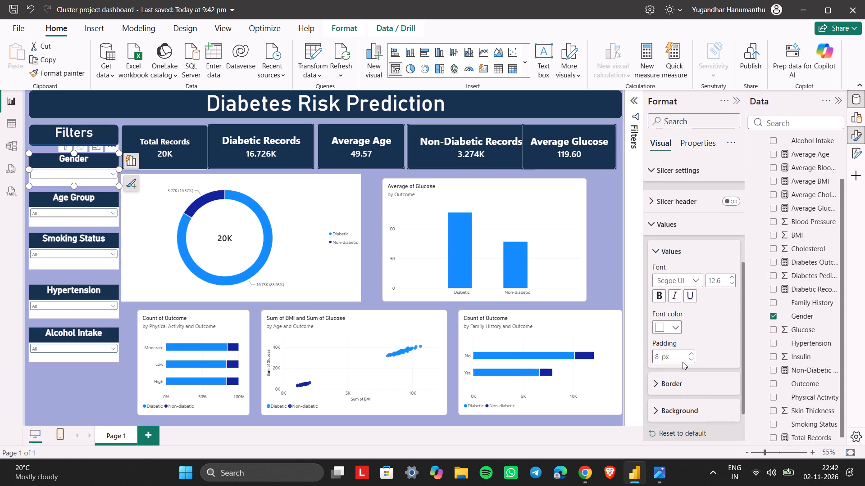
click(670, 408)
scroll(670, 408, down, 2)
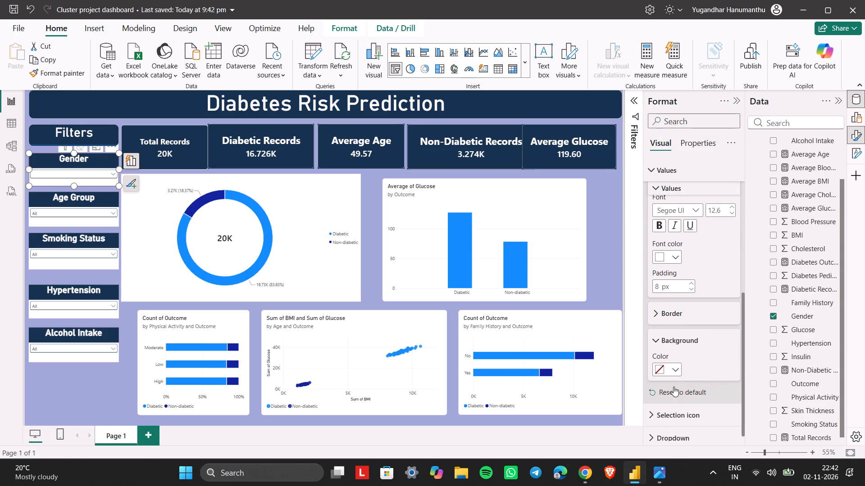
click(675, 369)
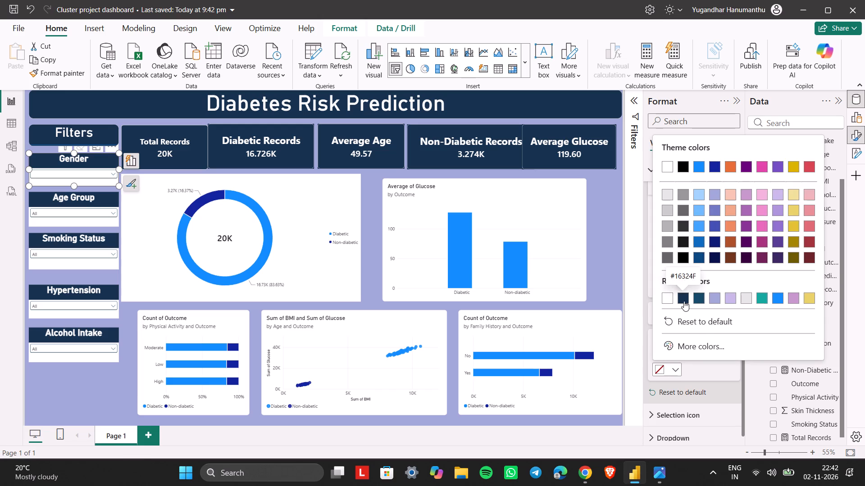
click(678, 297)
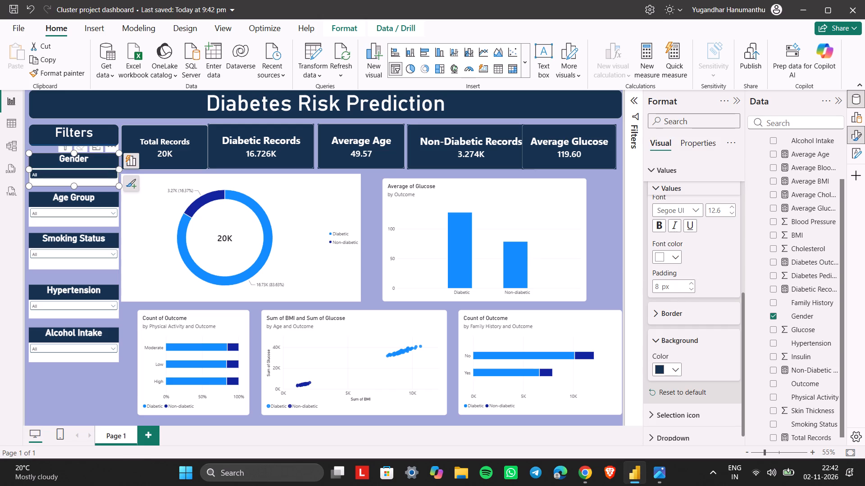
Open the Gender slicer's dropdown list to check how its values look with the new colors.
scroll(678, 332, down, 1)
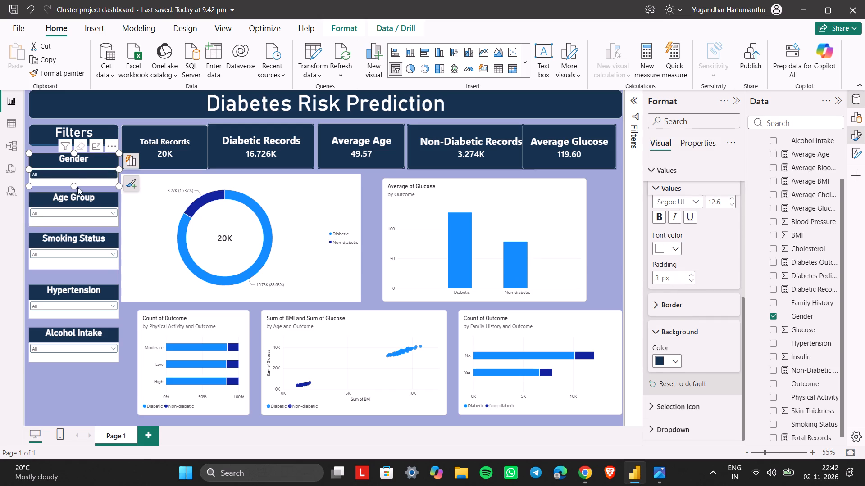
click(71, 176)
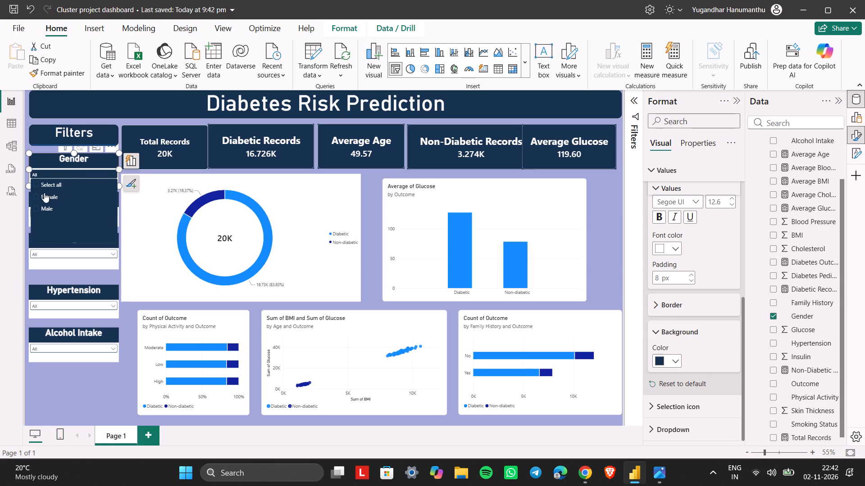
Set the accent bar color of the Gender slicer's dropdown to dark navy and check its opened list.
click(69, 175)
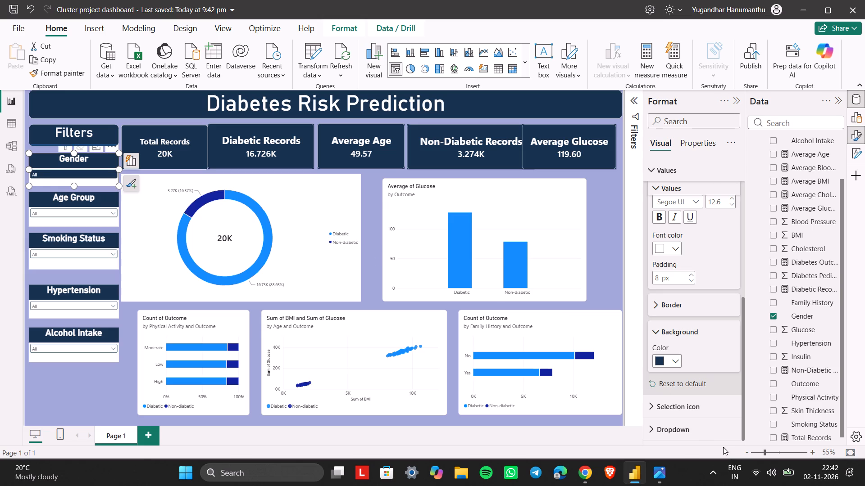
scroll(678, 433, down, 4)
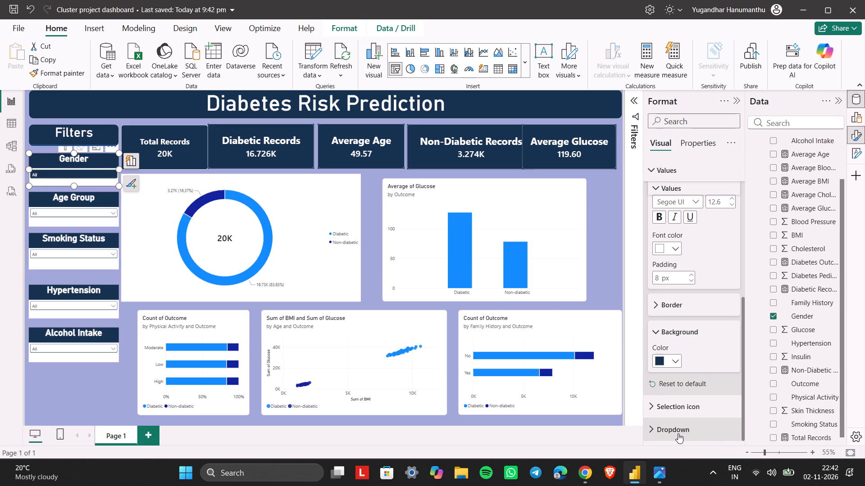
click(678, 433)
click(678, 433)
click(678, 433)
scroll(678, 433, down, 6)
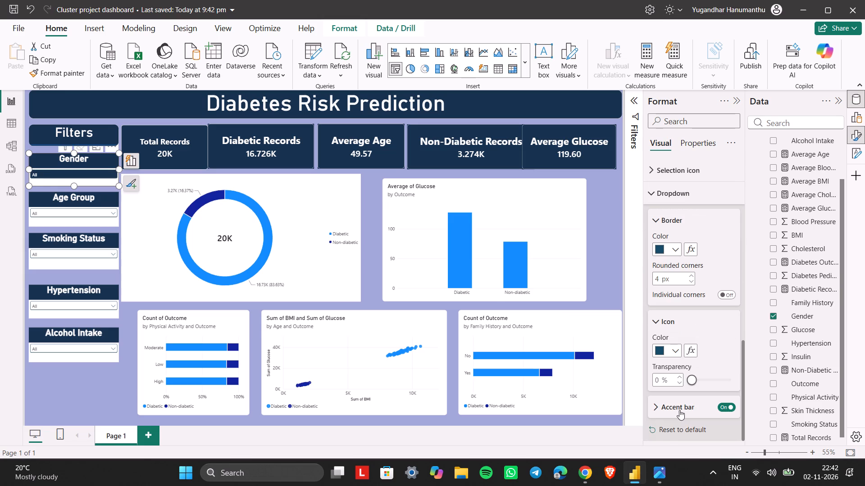
click(679, 410)
scroll(679, 410, down, 2)
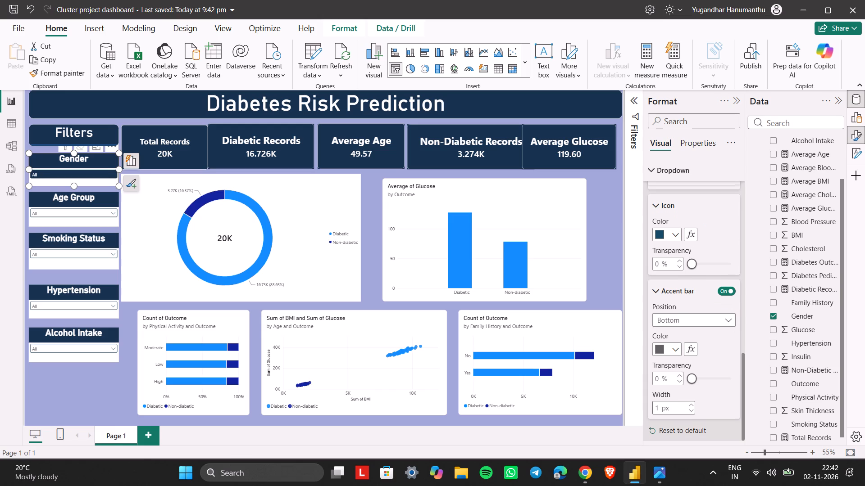
click(676, 351)
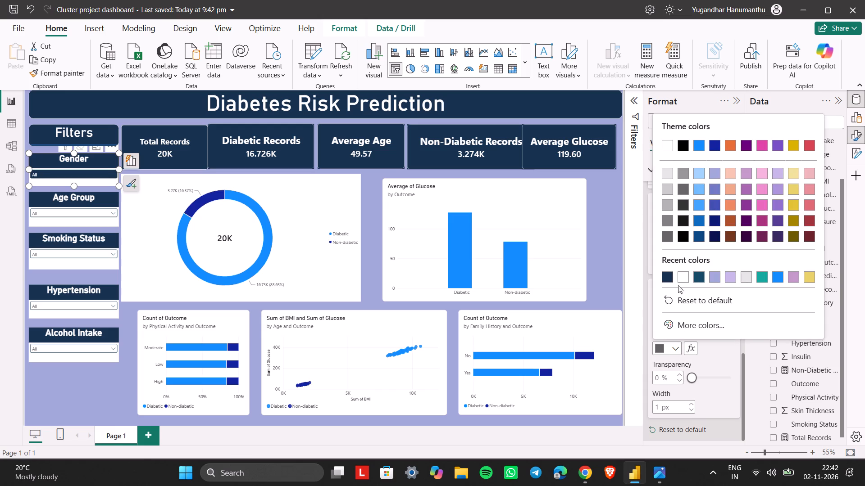
click(666, 279)
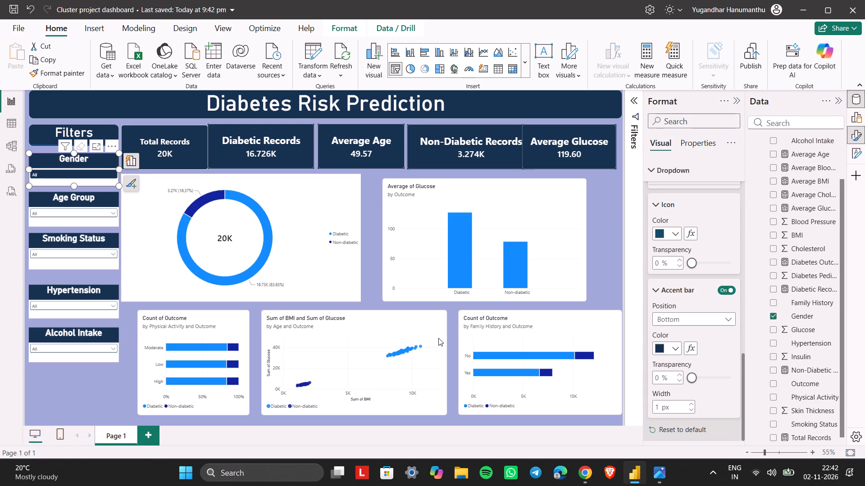
click(80, 176)
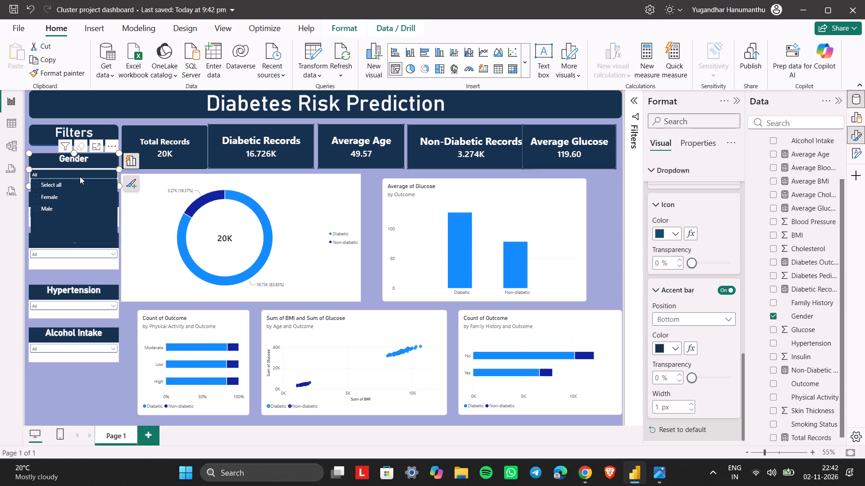
click(80, 176)
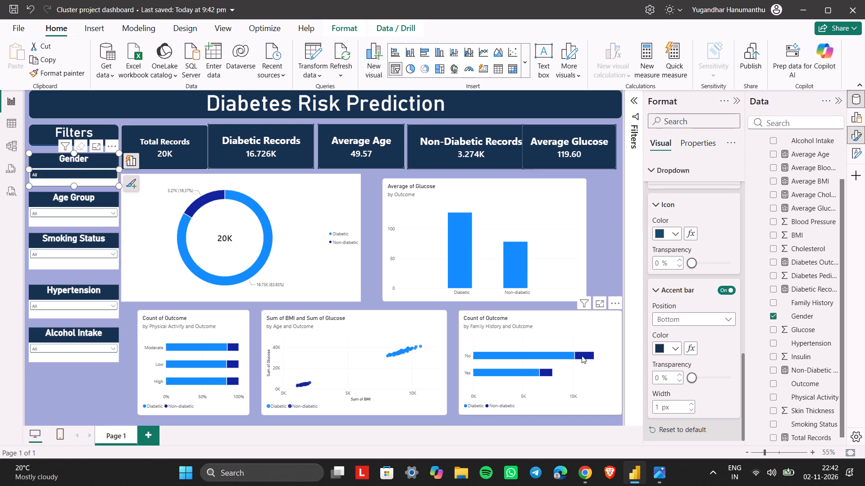
Set the rounded corners of the Gender slicer's dropdown border to 8 px.
scroll(700, 393, down, 2)
scroll(707, 322, up, 2)
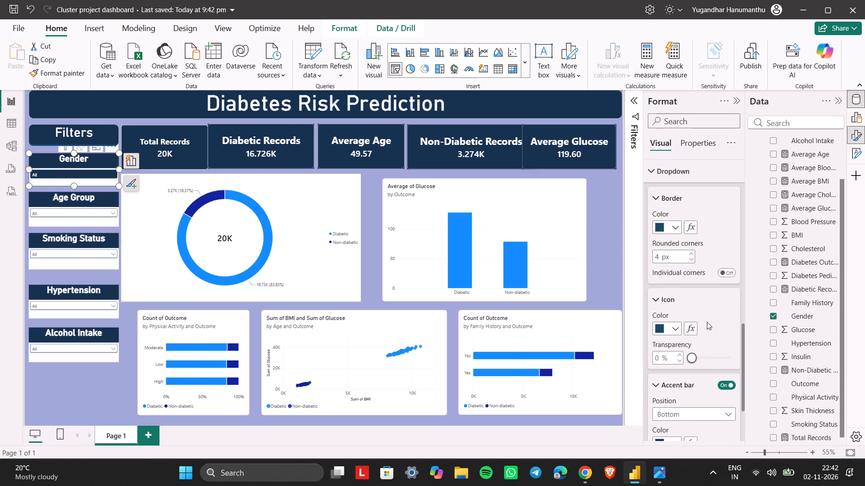
click(691, 253)
click(691, 253)
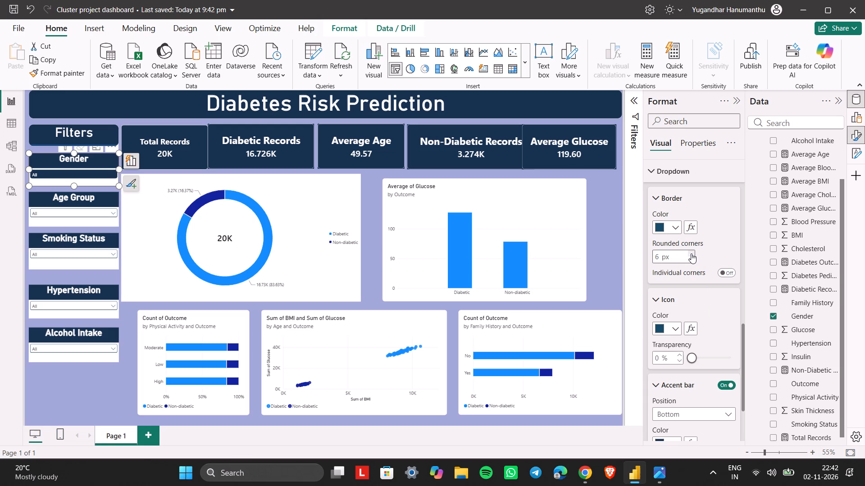
click(691, 253)
click(691, 253)
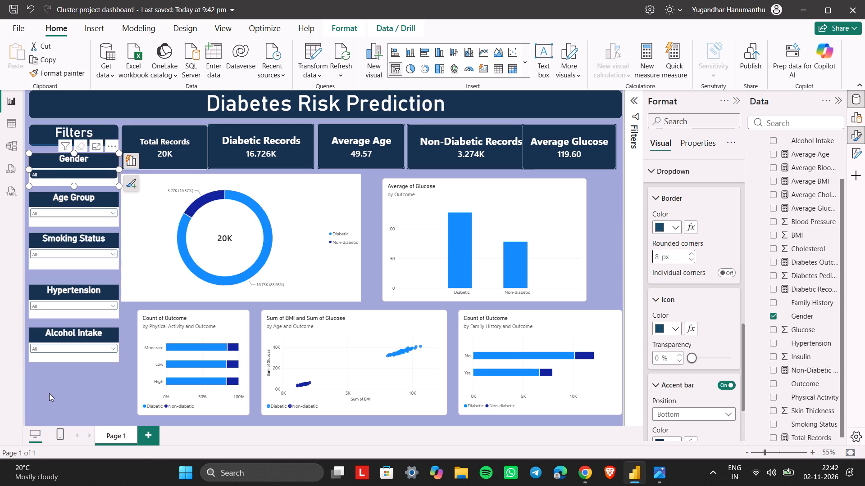
click(82, 388)
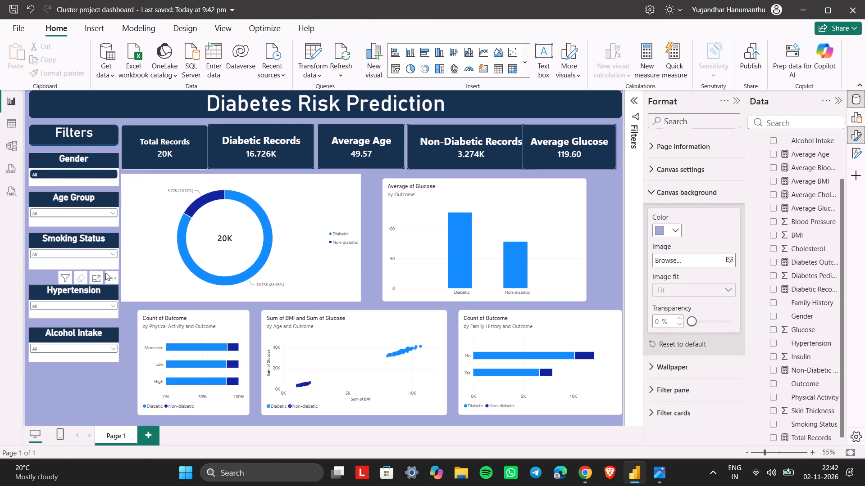
Copy the Gender slicer's formatting to the Age Group and Smoking Status slicers with Format painter.
click(50, 160)
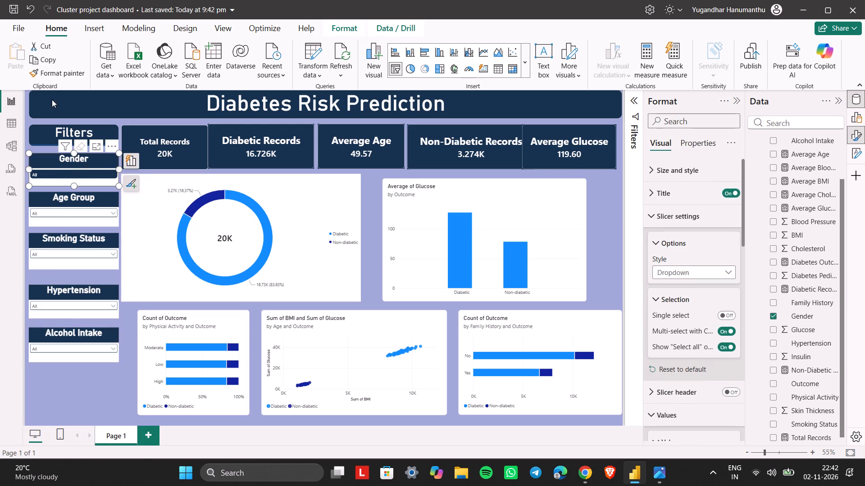
click(53, 77)
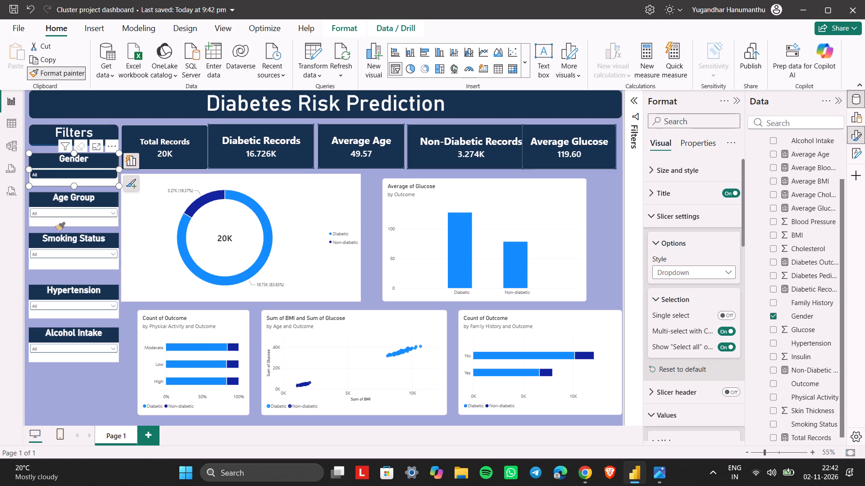
click(36, 194)
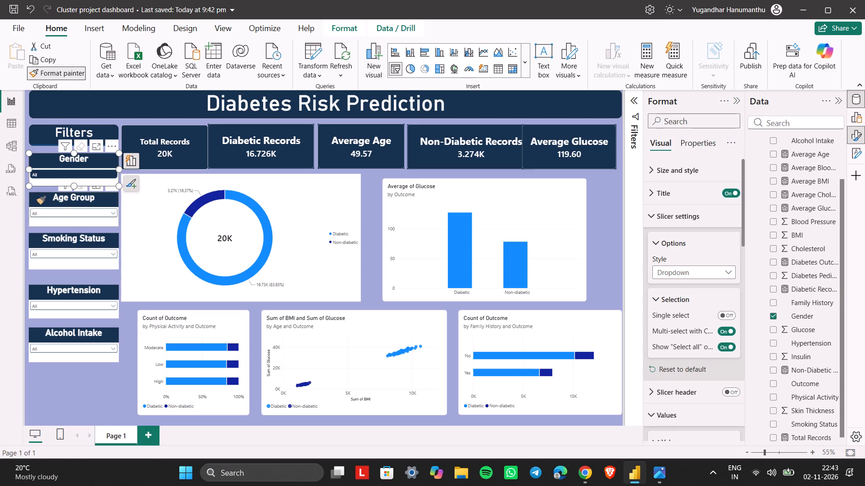
click(49, 163)
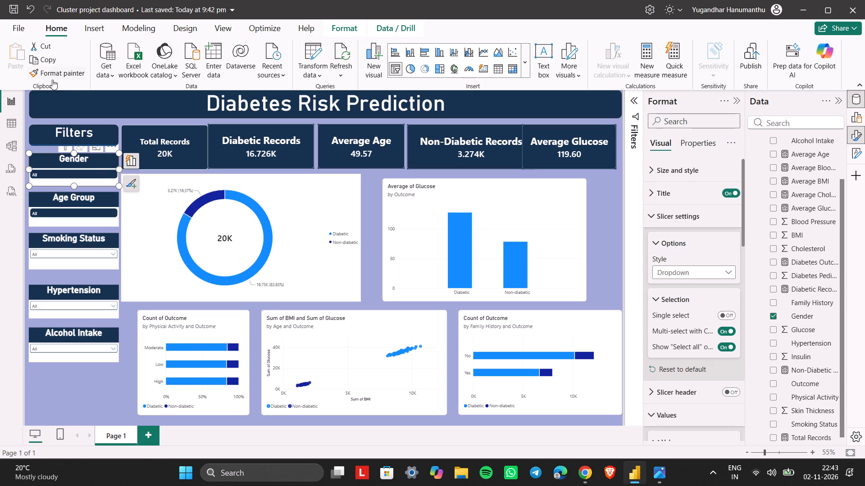
click(52, 80)
click(40, 234)
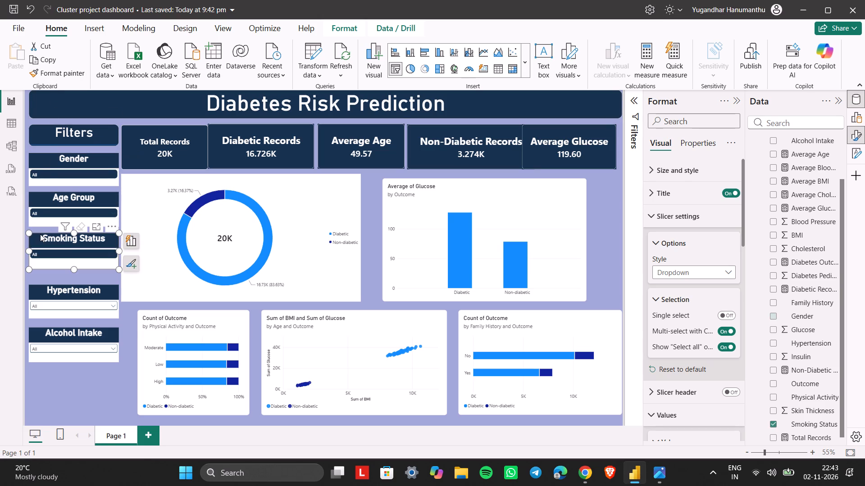
Reduce the Gender slicer's height slightly so its lower edge sits closer to the dropdown box.
click(66, 184)
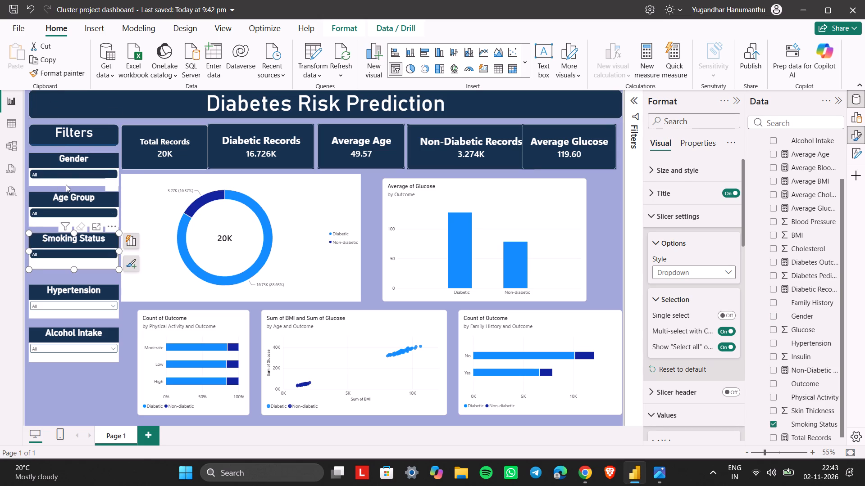
click(73, 184)
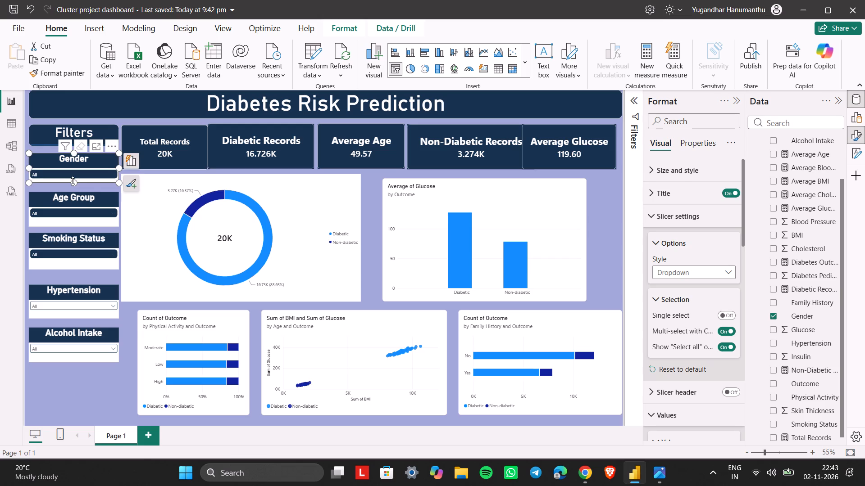
click(72, 230)
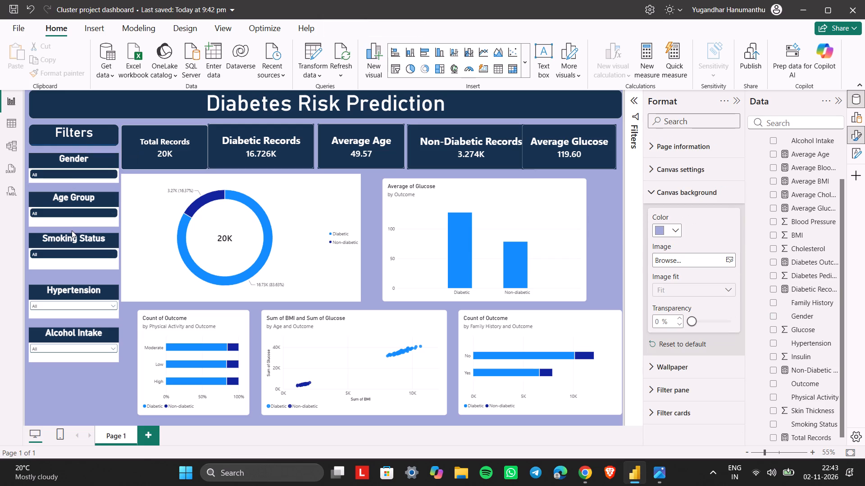
Turn off the background of the Gender slicer.
click(105, 162)
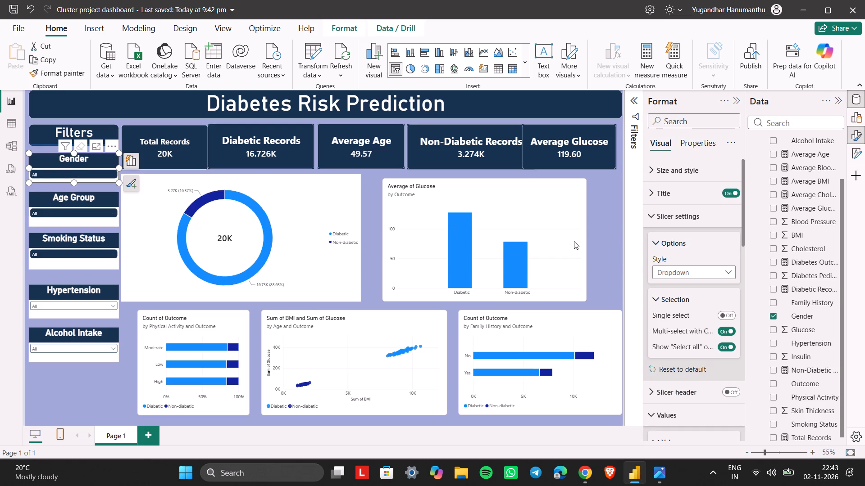
click(692, 149)
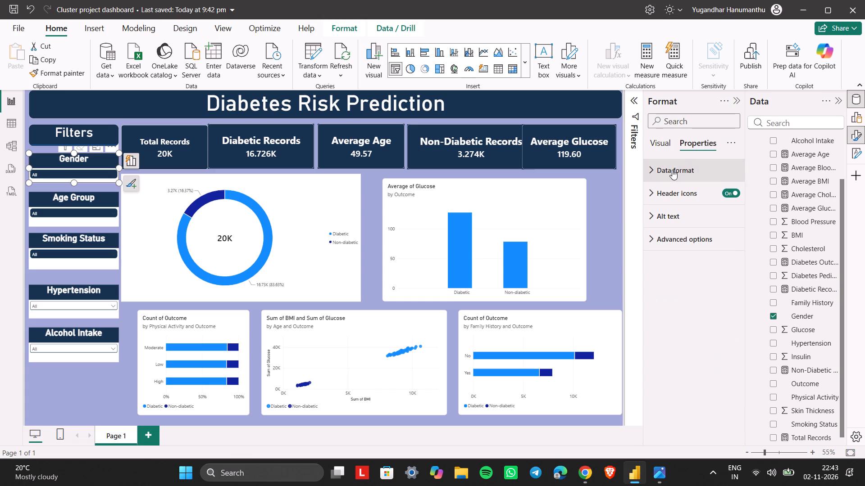
click(665, 234)
click(665, 234)
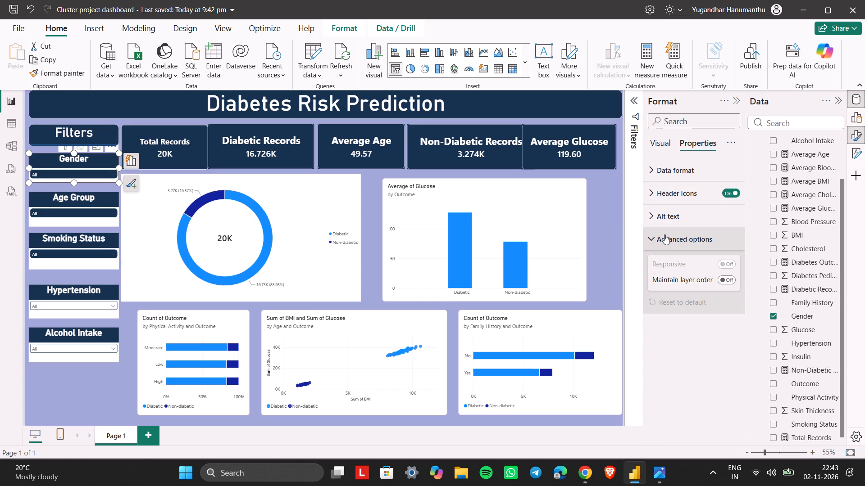
drag(665, 153, 659, 146)
click(659, 146)
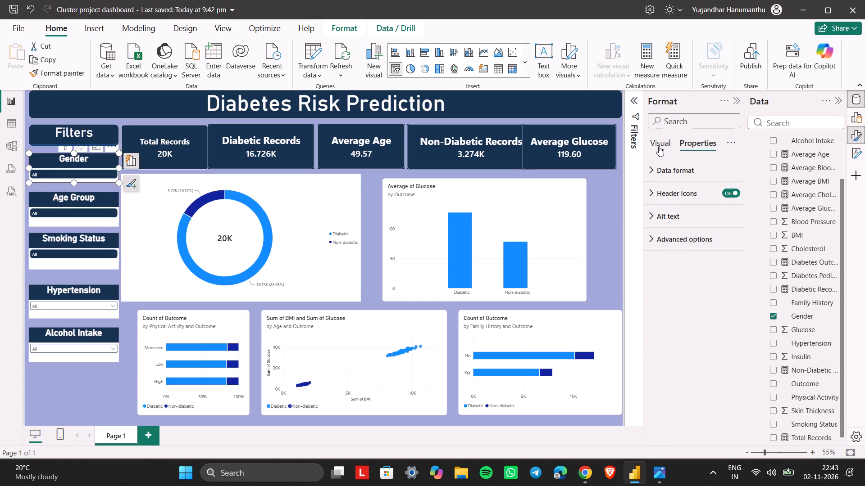
click(664, 176)
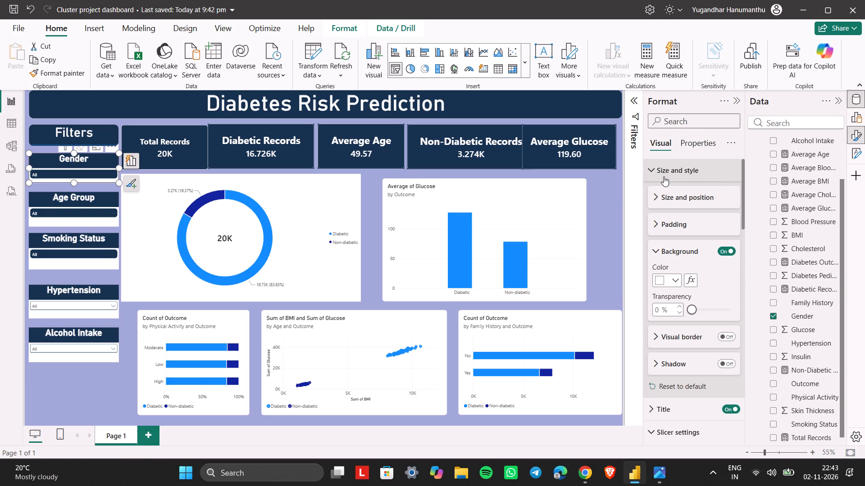
click(722, 249)
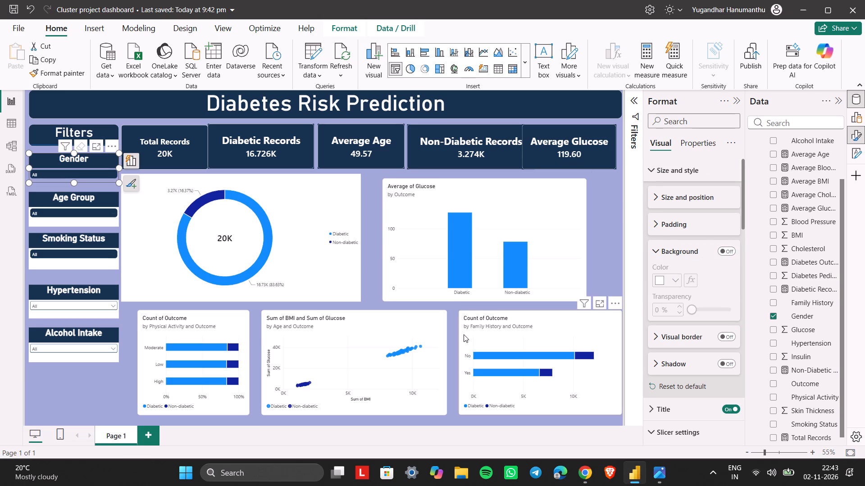
click(101, 396)
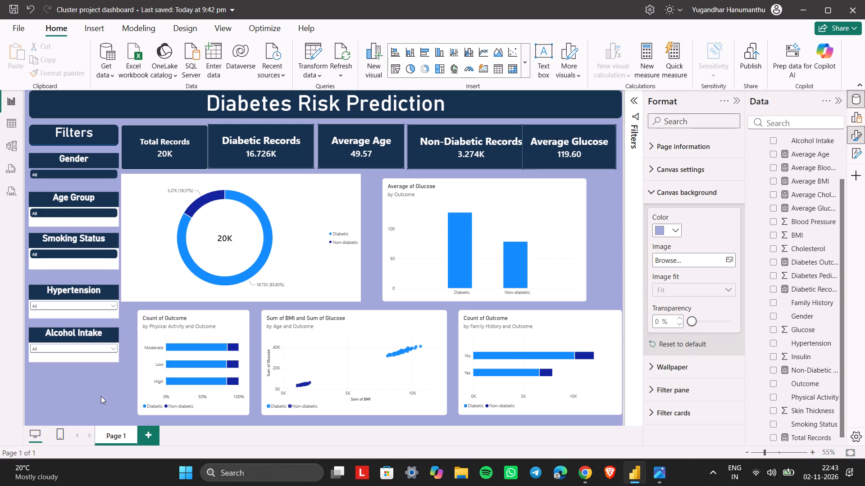
Look through the Gender slicer's format settings, including the values border, dropdown border, padding, and size and position.
click(40, 162)
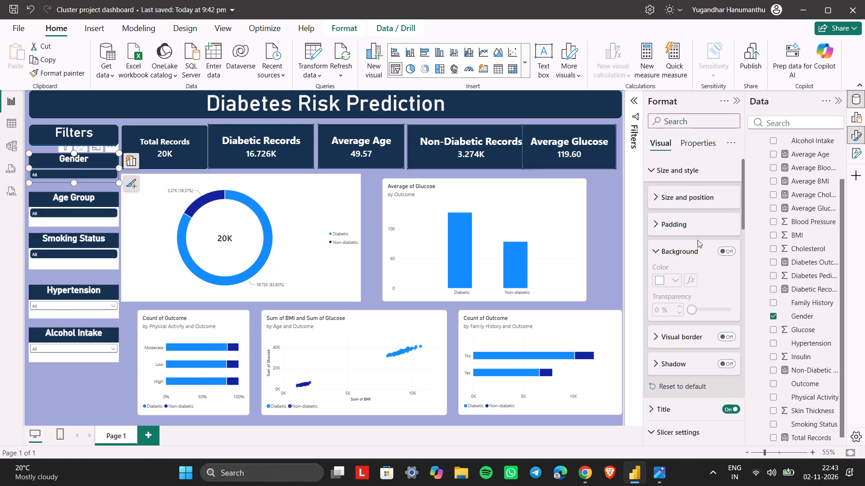
scroll(689, 305, down, 1)
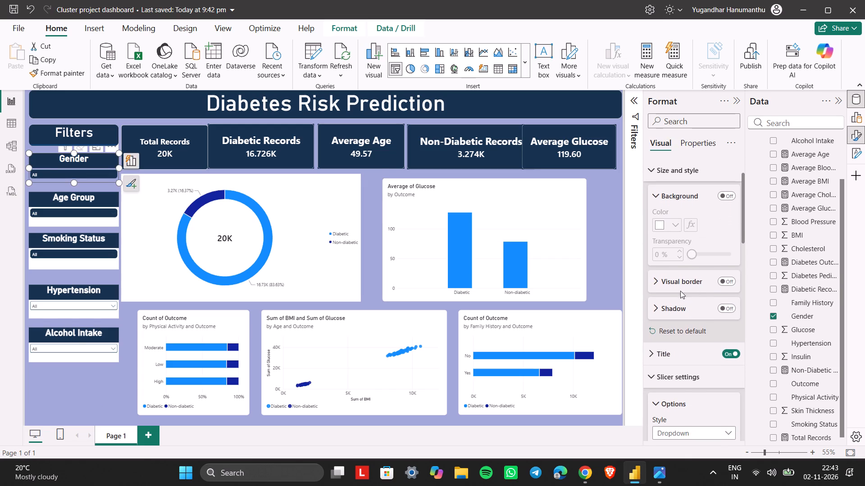
scroll(675, 329, down, 2)
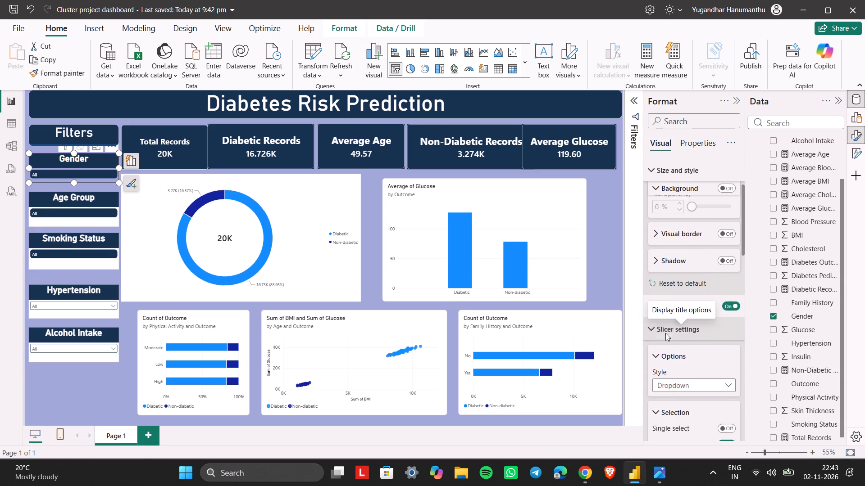
scroll(665, 333, down, 4)
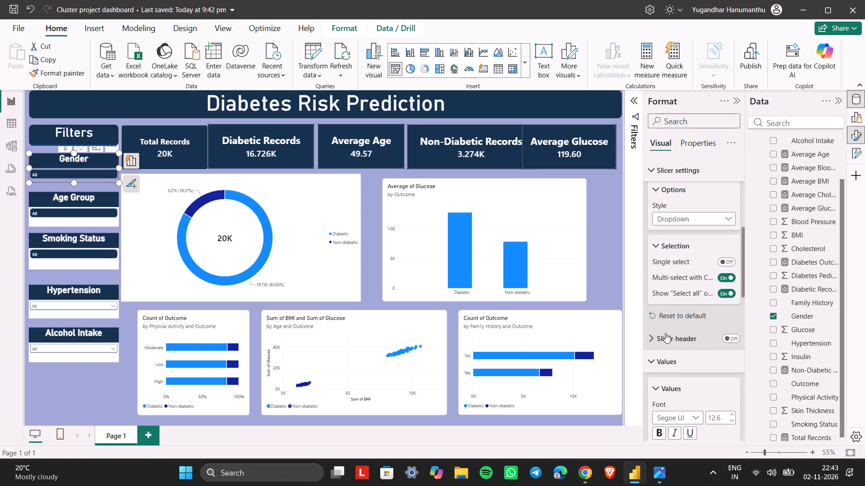
scroll(665, 333, down, 1)
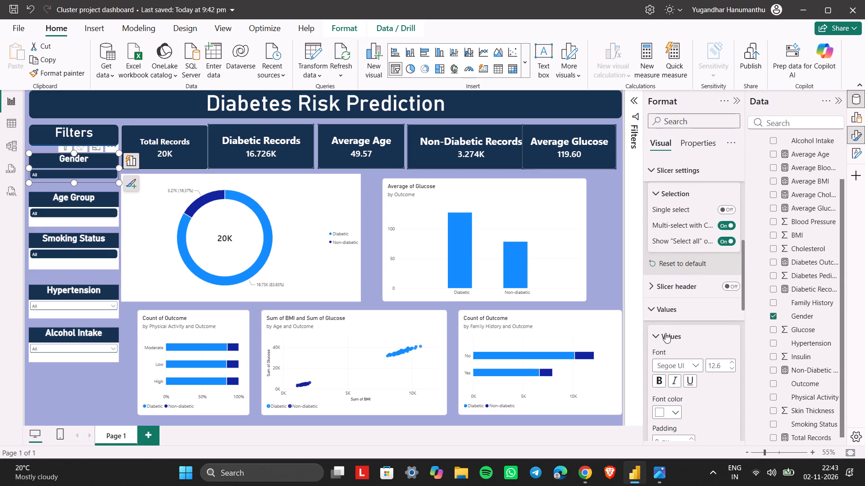
scroll(665, 333, down, 2)
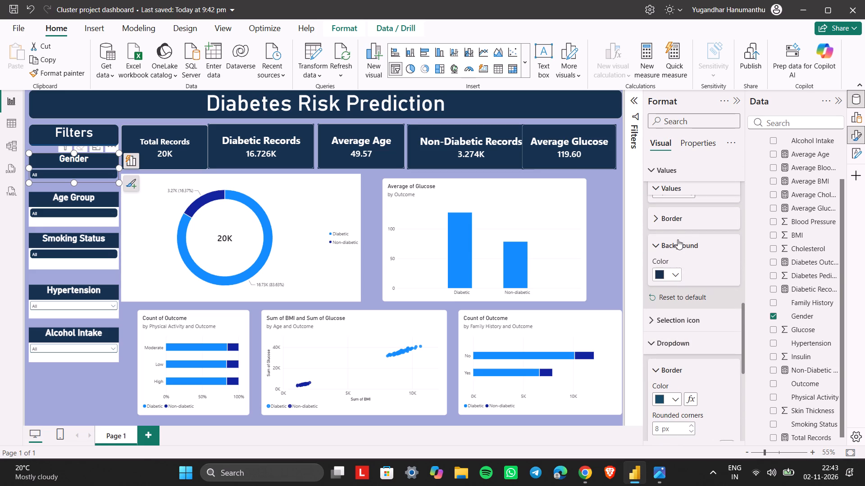
click(671, 220)
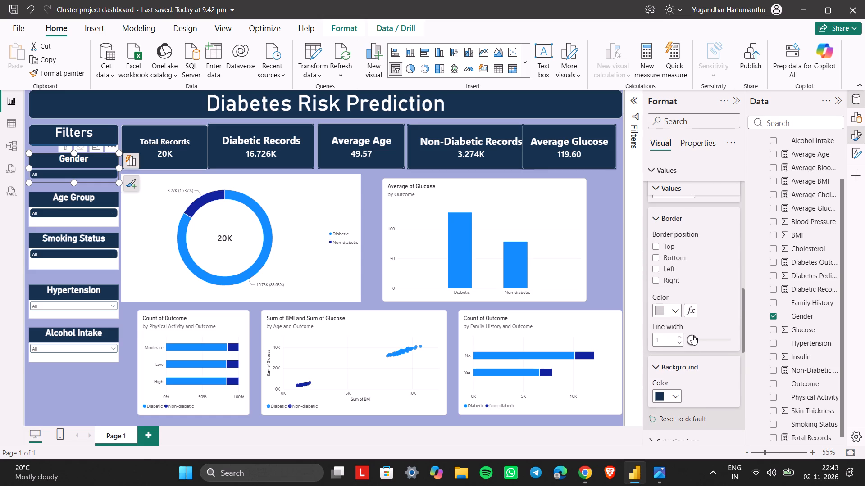
scroll(692, 335, down, 2)
scroll(692, 335, up, 1)
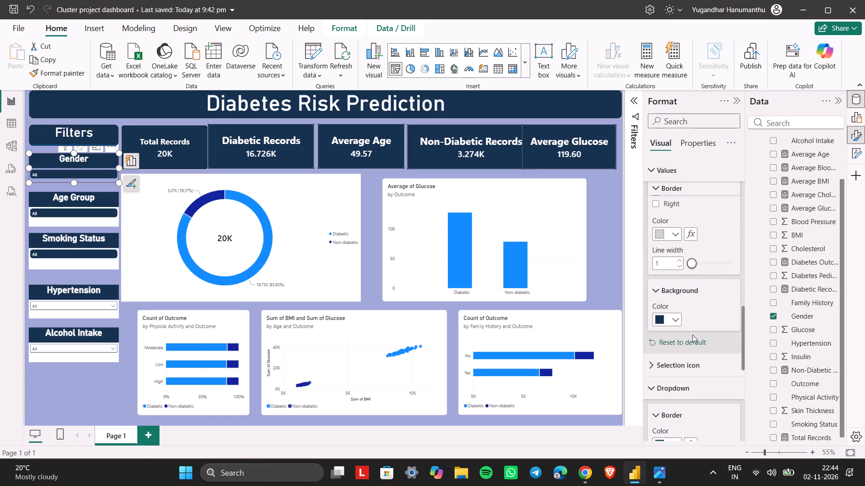
scroll(692, 335, up, 1)
scroll(692, 335, down, 3)
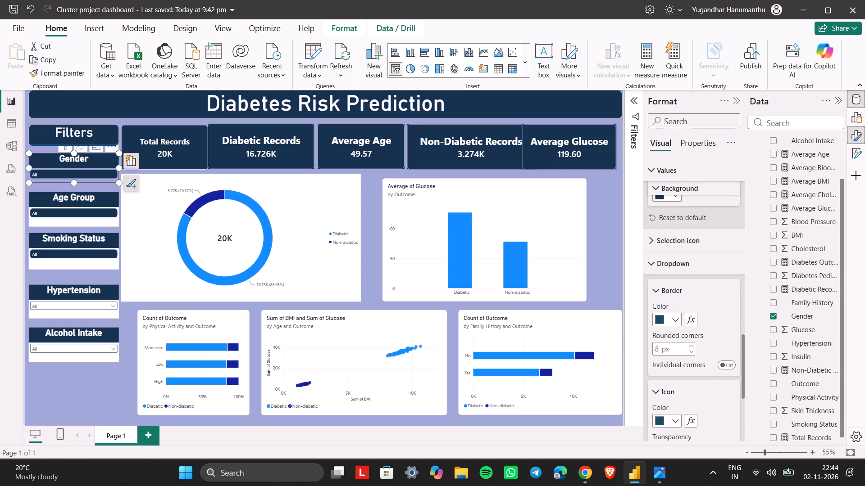
scroll(667, 397, down, 1)
scroll(667, 397, up, 3)
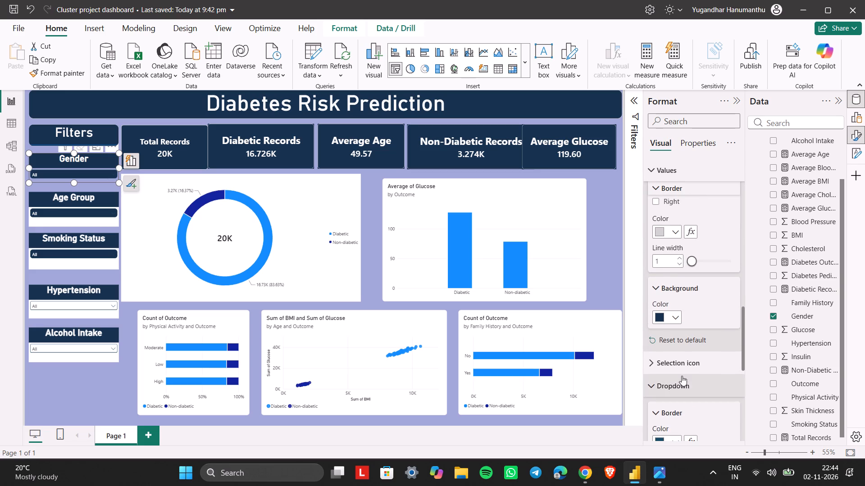
scroll(693, 346, up, 7)
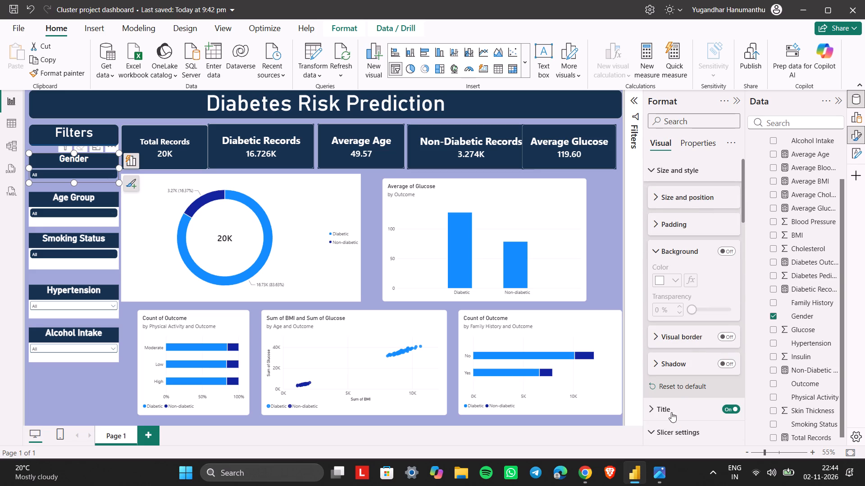
click(659, 434)
scroll(679, 358, up, 2)
click(670, 226)
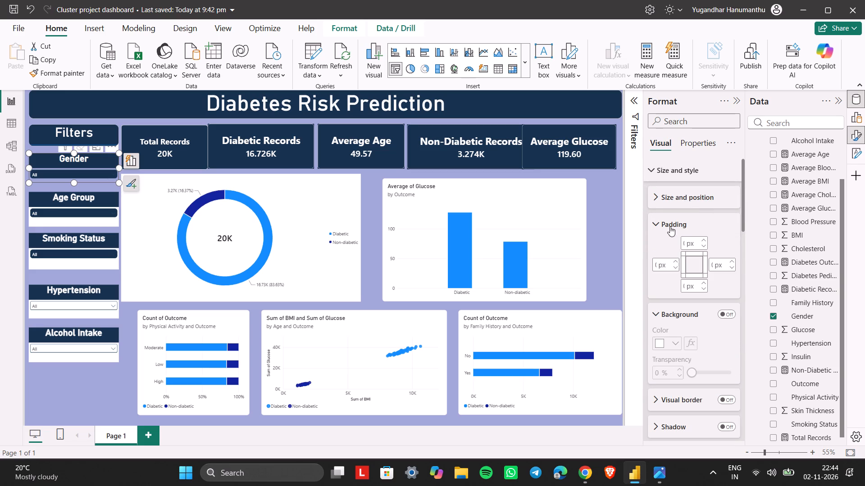
click(670, 226)
click(659, 256)
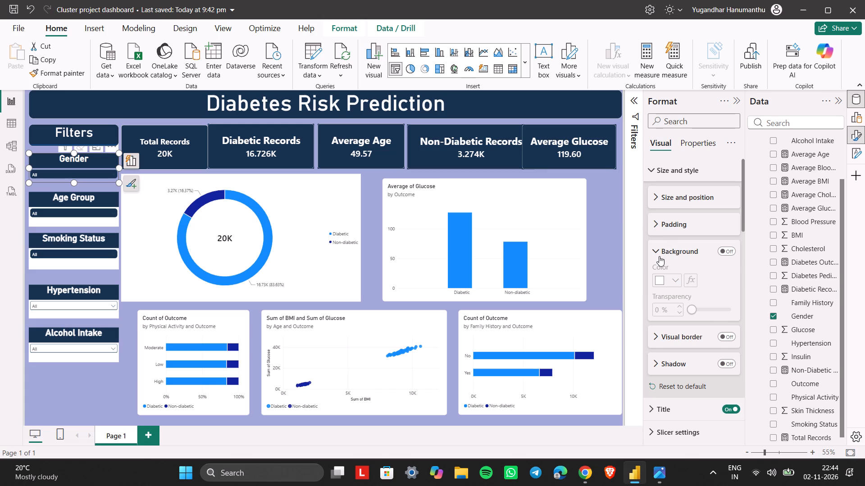
click(667, 206)
click(665, 200)
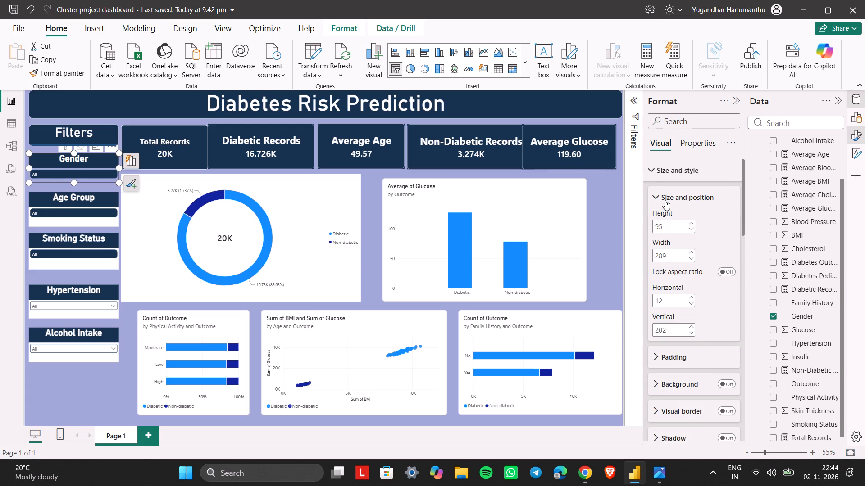
scroll(665, 200, down, 1)
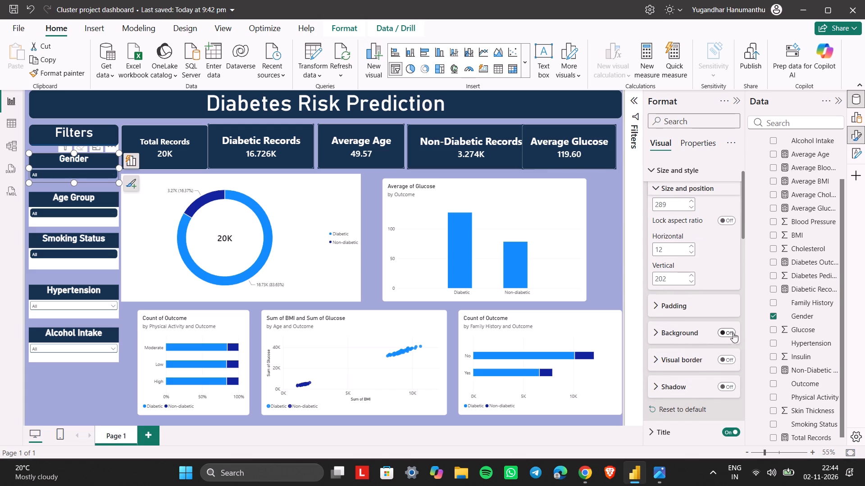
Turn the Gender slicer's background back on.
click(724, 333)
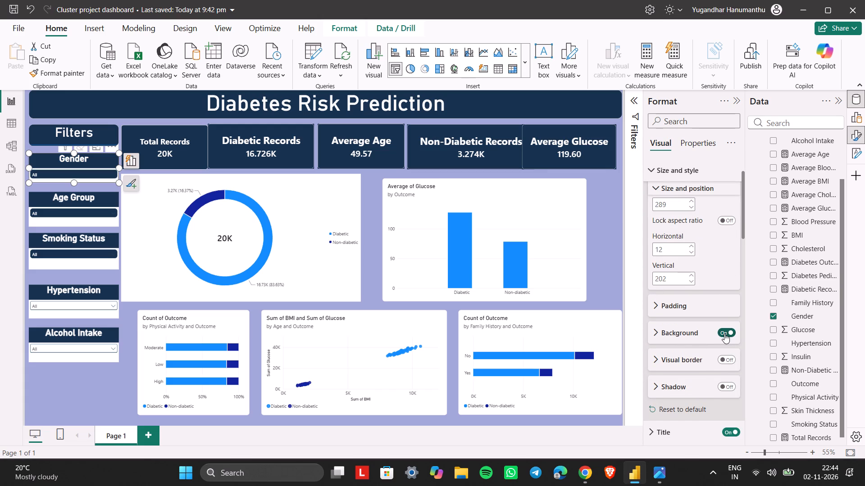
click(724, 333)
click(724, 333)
Turn on the Gender slicer's visual border and set its rounded corners to 15 px.
click(674, 364)
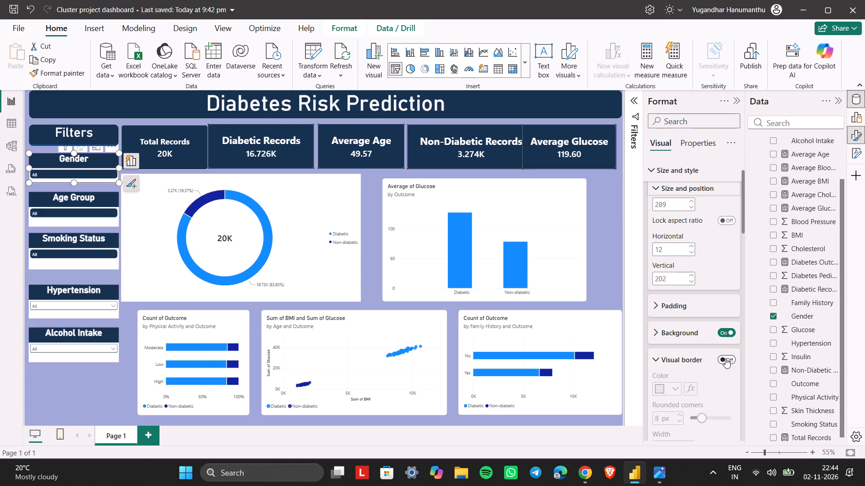
scroll(725, 358, down, 1)
click(726, 309)
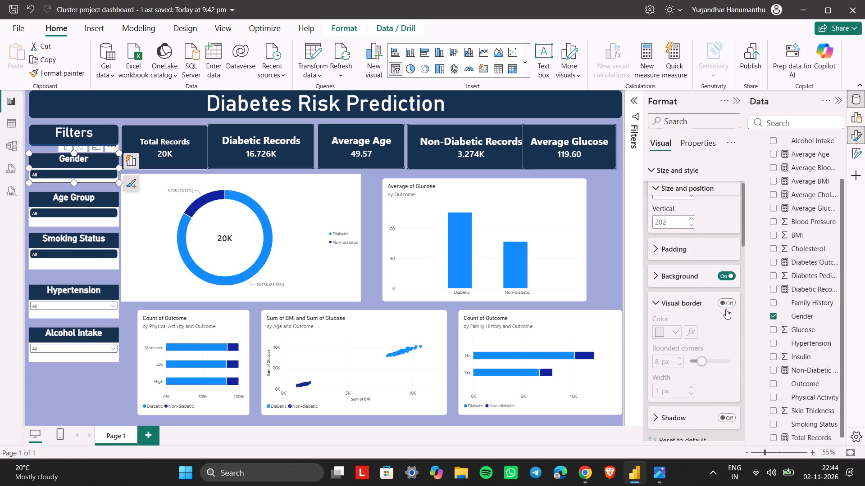
click(726, 306)
click(692, 307)
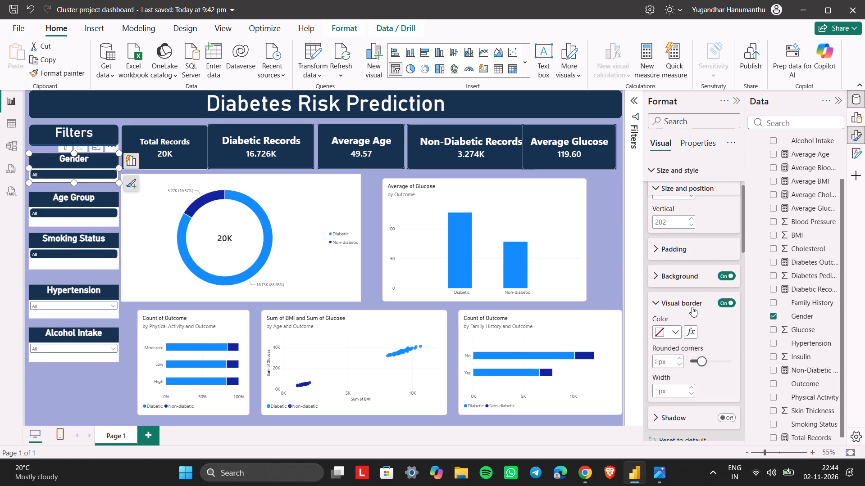
drag(699, 360, 737, 361)
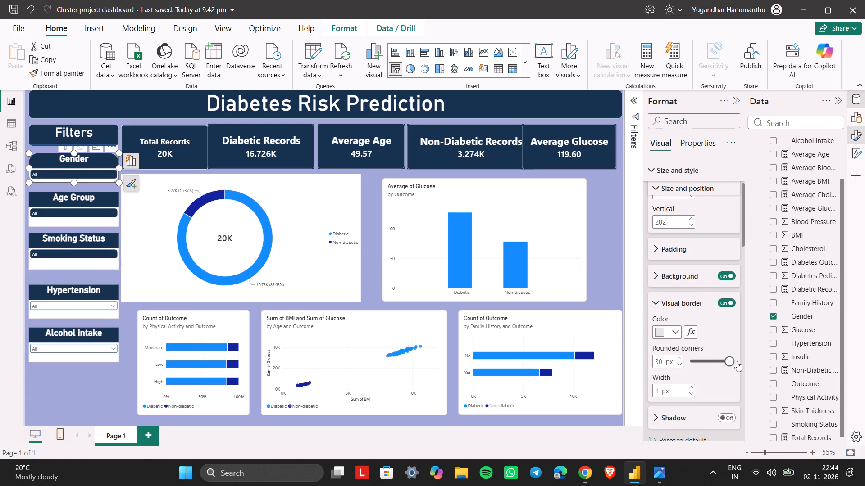
drag(737, 361, 721, 367)
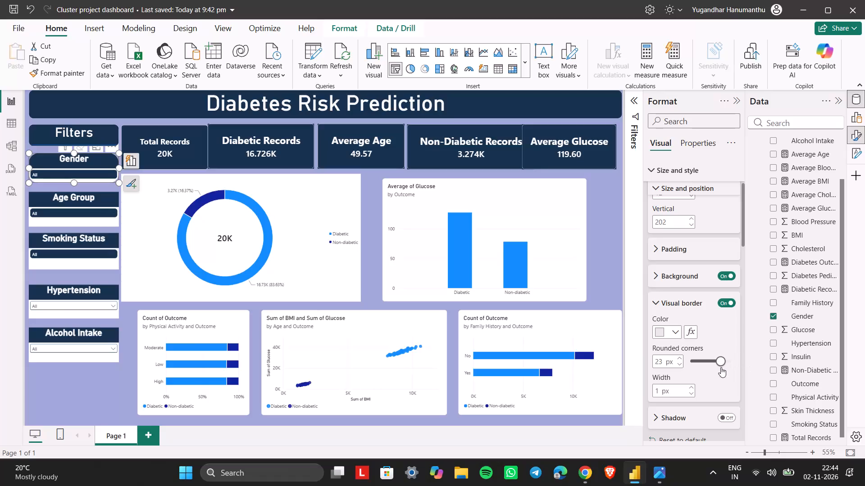
drag(721, 367, 710, 370)
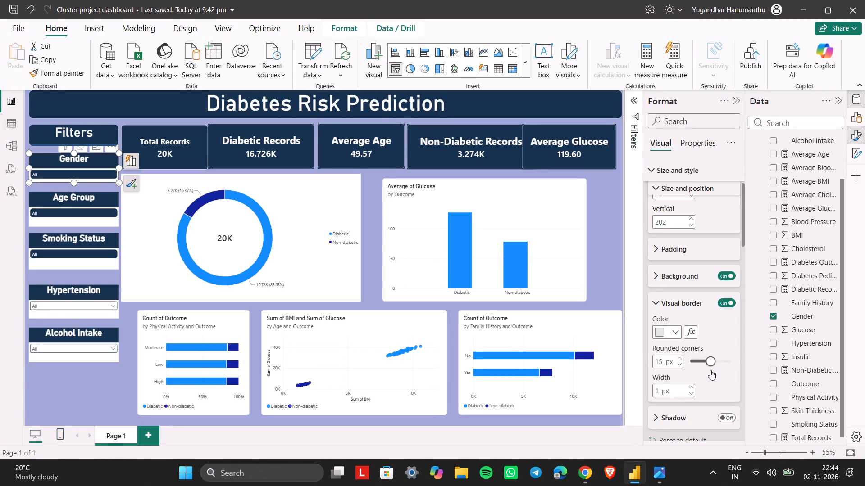
drag(710, 370, 710, 367)
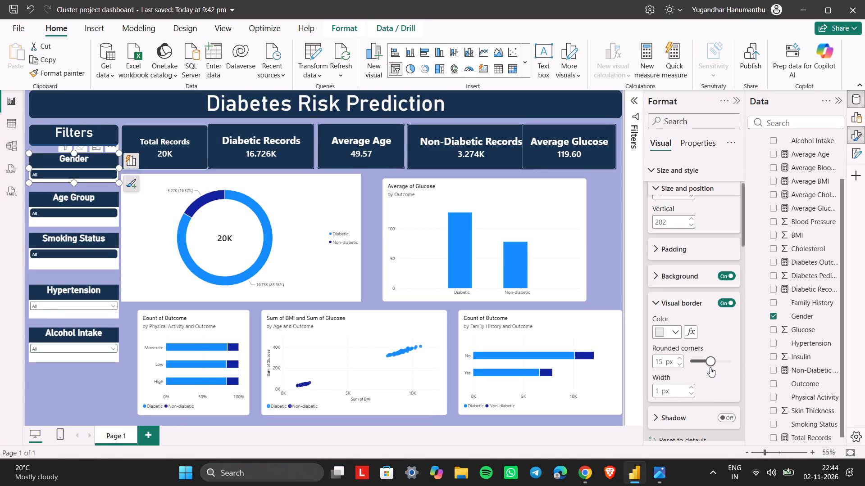
drag(710, 367, 709, 368)
click(709, 368)
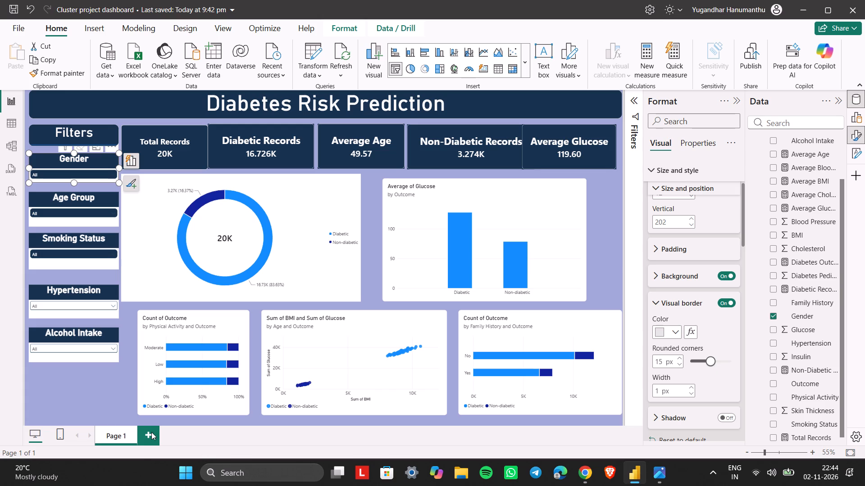
Turn off the Gender slicer's background and deselect the slicer to check its look on the canvas.
click(728, 275)
click(74, 400)
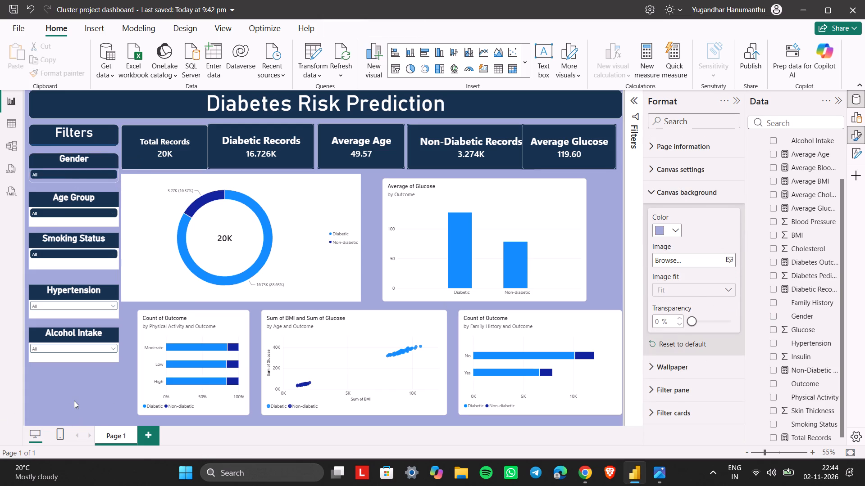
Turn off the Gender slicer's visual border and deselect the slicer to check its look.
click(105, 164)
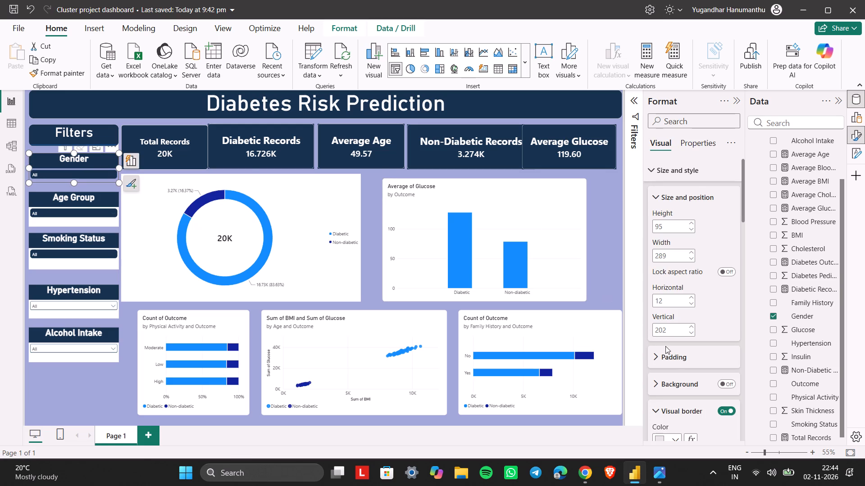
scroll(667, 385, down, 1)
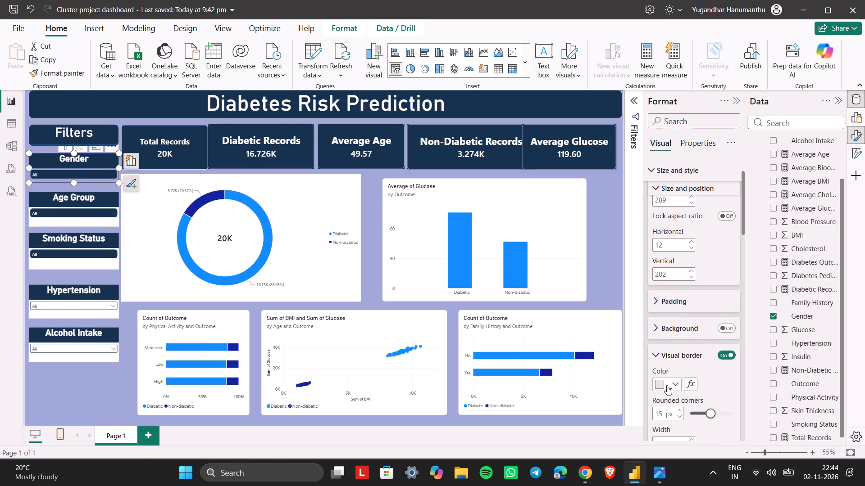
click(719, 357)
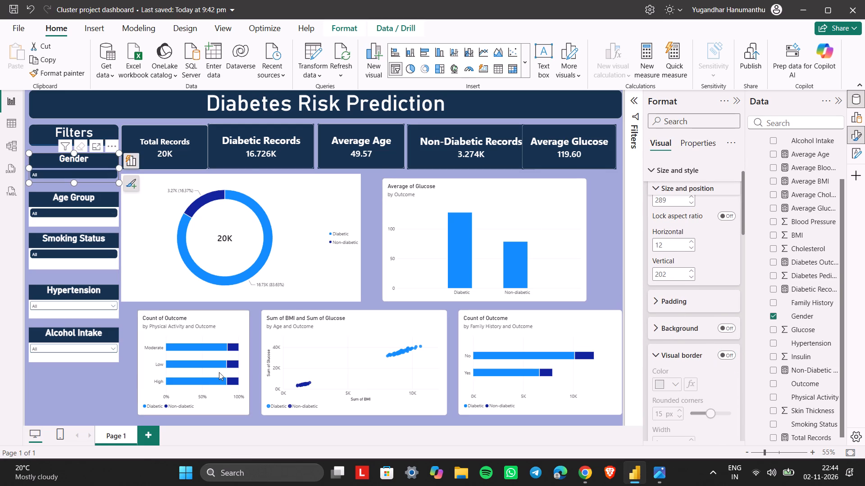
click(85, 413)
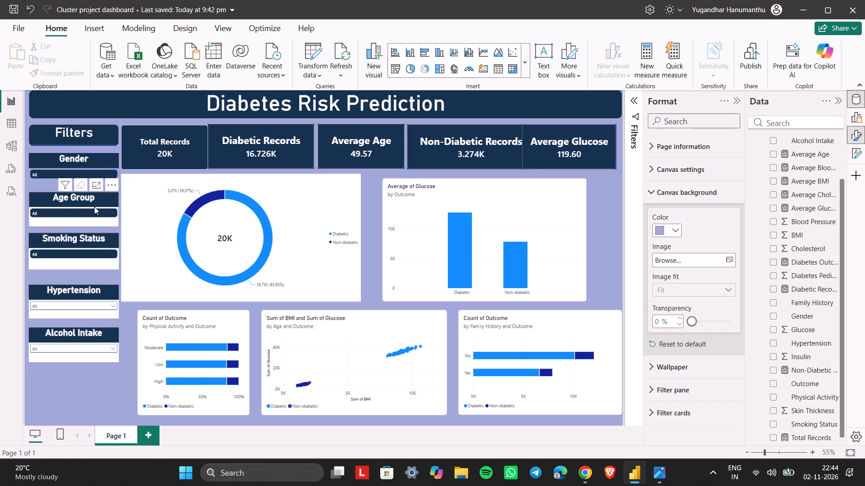
Turn on the Gender slicer's visual border and set the border colour to white.
click(108, 160)
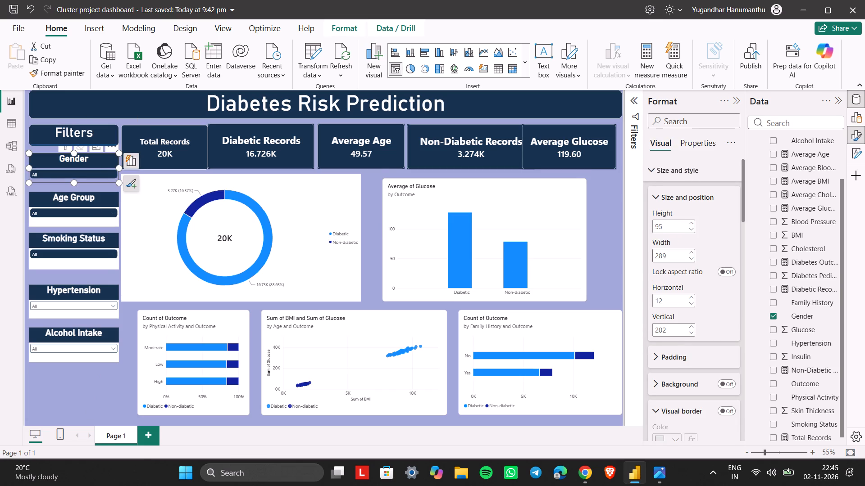
scroll(691, 313, down, 1)
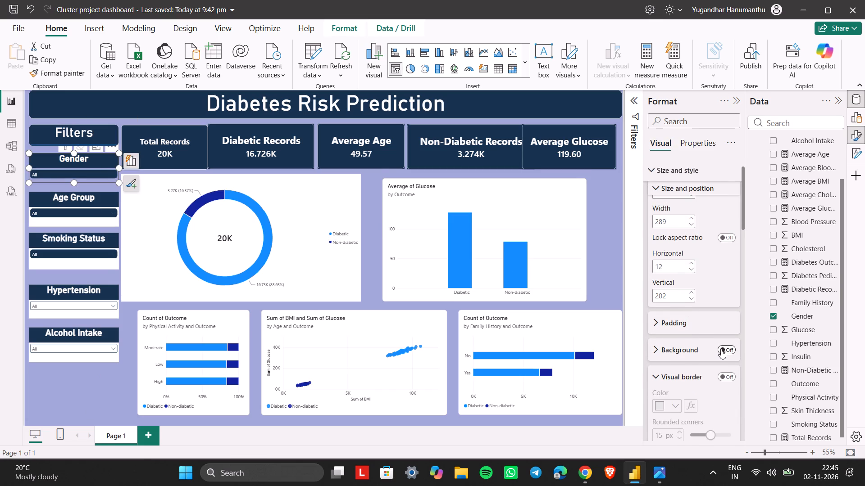
scroll(721, 349, down, 1)
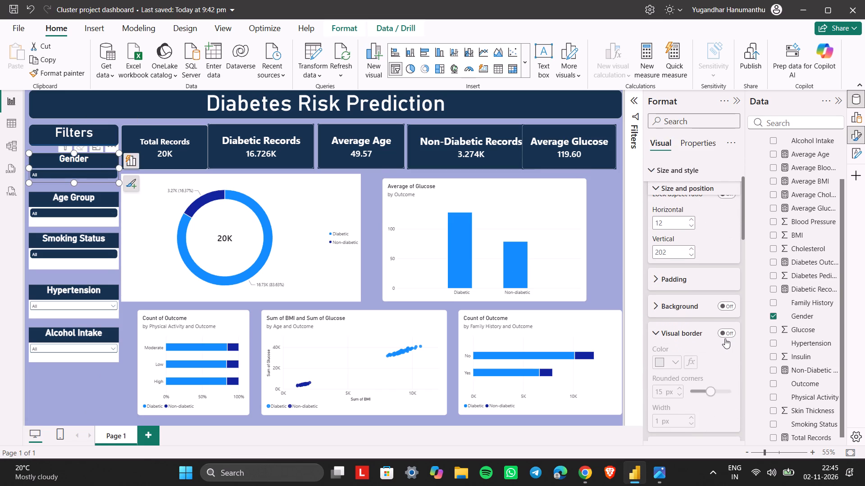
click(726, 333)
click(673, 360)
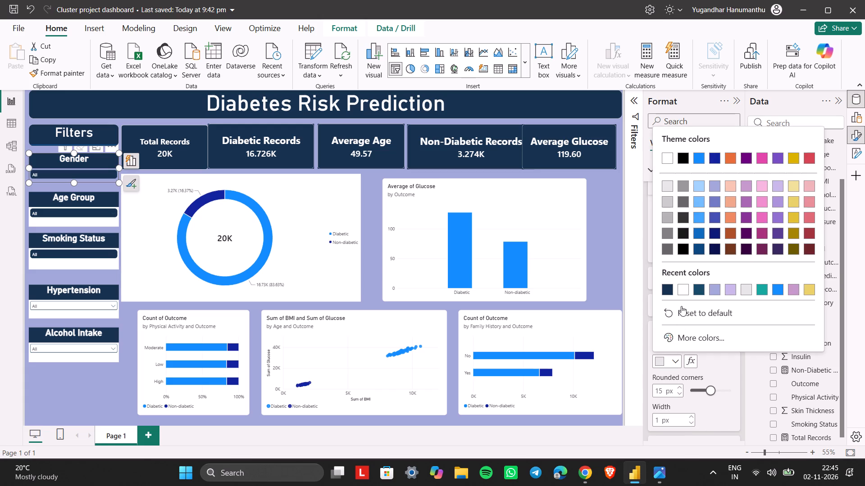
click(666, 160)
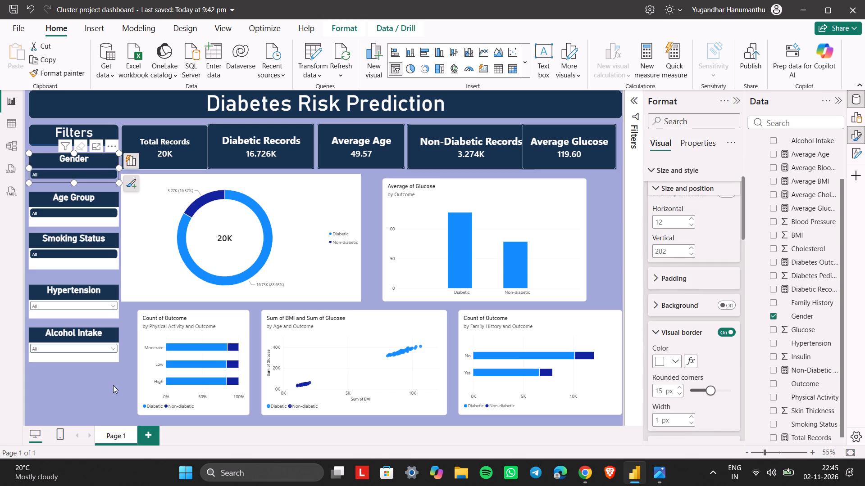
click(113, 385)
Change the report page's canvas background colour to white.
right_click(113, 385)
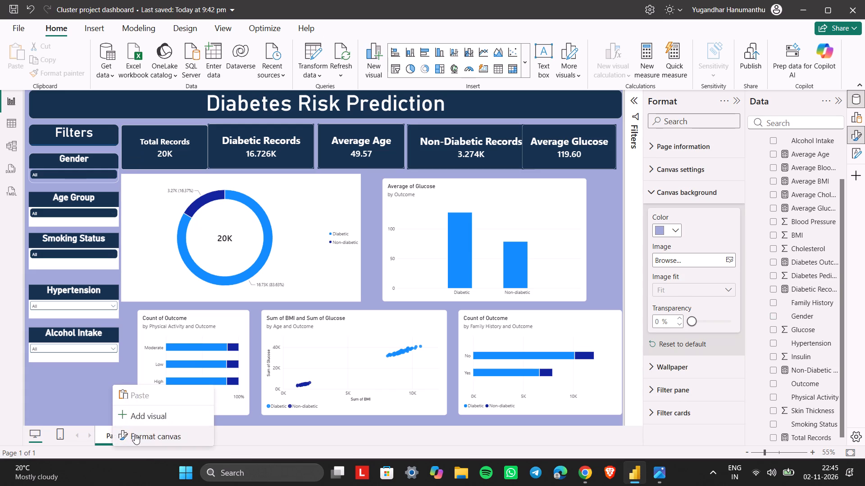
click(135, 434)
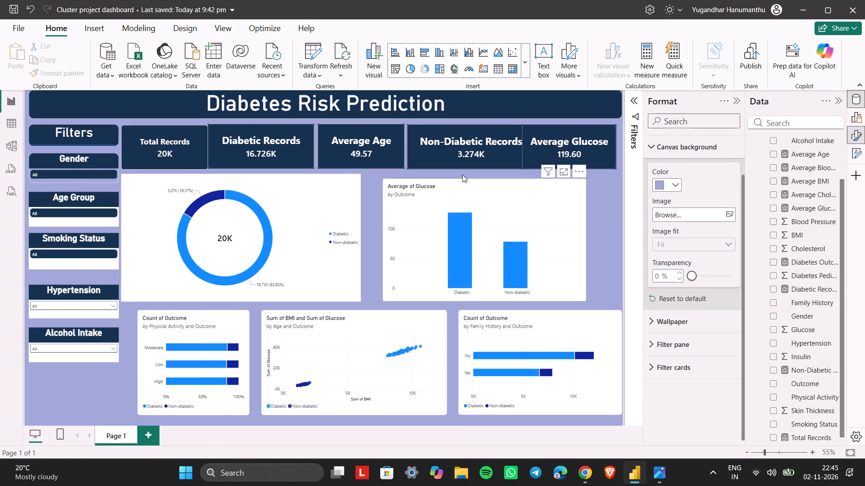
click(667, 183)
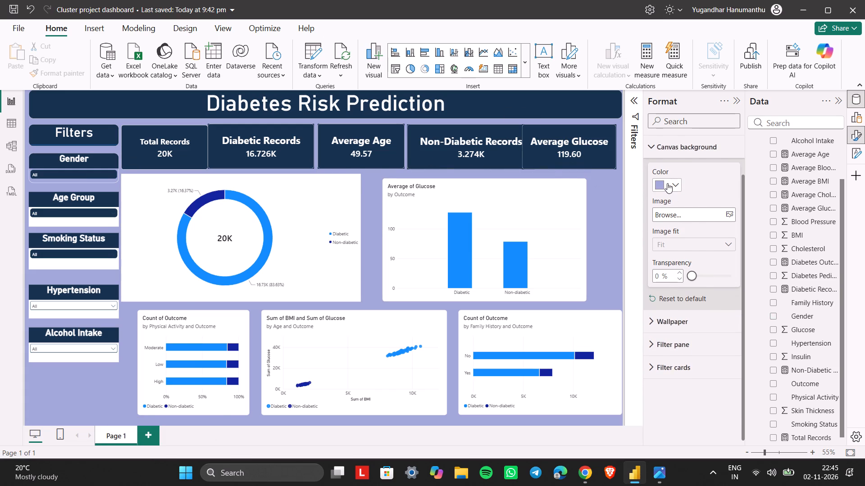
click(662, 220)
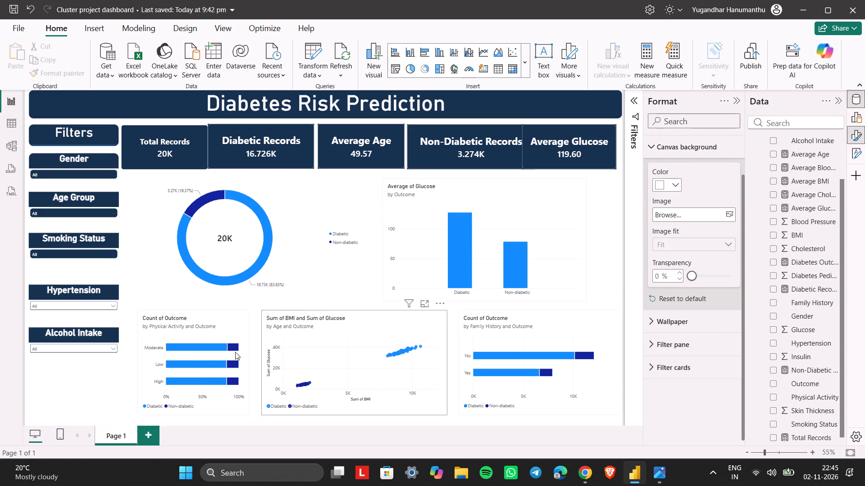
click(93, 385)
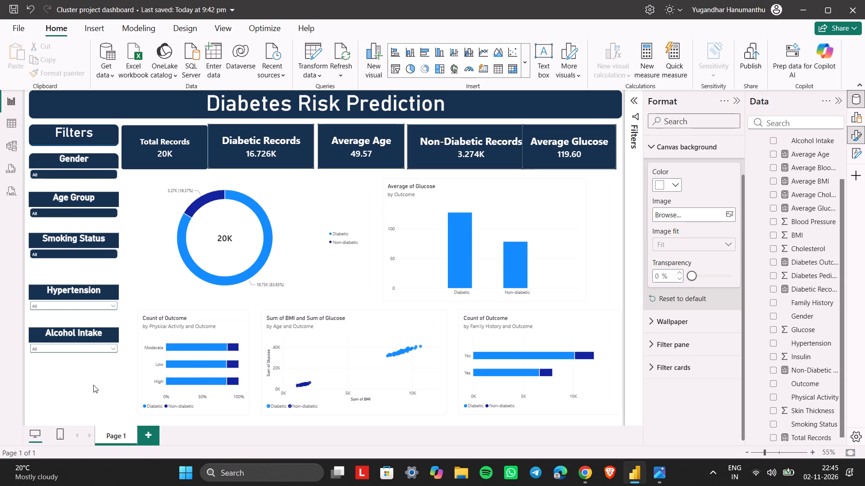
Copy the Gender slicer's formatting onto the Smoking Status, Hypertension and Alcohol Intake slicers with Format painter.
click(106, 166)
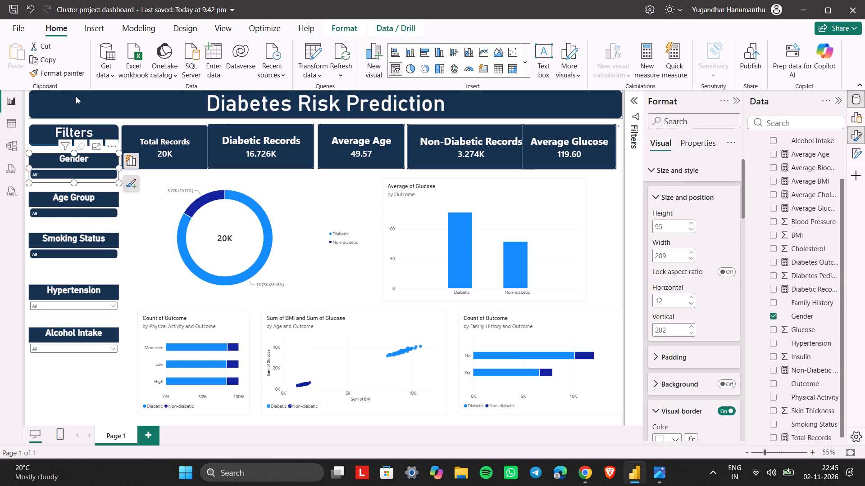
click(61, 75)
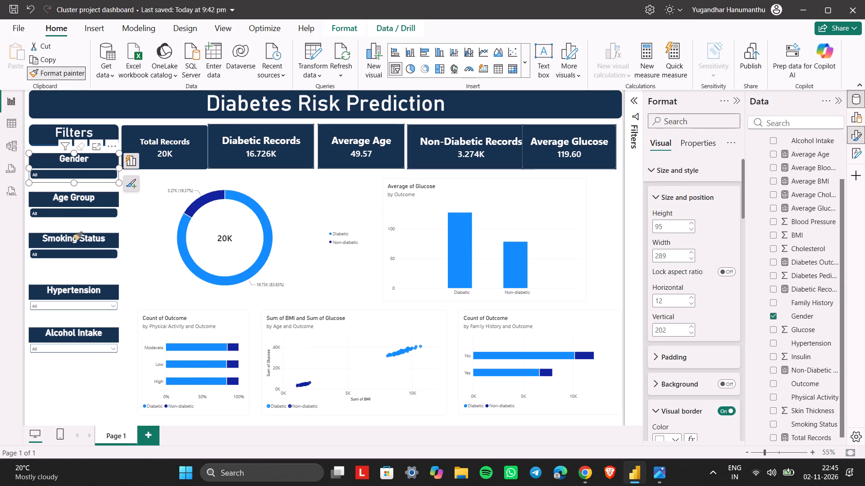
click(72, 235)
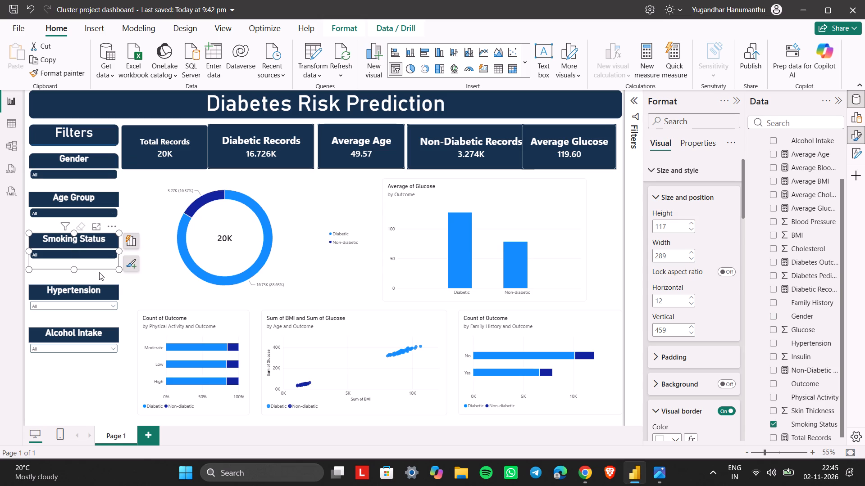
click(99, 272)
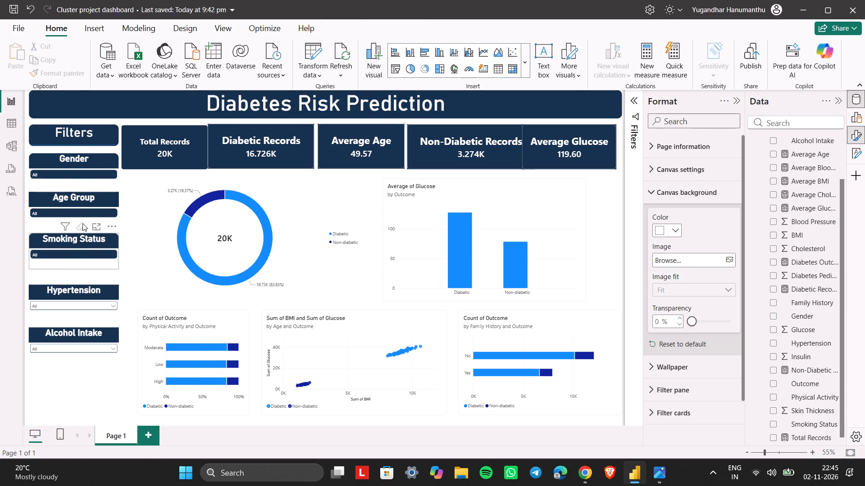
click(72, 163)
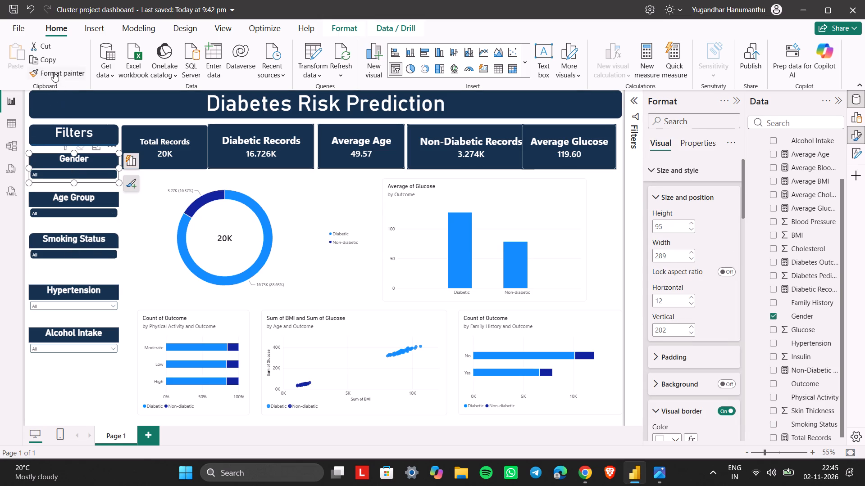
click(54, 72)
click(57, 289)
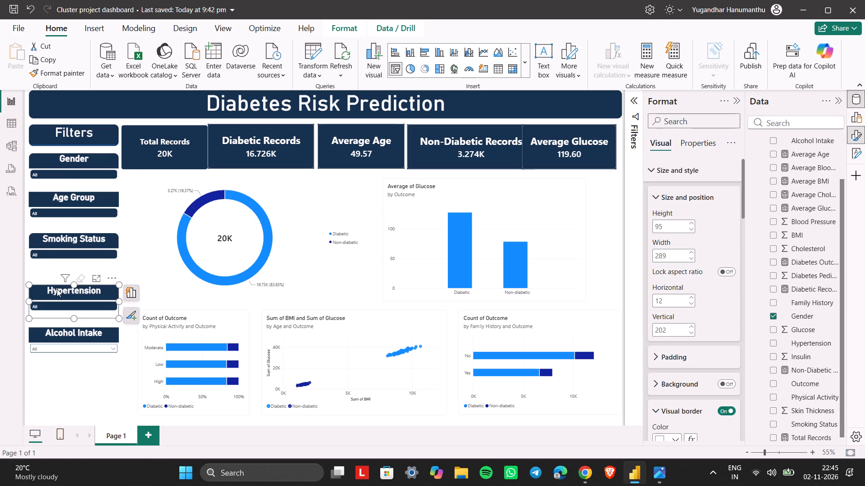
click(65, 76)
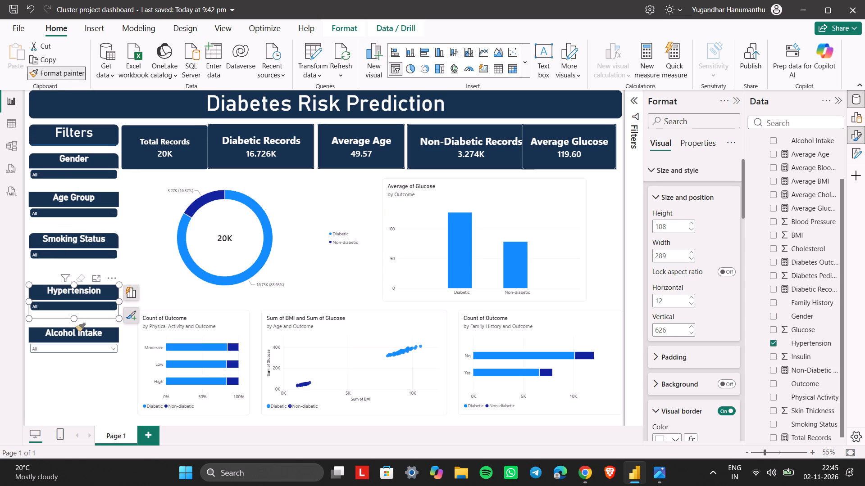
click(75, 329)
click(64, 403)
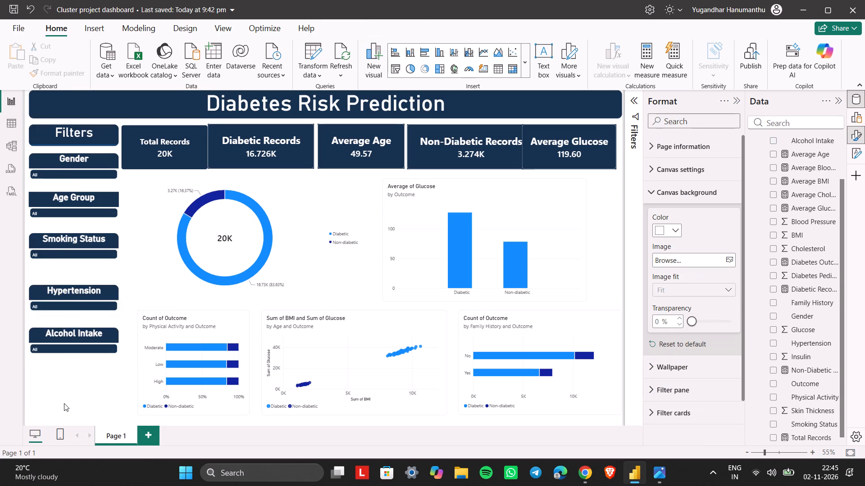
Shorten the Alcohol Intake slicer from its bottom edge to a height of about 90.
click(73, 358)
drag(72, 362, 72, 355)
click(71, 379)
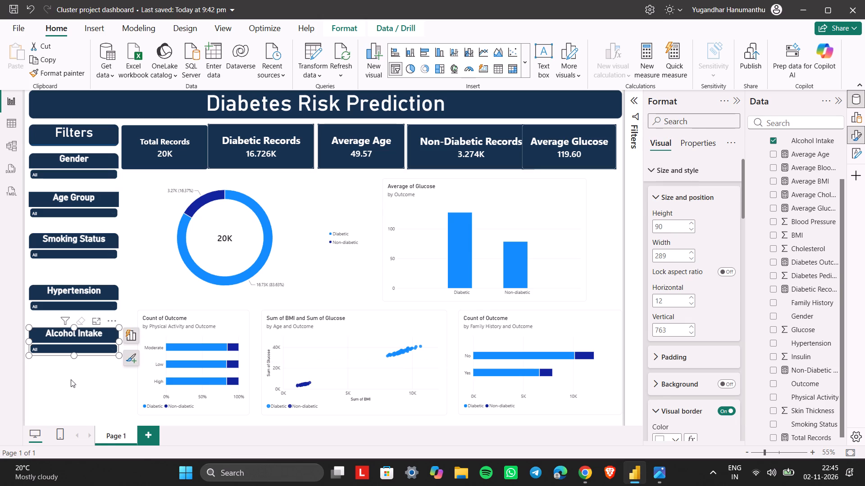
Move the Age Group, Smoking Status, Hypertension and Alcohol Intake slicers up into a compact aligned column beneath the Gender slicer.
drag(82, 195, 82, 190)
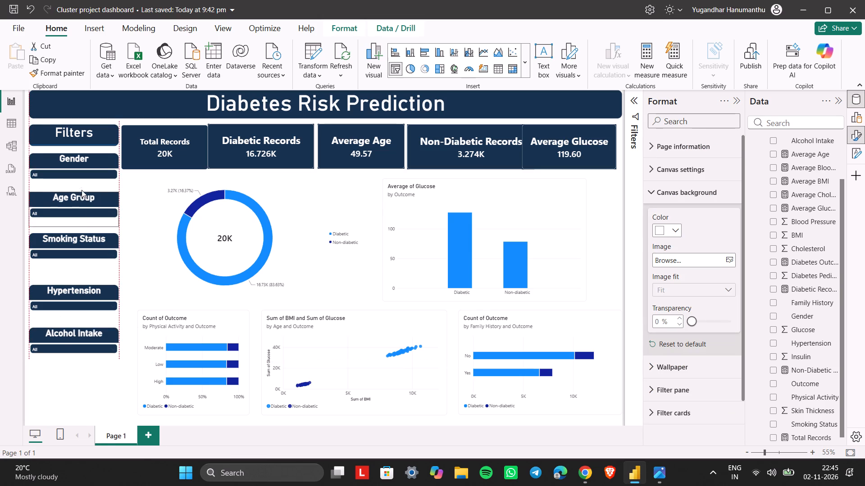
drag(82, 190, 82, 191)
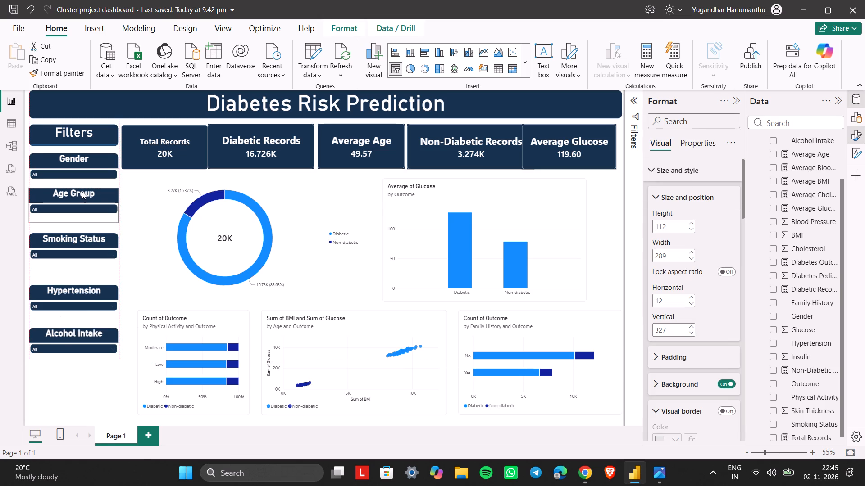
drag(82, 191, 82, 189)
drag(79, 240, 79, 231)
drag(74, 291, 74, 276)
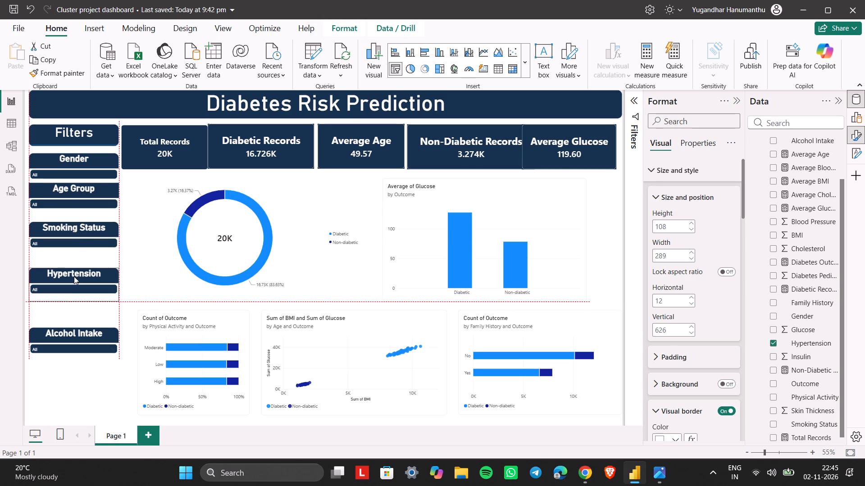
drag(74, 276, 76, 258)
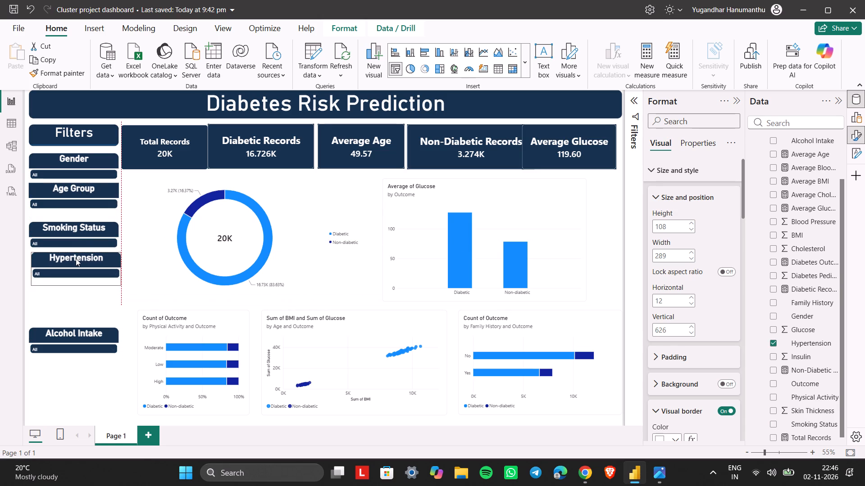
drag(76, 258, 73, 258)
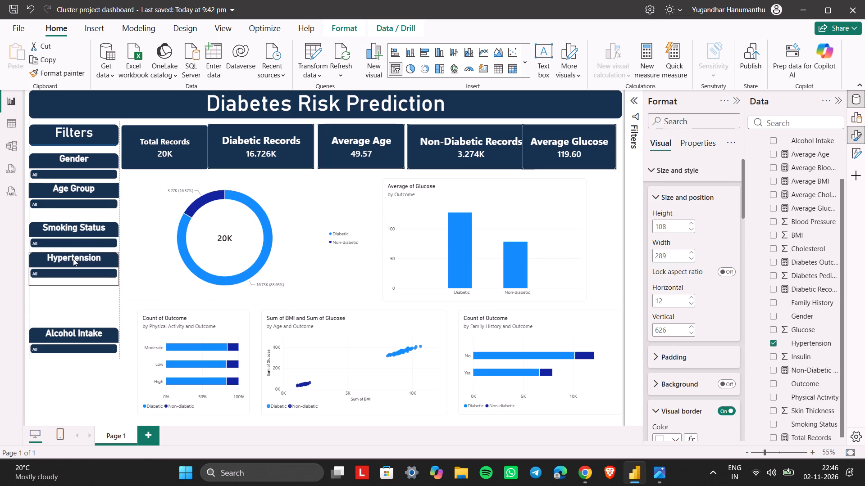
drag(73, 258, 73, 260)
drag(67, 227, 67, 221)
drag(64, 332, 65, 304)
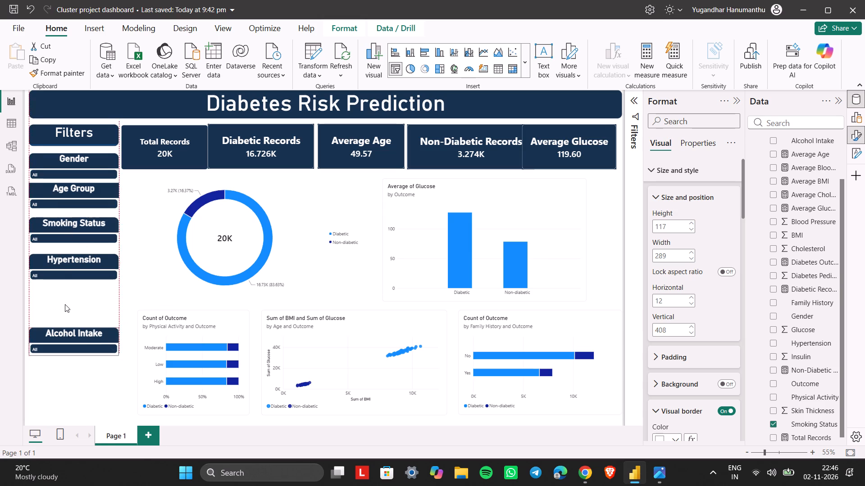
drag(65, 304, 63, 290)
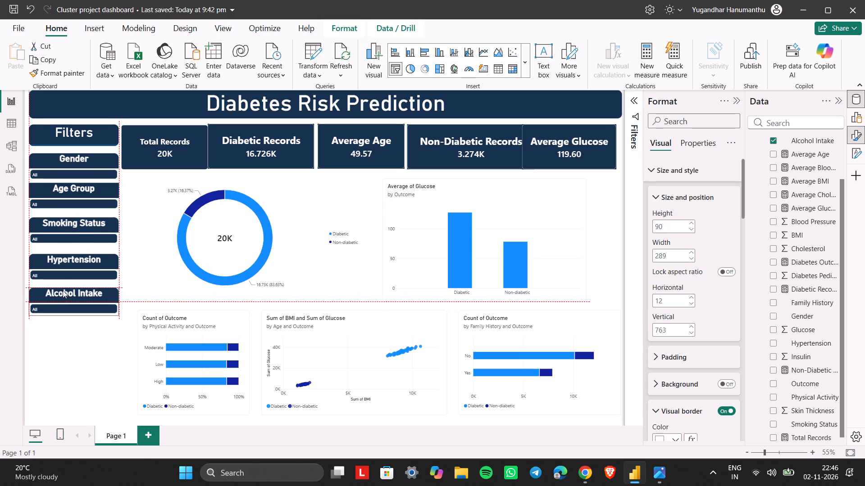
drag(63, 290, 63, 289)
click(68, 360)
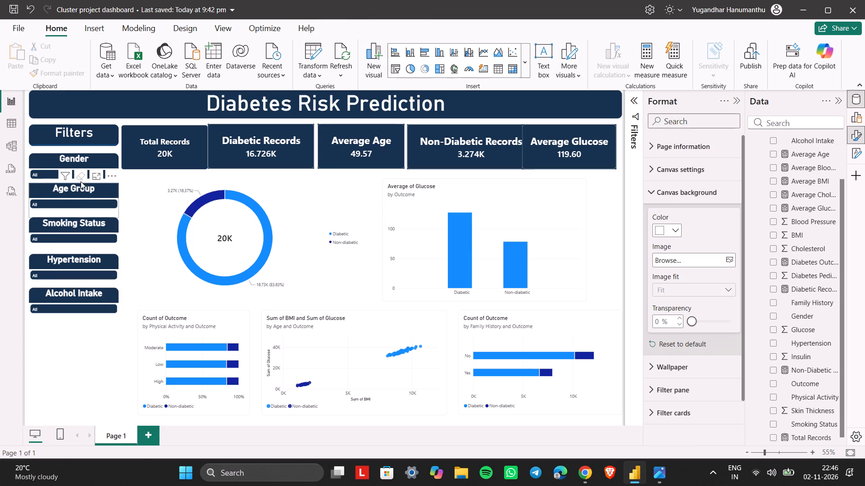
Test the slicers by filtering the dashboard to Gender Male, Age Group 60 and Above, and Smoking Status Current.
click(46, 173)
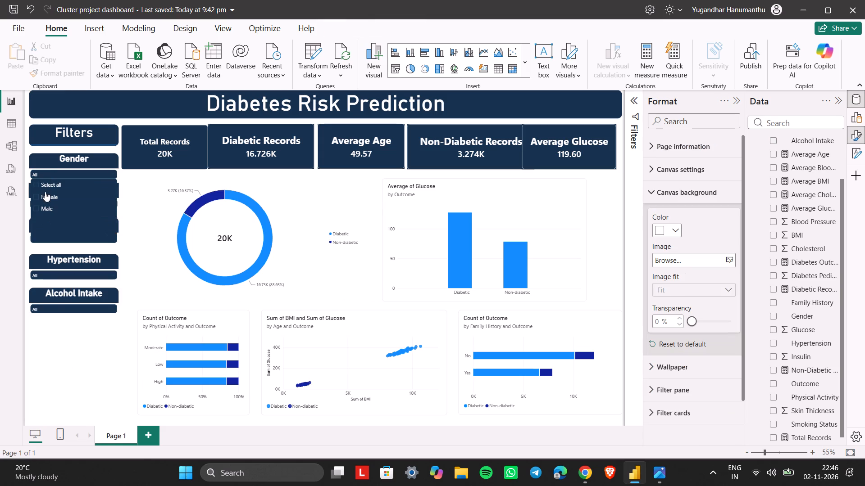
click(42, 204)
click(52, 342)
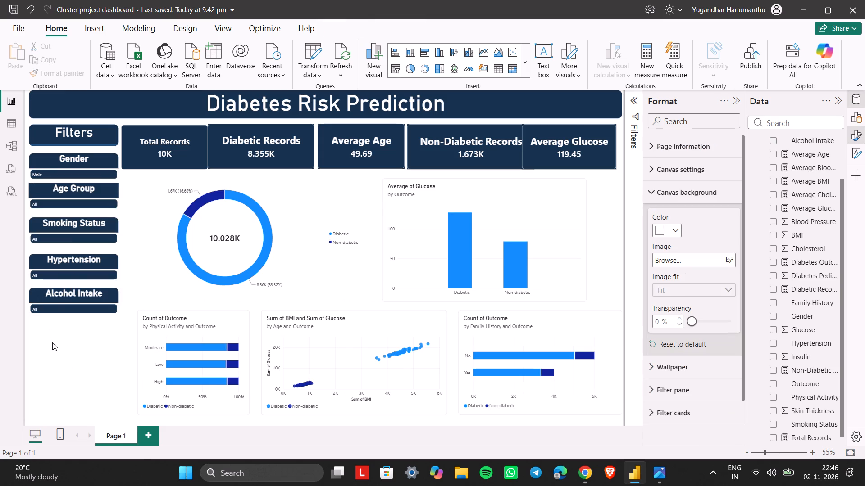
click(51, 173)
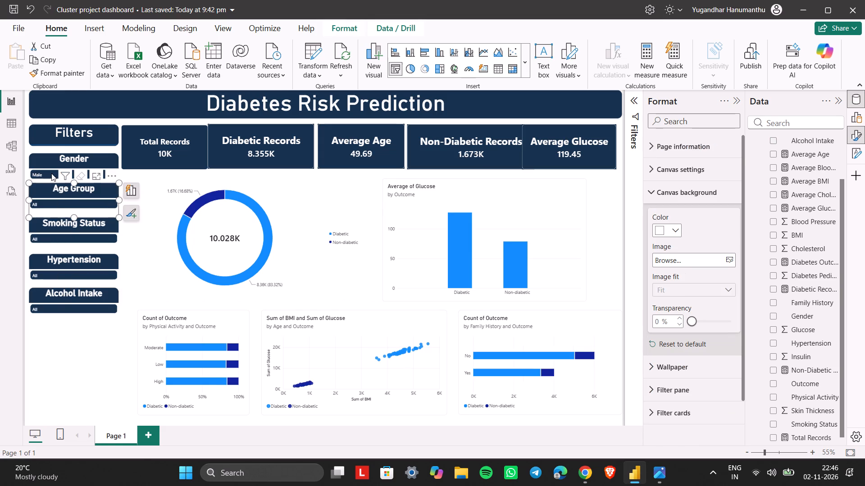
click(51, 173)
click(46, 206)
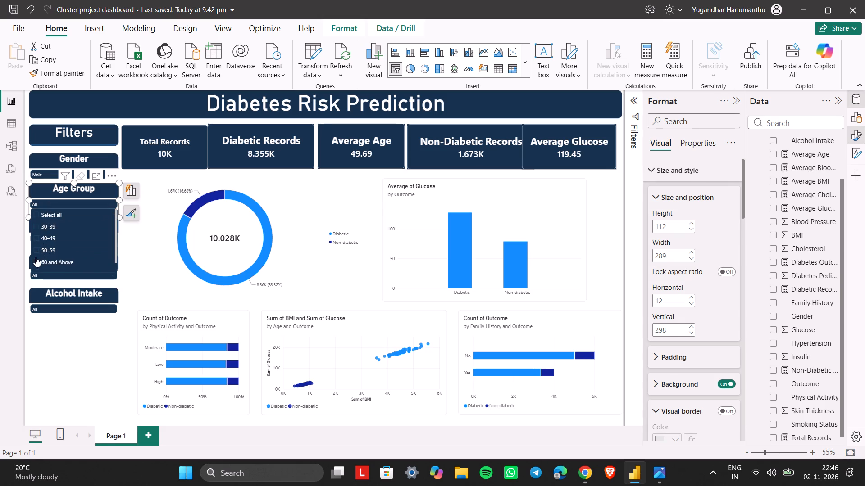
click(36, 262)
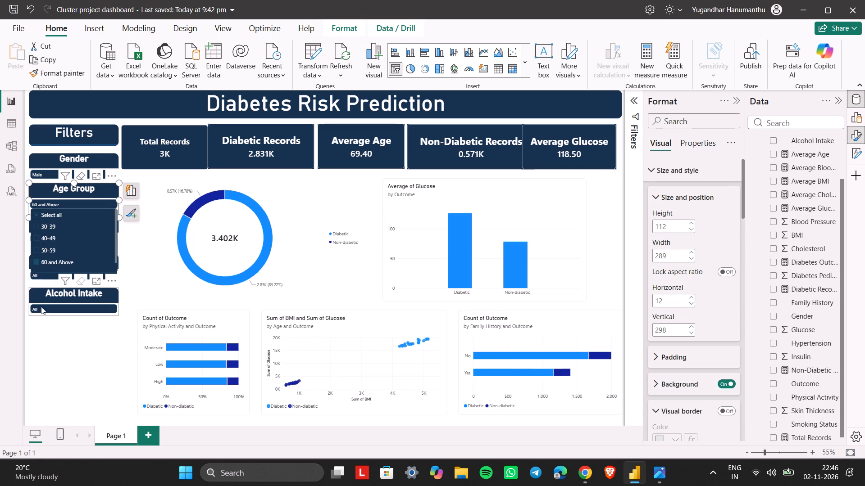
click(45, 332)
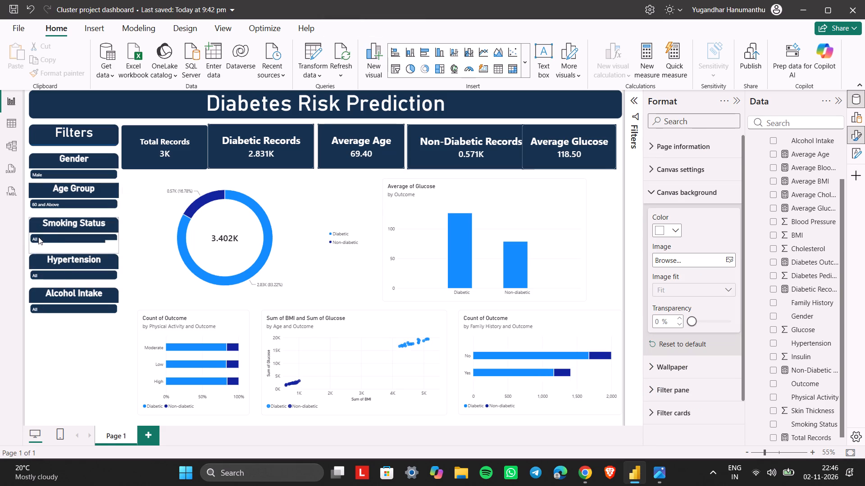
click(38, 237)
click(35, 185)
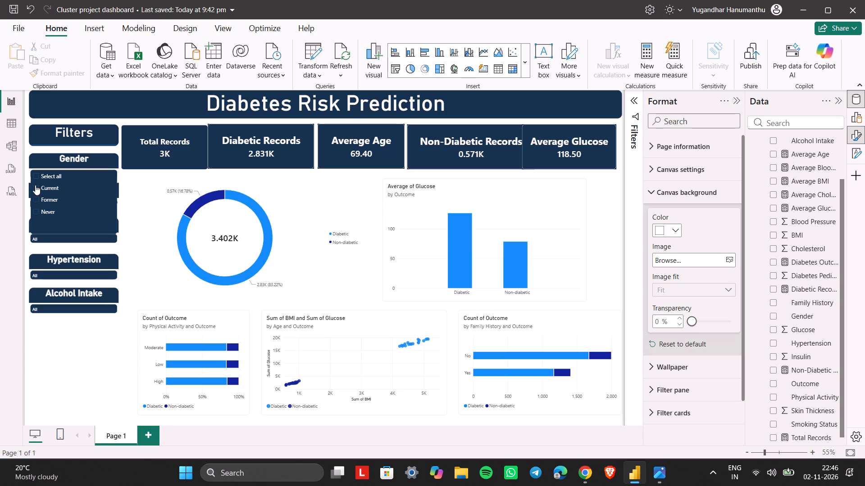
click(55, 323)
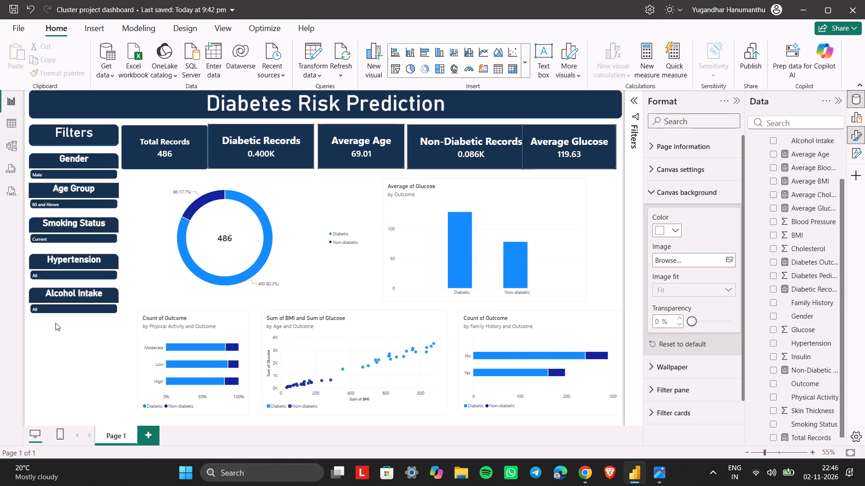
Filter the dashboard further to Hypertension Yes and Alcohol Intake Regular with the slicers.
click(43, 274)
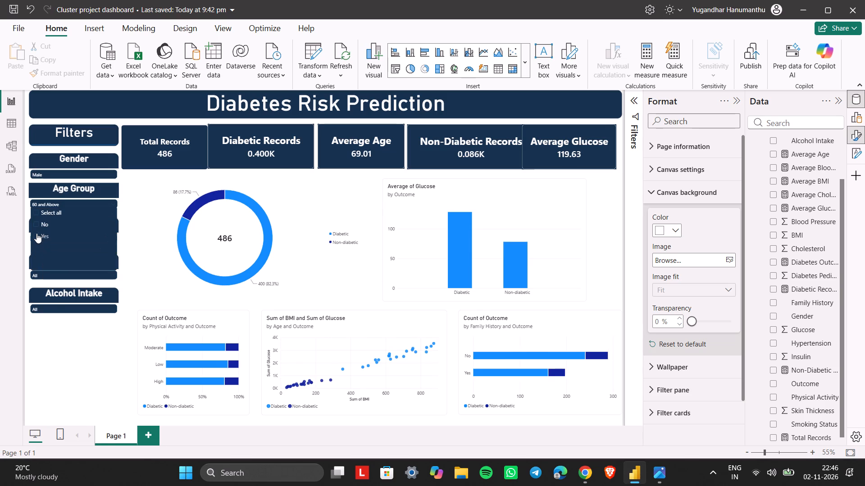
click(36, 233)
click(40, 306)
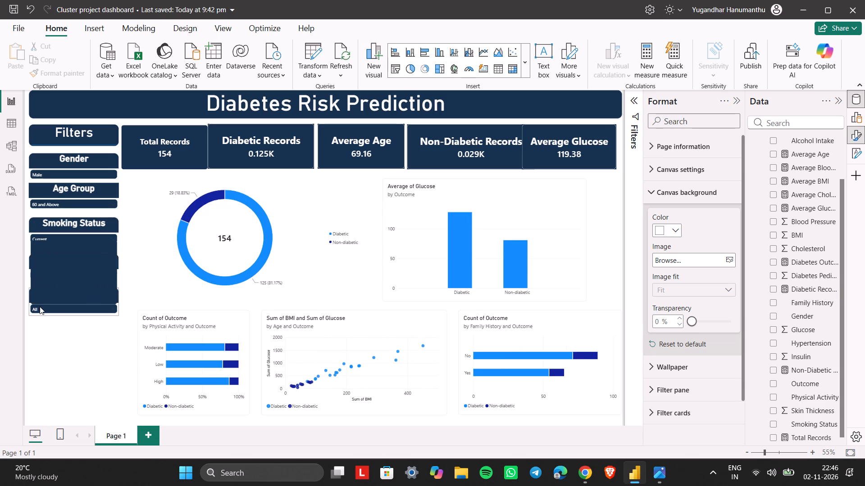
click(38, 269)
click(51, 374)
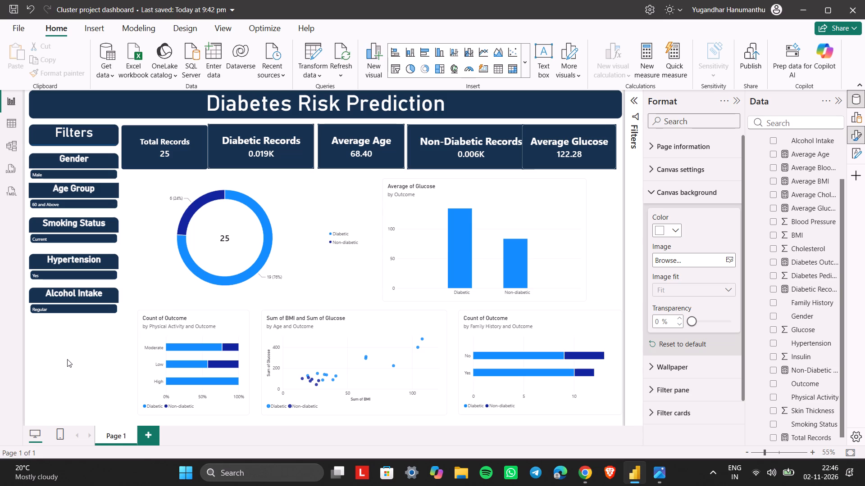
Set the canvas background colour to the lightest orange tint of the theme colours.
click(67, 359)
click(67, 359)
right_click(67, 359)
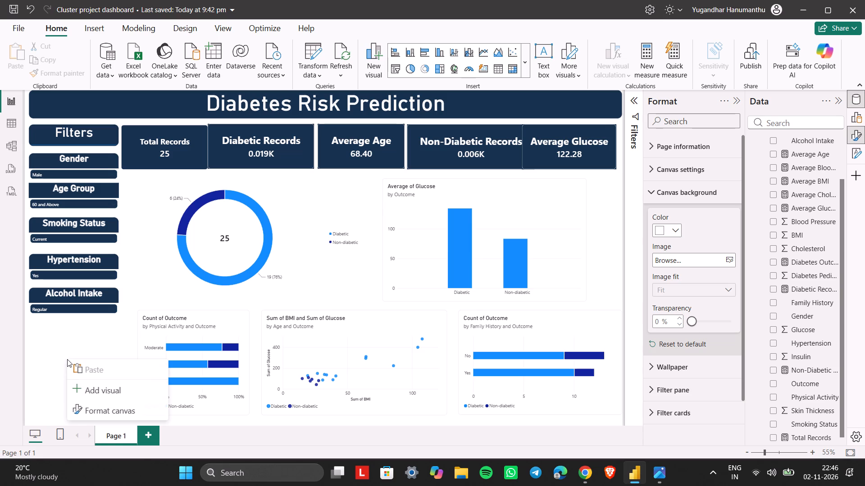
right_click(67, 359)
click(56, 349)
right_click(56, 349)
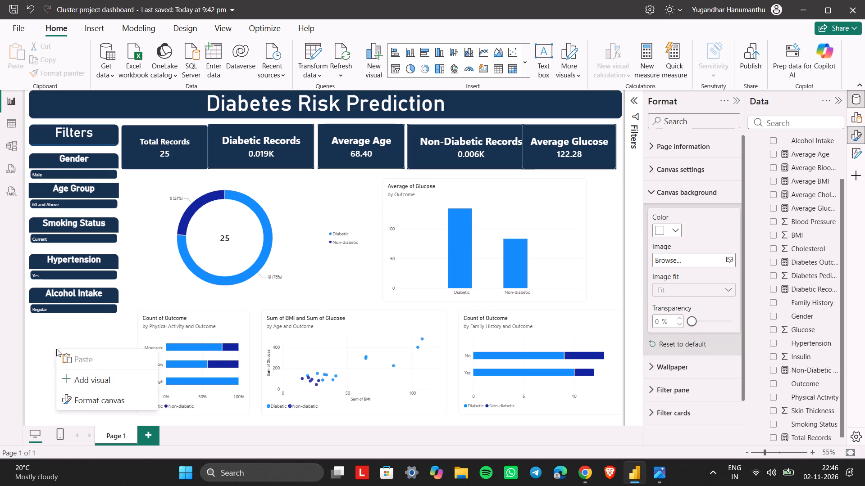
click(91, 406)
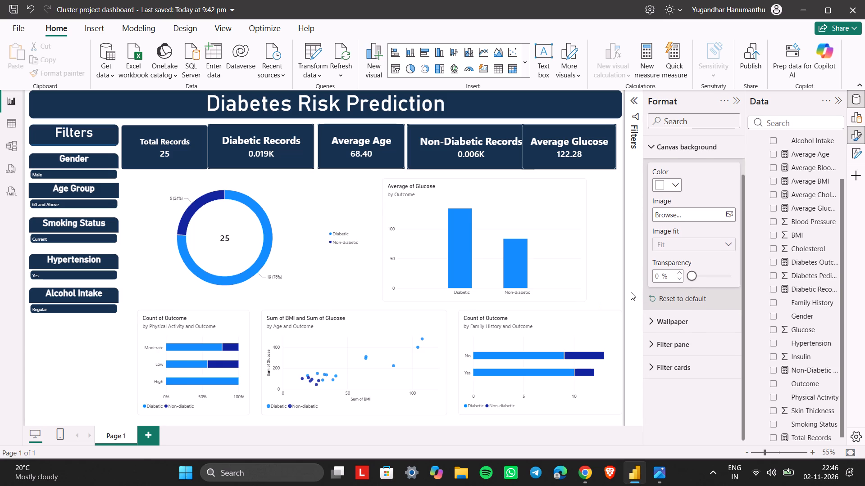
click(674, 178)
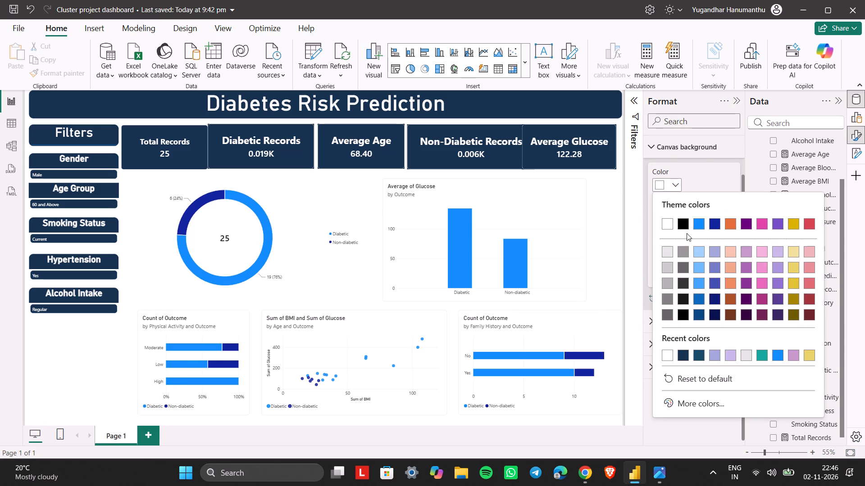
click(731, 250)
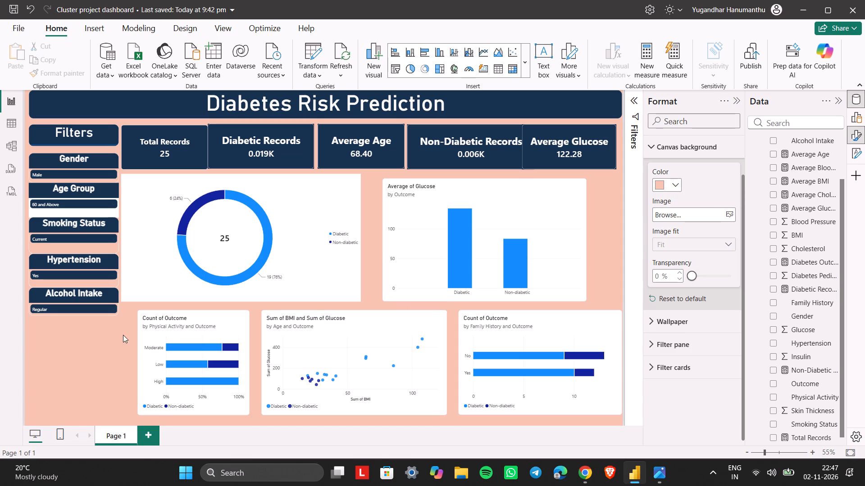
click(61, 363)
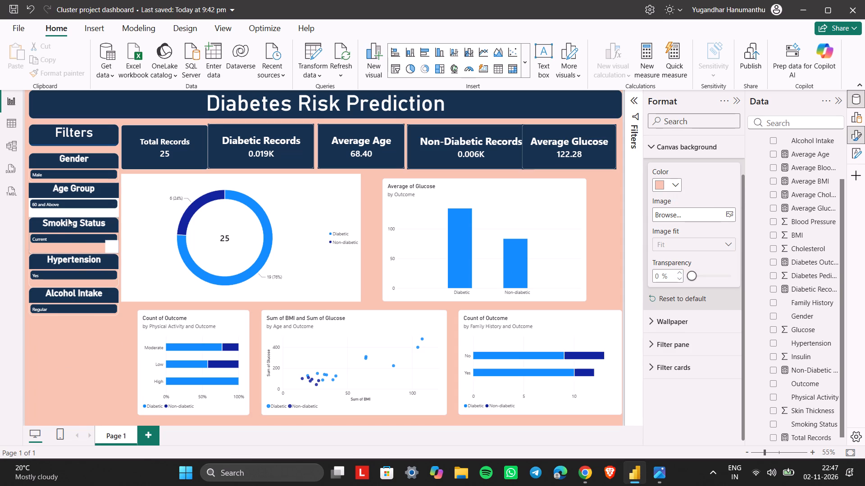
Copy the Smoking Status slicer's formatting onto the Age Group slicer with Format painter.
click(41, 228)
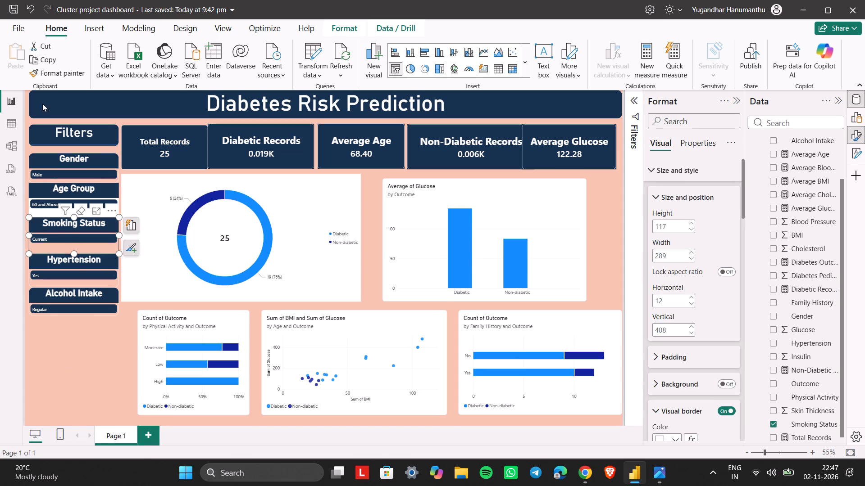
click(42, 73)
click(39, 184)
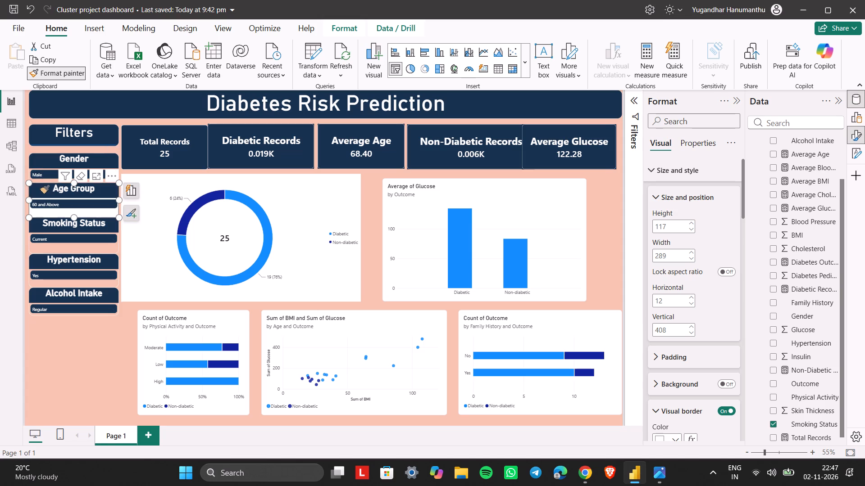
click(58, 355)
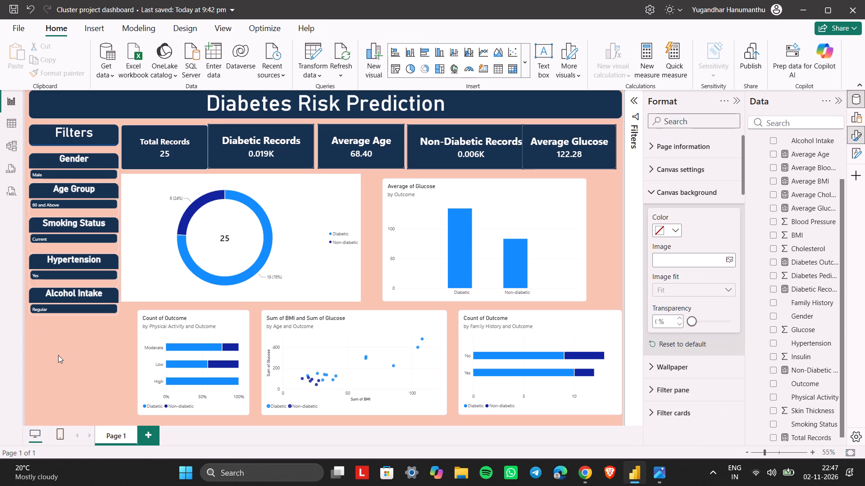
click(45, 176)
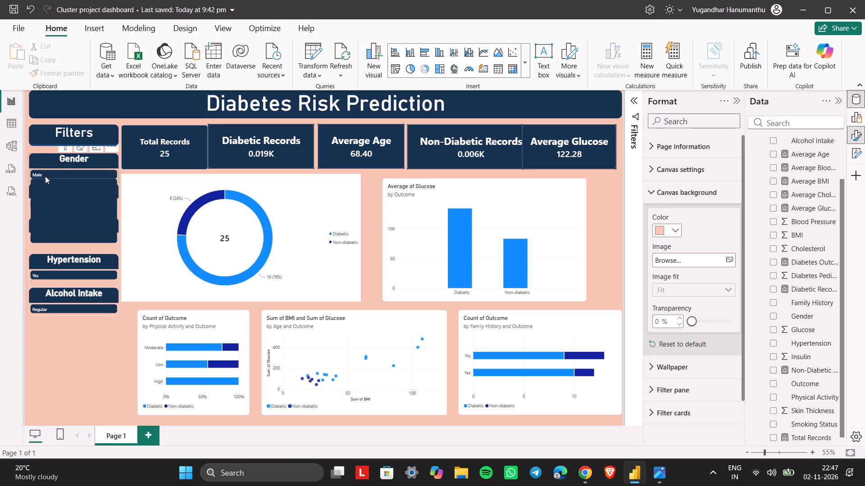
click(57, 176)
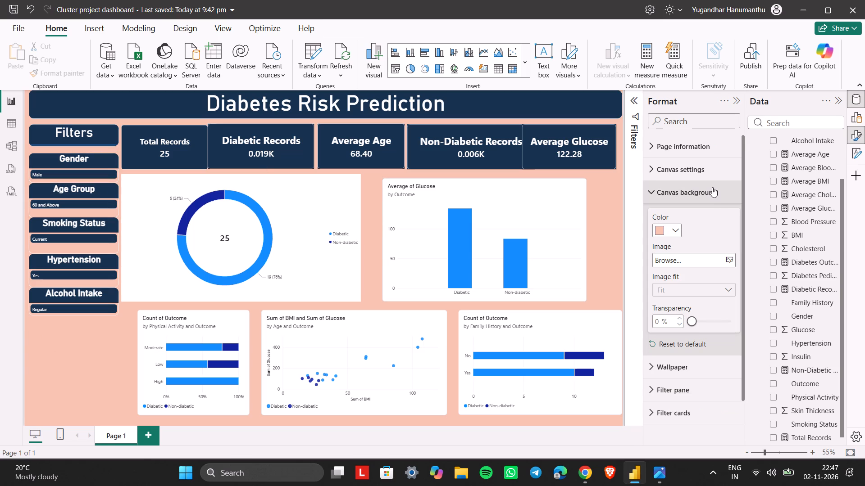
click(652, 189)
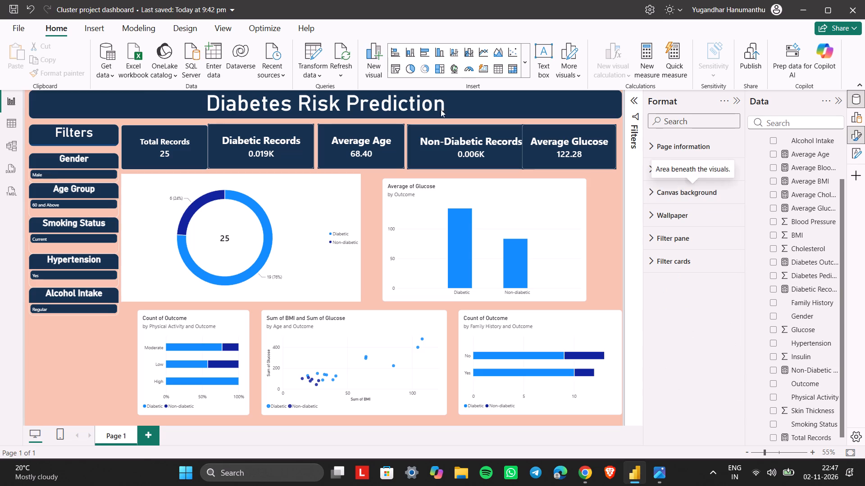
Increase the font size of the Gender slicer's values to 16.
click(101, 157)
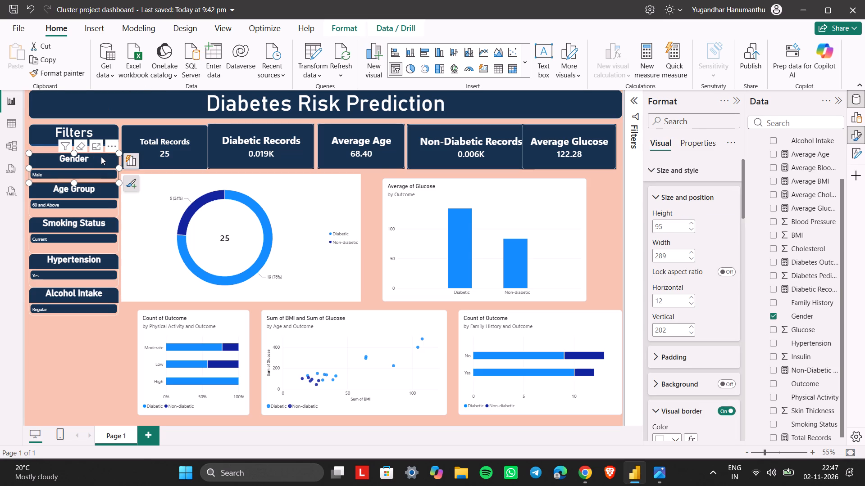
scroll(694, 280, down, 8)
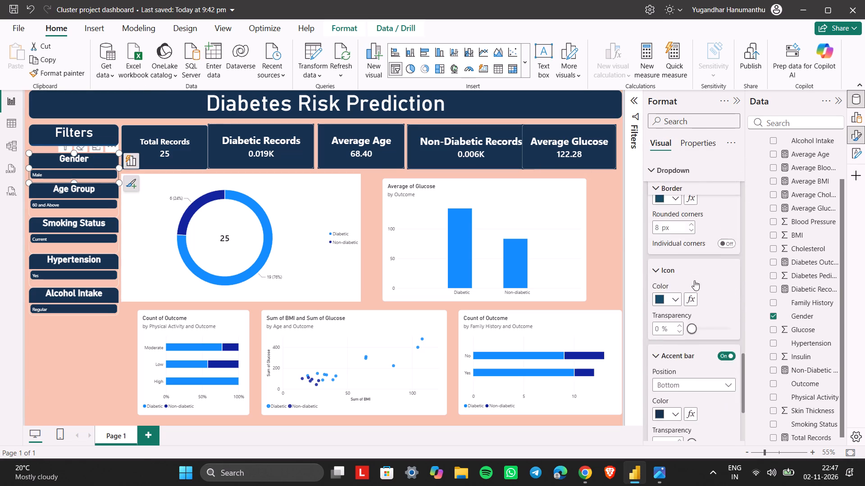
scroll(694, 280, up, 1)
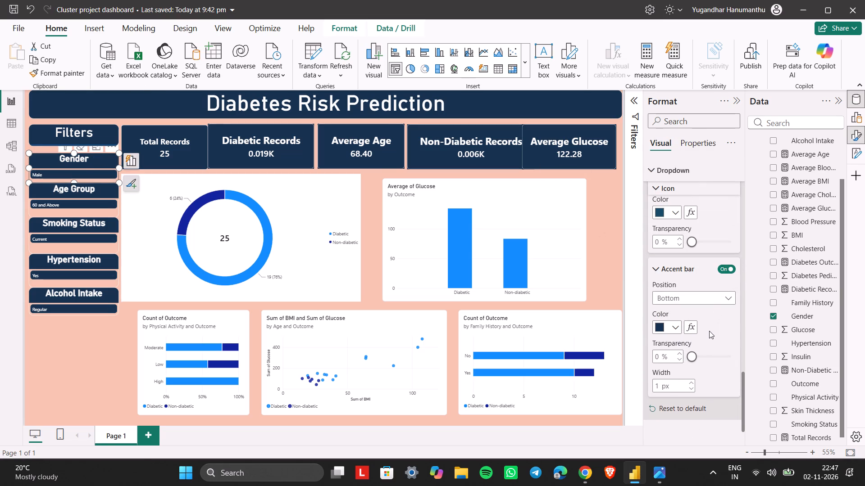
scroll(719, 347, up, 2)
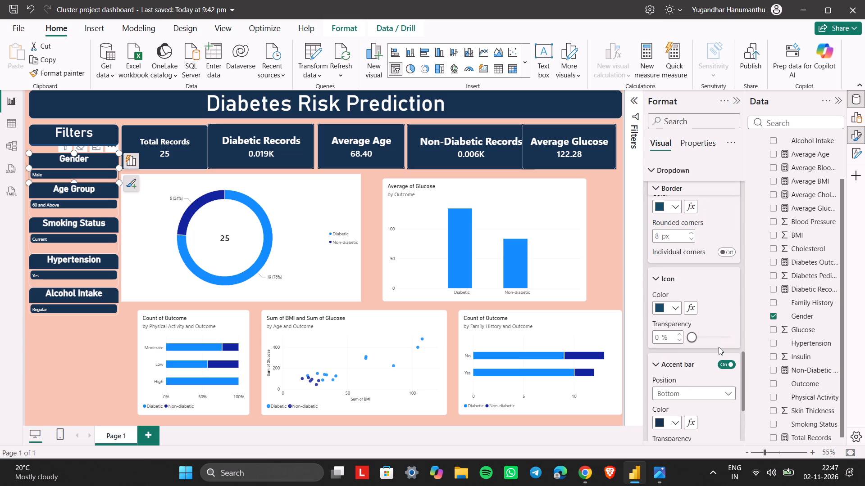
scroll(719, 347, up, 3)
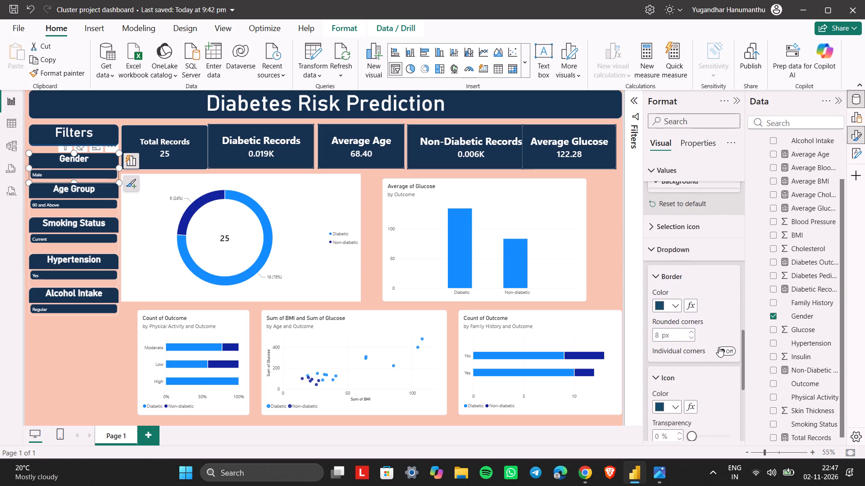
scroll(719, 347, up, 3)
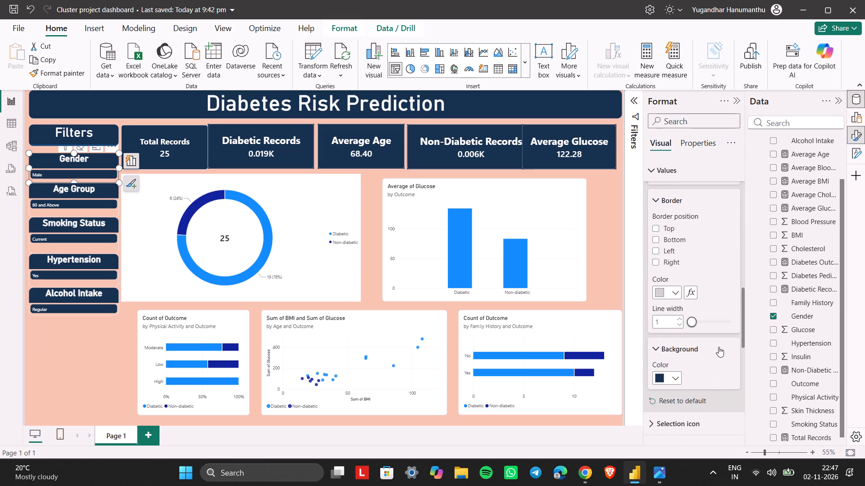
scroll(719, 347, up, 1)
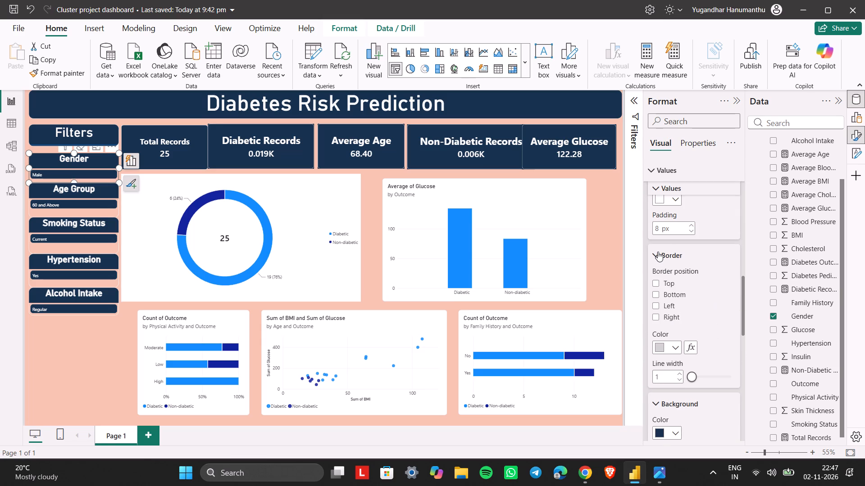
click(658, 252)
scroll(658, 252, up, 3)
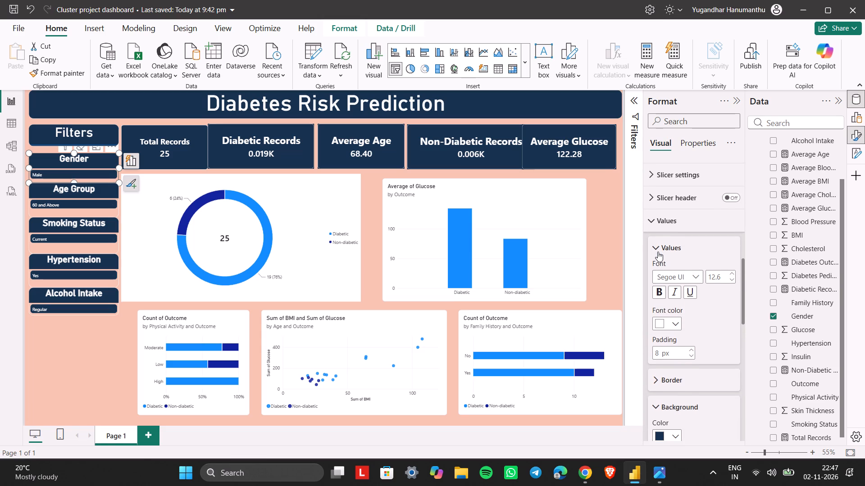
scroll(658, 252, up, 3)
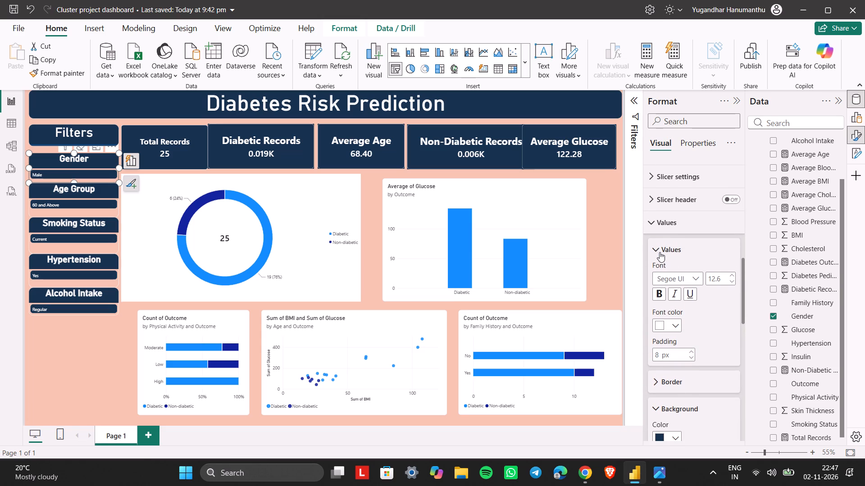
click(729, 273)
click(729, 273)
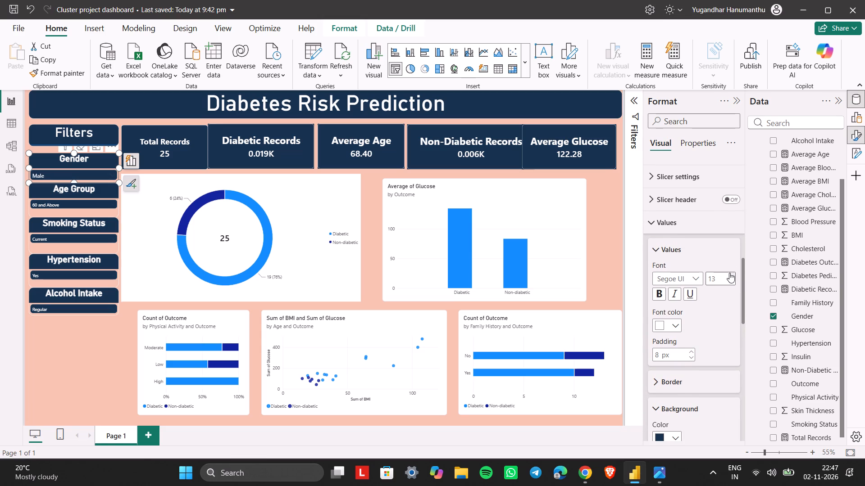
click(729, 273)
click(729, 273)
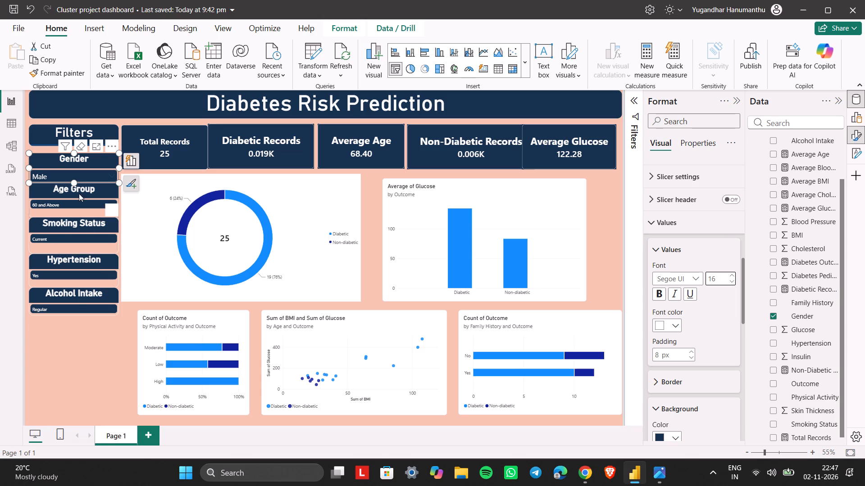
click(70, 369)
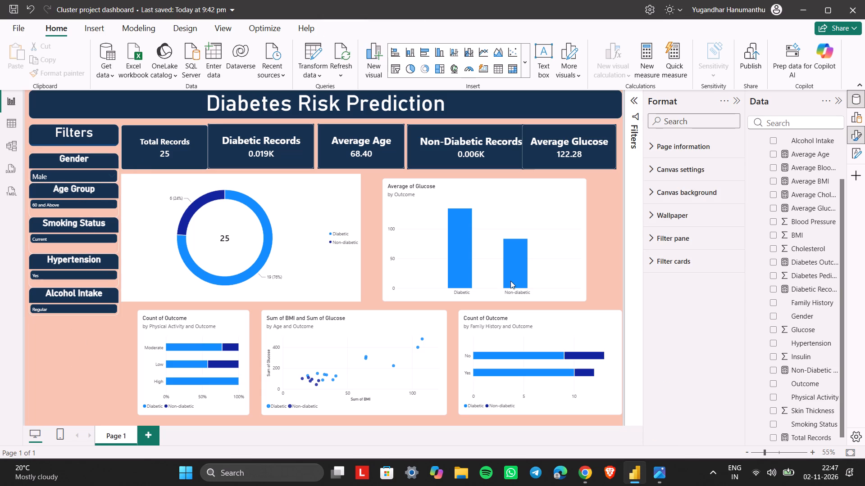
Check the Gender slicer's option list and raise its values' font size to 17.
click(48, 171)
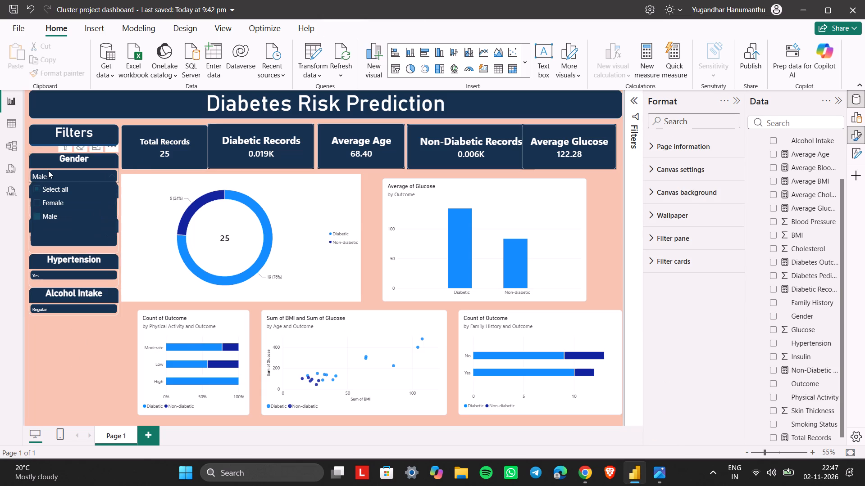
click(49, 157)
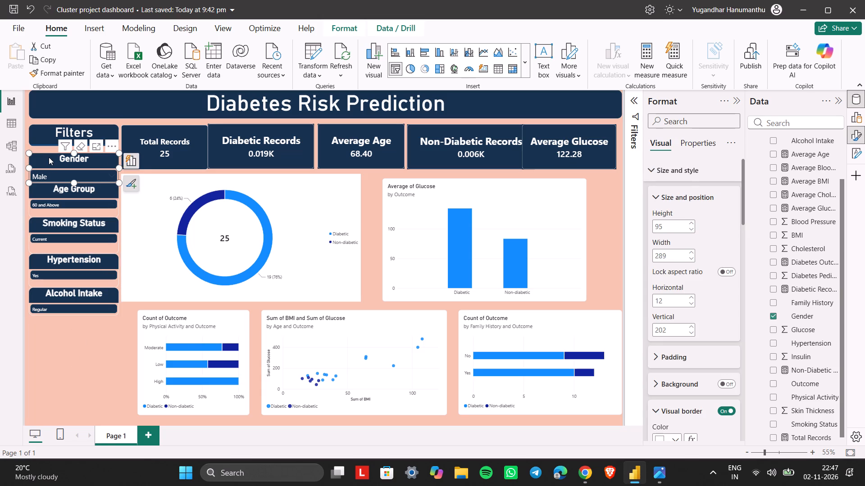
scroll(701, 362, down, 3)
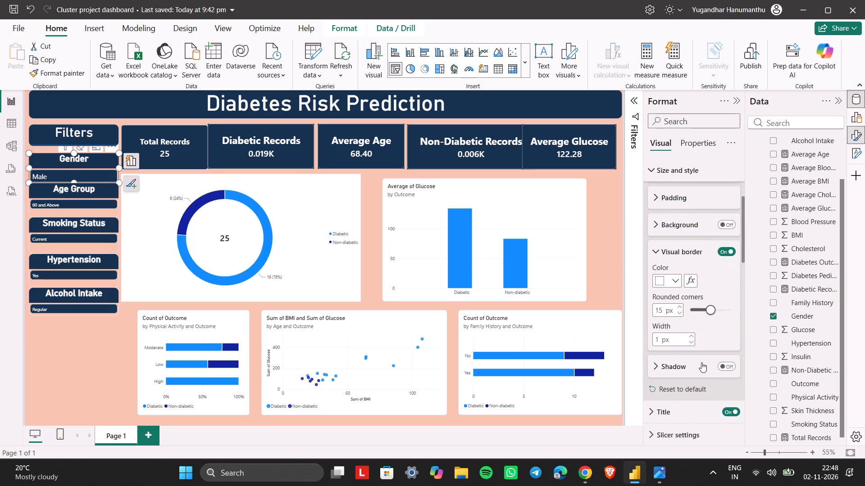
scroll(701, 362, down, 2)
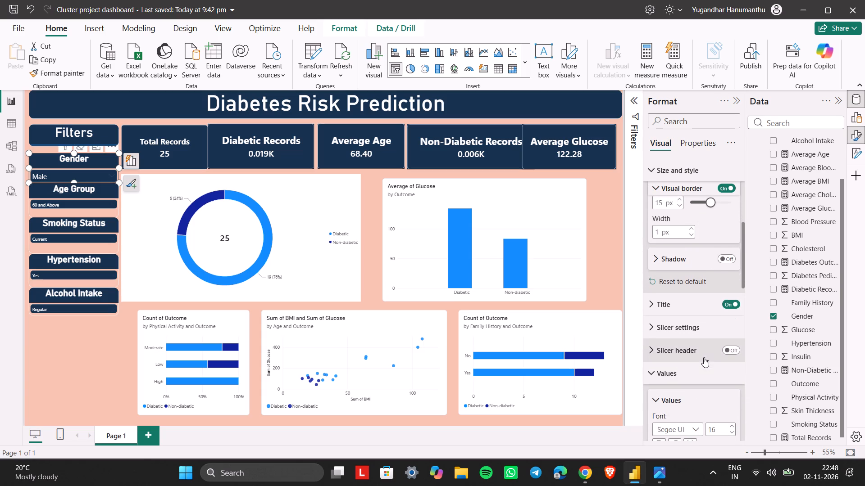
scroll(704, 357, down, 1)
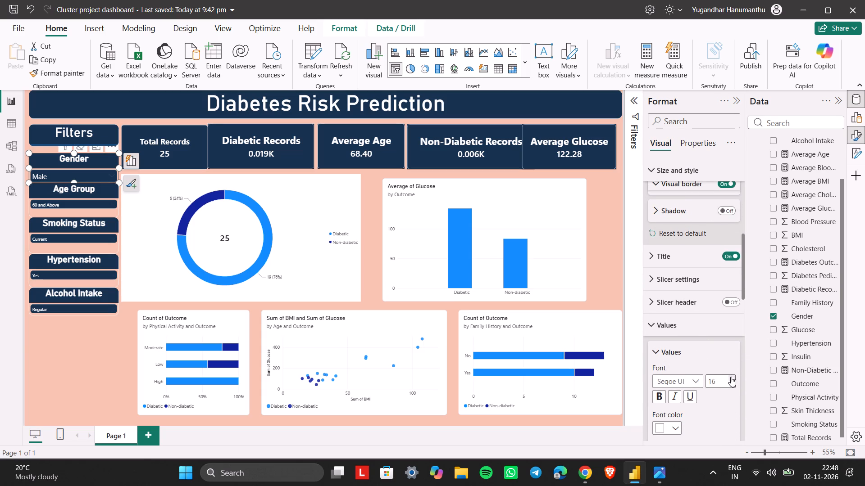
click(731, 377)
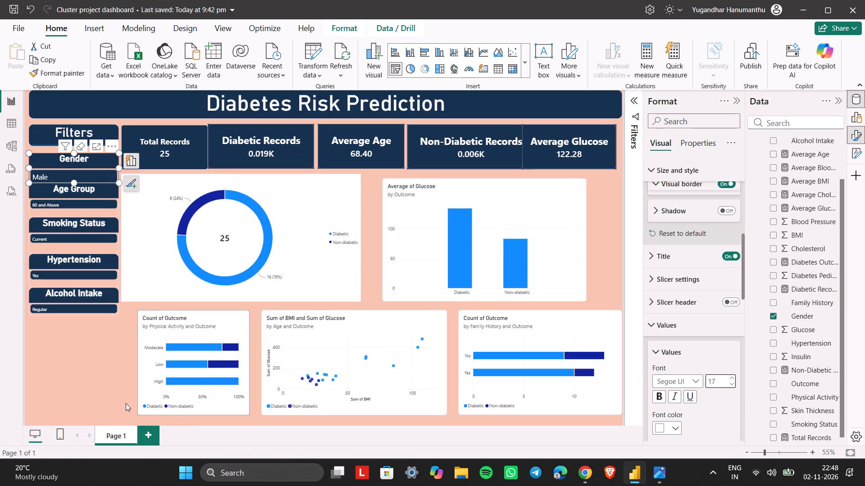
click(81, 386)
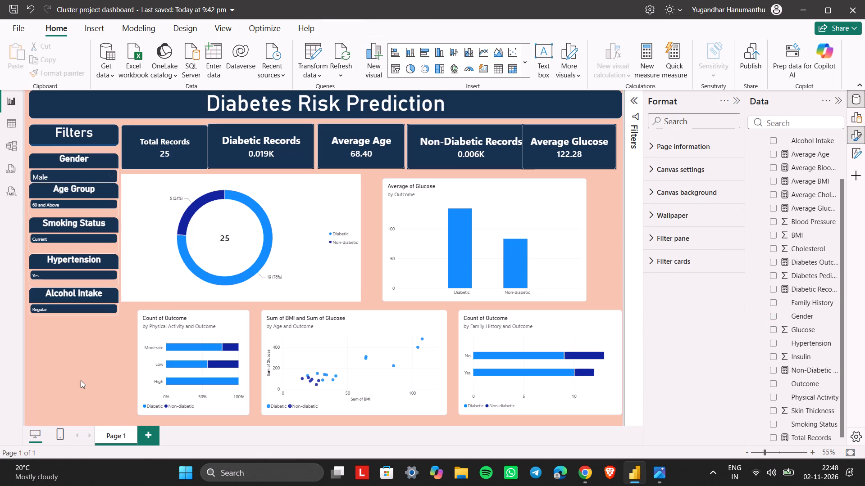
Copy the Gender slicer's formatting onto the Age Group, Smoking Status, Hypertension and Alcohol Intake slicers with Format painter.
click(35, 164)
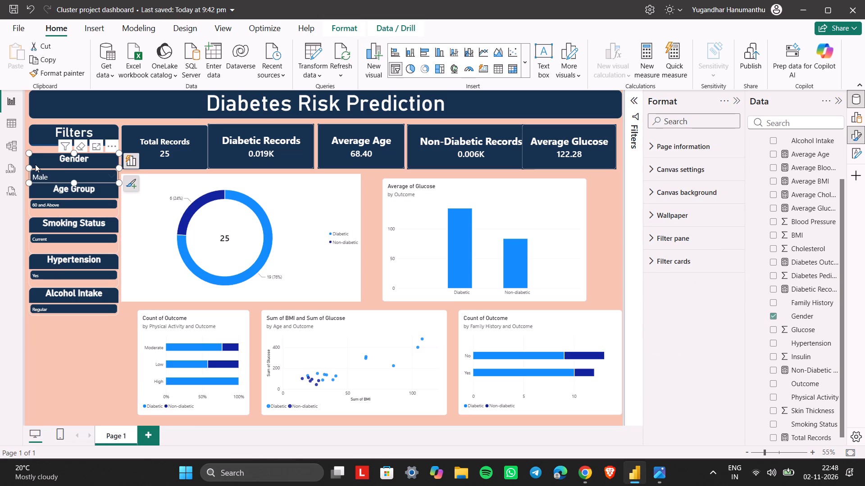
click(46, 70)
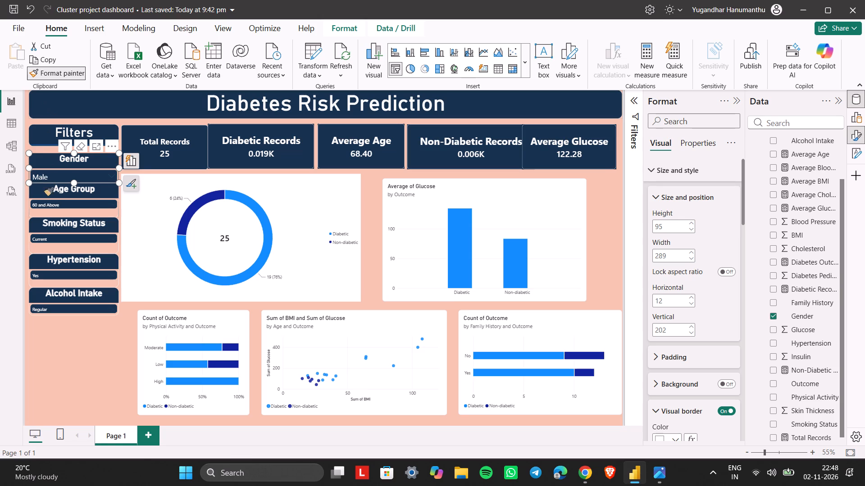
click(44, 189)
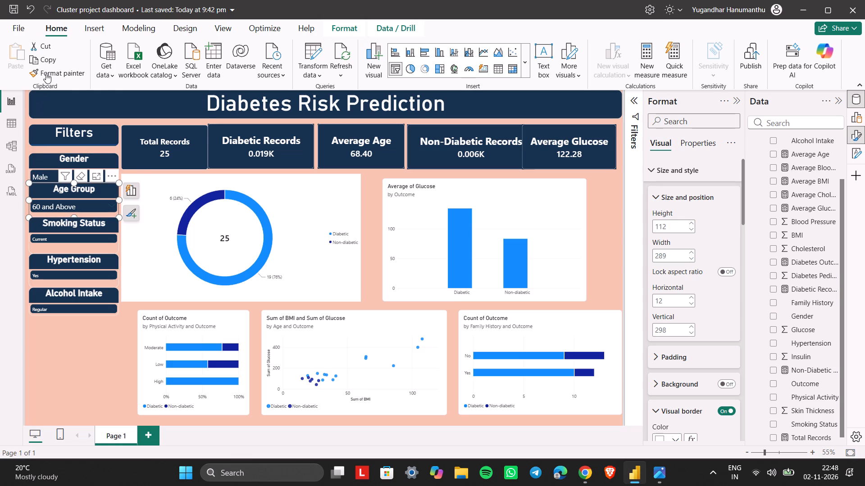
click(46, 73)
click(48, 227)
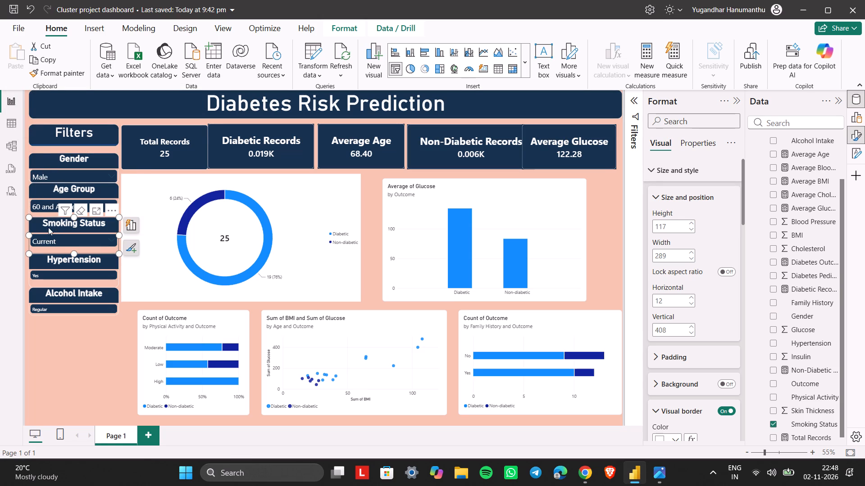
click(49, 70)
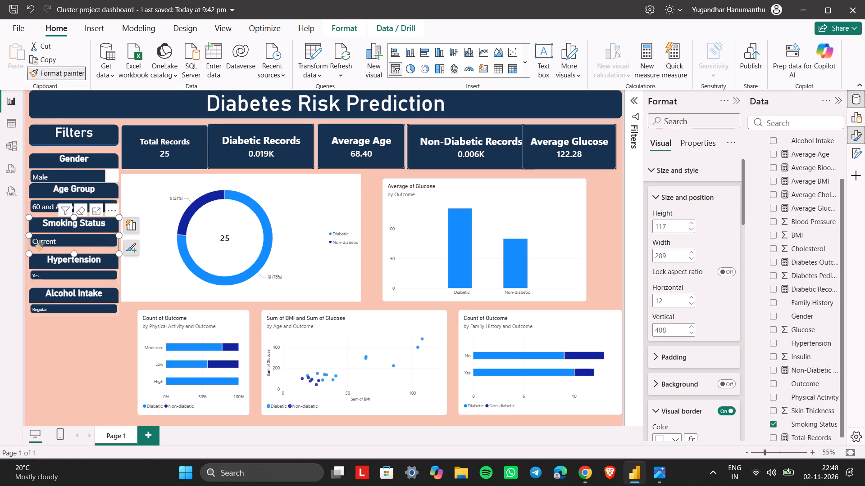
click(34, 253)
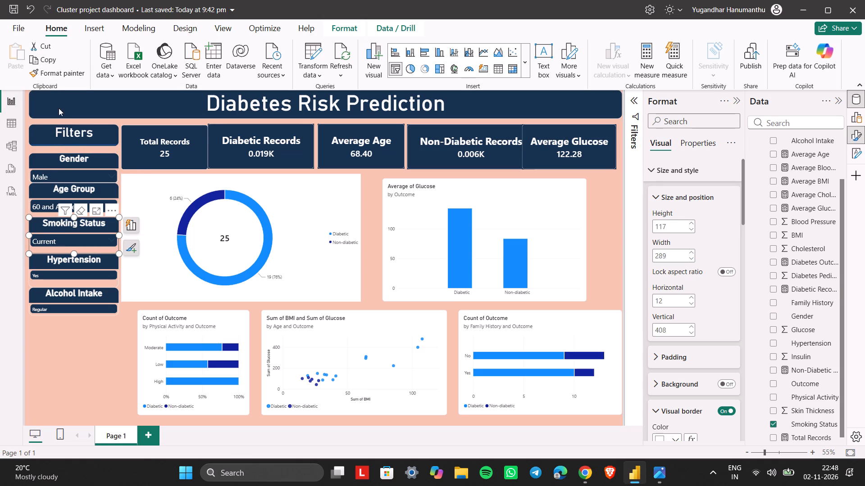
click(40, 223)
click(53, 76)
click(58, 260)
click(50, 72)
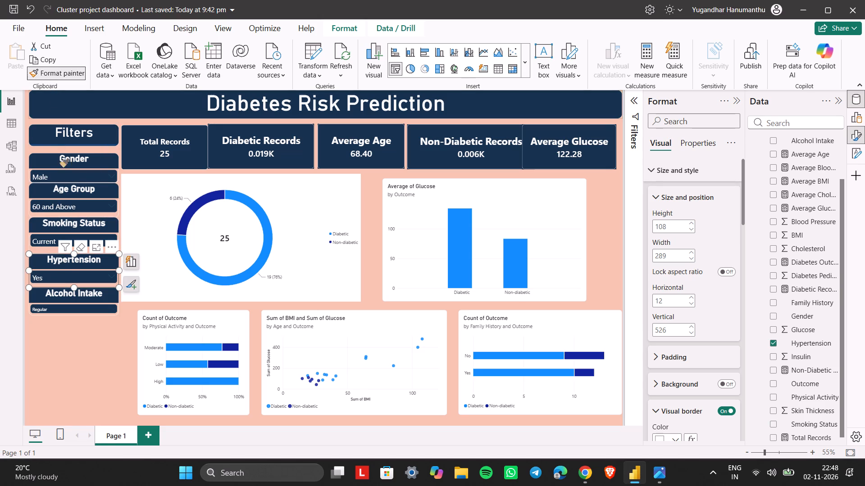
click(53, 288)
click(50, 355)
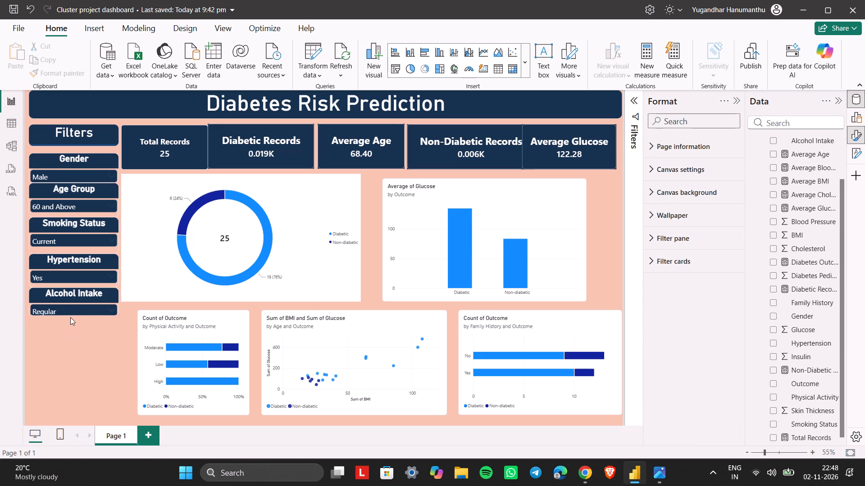
click(71, 331)
Move the Age Group slicer down to a vertical position of about 313, leaving a gap below the Gender slicer.
drag(46, 189, 46, 193)
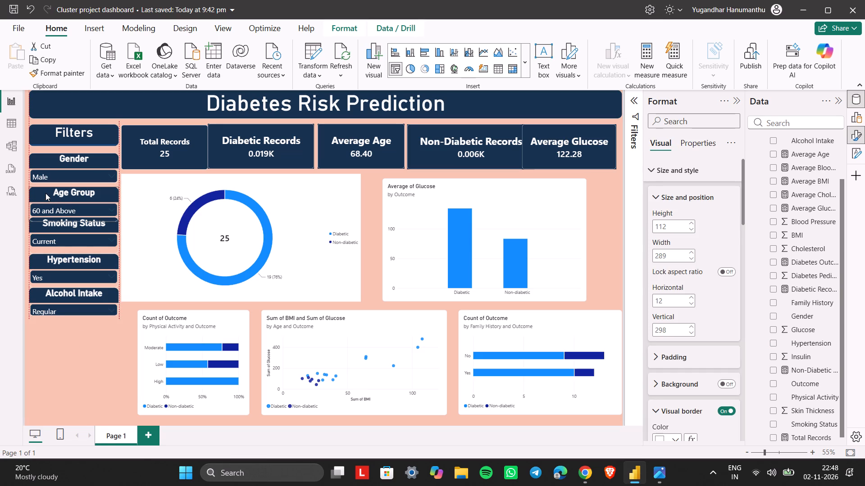
drag(46, 193, 46, 194)
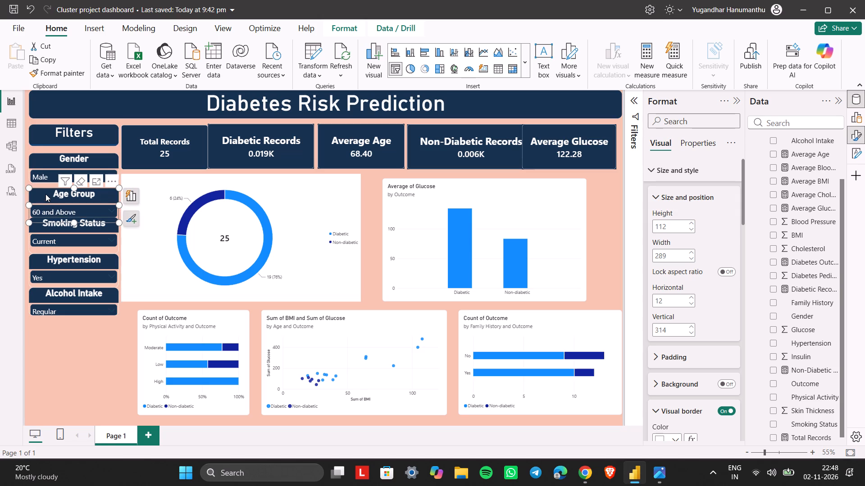
click(46, 194)
click(46, 194)
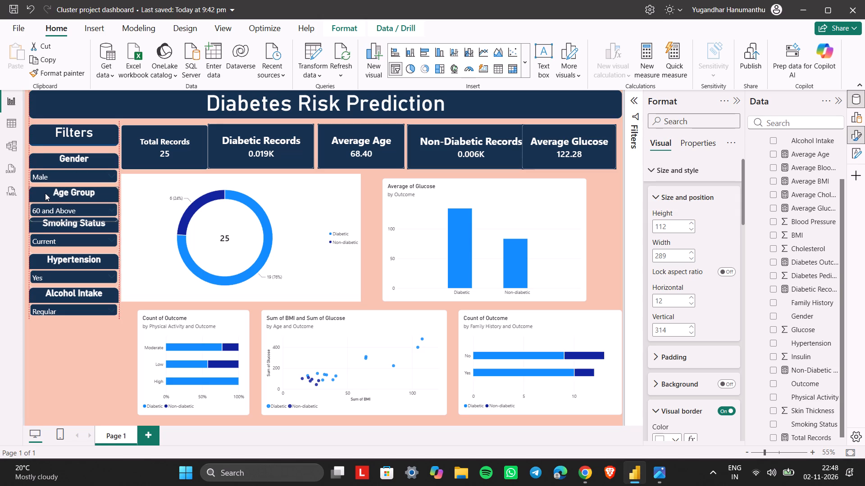
click(26, 332)
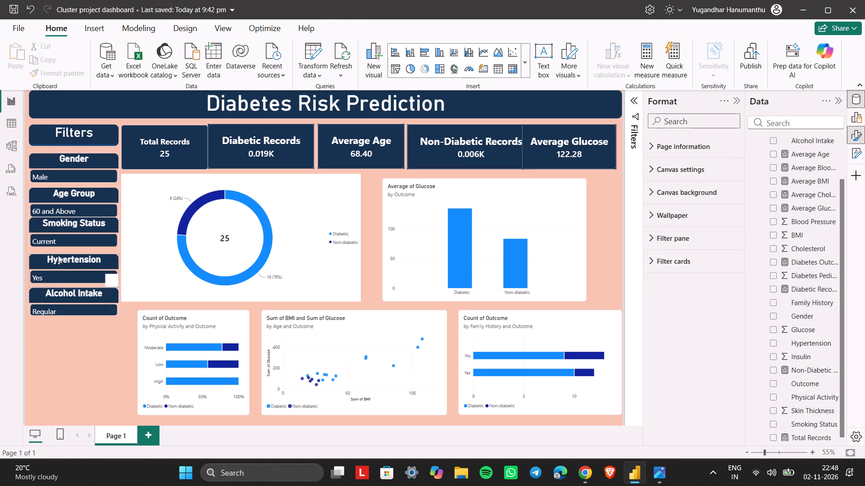
Space out the lower slicers by moving Alcohol Intake, Hypertension and Smoking Status down to vertical positions of about 662, 539 and 425.
drag(56, 296, 56, 302)
drag(50, 267, 50, 270)
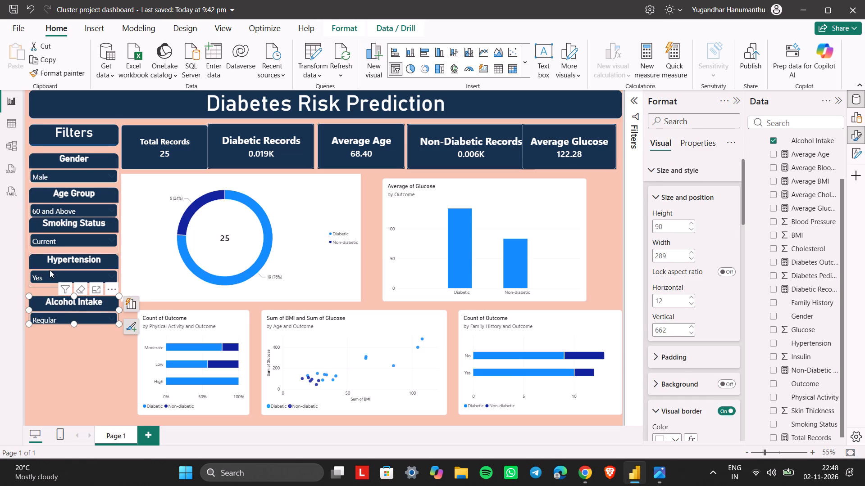
drag(50, 270, 50, 271)
drag(53, 223, 53, 225)
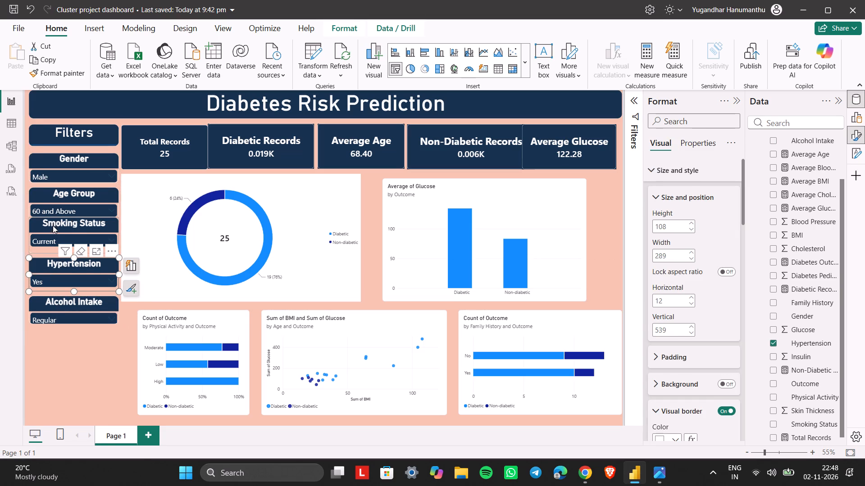
drag(53, 225, 51, 228)
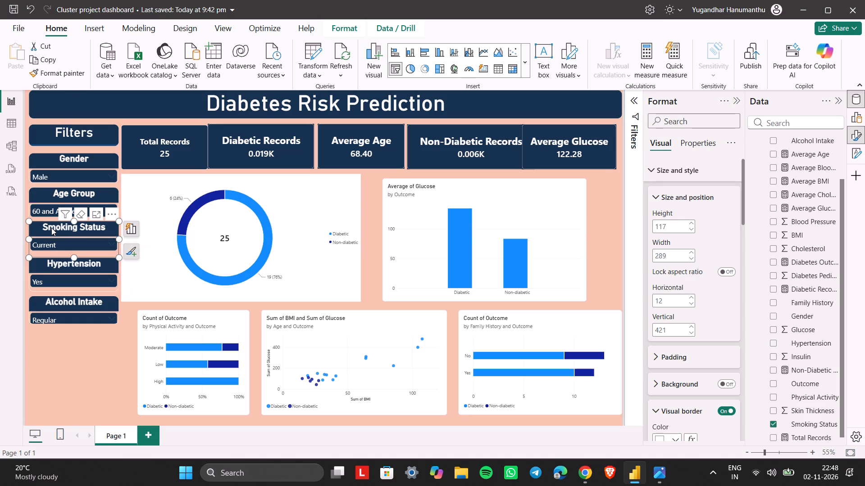
click(50, 351)
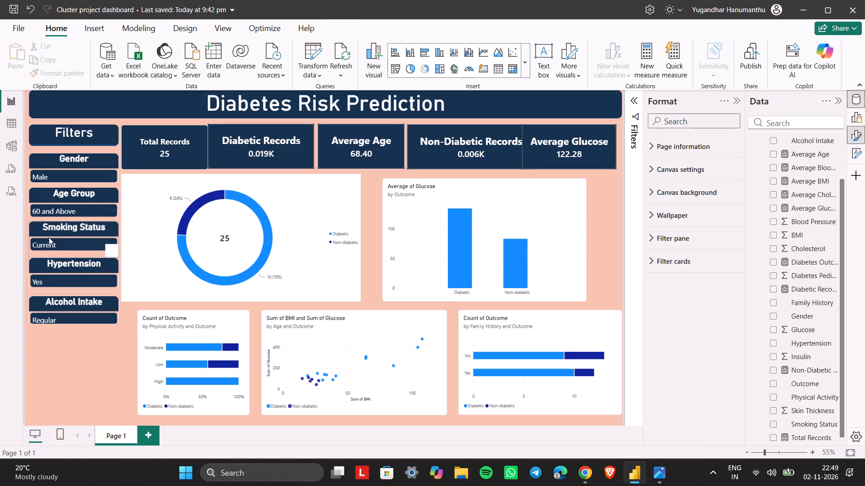
drag(41, 232, 41, 236)
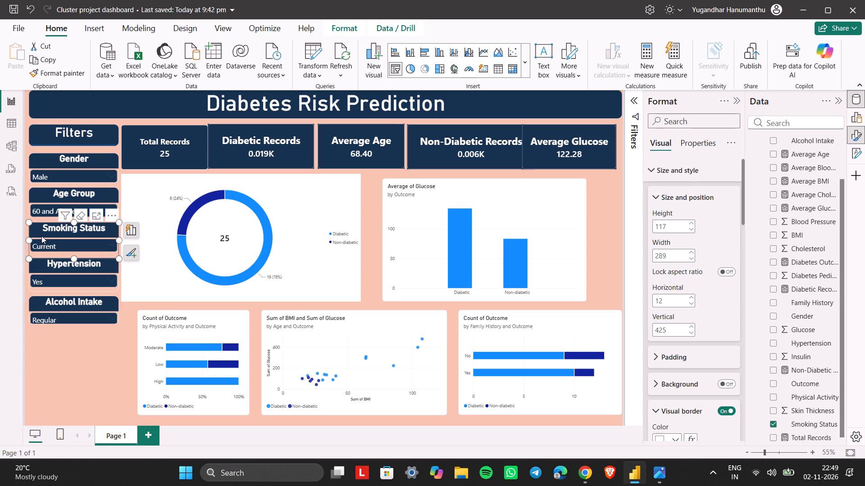
click(51, 352)
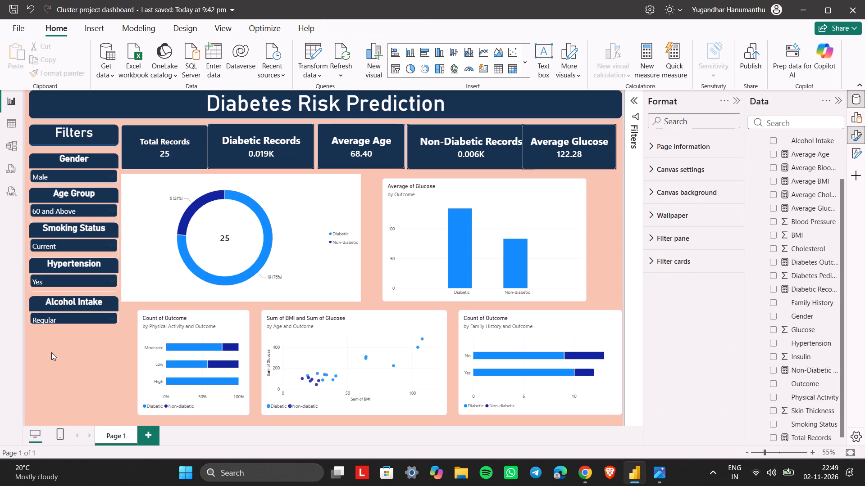
Change the canvas background colour to the lightest blue tint of the theme colours.
click(70, 375)
right_click(70, 375)
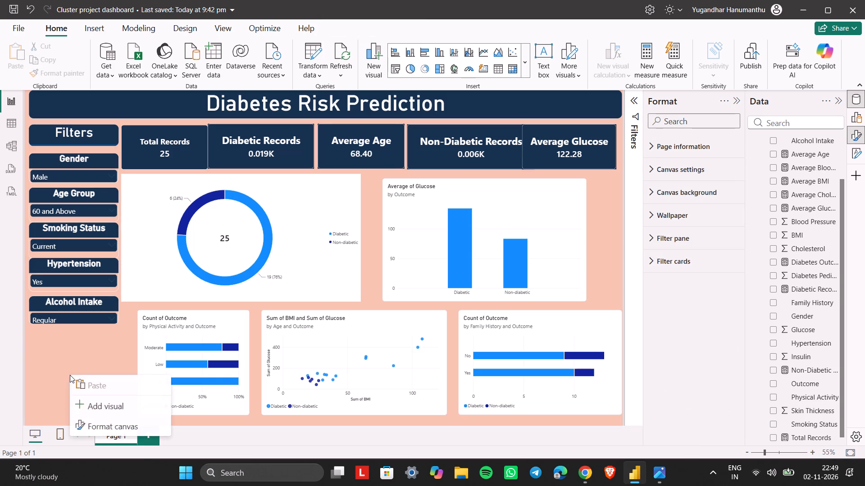
click(99, 417)
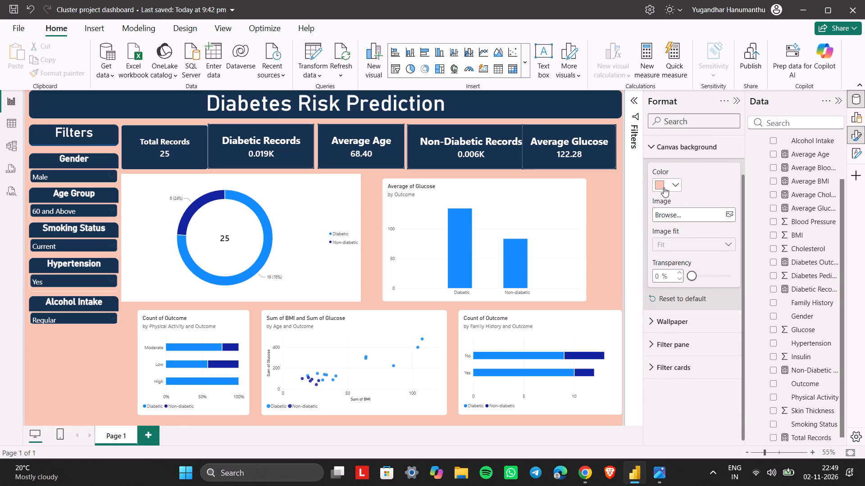
click(664, 187)
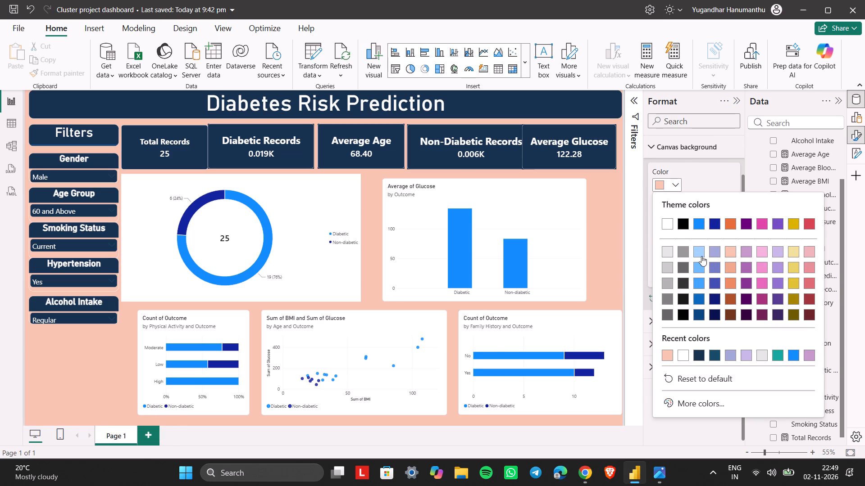
click(701, 256)
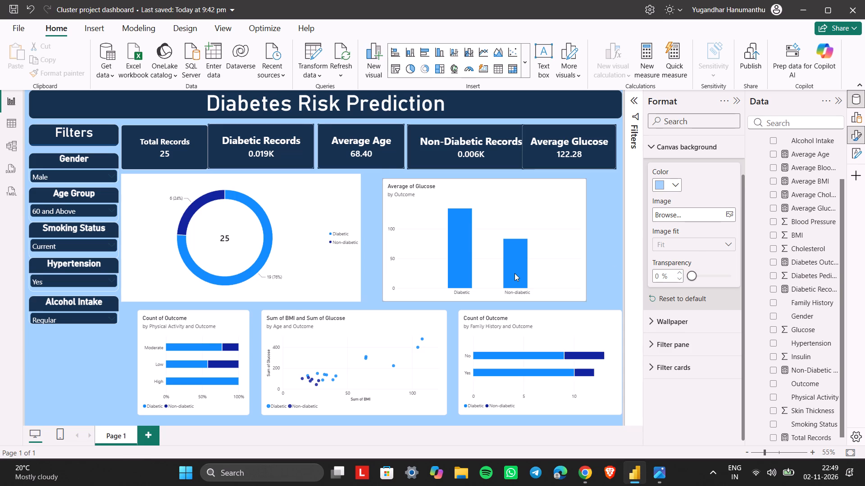
click(113, 363)
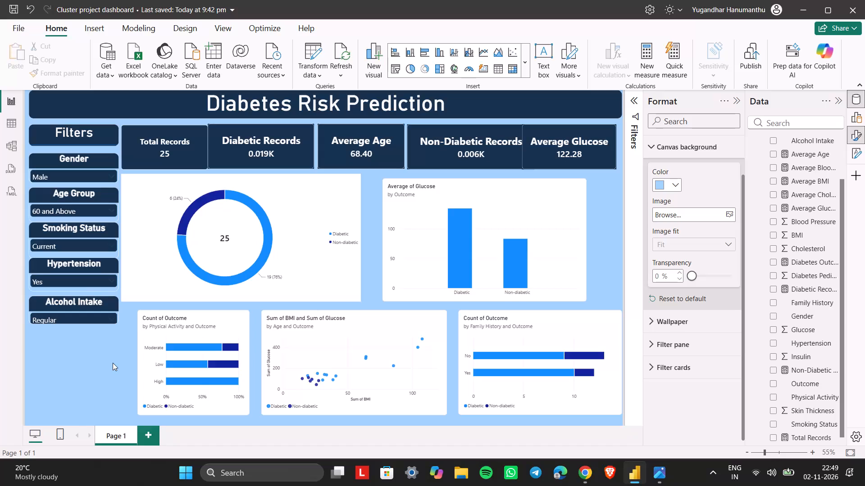
Move the Gender slicer up closer to the Filters header and the Age Group slicer up beneath it.
click(47, 139)
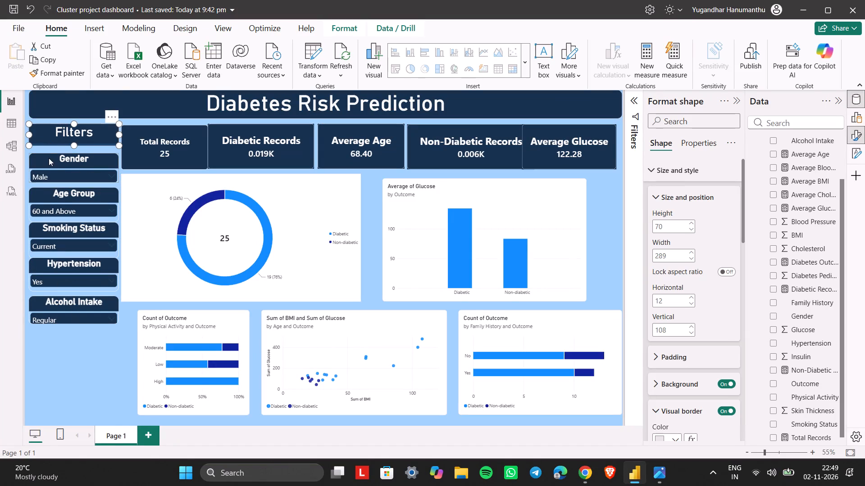
drag(44, 164, 44, 159)
click(187, 242)
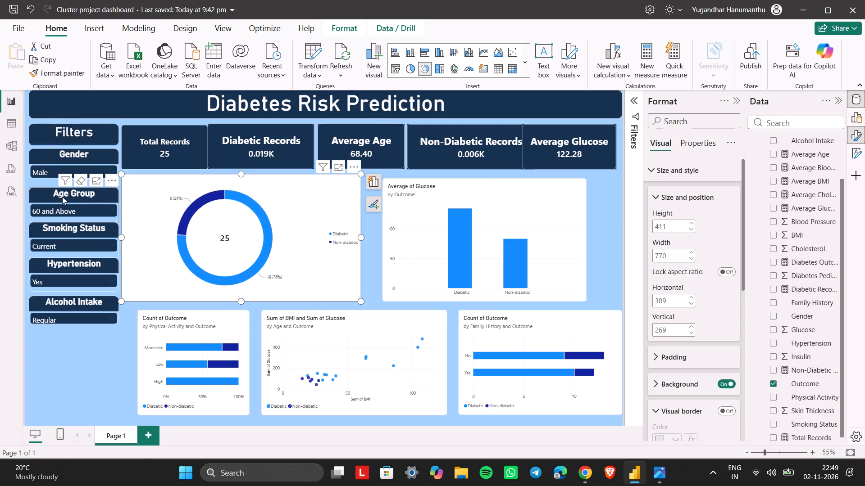
drag(47, 194, 41, 188)
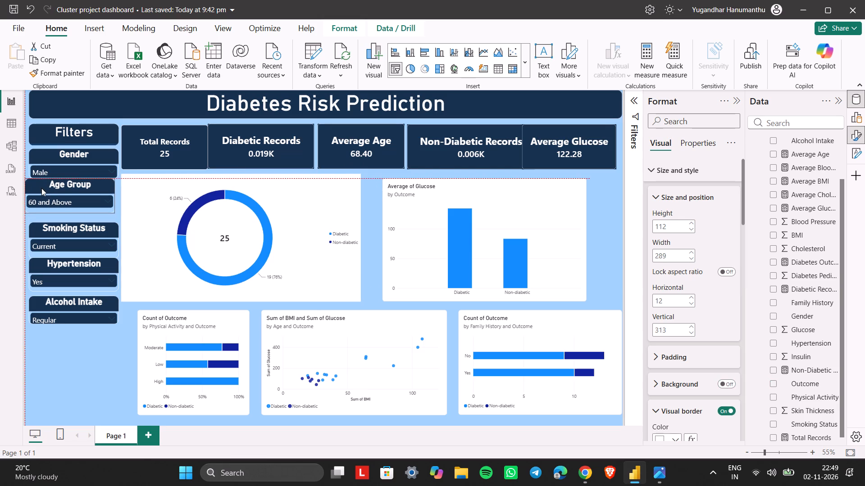
drag(41, 188, 46, 190)
click(47, 343)
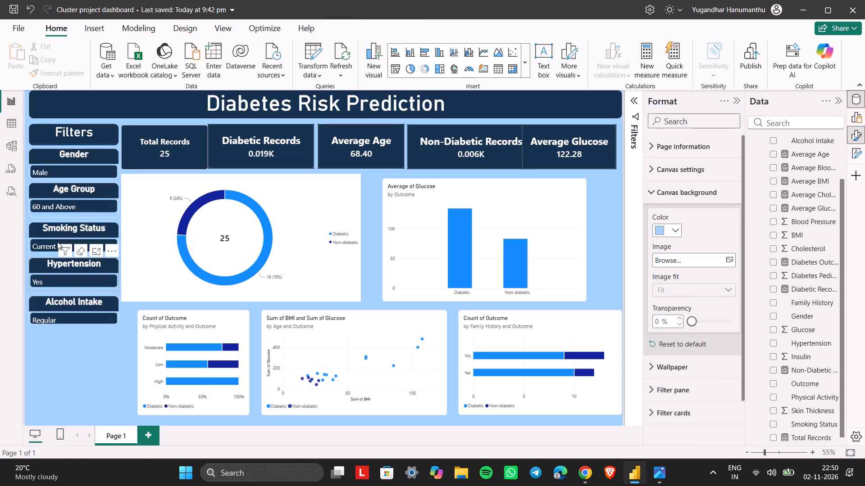
Tighten the lower slicers by moving Smoking Status, Hypertension and Alcohol Intake up to vertical positions of about 416, 533 and 642.
click(35, 228)
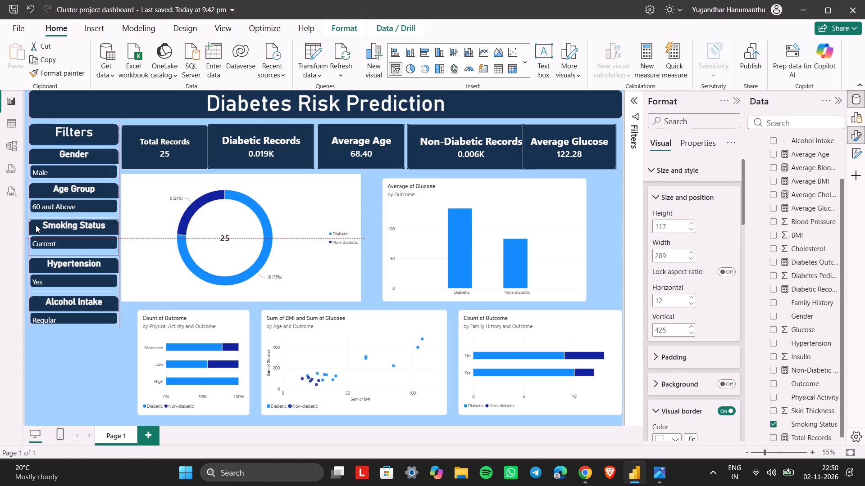
click(42, 334)
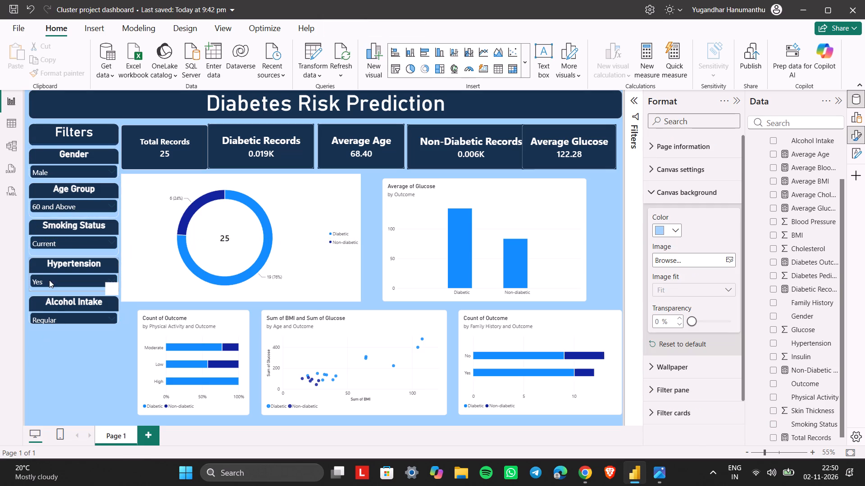
click(39, 263)
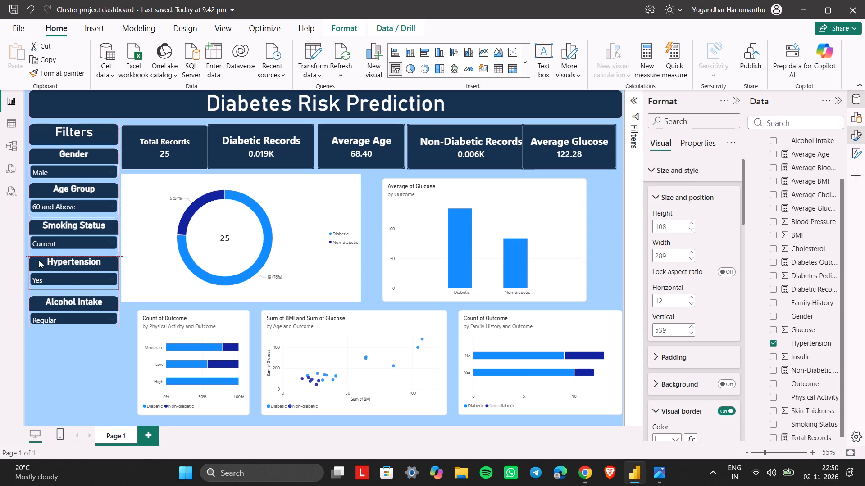
click(59, 369)
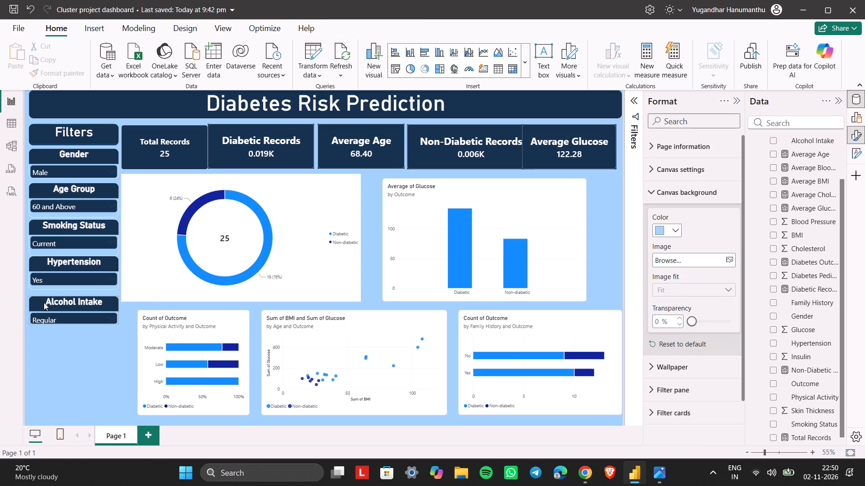
drag(43, 301, 43, 293)
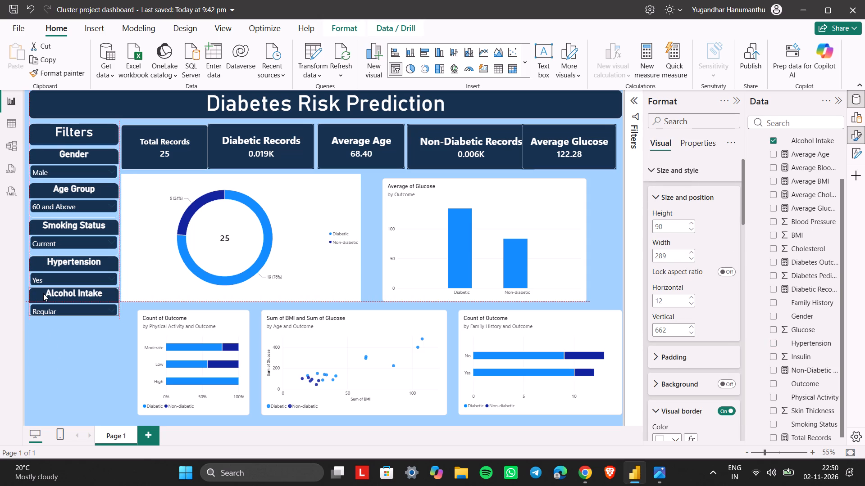
drag(43, 293, 43, 294)
click(53, 375)
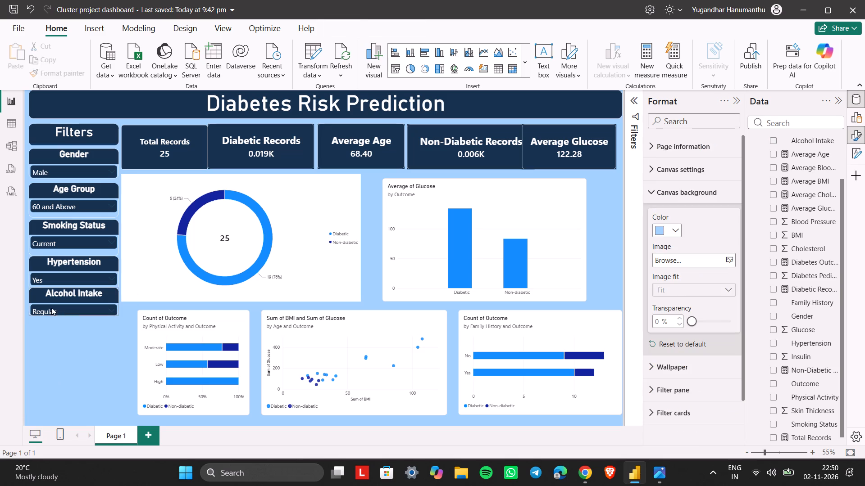
drag(45, 295, 45, 299)
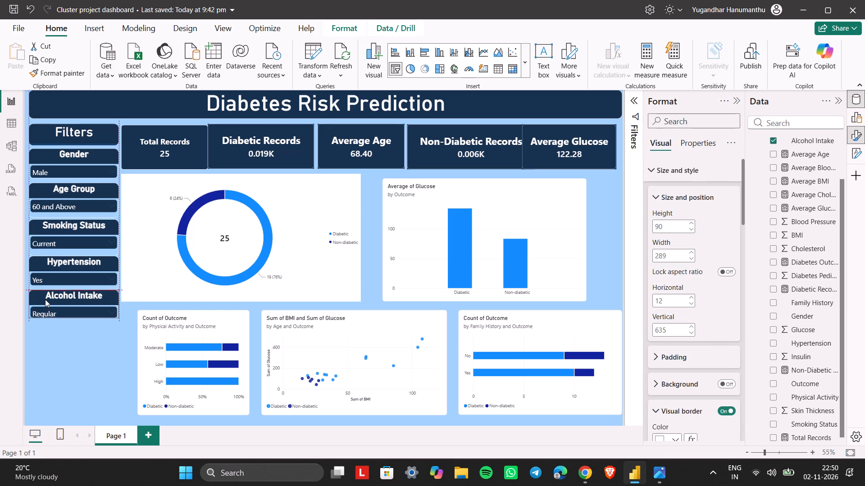
drag(45, 299, 45, 299)
click(48, 346)
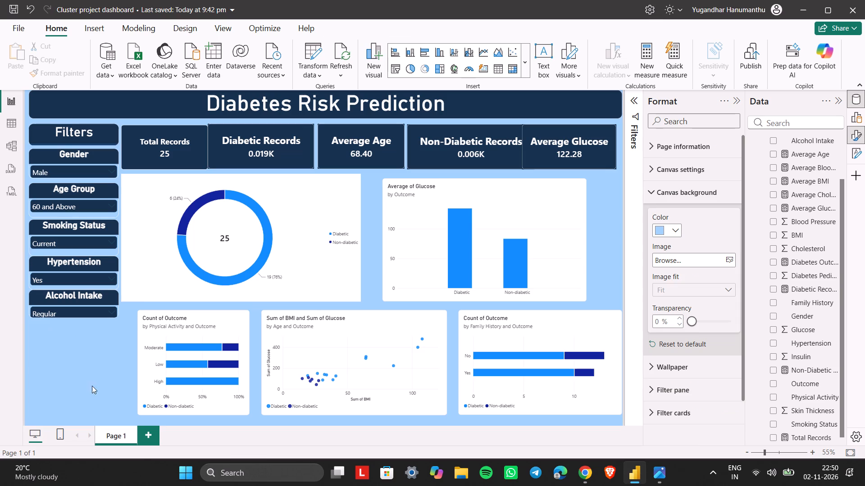
click(65, 380)
Recolour the Gender slicer's values with a black font on a white background.
click(55, 169)
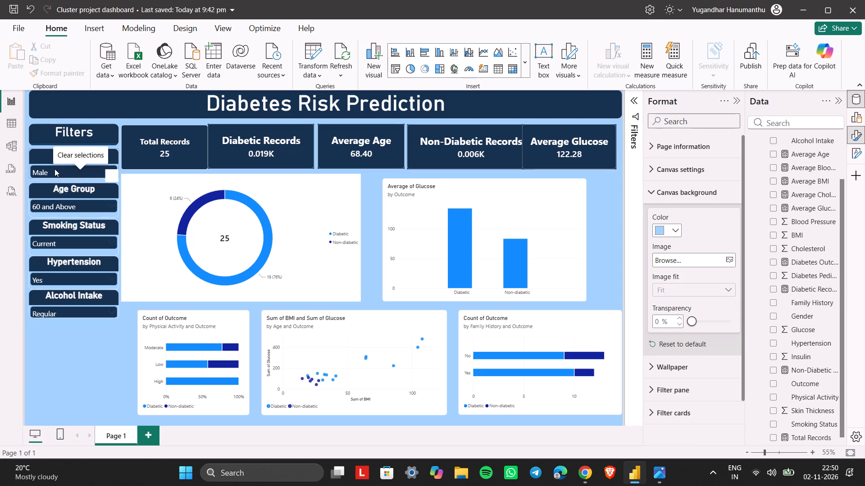
click(65, 171)
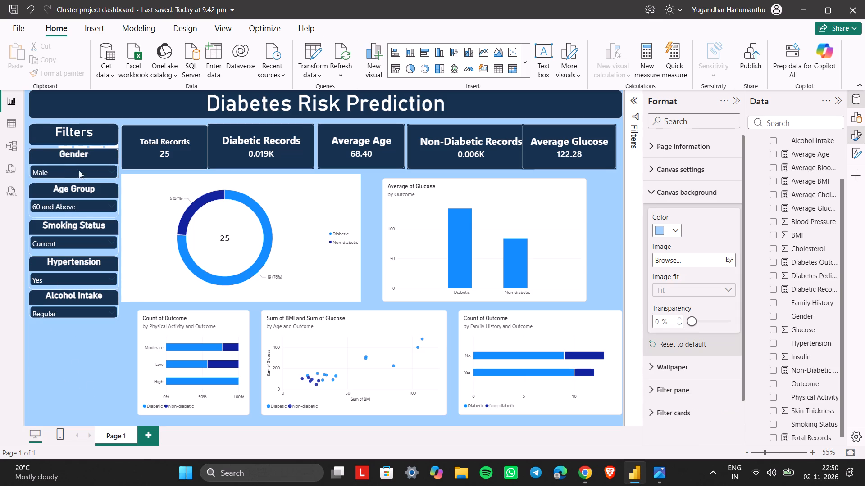
click(106, 154)
scroll(716, 351, down, 4)
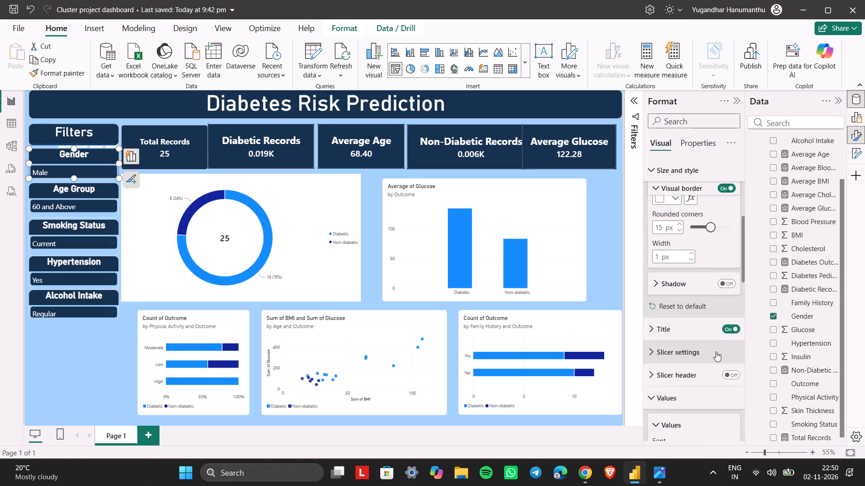
scroll(716, 351, down, 2)
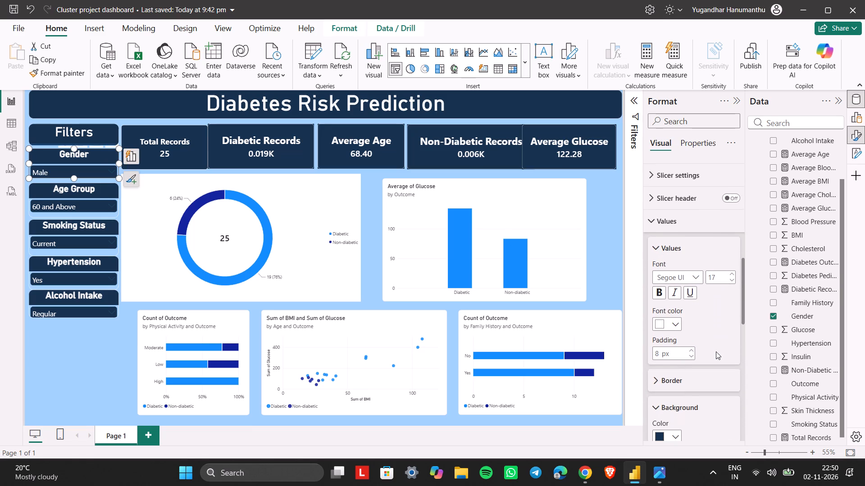
click(676, 322)
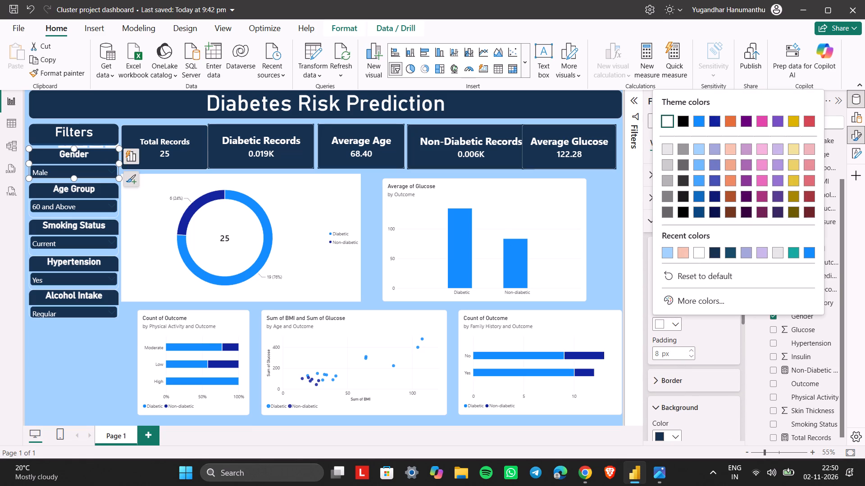
click(683, 125)
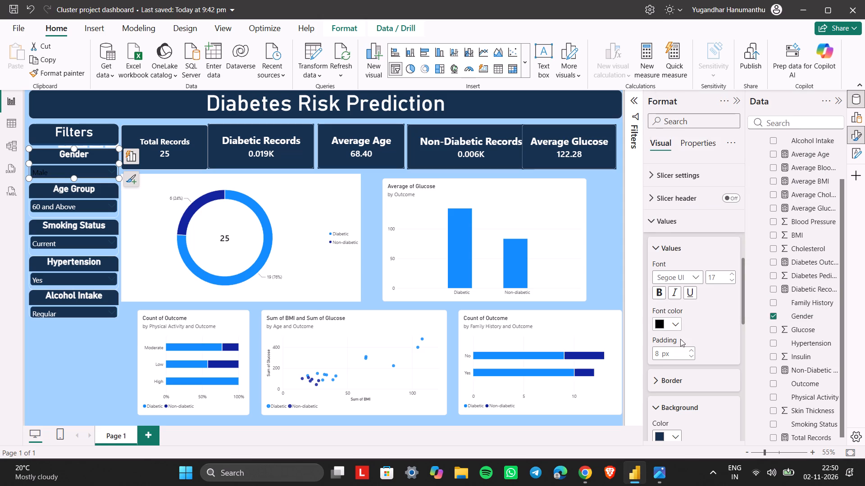
scroll(680, 339, down, 1)
click(670, 352)
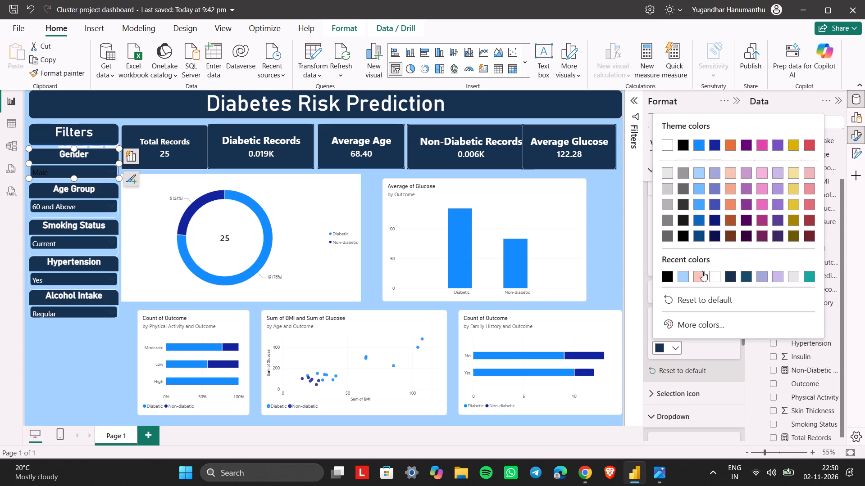
click(714, 273)
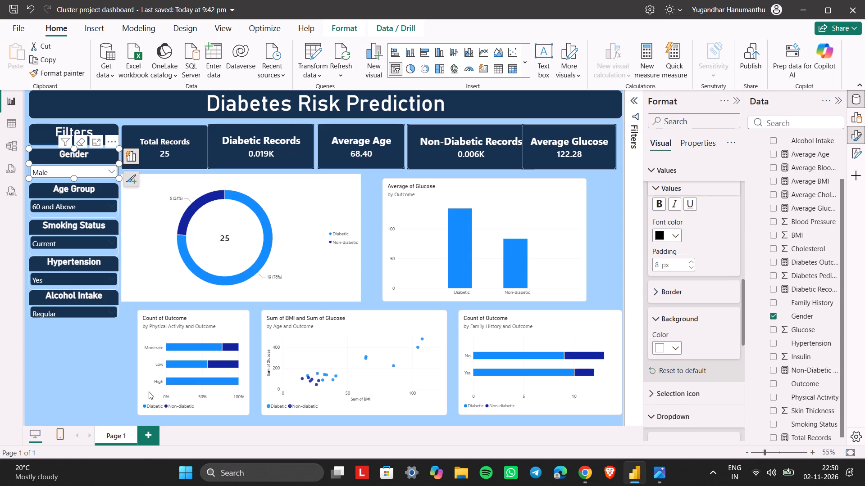
click(99, 362)
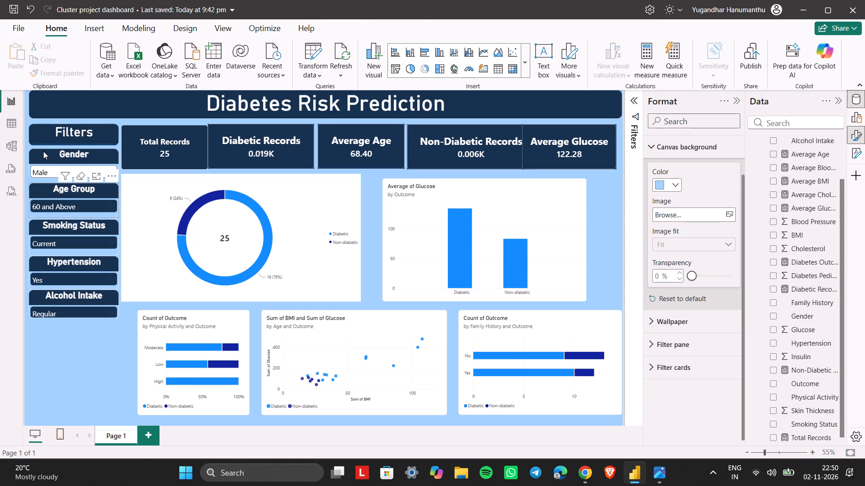
Copy the Gender slicer's formatting onto the Age Group, Smoking Status, Hypertension and Alcohol Intake slicers with Format painter.
click(43, 151)
click(48, 69)
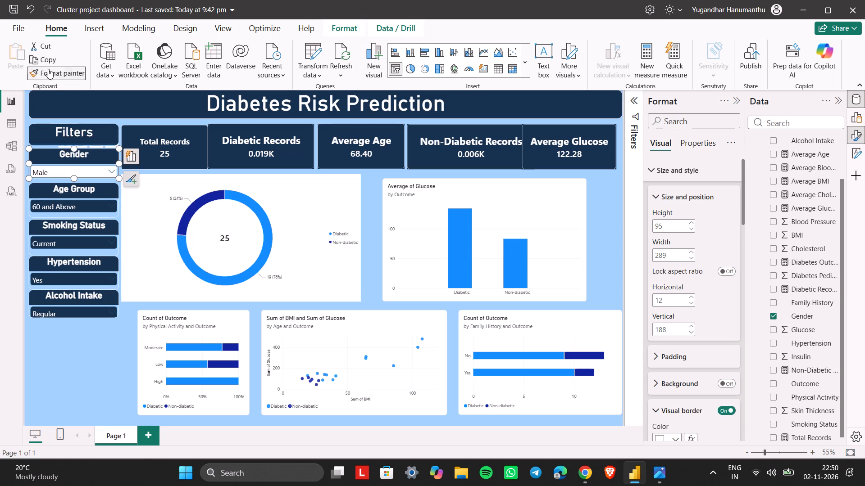
click(37, 192)
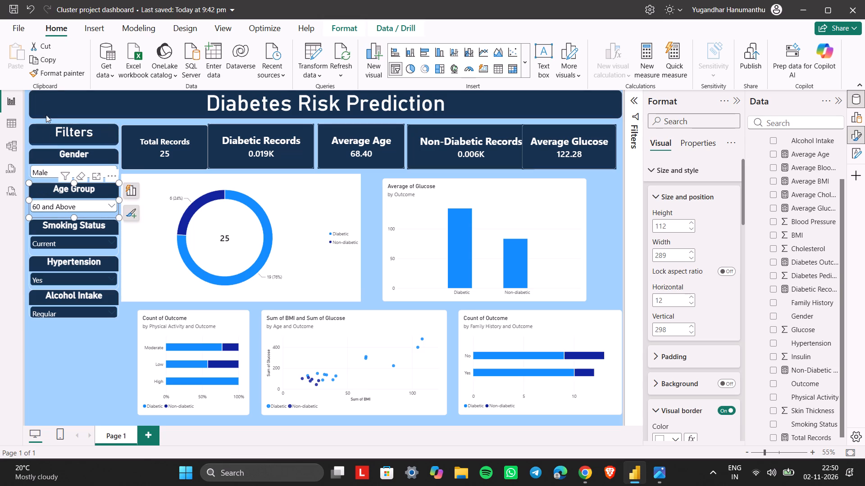
click(51, 71)
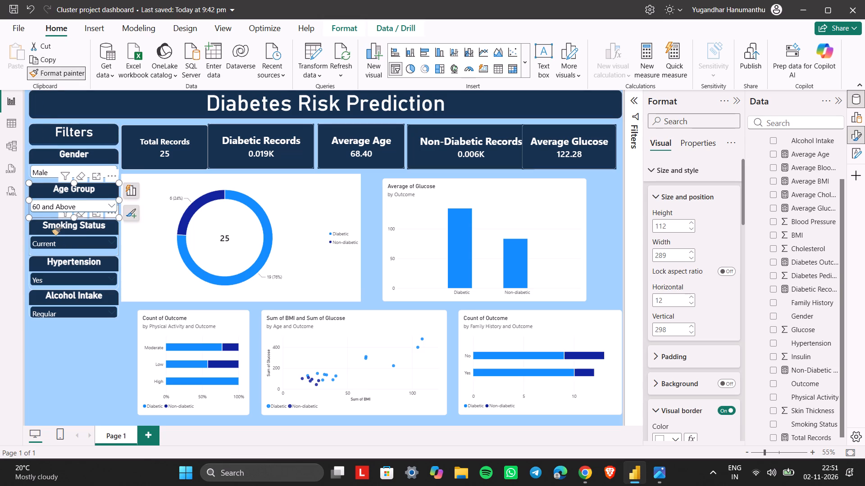
click(51, 225)
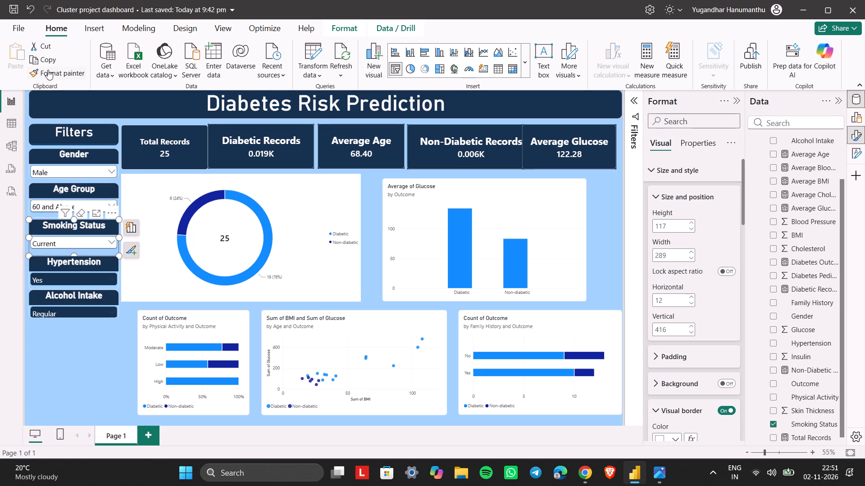
click(48, 69)
click(44, 258)
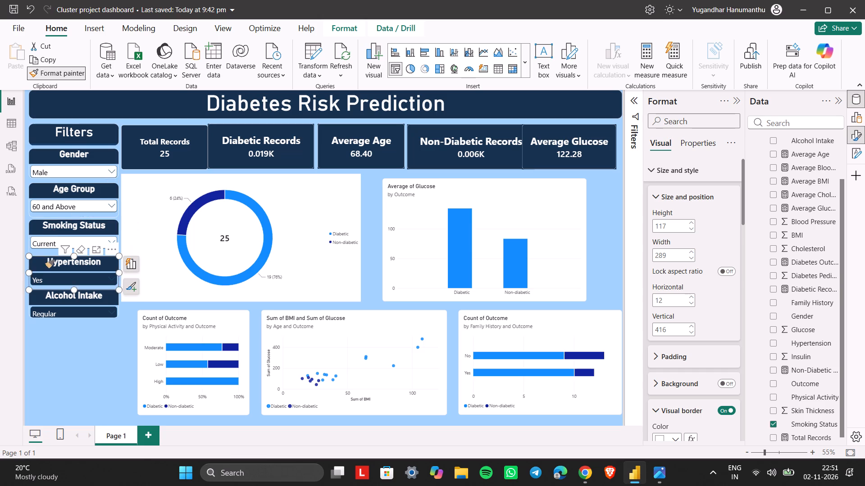
click(54, 76)
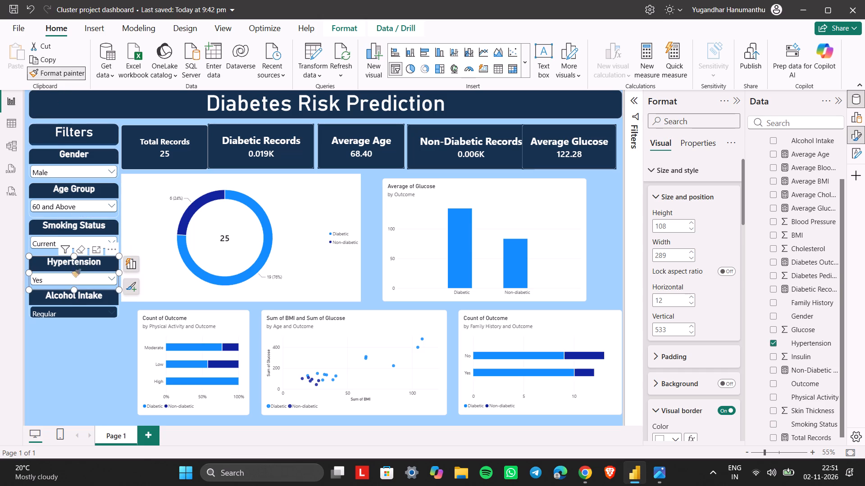
click(51, 295)
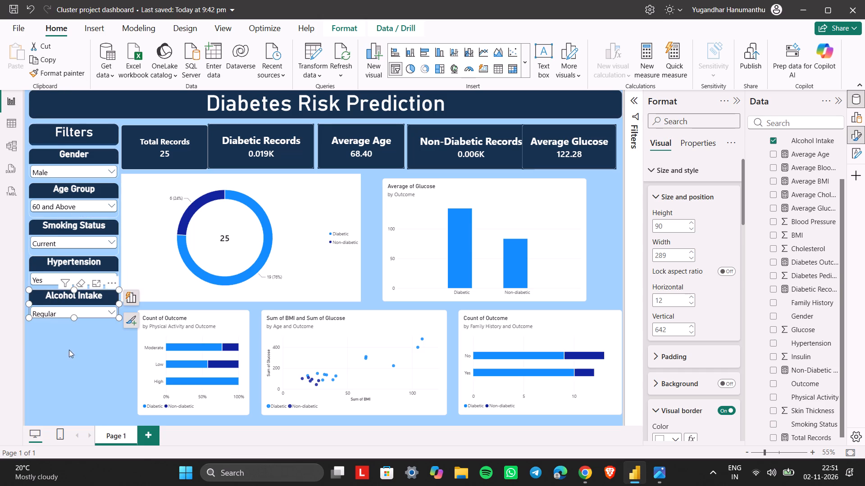
click(82, 380)
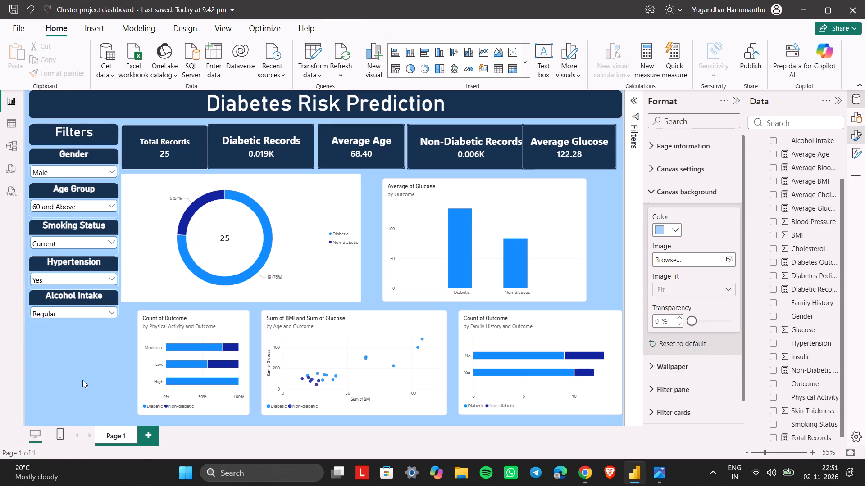
click(62, 356)
Shift the donut chart slightly right to a horizontal position of about 323, keeping its vertical position.
drag(175, 282, 180, 281)
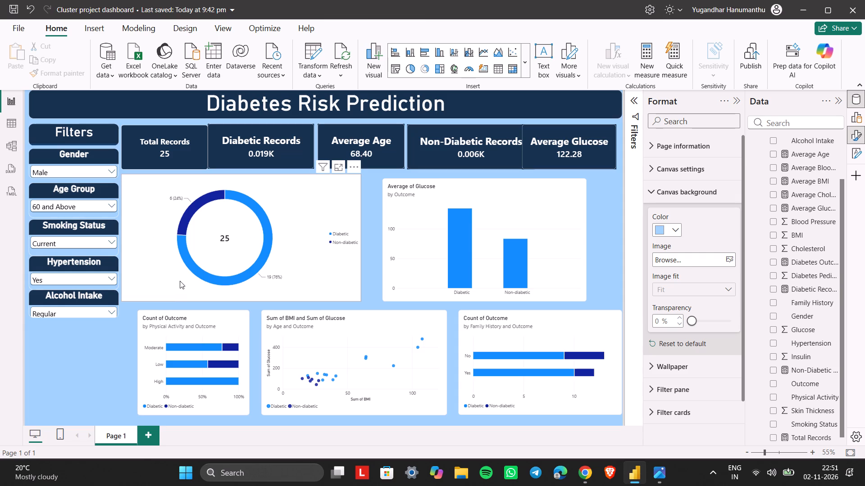
drag(180, 281, 177, 281)
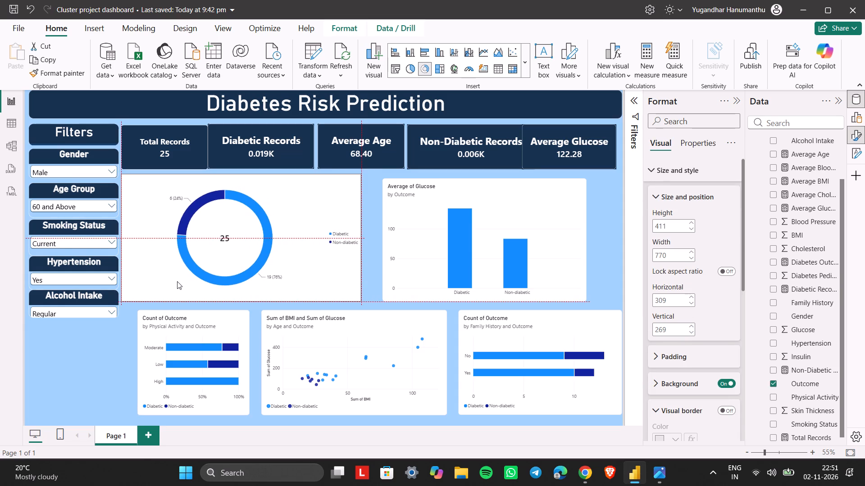
drag(177, 281, 180, 281)
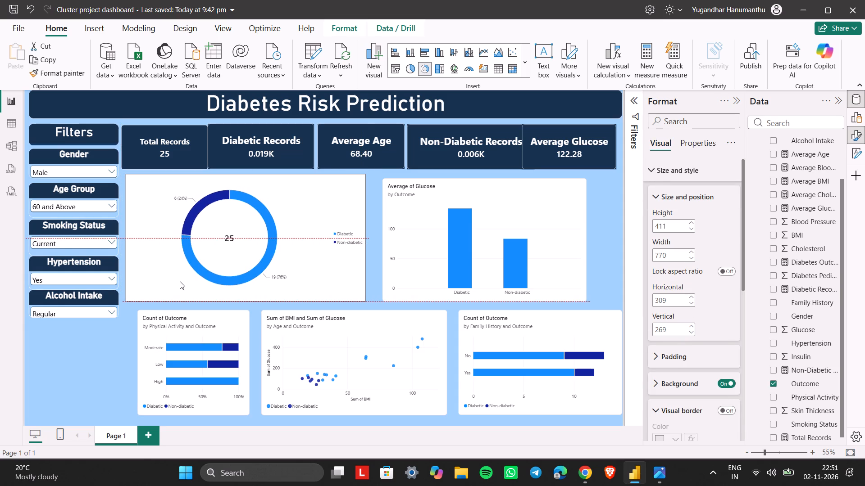
drag(180, 281, 180, 281)
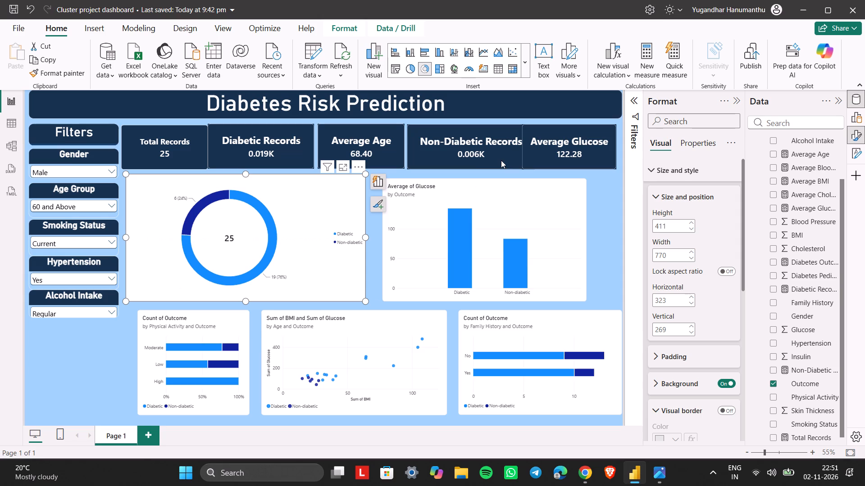
Move the Diabetic Records card right to a horizontal position of about 598, leaving a gap after the Total Records card.
click(444, 163)
click(196, 148)
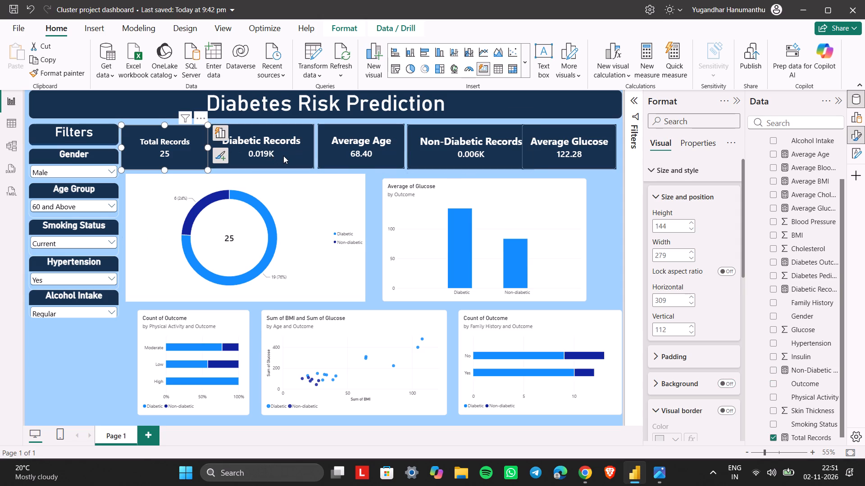
drag(283, 156, 288, 156)
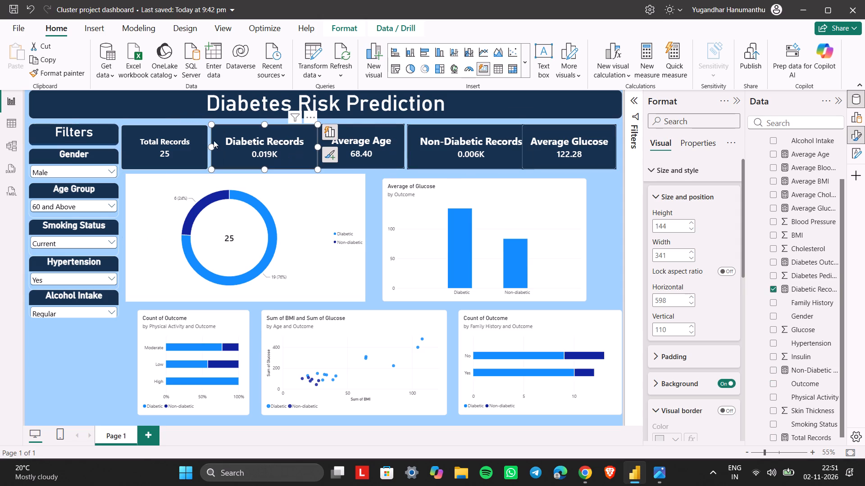
Narrow the Total Records card to a width of about 253, keeping its left edge in place.
click(190, 153)
drag(208, 146, 200, 146)
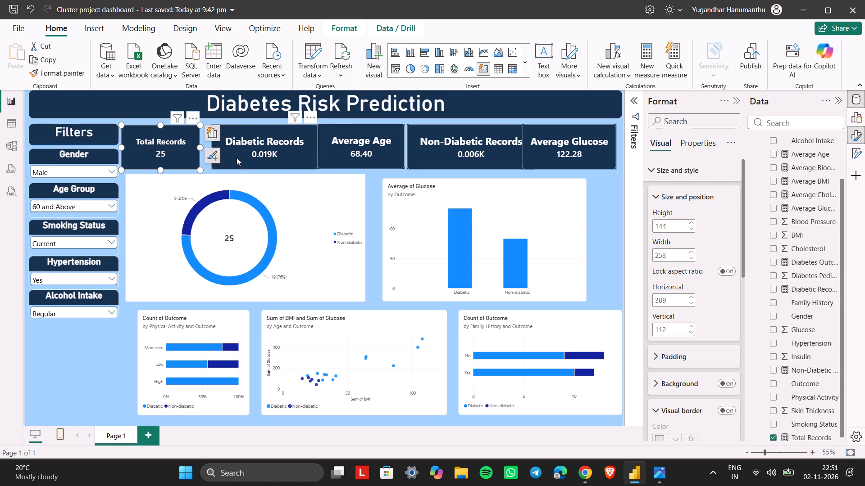
Shift the Diabetic Records card toward the Total Records card, to a horizontal position of about 589.
click(237, 157)
drag(237, 157, 234, 157)
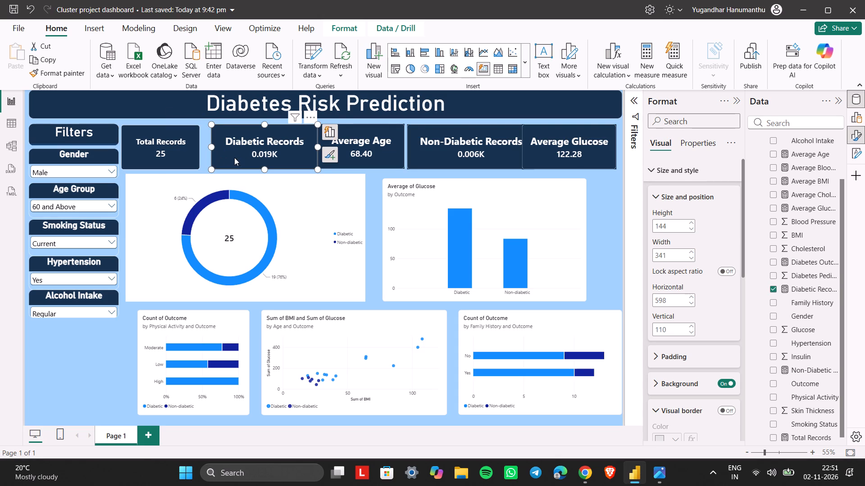
drag(234, 157, 230, 157)
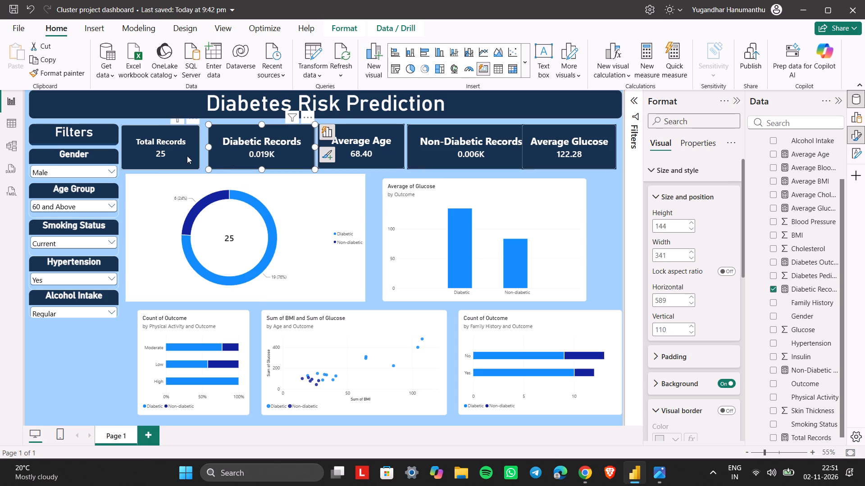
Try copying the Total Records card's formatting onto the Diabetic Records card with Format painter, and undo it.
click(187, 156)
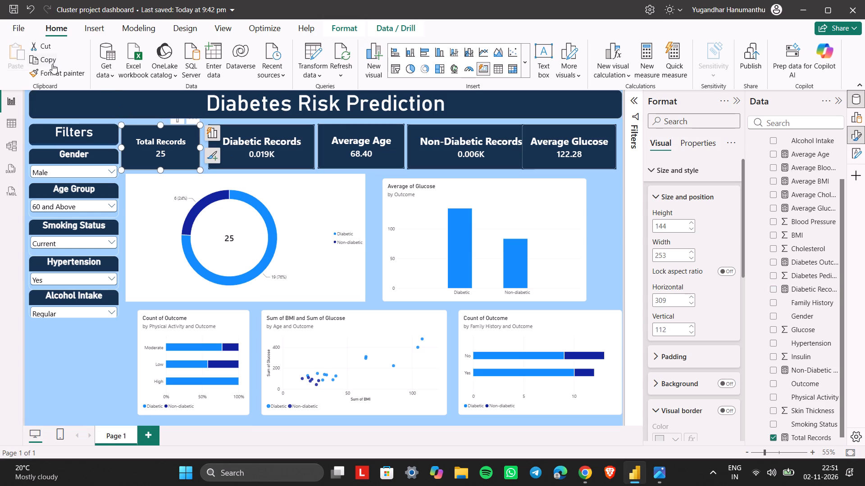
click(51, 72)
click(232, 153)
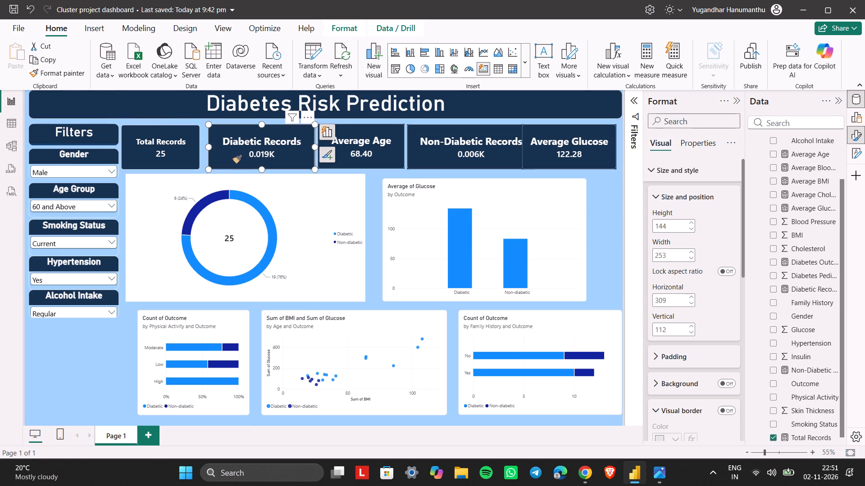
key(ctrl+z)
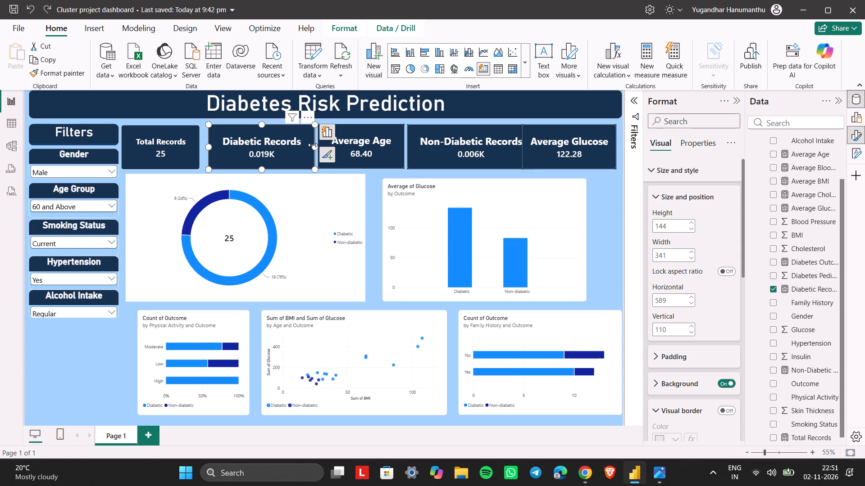
Narrow the Diabetic Records card to a width of about 287 and shift it to a horizontal position of about 577.
drag(315, 148, 294, 143)
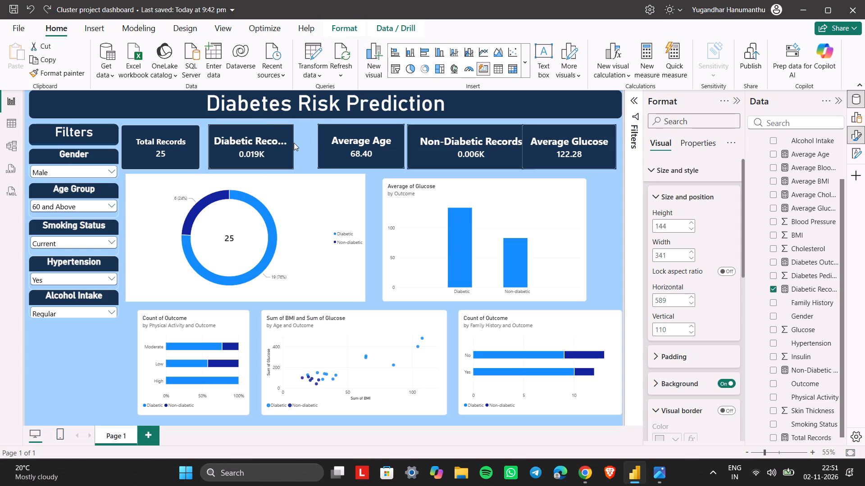
drag(294, 143, 299, 144)
drag(278, 150, 272, 150)
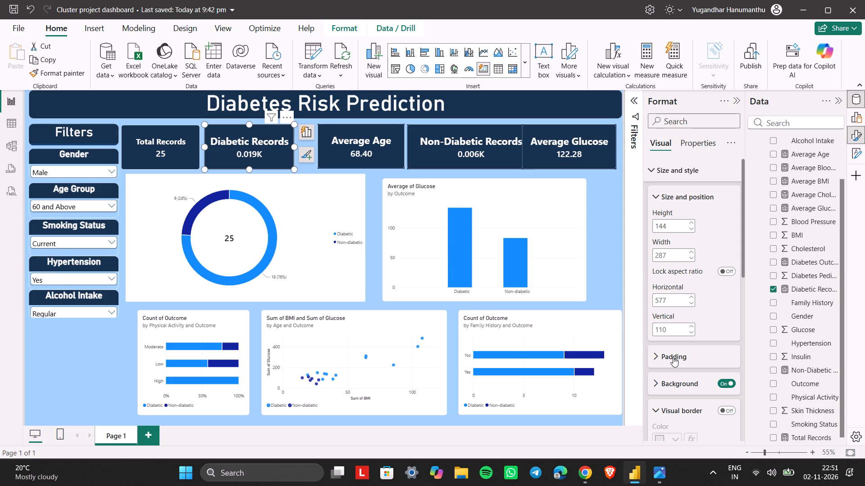
Give the Diabetic Records card a white visual border with 15 px rounded corners.
scroll(673, 357, down, 3)
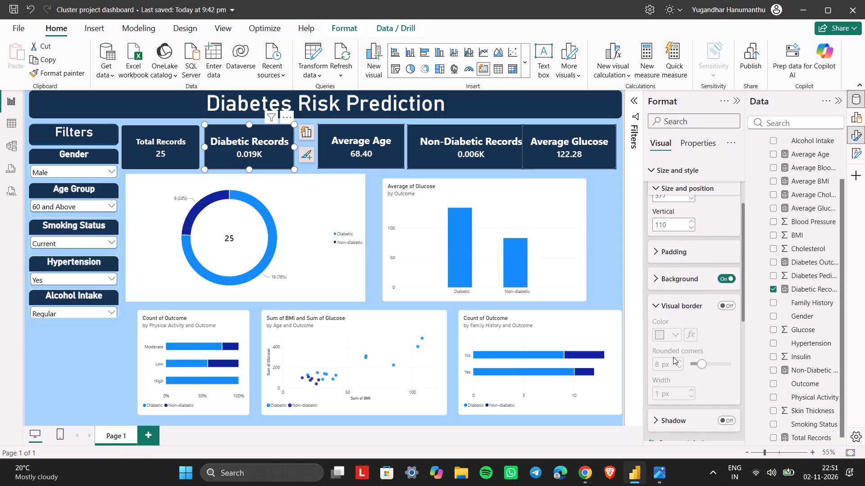
click(726, 308)
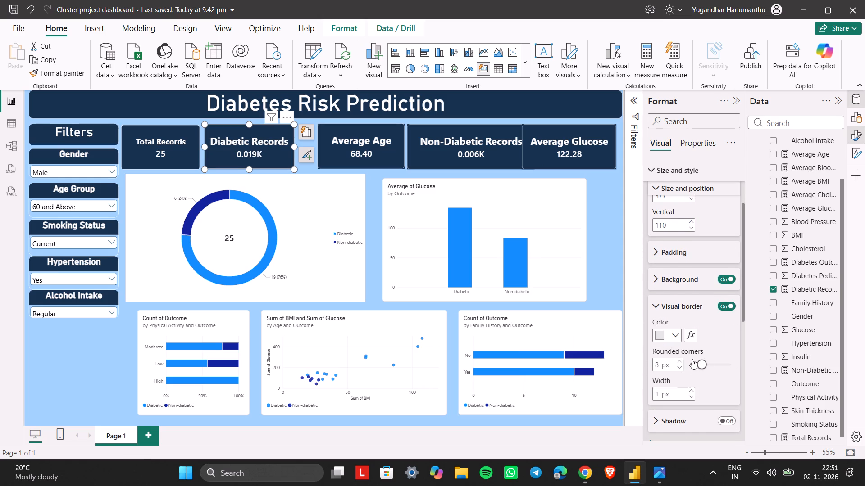
click(673, 342)
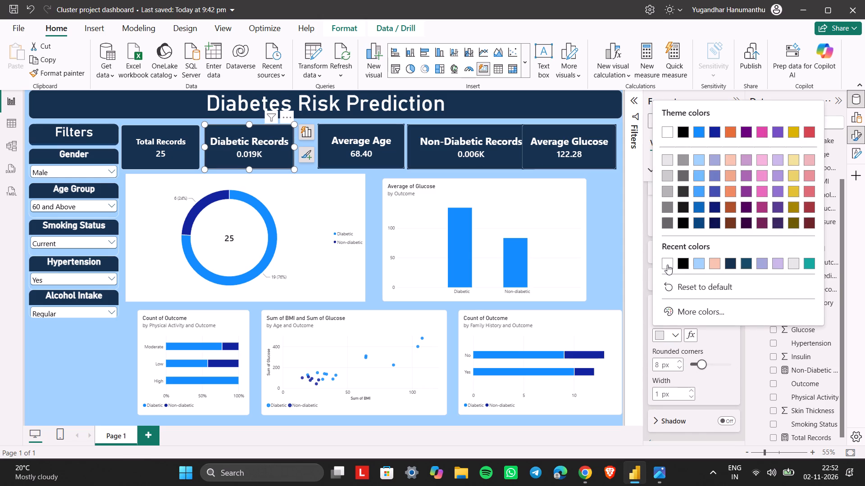
click(667, 264)
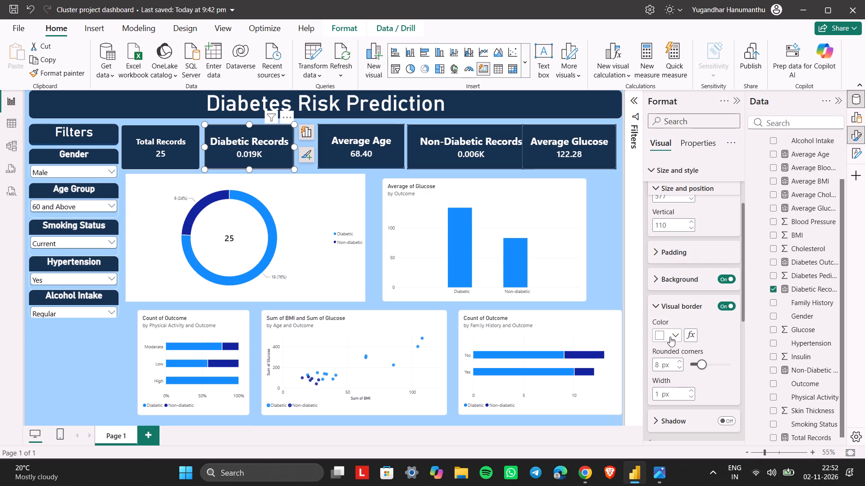
drag(698, 364, 706, 365)
drag(706, 365, 710, 365)
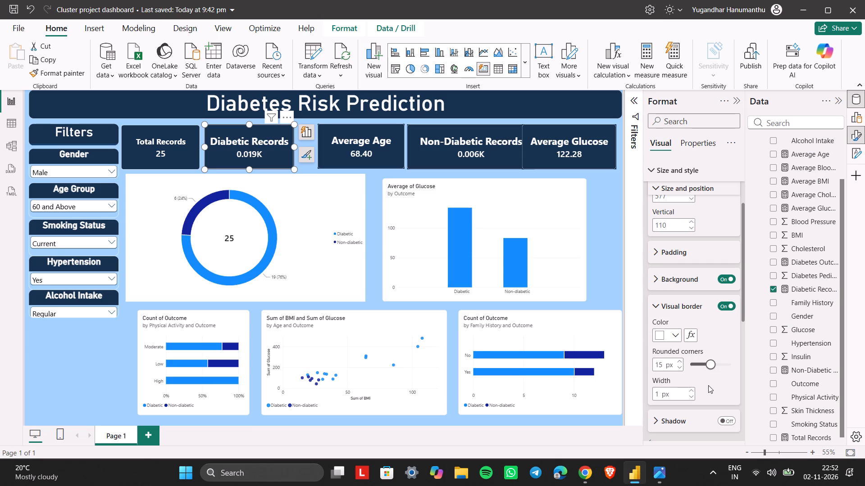
click(708, 385)
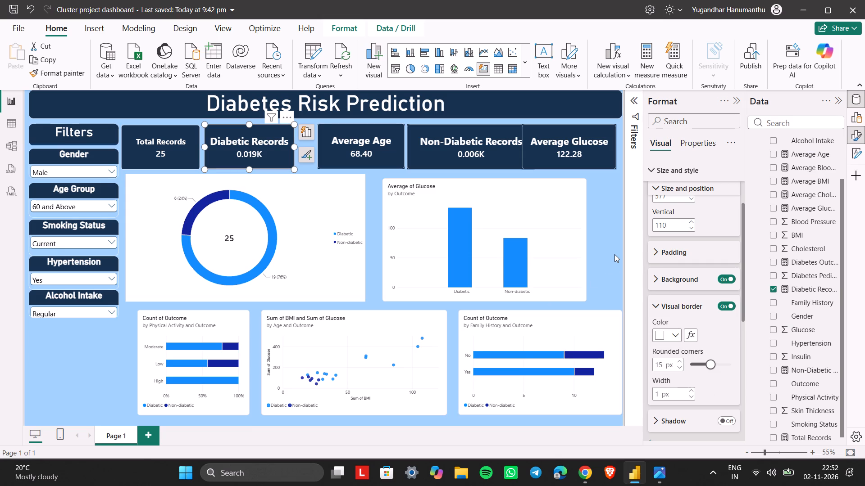
click(615, 254)
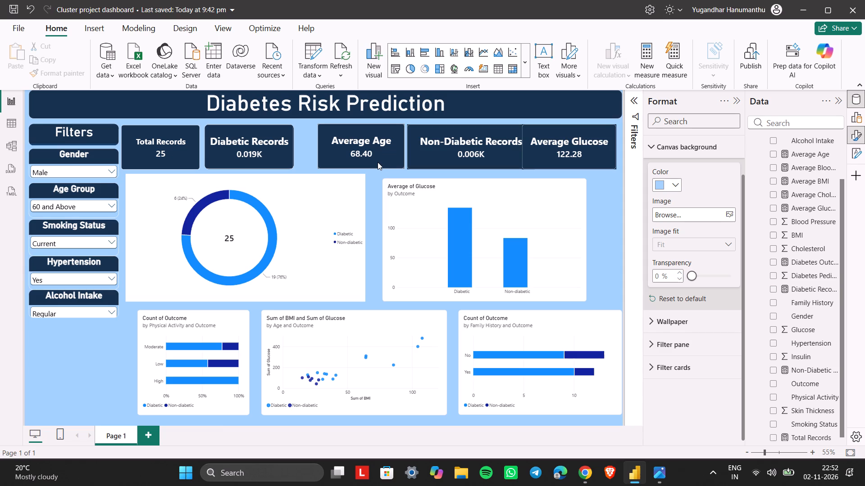
Give the Average Age card a white visual border with 15 px rounded corners.
click(378, 162)
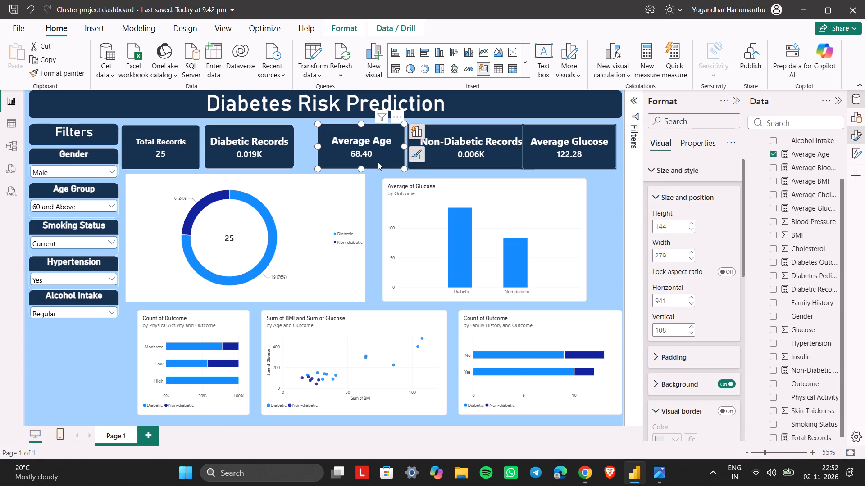
scroll(665, 363, down, 1)
click(722, 383)
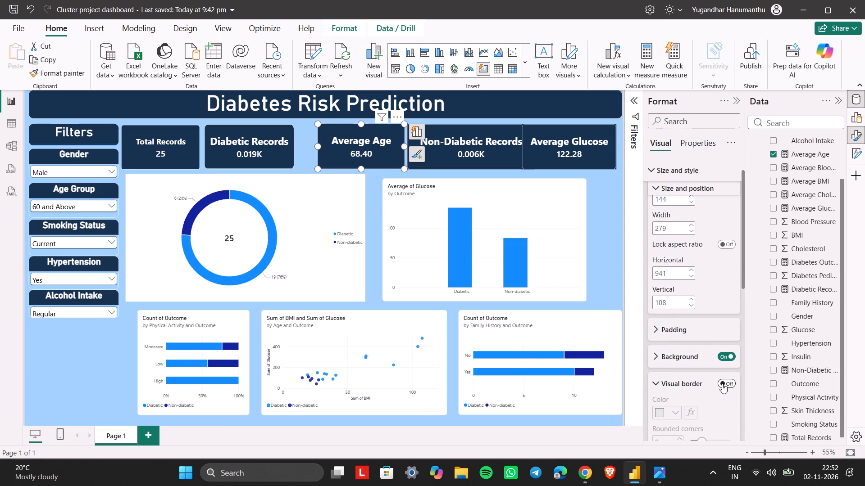
click(673, 406)
click(666, 344)
scroll(666, 344, down, 1)
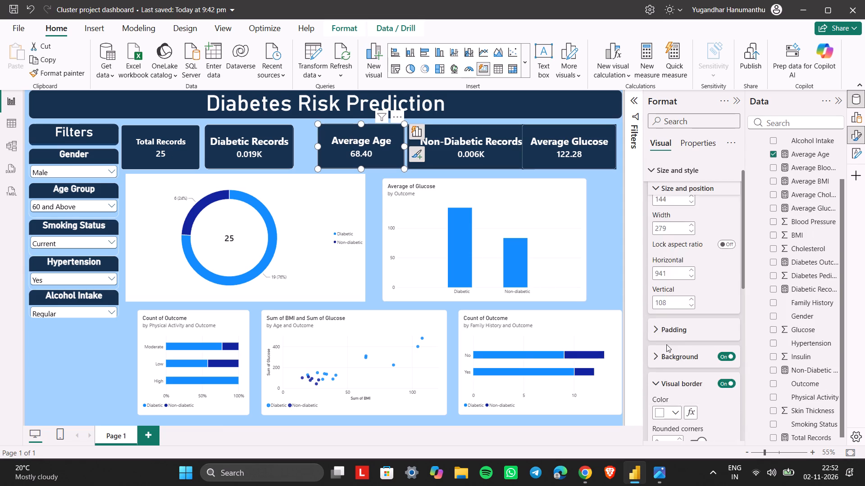
scroll(666, 344, down, 1)
drag(700, 356, 705, 356)
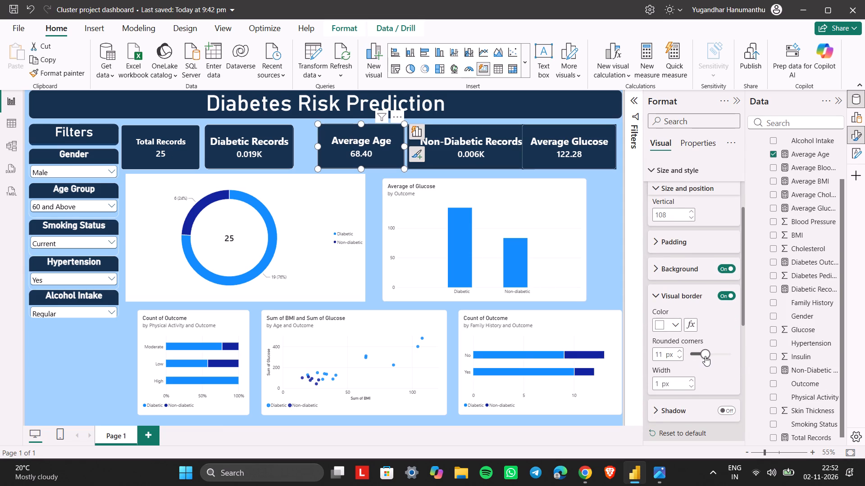
drag(705, 356, 710, 357)
click(602, 244)
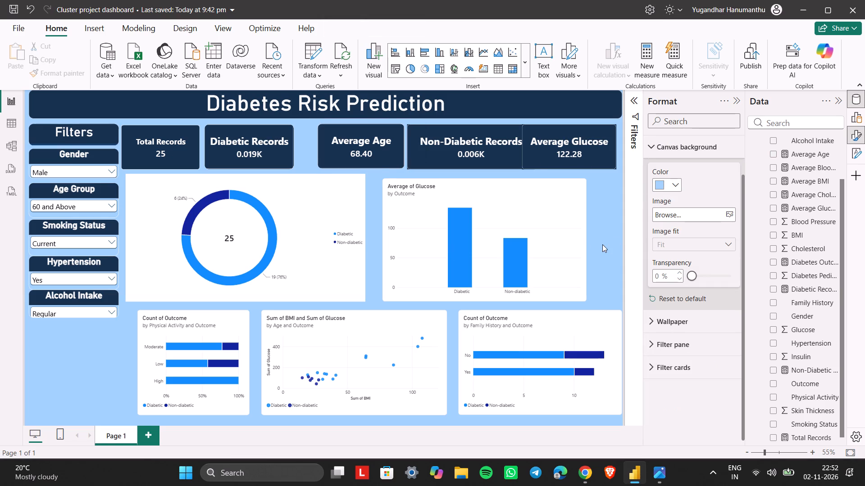
Park the Non-Diabetic Records card over the bar chart and move Average Age beside Average Glucose, at about horizontal 1284, vertical 106.
click(369, 157)
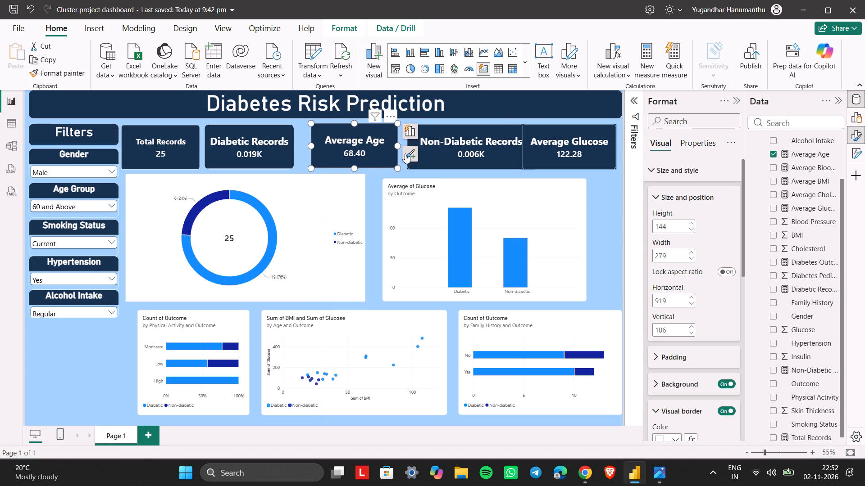
drag(436, 152, 451, 240)
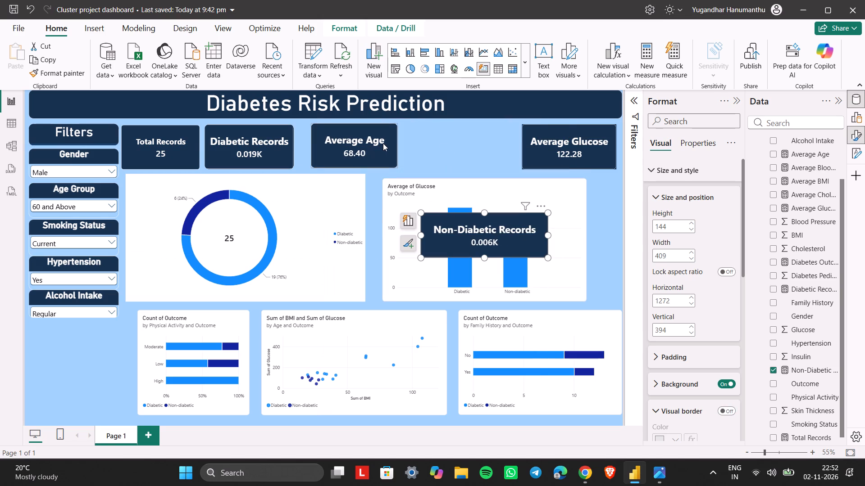
drag(383, 143, 496, 141)
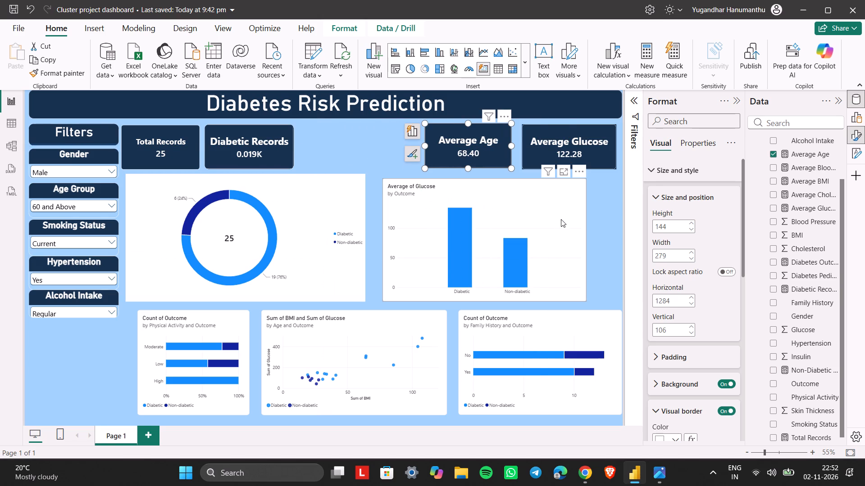
Move the Average of Glucose bar chart down to a vertical position of about 539, uncovering the Non-Diabetic Records card.
drag(563, 224, 564, 259)
drag(564, 266, 566, 312)
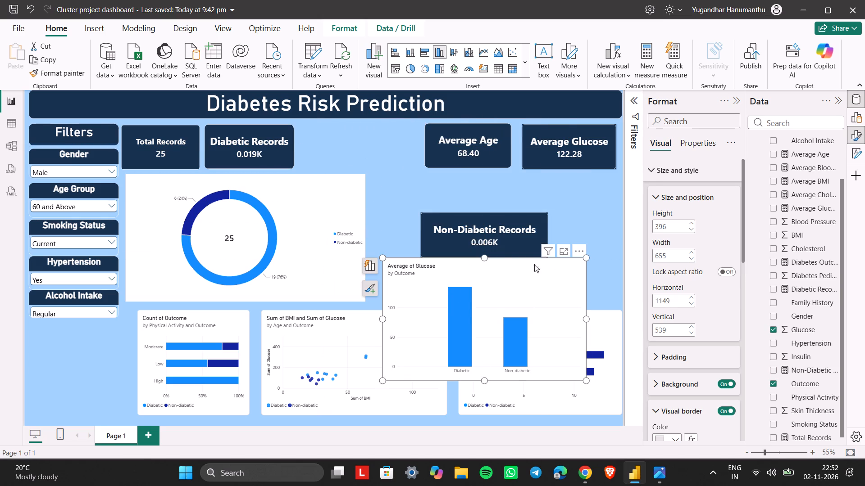
Place the Non-Diabetic Records card between the Diabetic Records and Average Age cards, at about horizontal 875, vertical 110.
drag(510, 240, 389, 156)
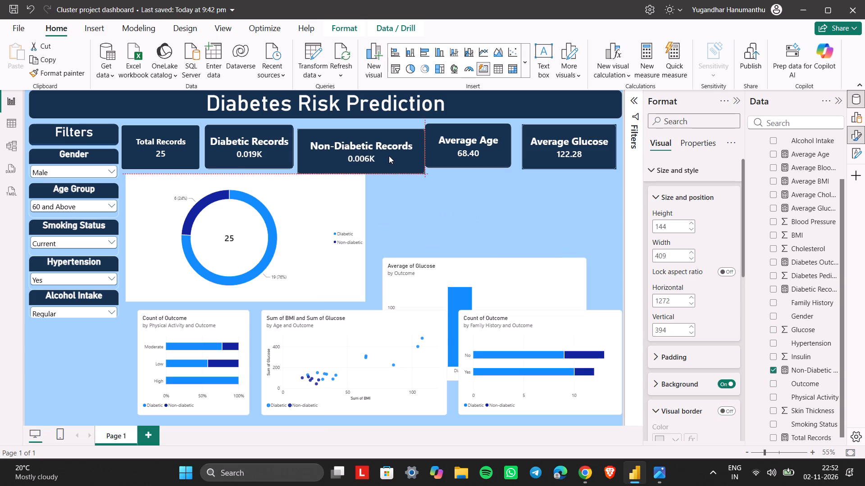
drag(389, 156, 387, 152)
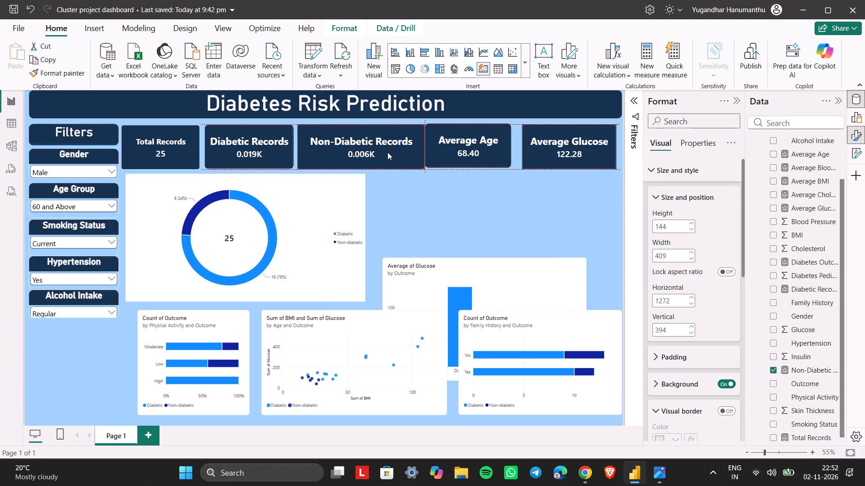
drag(387, 152, 385, 152)
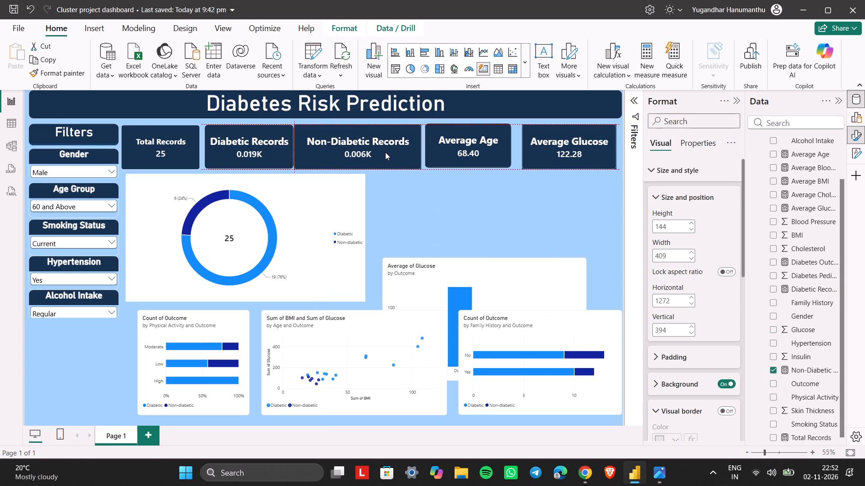
drag(385, 152, 387, 152)
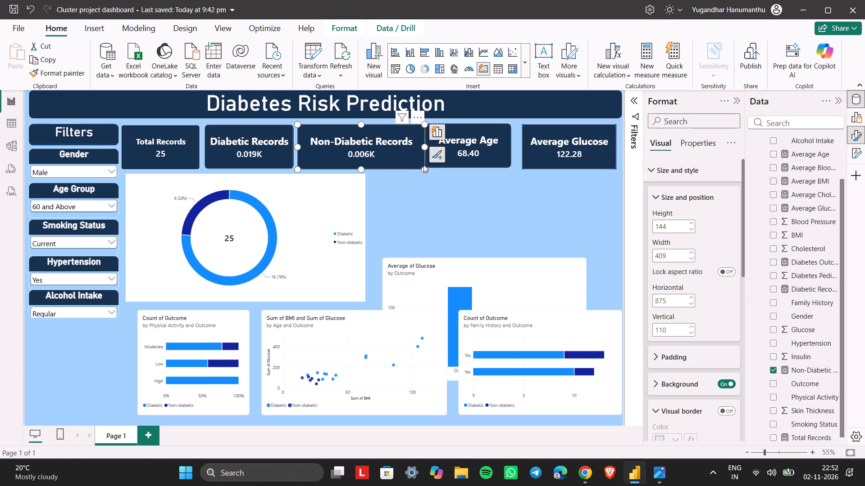
Shrink the Non-Diabetic Records card to about 363 wide and 141 high, leaving a gap before the Average Age card.
drag(424, 167, 422, 166)
drag(422, 166, 415, 166)
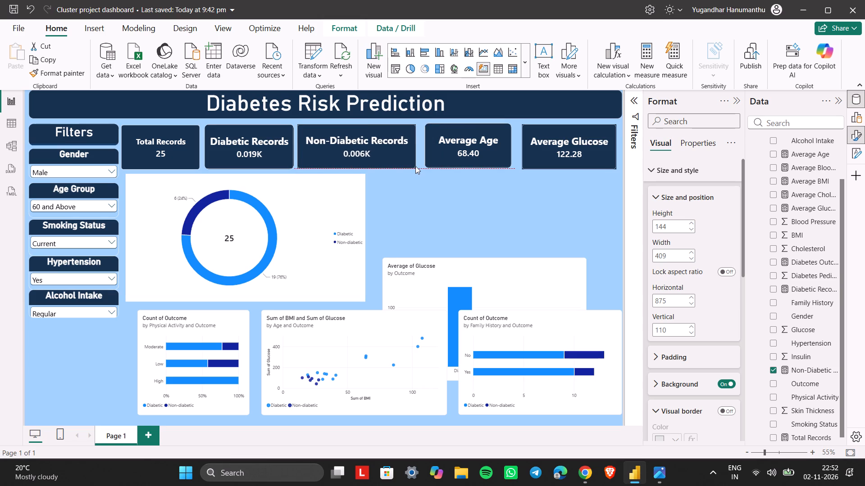
drag(415, 166, 412, 166)
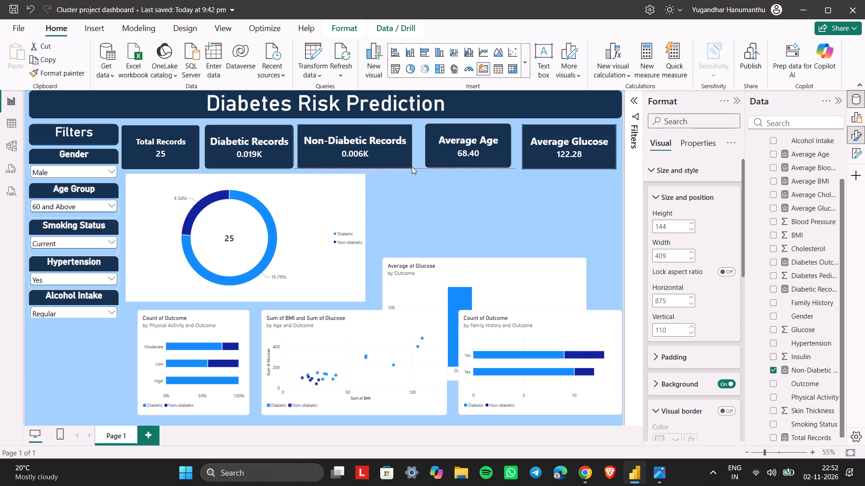
drag(412, 166, 410, 166)
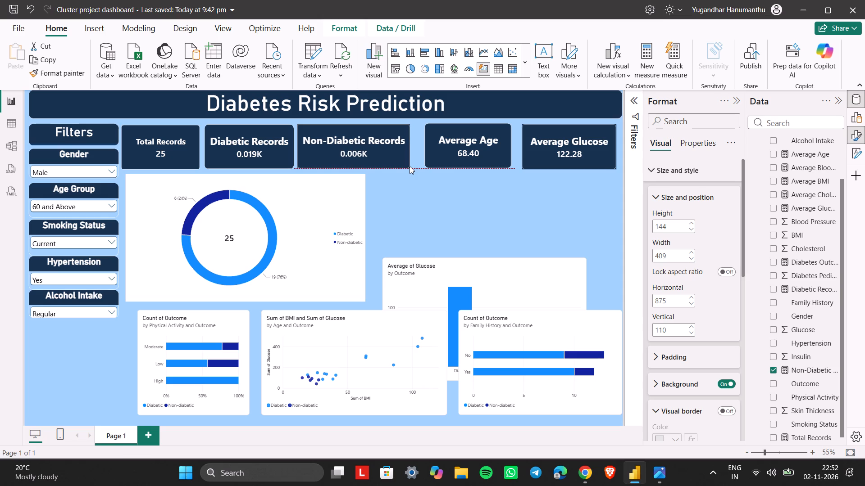
drag(410, 166, 410, 166)
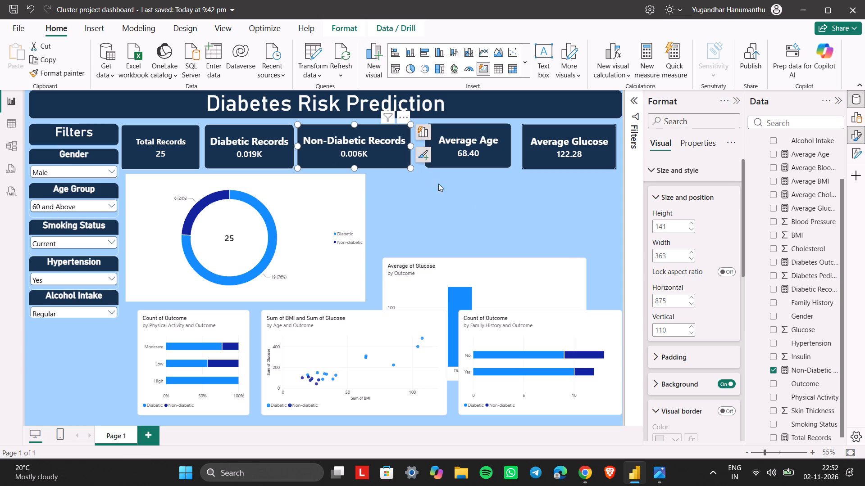
Give the Non-Diabetic Records card a white visual border with 15 px rounded corners.
scroll(692, 327, down, 1)
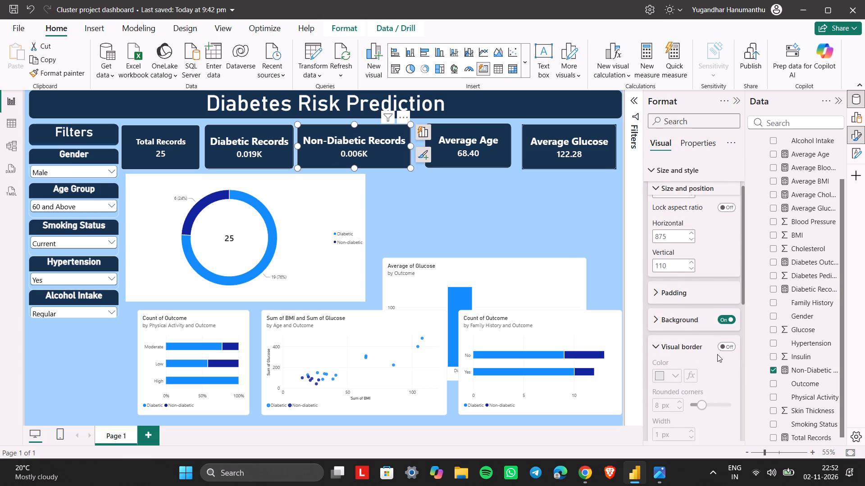
click(721, 351)
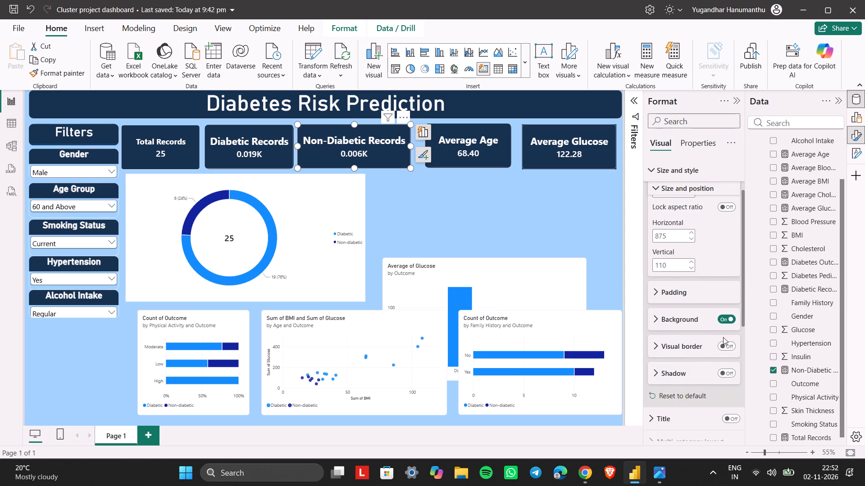
click(721, 346)
click(682, 350)
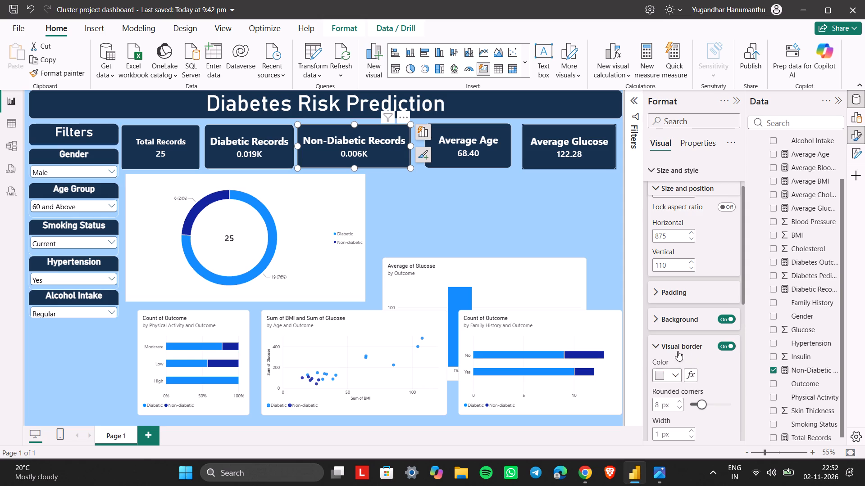
drag(704, 402, 711, 404)
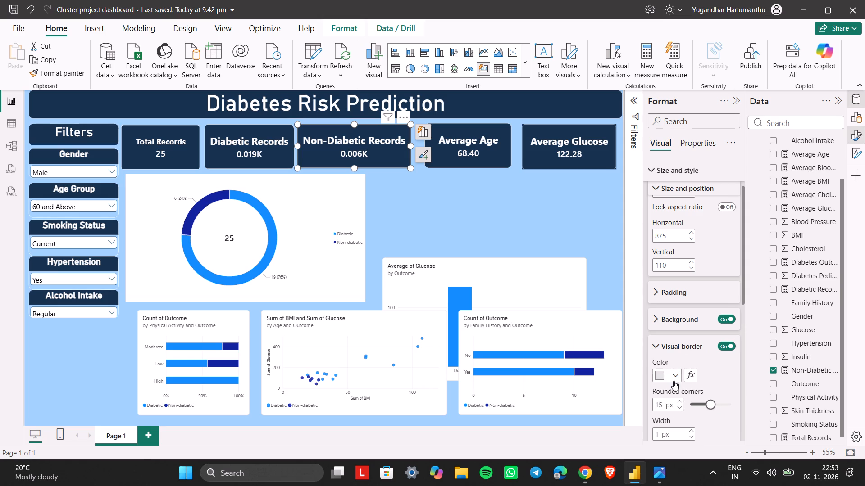
click(673, 378)
click(669, 307)
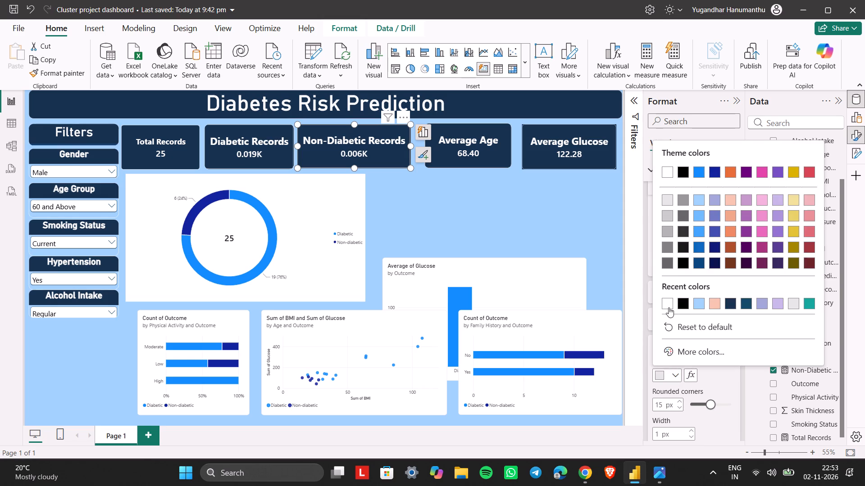
scroll(724, 427, down, 1)
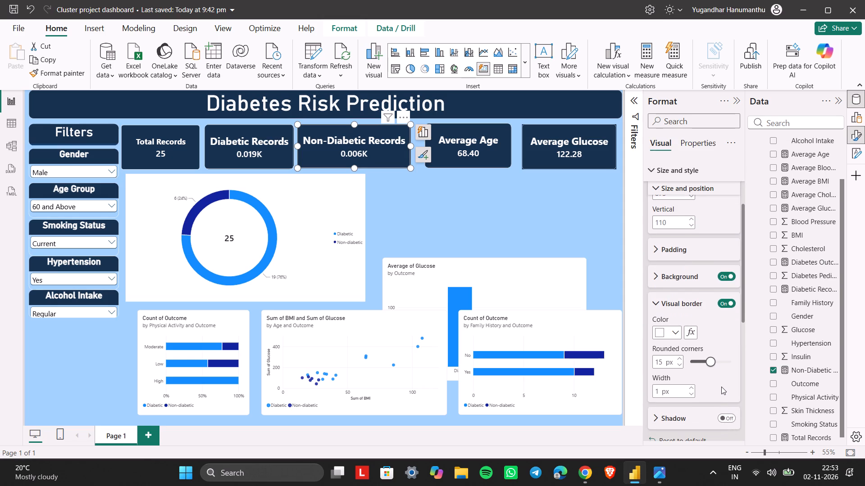
click(721, 387)
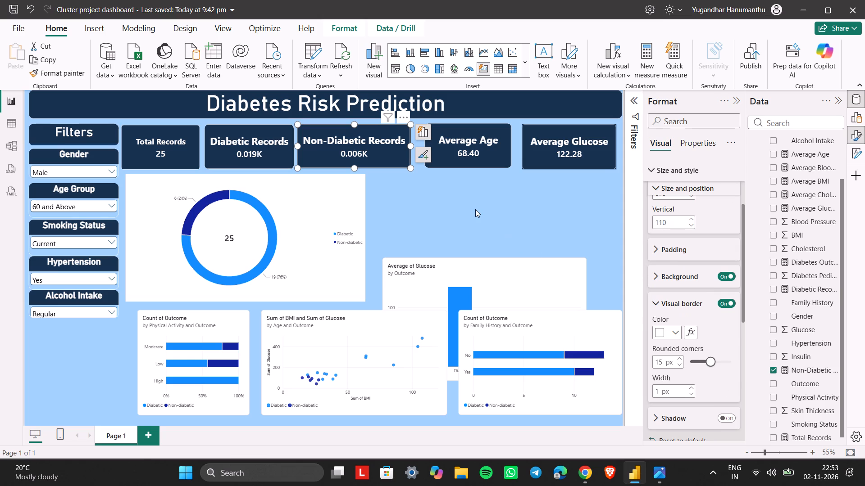
click(475, 209)
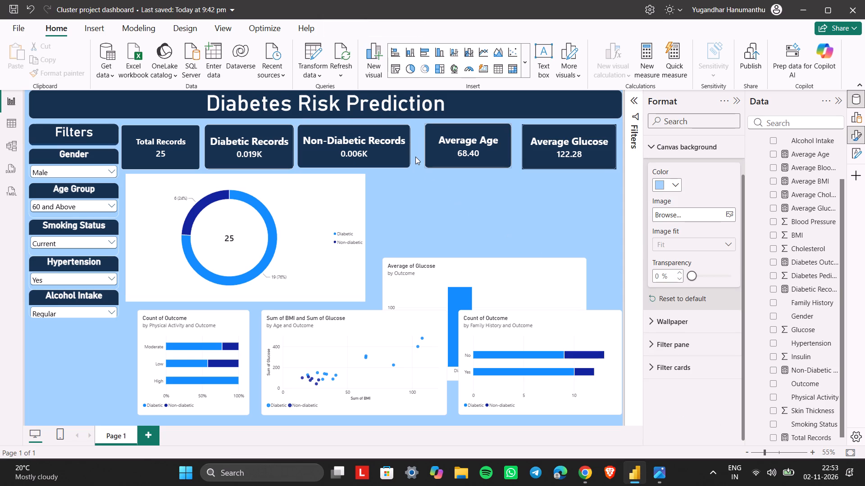
Set the Total Records card's height to 145 and width to 255, and copy the height value.
click(183, 144)
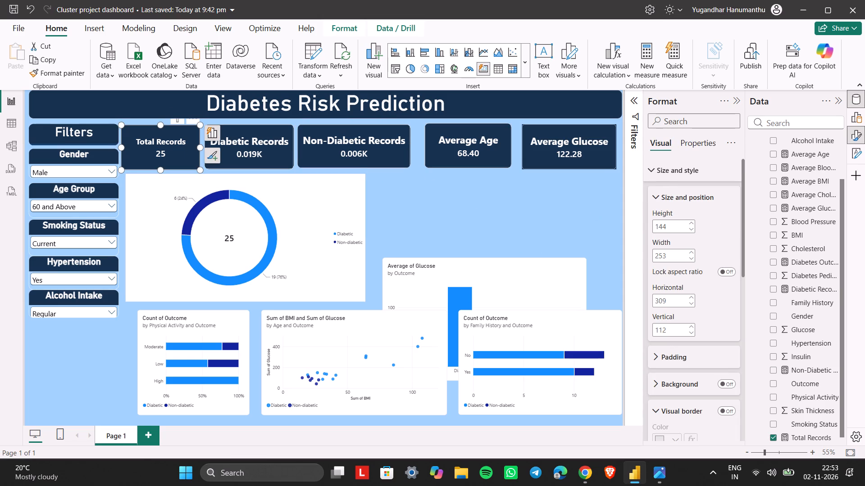
click(692, 223)
double_click(689, 254)
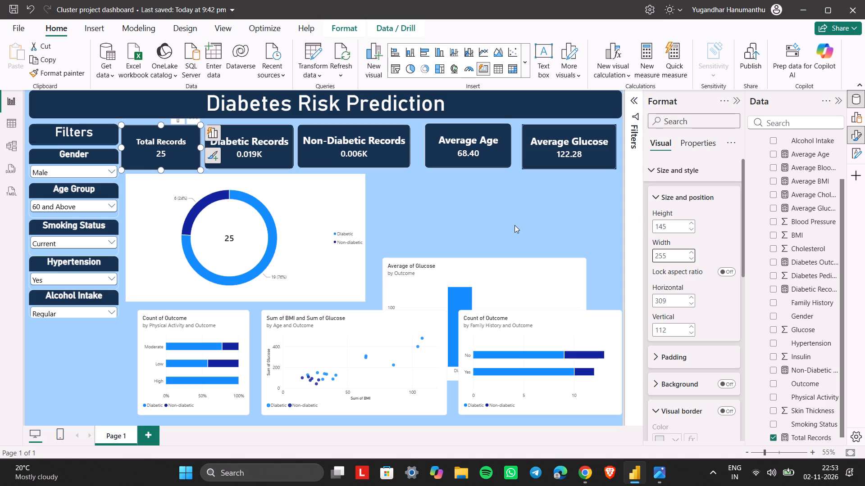
click(667, 229)
key(ctrl+c)
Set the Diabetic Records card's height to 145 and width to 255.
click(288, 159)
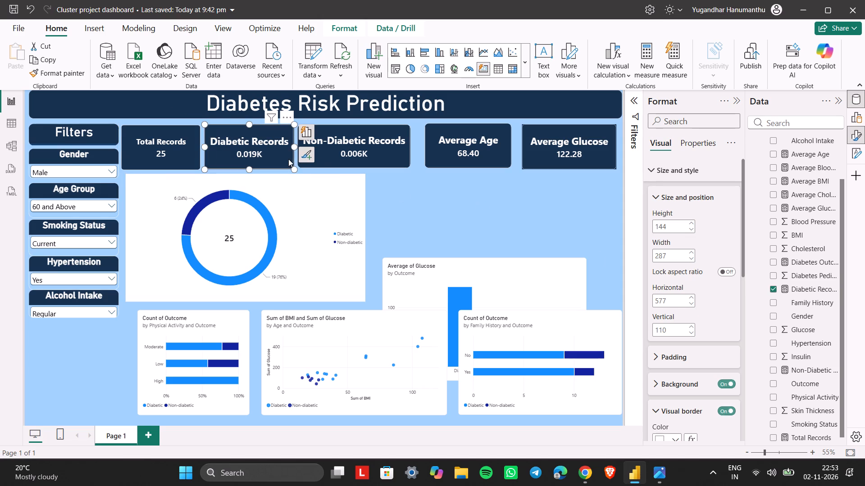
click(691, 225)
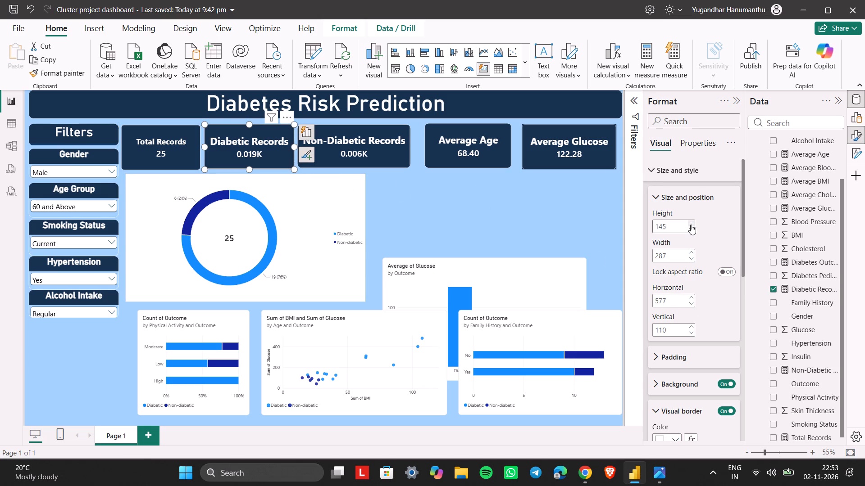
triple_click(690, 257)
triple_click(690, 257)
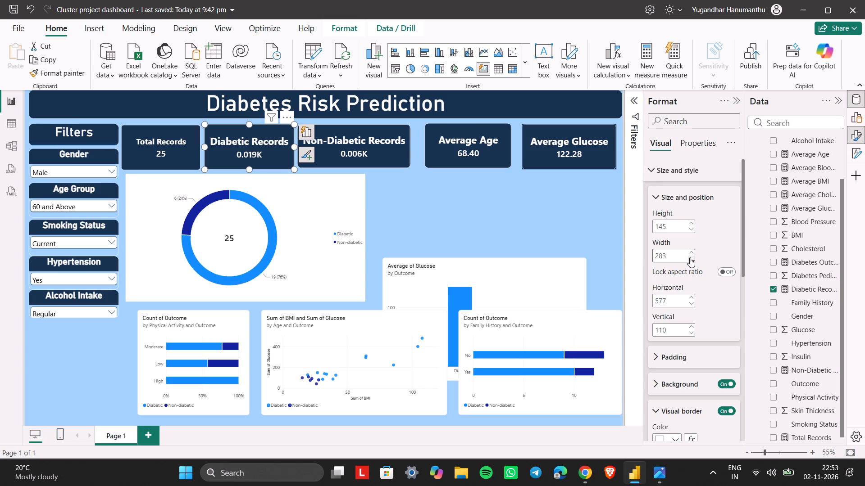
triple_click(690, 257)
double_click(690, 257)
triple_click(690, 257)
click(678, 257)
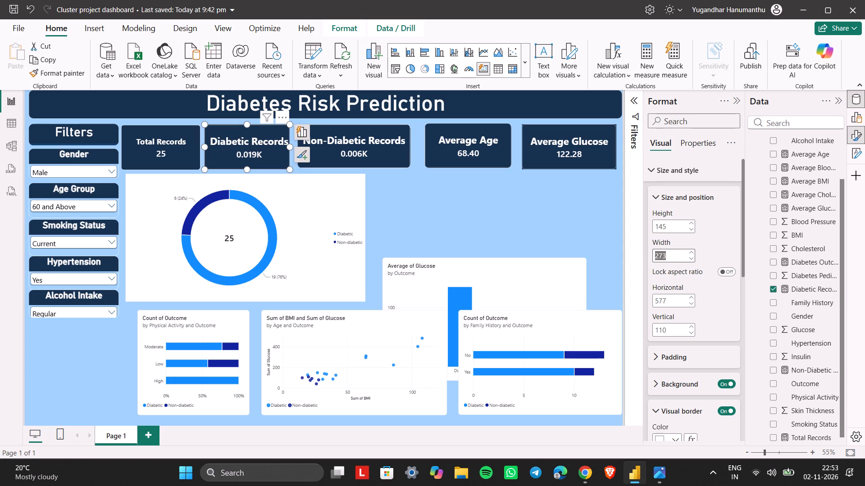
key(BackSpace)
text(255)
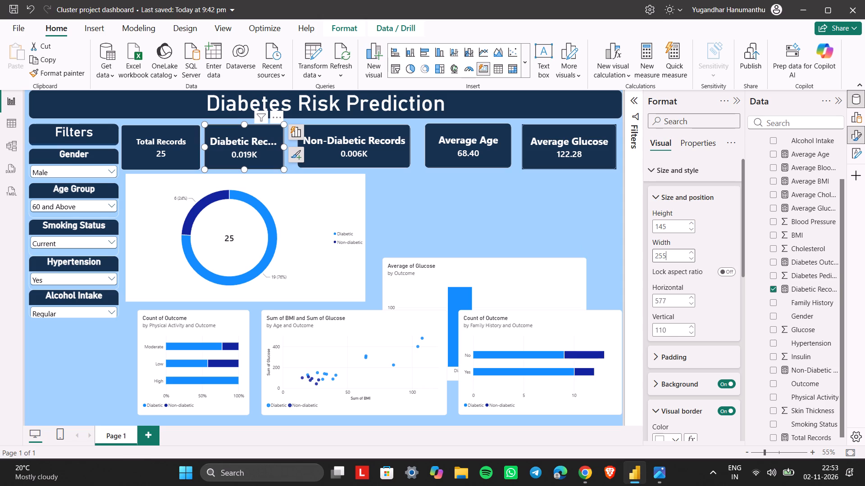
Widen the Diabetic Records card to about 298 wide and 144 high so its full title fits.
drag(285, 144, 296, 148)
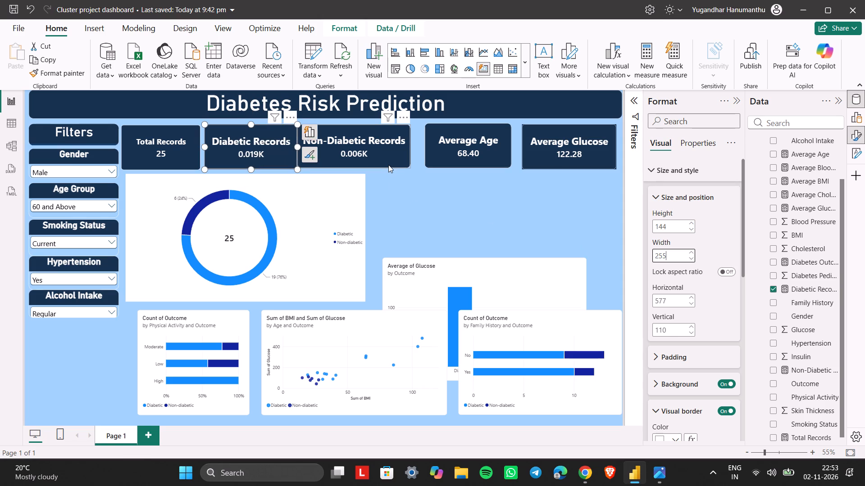
Set the height of the Non-Diabetic Records, Average Age and Average Glucose cards to 145.
click(388, 163)
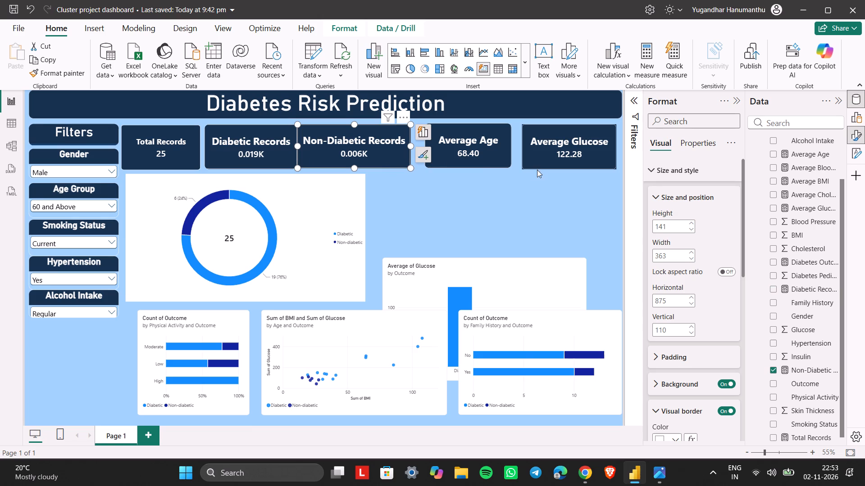
triple_click(689, 224)
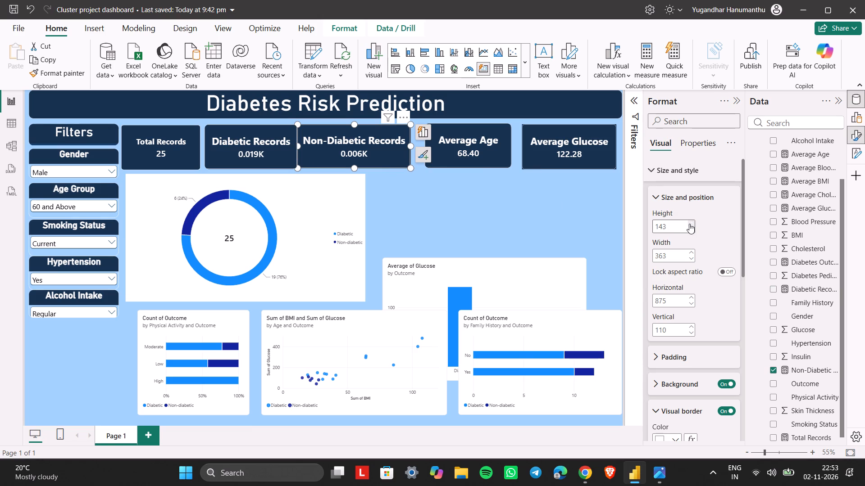
click(689, 224)
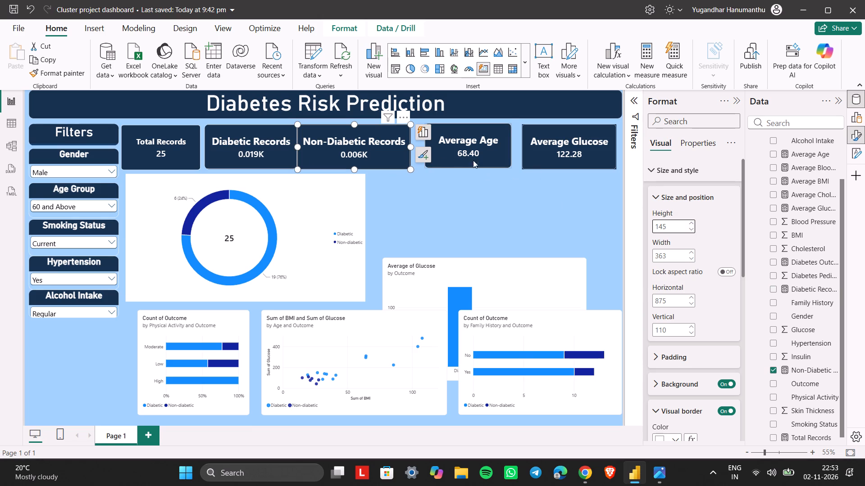
click(505, 161)
click(693, 225)
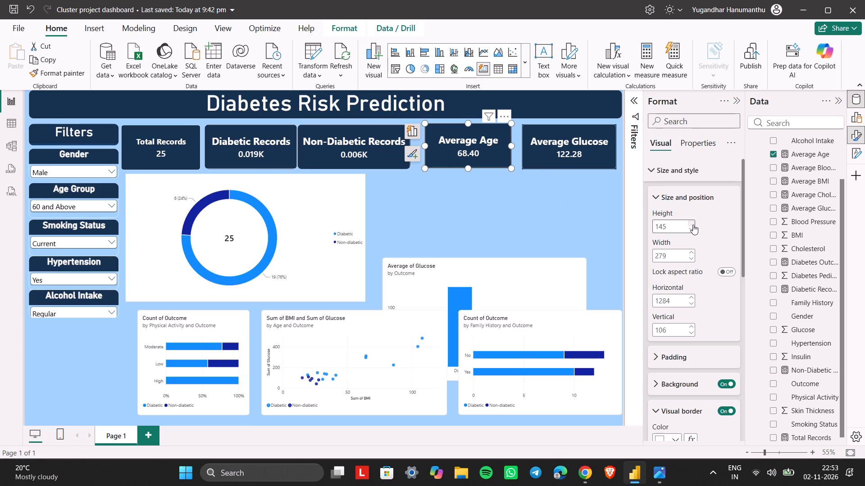
click(587, 154)
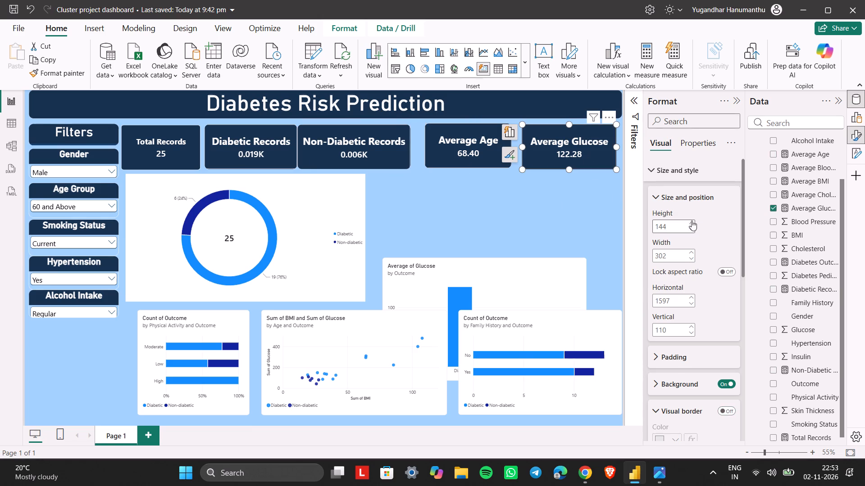
click(690, 222)
click(593, 220)
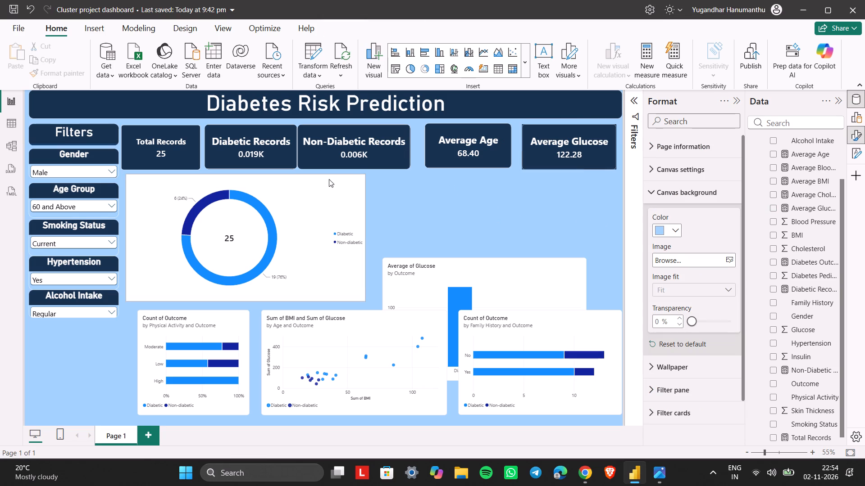
Give the Total Records card a white visual border with 15 px rounded corners.
click(182, 154)
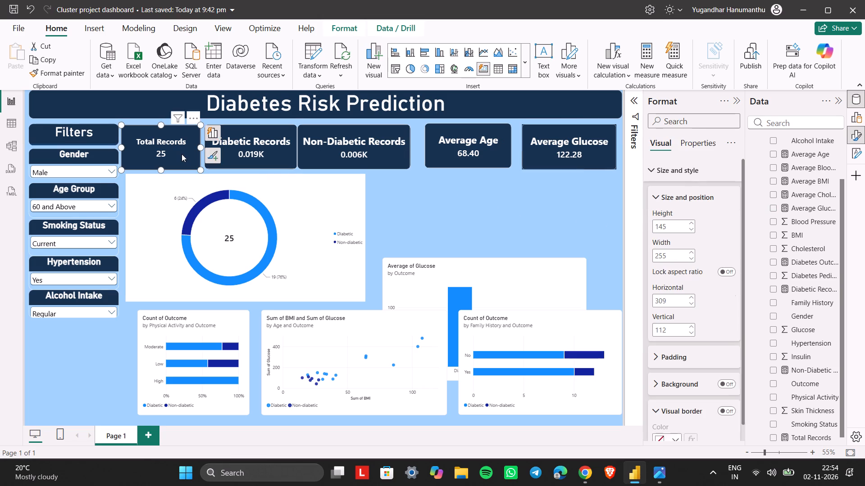
scroll(661, 296, down, 1)
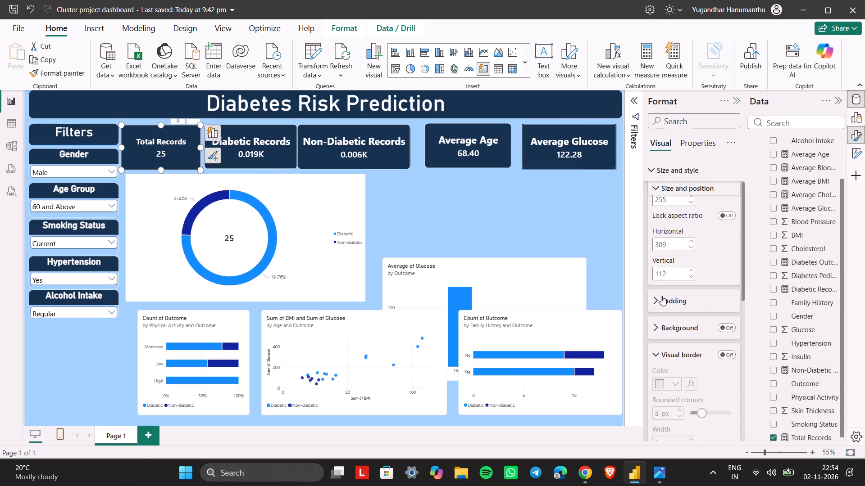
click(714, 353)
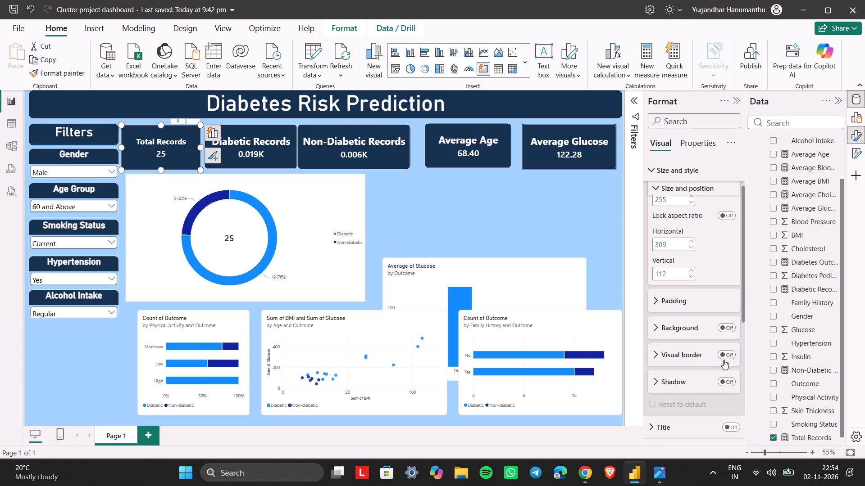
click(725, 357)
click(696, 359)
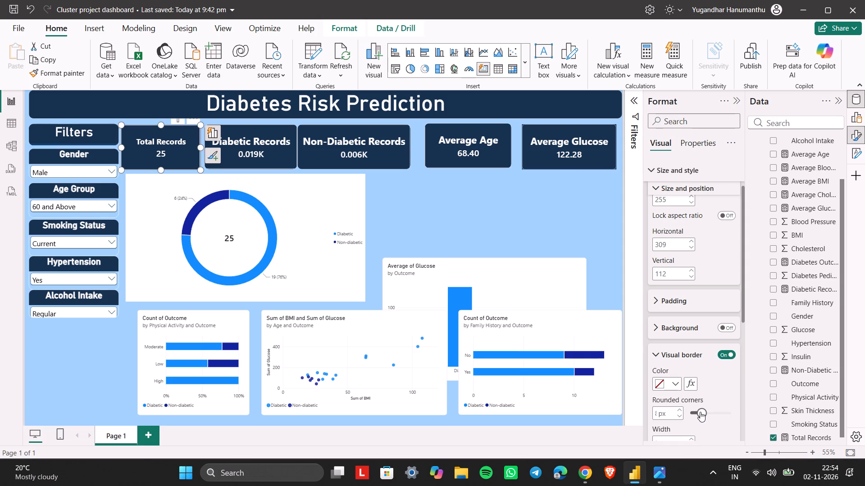
drag(700, 412, 711, 412)
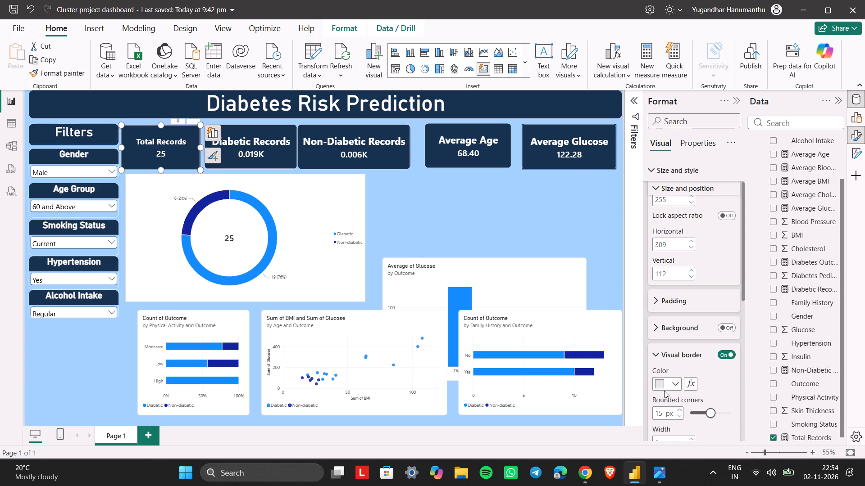
click(670, 385)
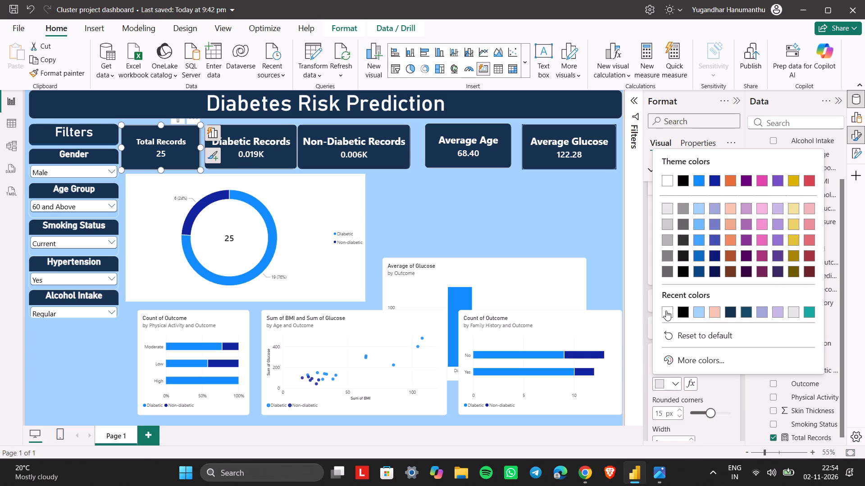
click(666, 310)
click(567, 246)
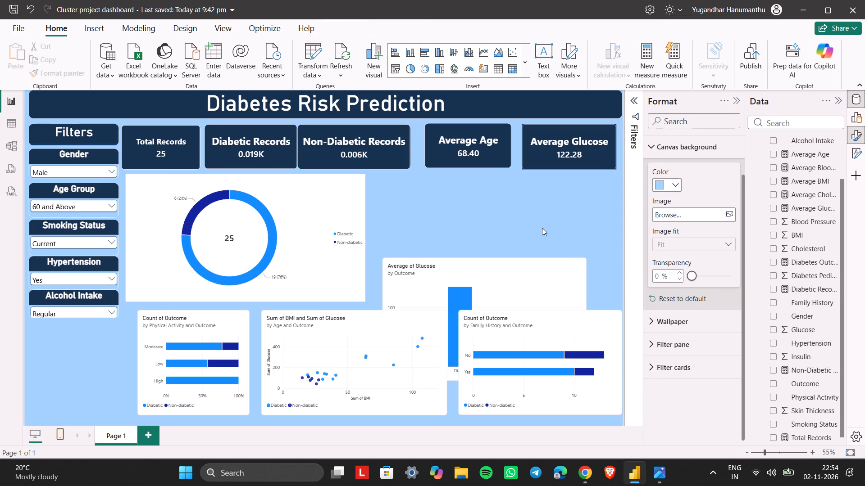
Nudge the Diabetic Records card slightly toward the Total Records card, leaving a small gap on both sides.
click(278, 163)
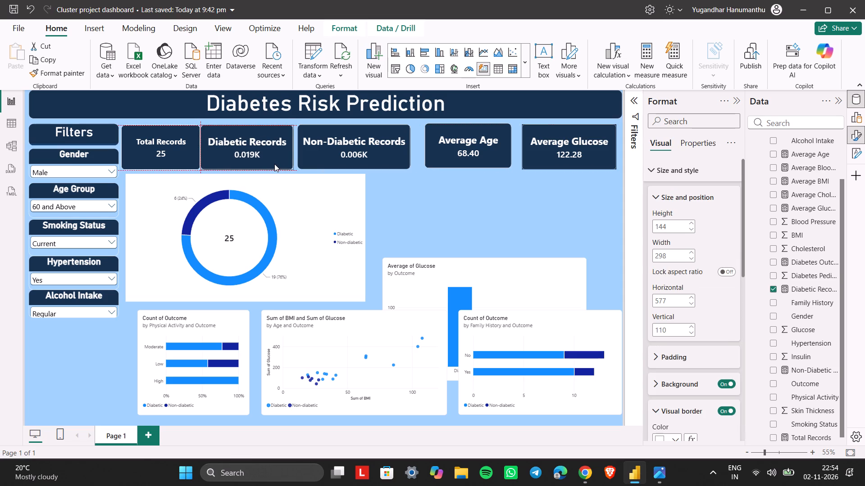
click(445, 193)
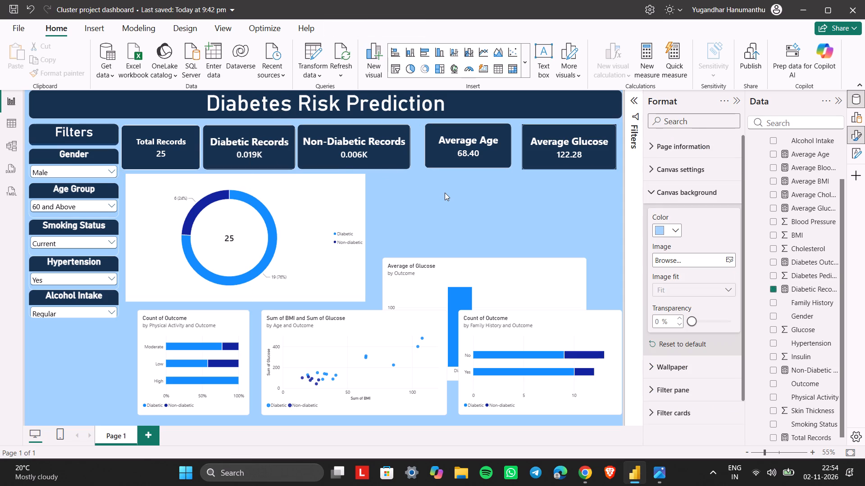
Line up the Average Age card just beside the Non-Diabetic Records card, at about horizontal 1254 and vertical 112.
click(383, 165)
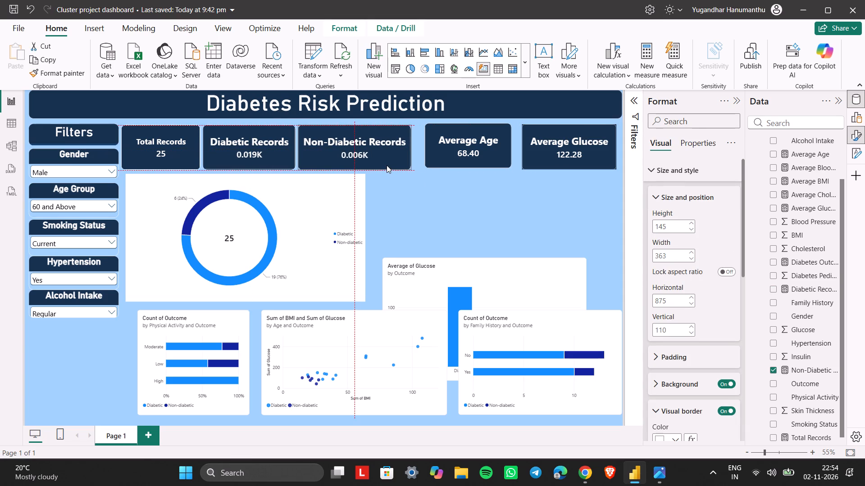
click(445, 190)
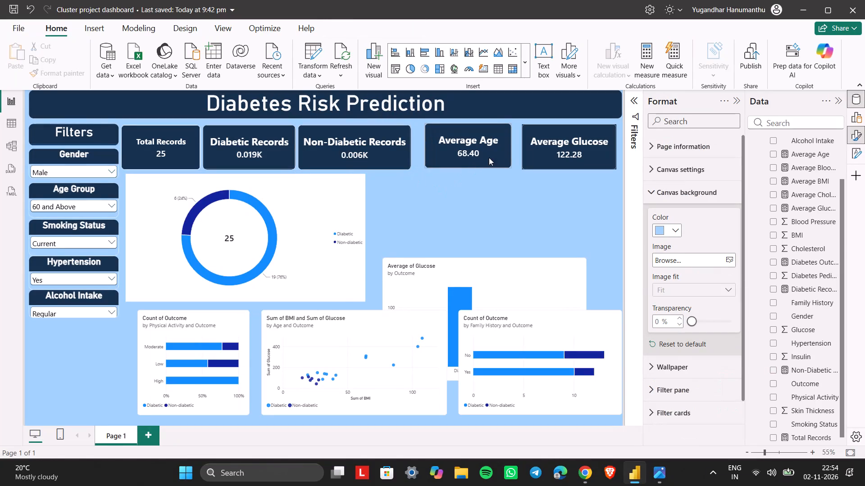
drag(506, 153, 498, 154)
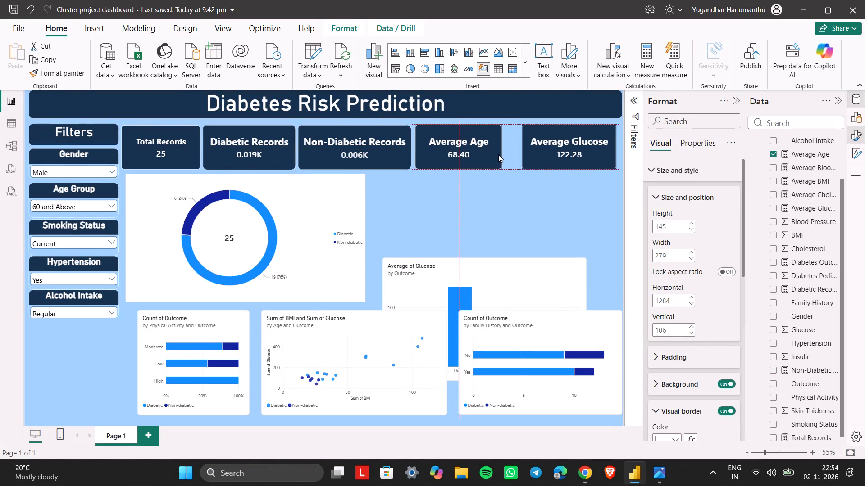
drag(498, 154, 498, 155)
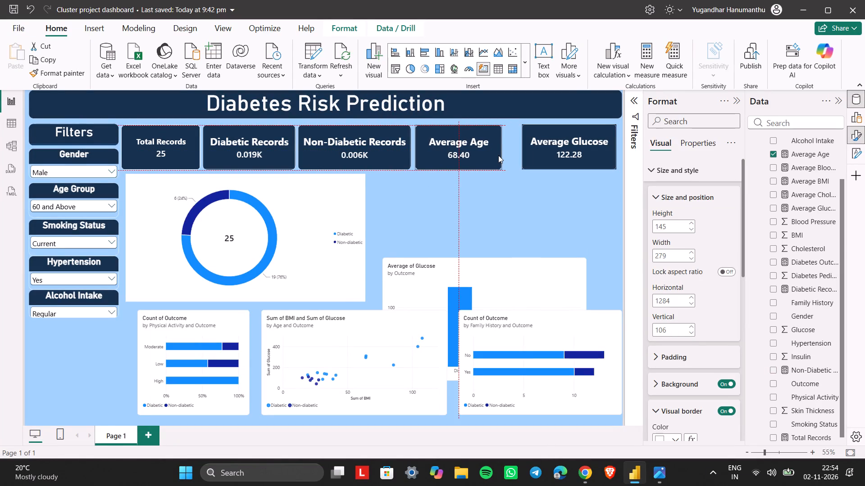
drag(498, 155, 496, 155)
click(502, 180)
Move the Average Glucose card beside the Average Age card with a small gap, at about horizontal 1550 and vertical 112.
drag(539, 154, 538, 154)
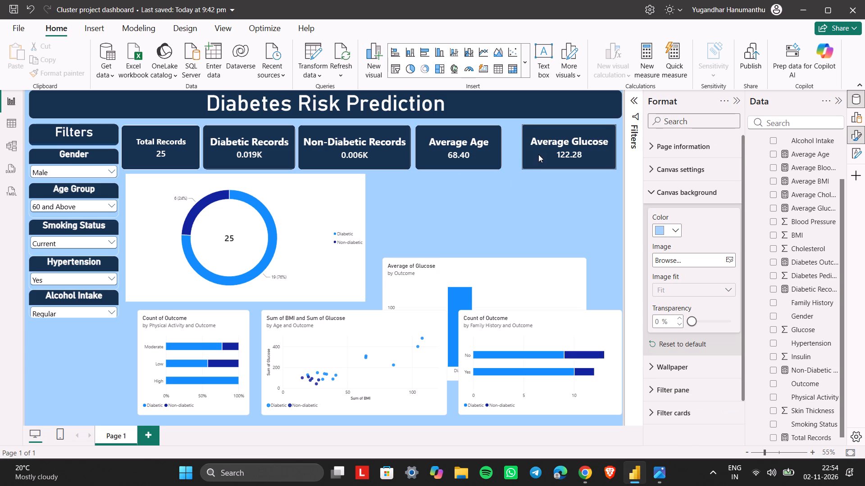
drag(538, 154, 524, 154)
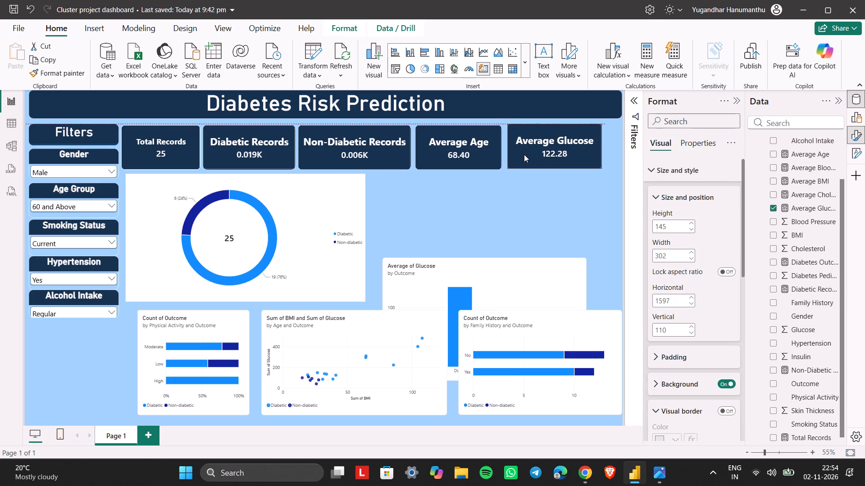
drag(524, 154, 522, 155)
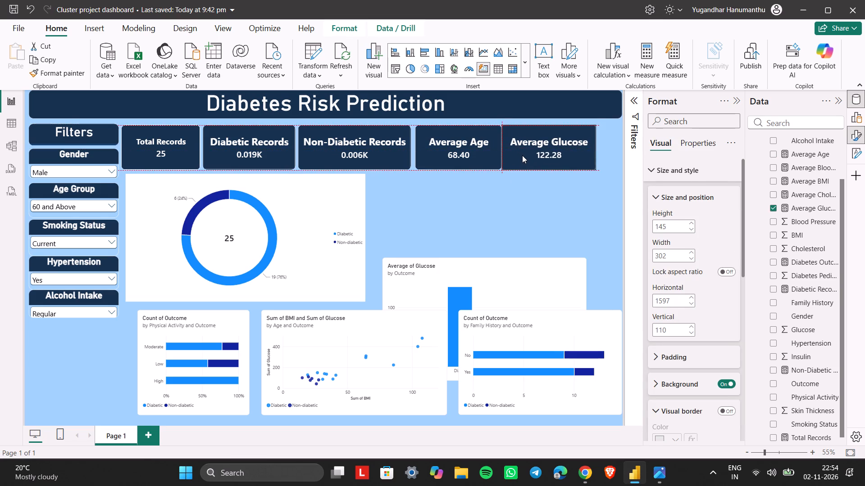
drag(522, 155, 524, 156)
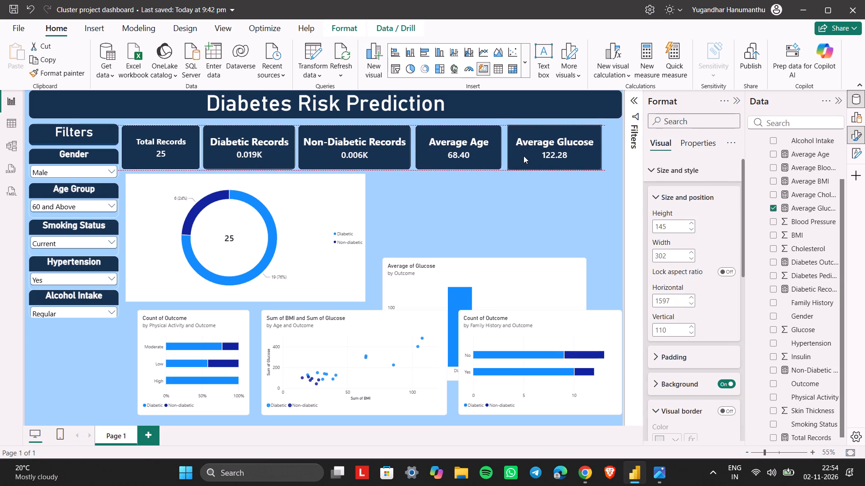
drag(524, 156, 524, 155)
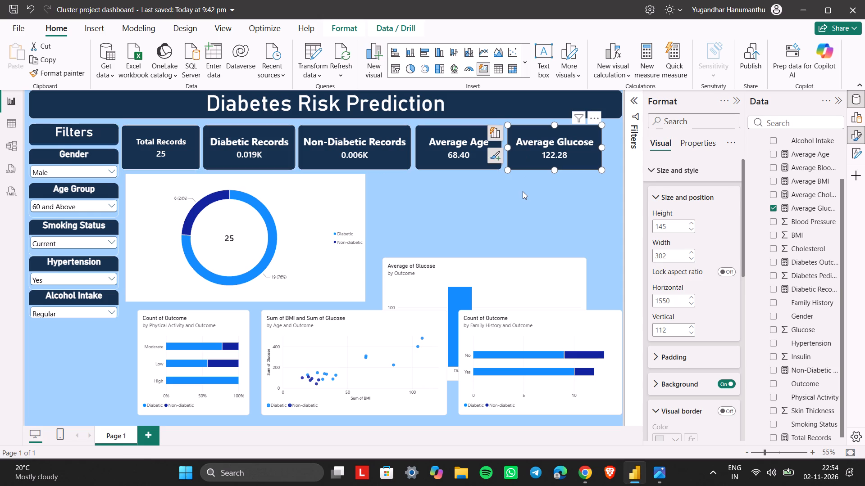
click(523, 191)
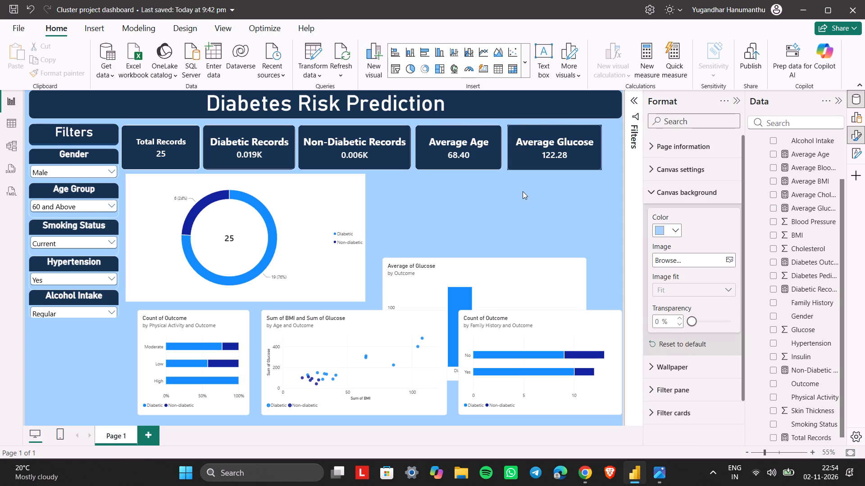
Narrow the Diabetes Risk Prediction title banner to about 1894 wide, pulling its end in from the page edge.
click(615, 104)
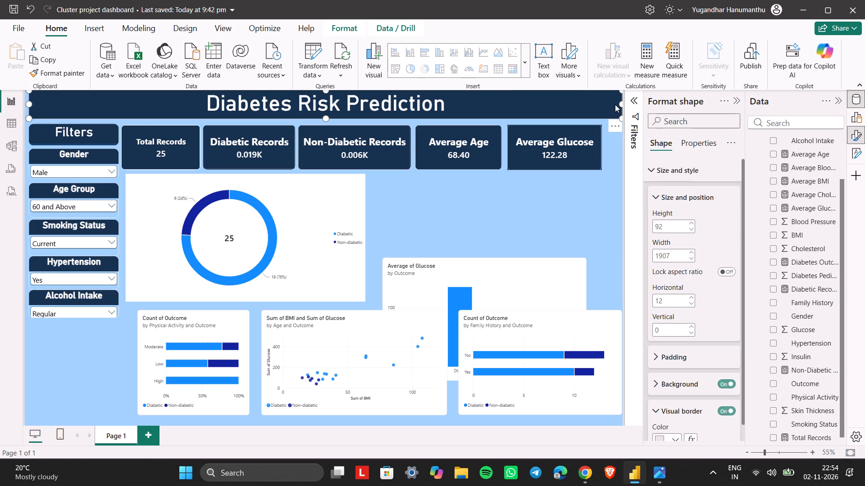
click(622, 106)
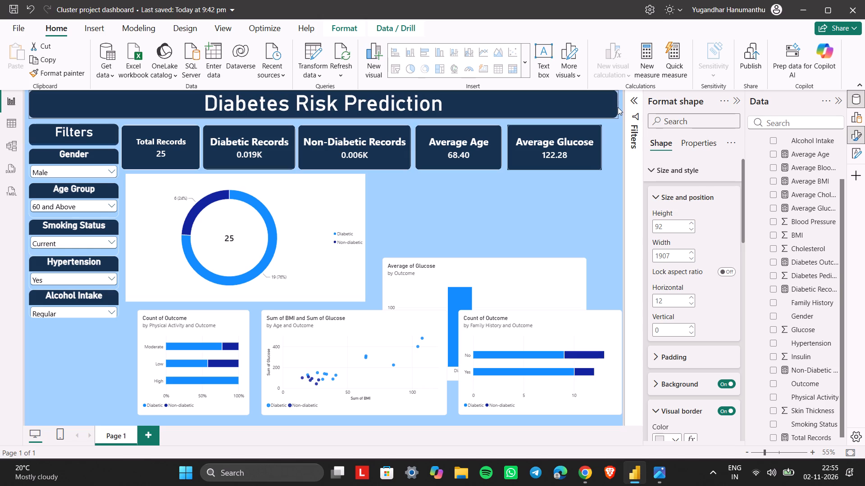
click(610, 155)
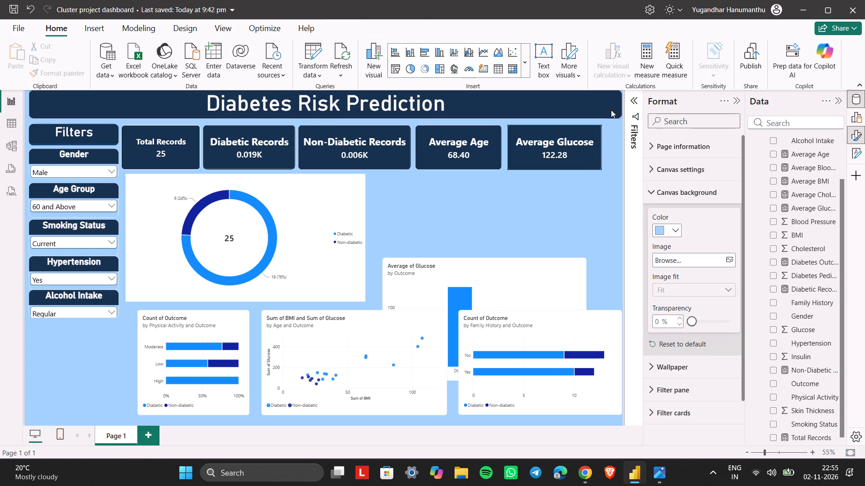
click(614, 94)
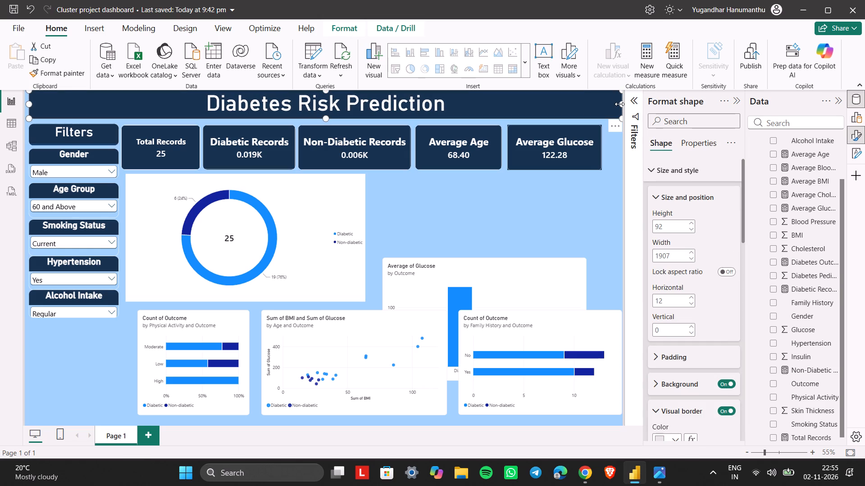
click(620, 104)
drag(619, 104, 615, 104)
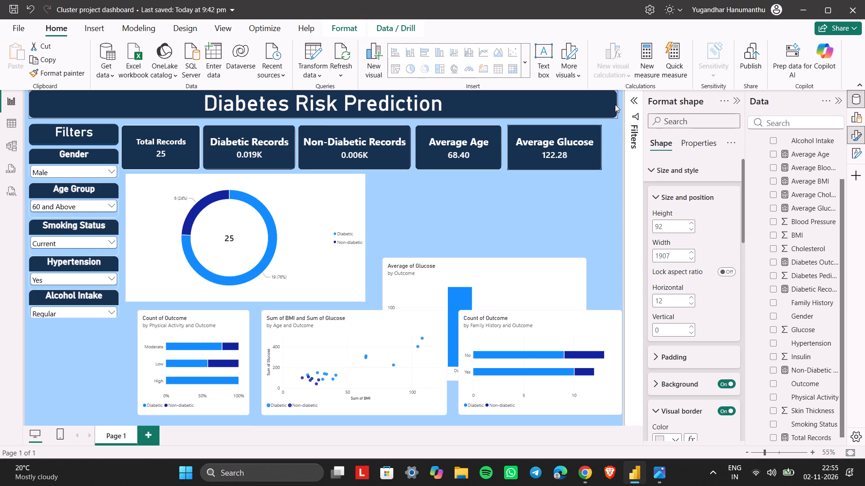
drag(615, 104, 615, 104)
click(594, 211)
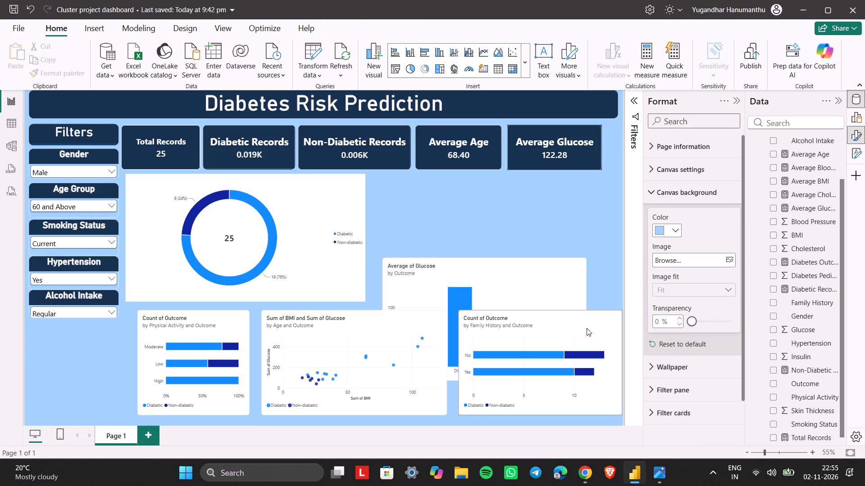
Move the Count of Outcome by Family History chart inward from the page edge, over the Average of Glucose chart.
drag(592, 338, 493, 320)
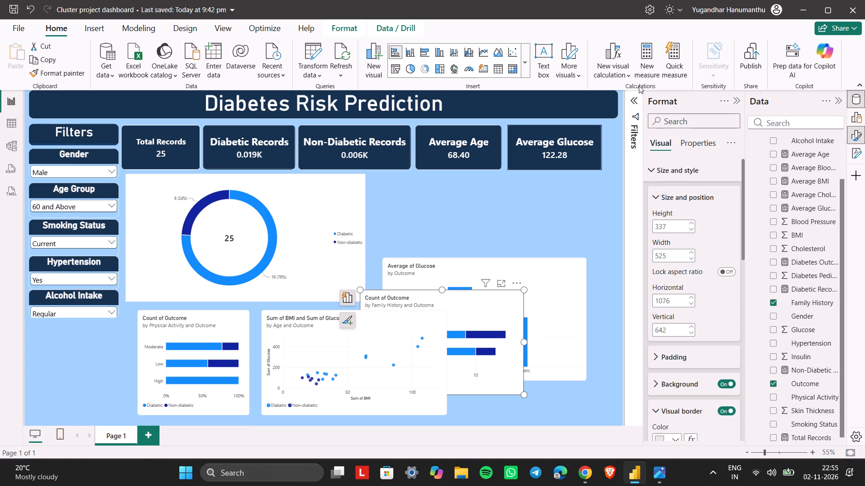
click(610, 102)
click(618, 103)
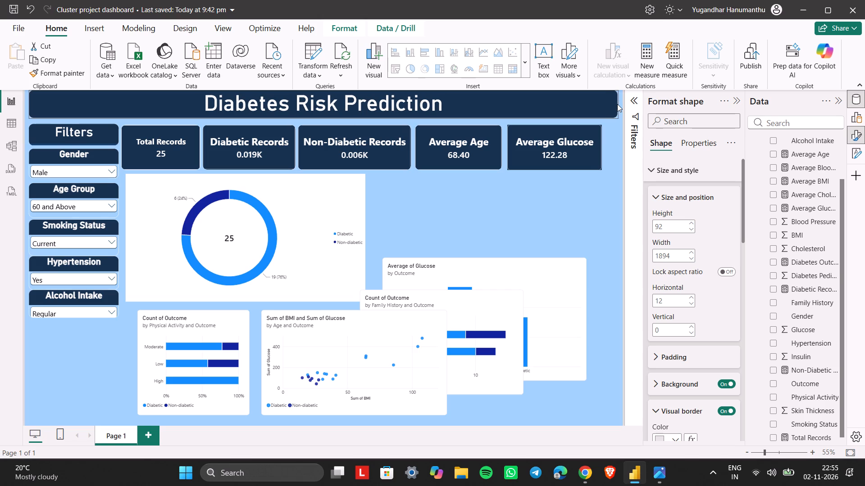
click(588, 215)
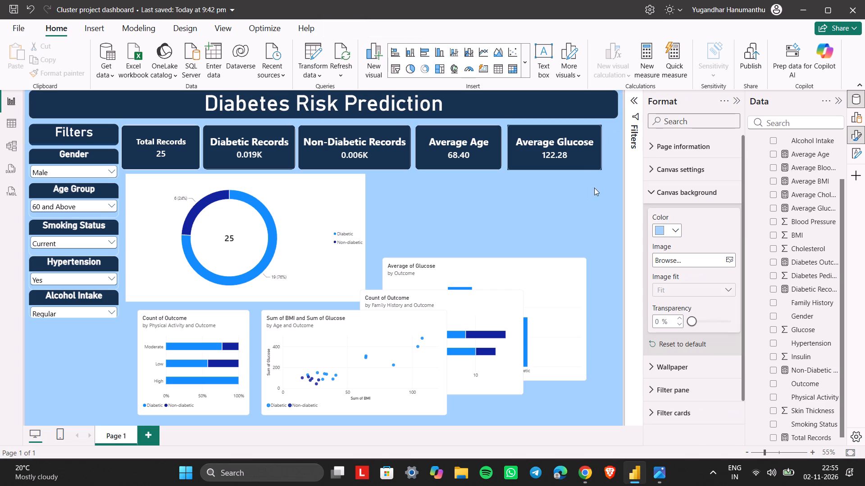
Give the Average Glucose card a white visual border with 15 px rounded corners.
click(584, 174)
click(590, 163)
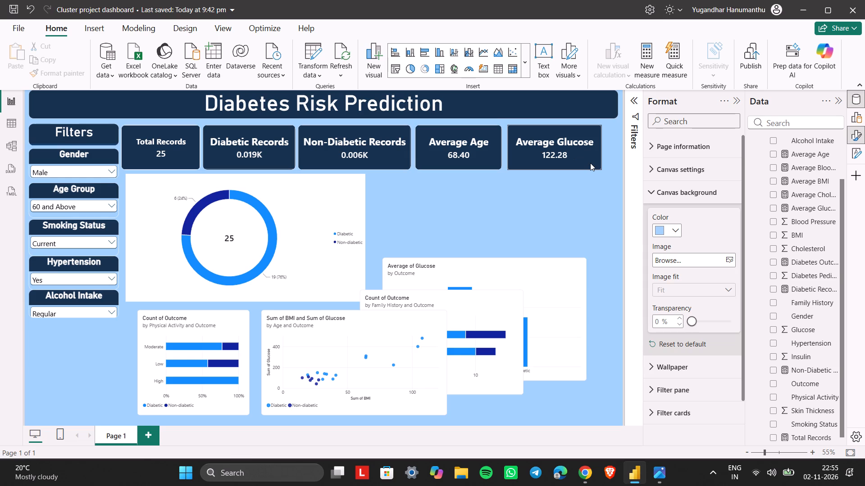
click(717, 412)
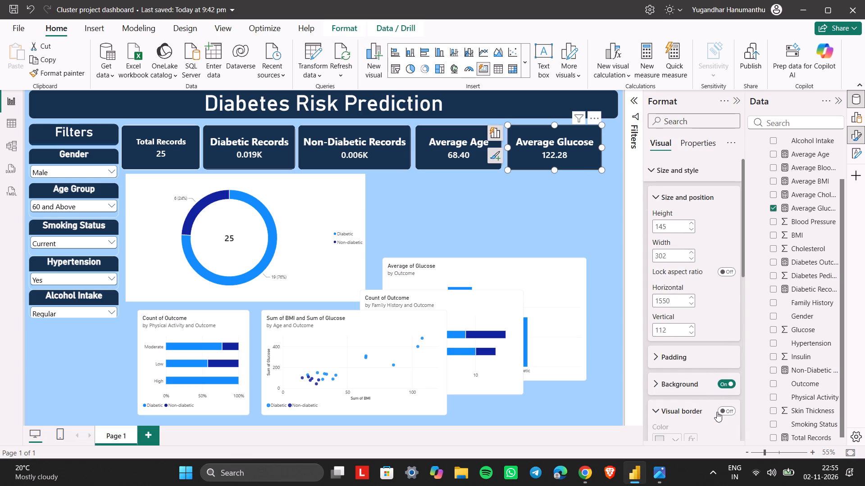
scroll(717, 412, down, 1)
click(731, 353)
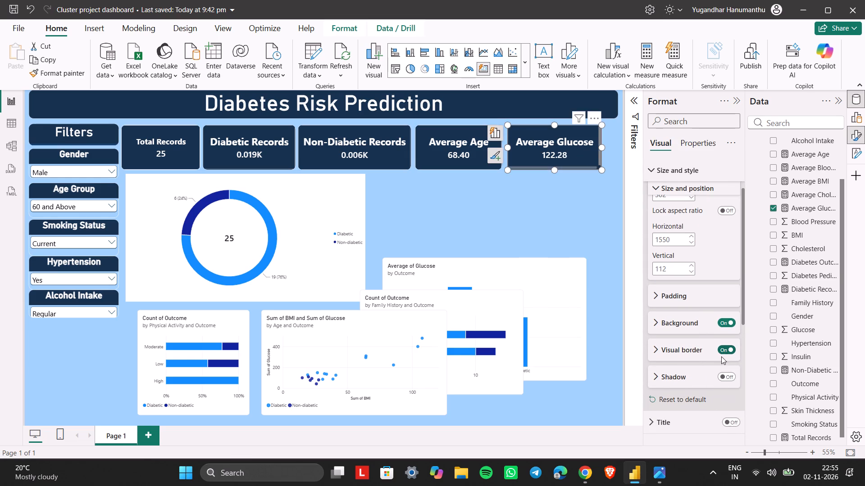
click(700, 353)
click(676, 382)
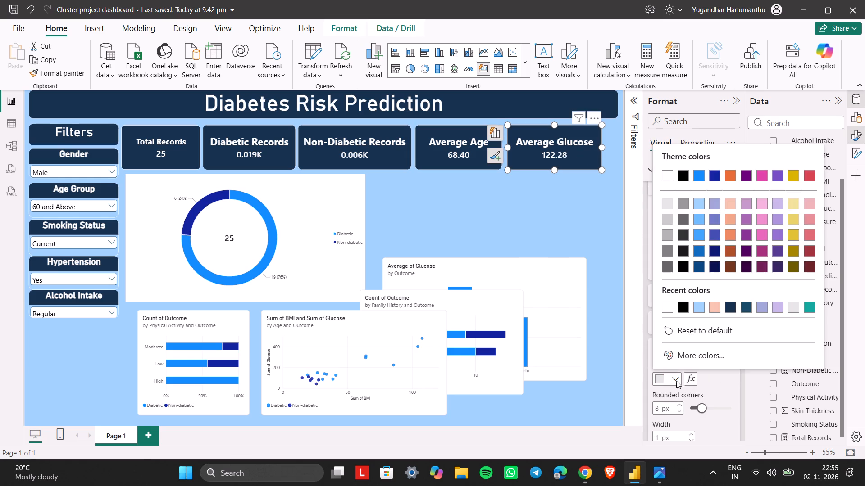
click(668, 310)
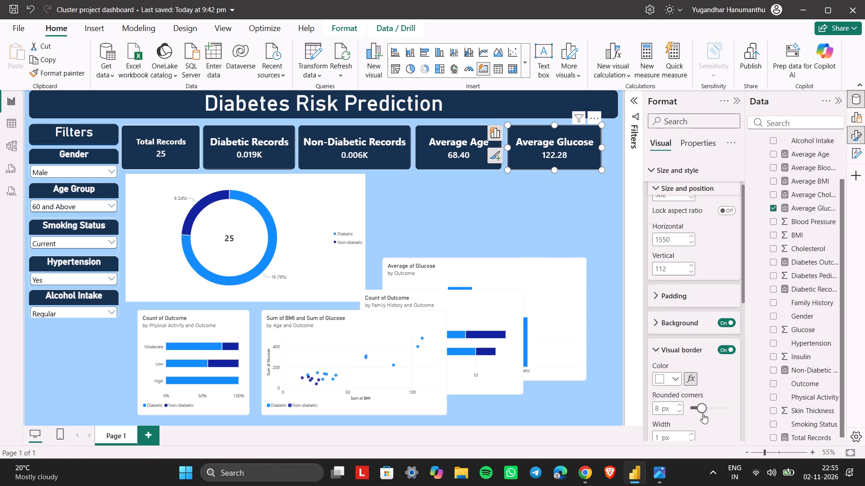
drag(702, 409, 710, 409)
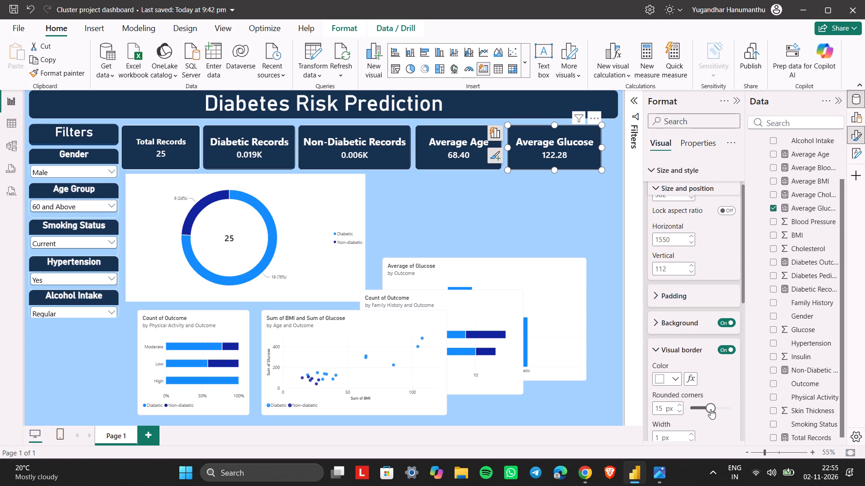
click(614, 332)
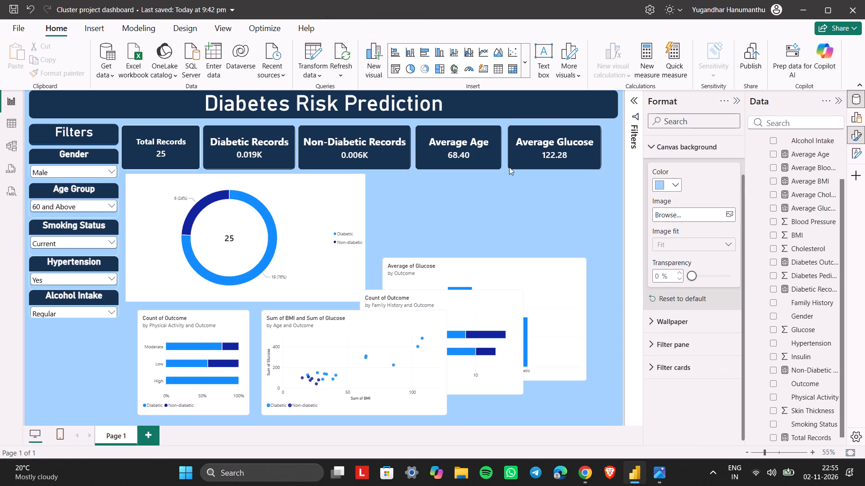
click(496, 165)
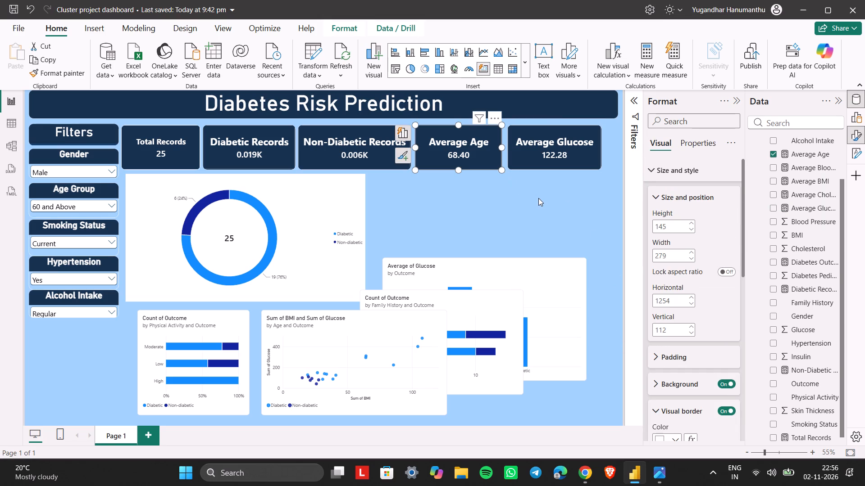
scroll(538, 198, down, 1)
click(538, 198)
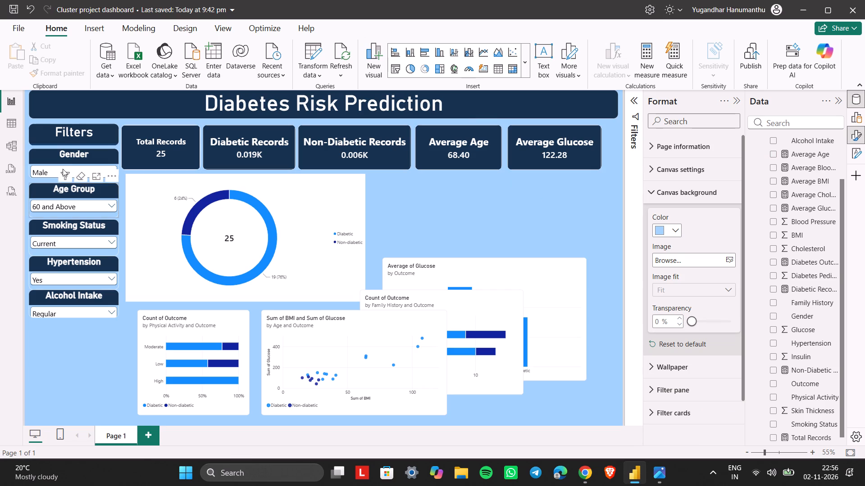
Reset the Gender, Age Group, Smoking Status, Hypertension and Alcohol Intake slicers to Select all.
click(40, 168)
click(40, 180)
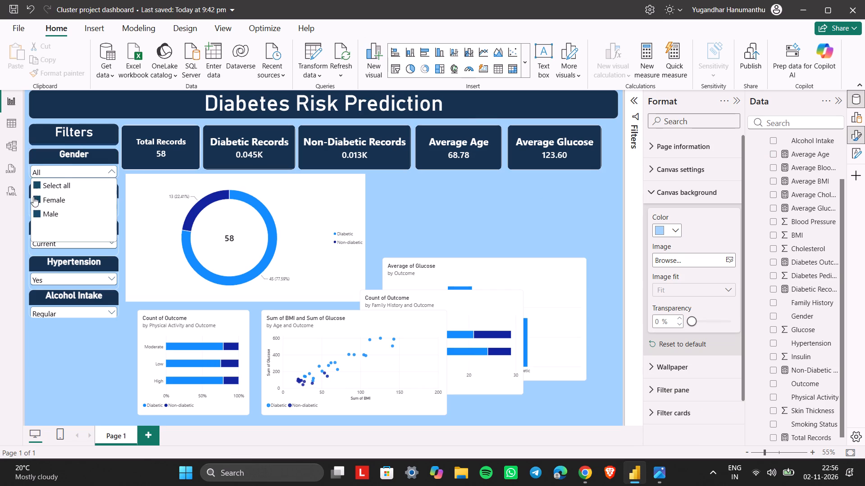
click(61, 172)
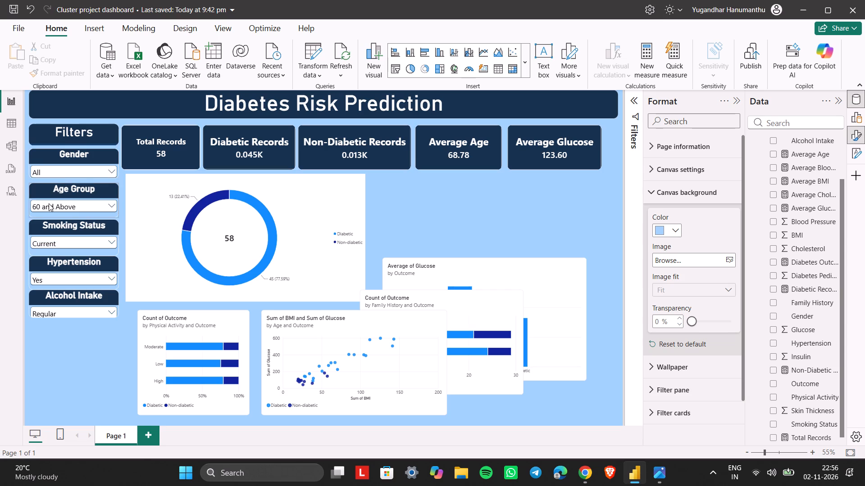
click(49, 203)
click(38, 218)
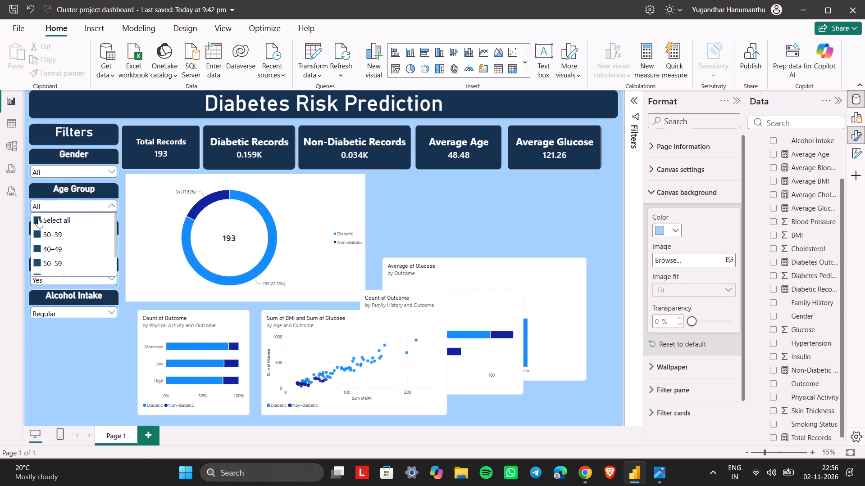
click(62, 202)
click(55, 243)
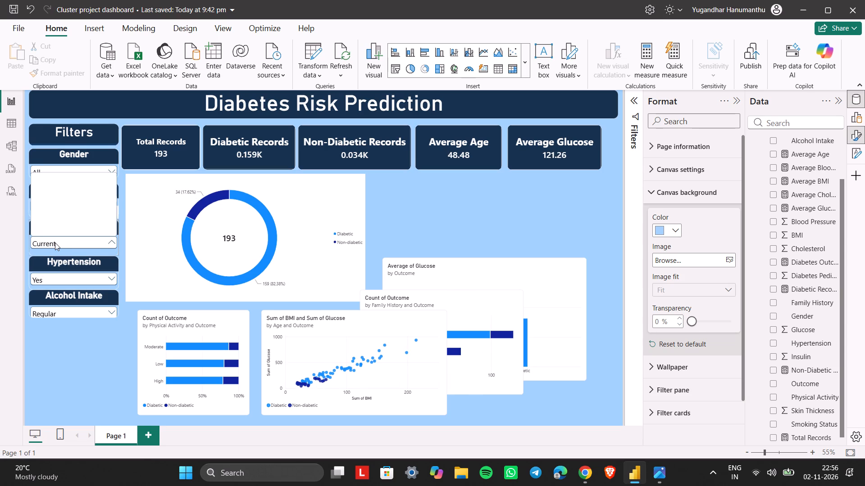
click(58, 179)
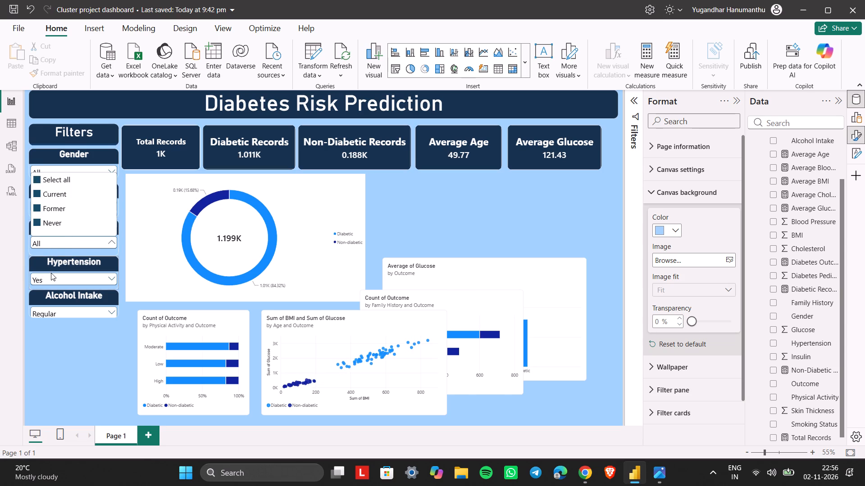
click(51, 276)
click(51, 216)
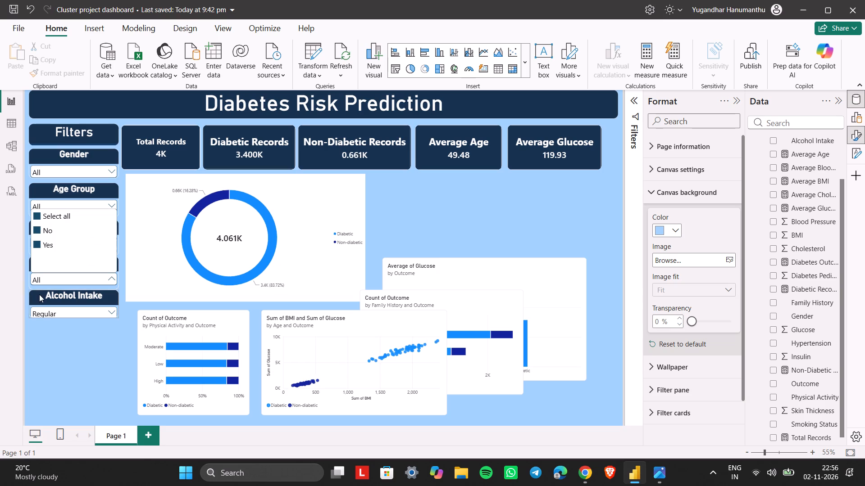
click(38, 309)
click(49, 252)
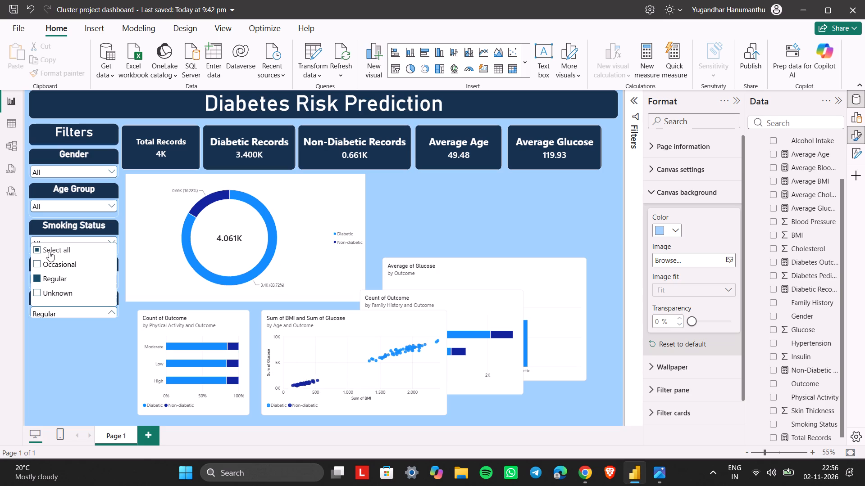
click(72, 347)
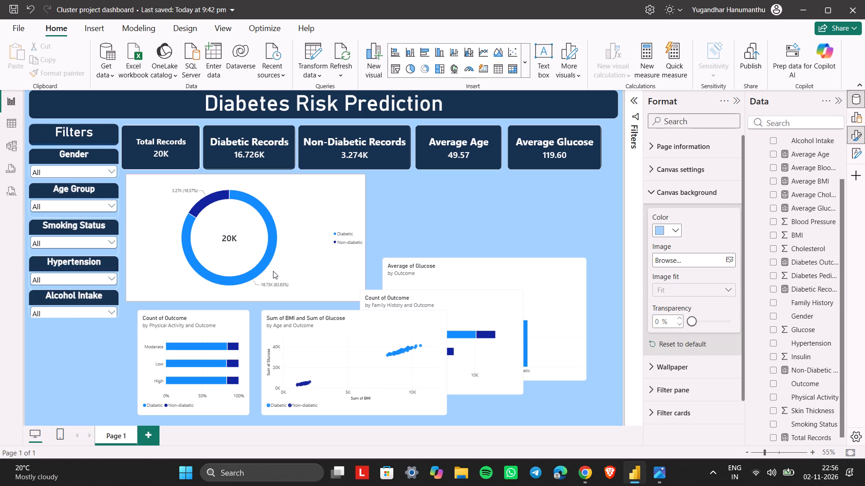
Move the Average Glucose card outward so it ends flush with the title banner, keeping it level with the other cards.
click(500, 207)
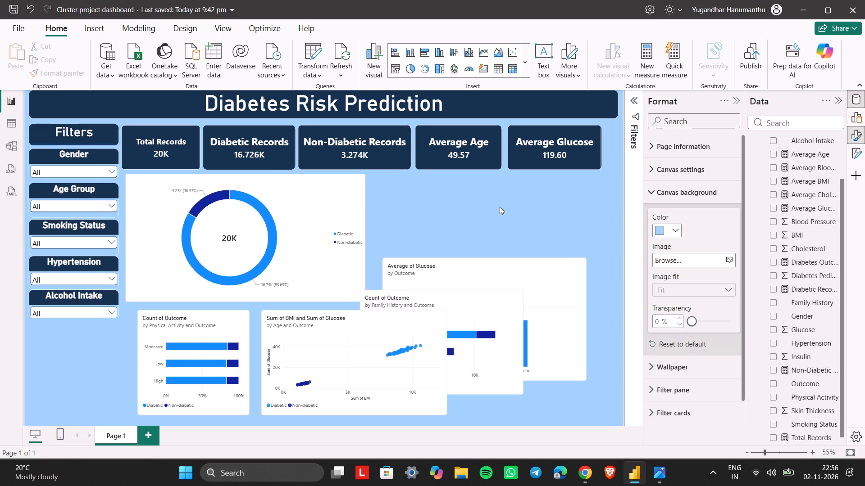
click(325, 261)
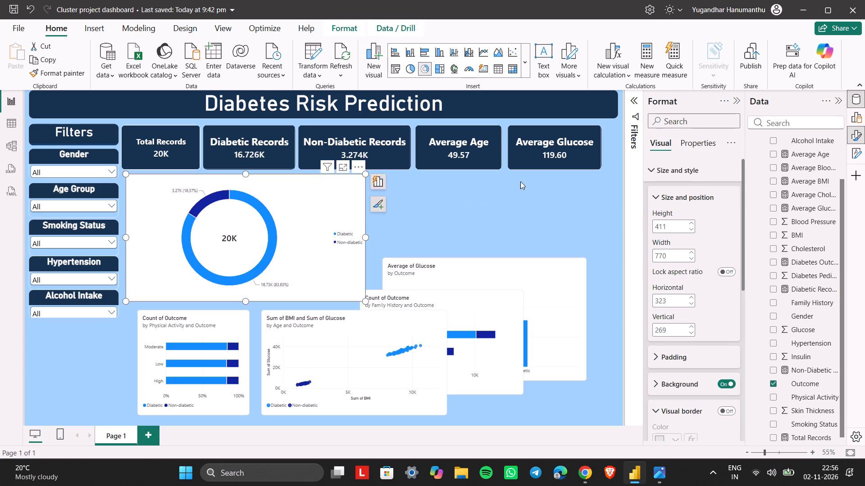
drag(576, 156, 591, 155)
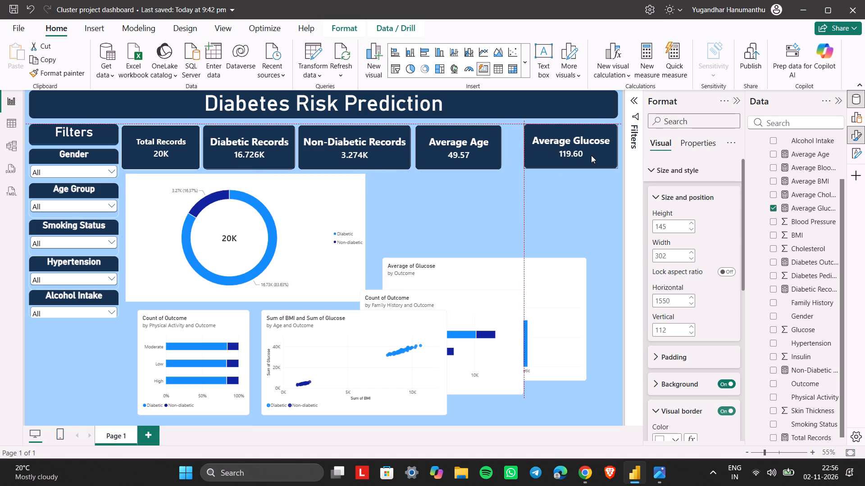
drag(591, 155, 592, 156)
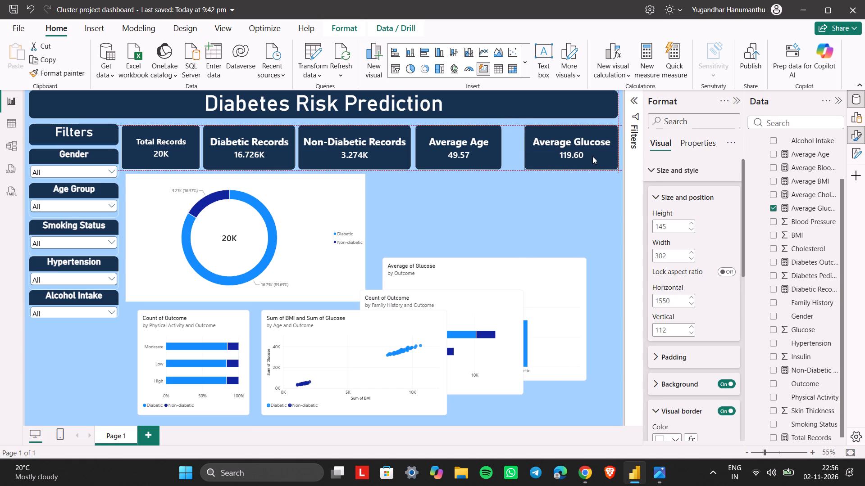
drag(592, 156, 591, 156)
click(603, 184)
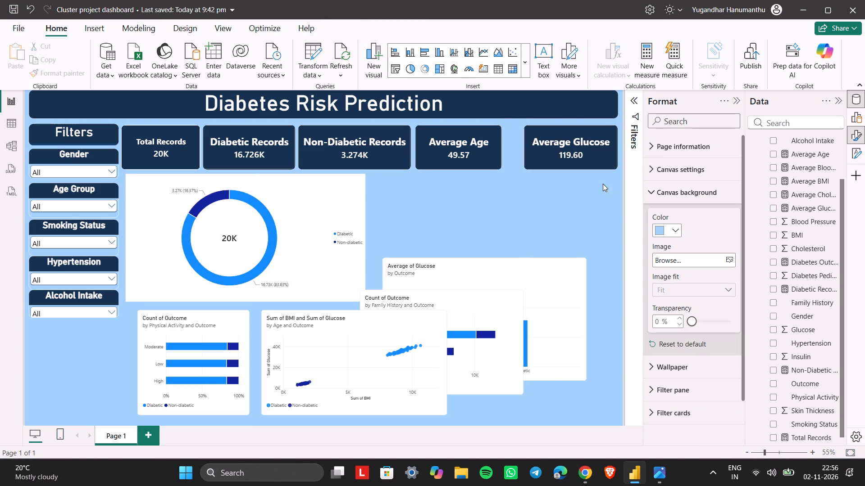
Move the Average Age card closer to the Average Glucose card, at about horizontal 1312 and vertical 112.
drag(482, 156, 498, 156)
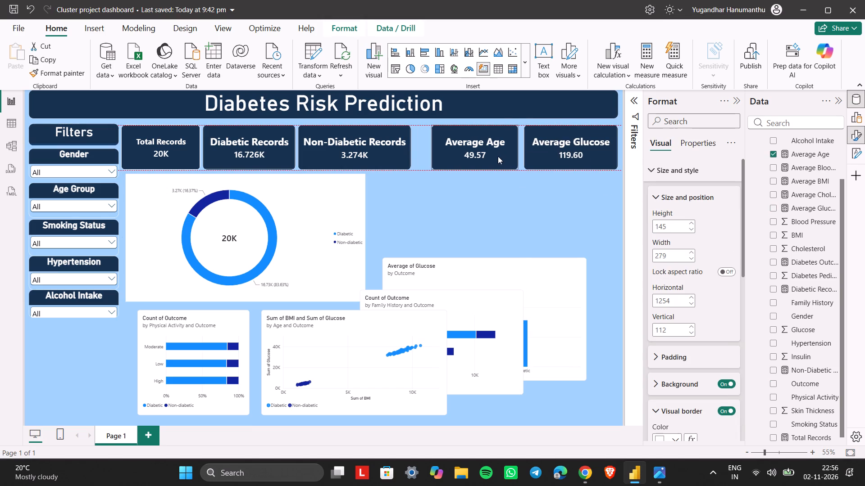
drag(498, 156, 500, 156)
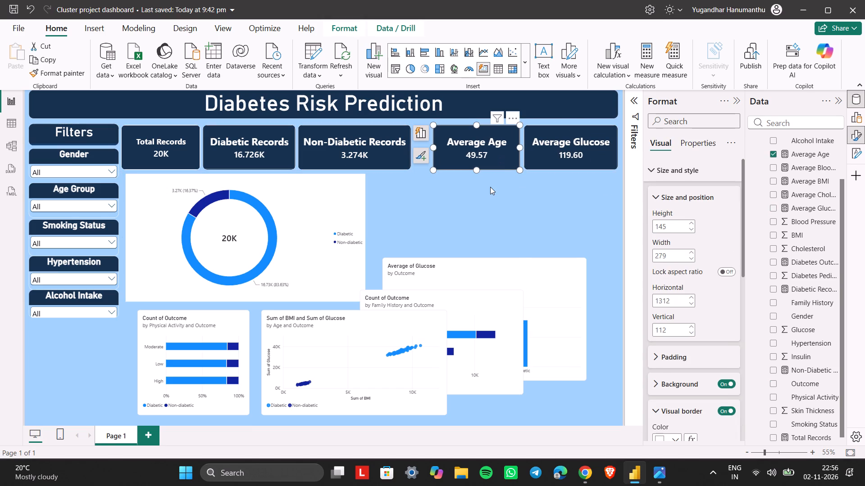
click(490, 187)
Move the Non-Diabetic Records card closer to the Average Age card, at about horizontal 930 and vertical 112.
drag(395, 155, 408, 154)
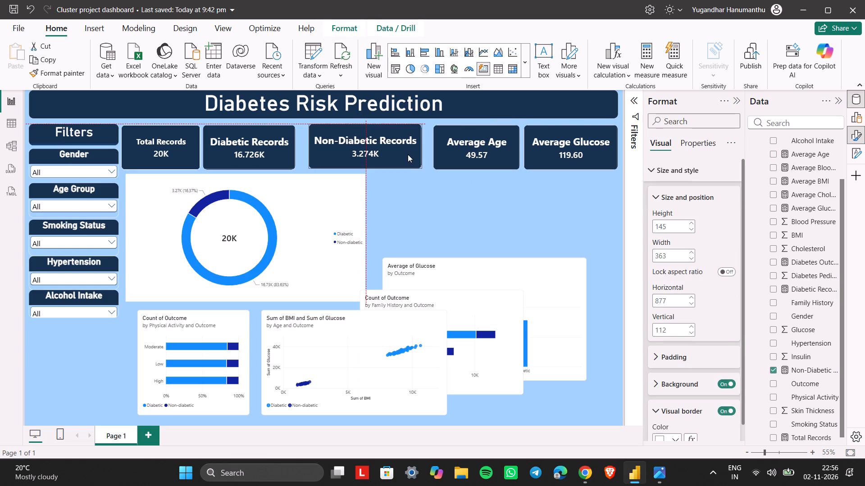
drag(408, 154, 410, 155)
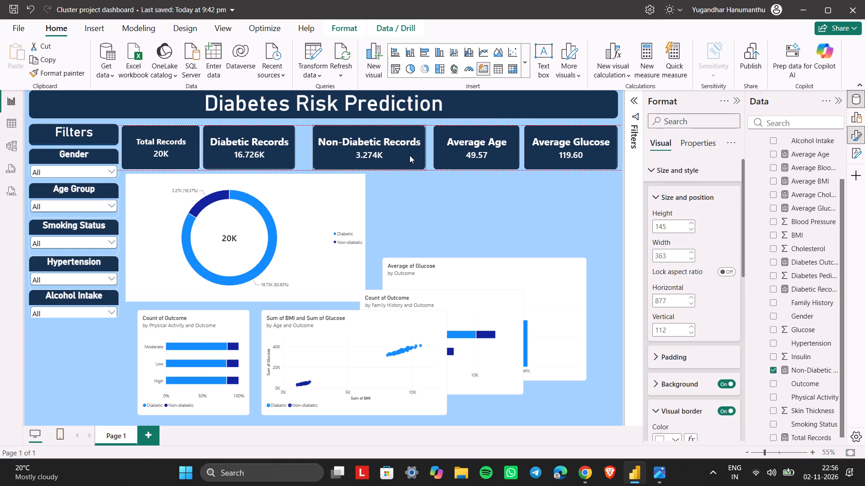
drag(410, 155, 410, 156)
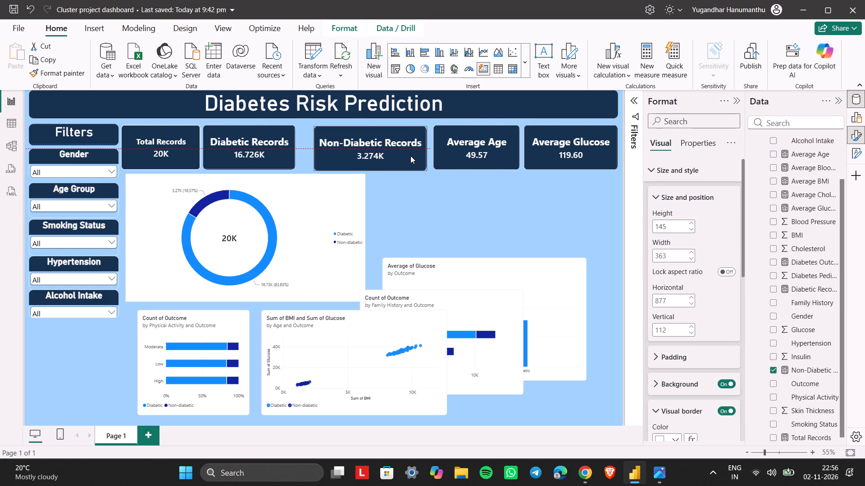
drag(410, 156, 411, 156)
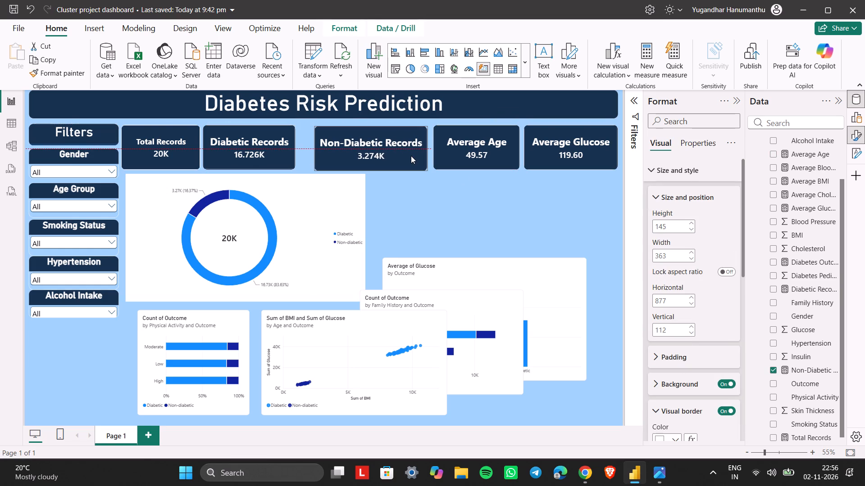
drag(411, 156, 411, 155)
click(435, 184)
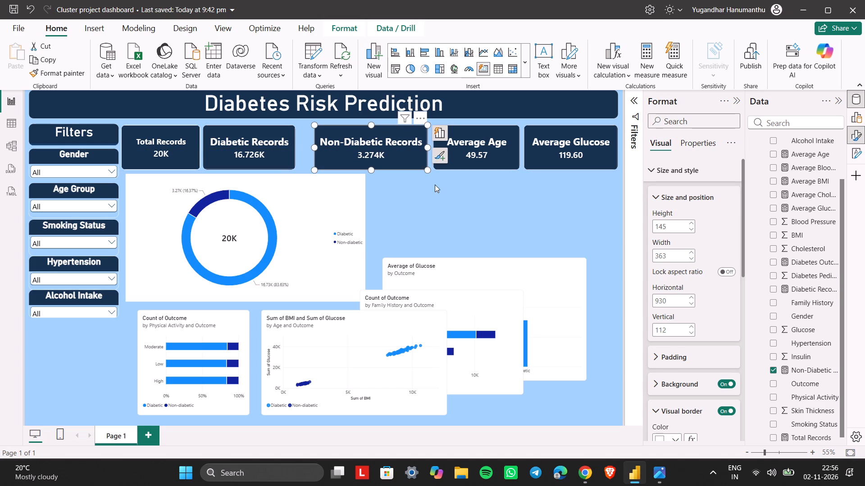
Move the Diabetic Records card closer to the Non-Diabetic Records card, at about horizontal 611 and vertical 112.
drag(278, 158, 290, 158)
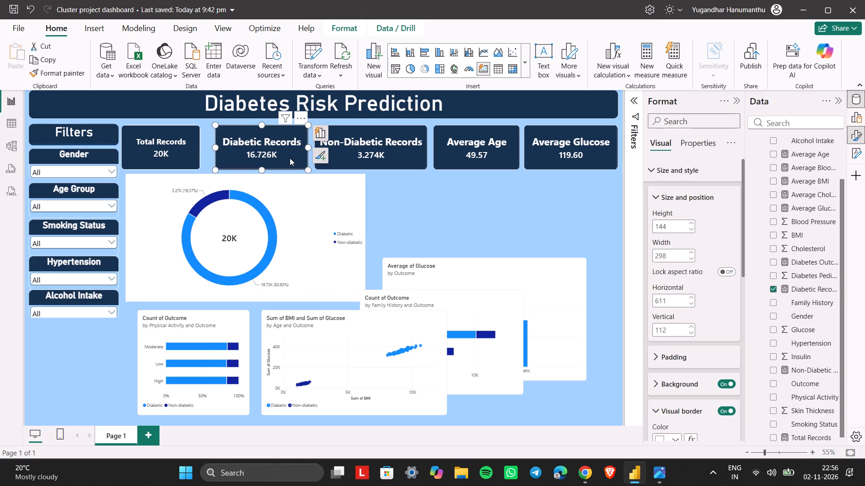
click(403, 199)
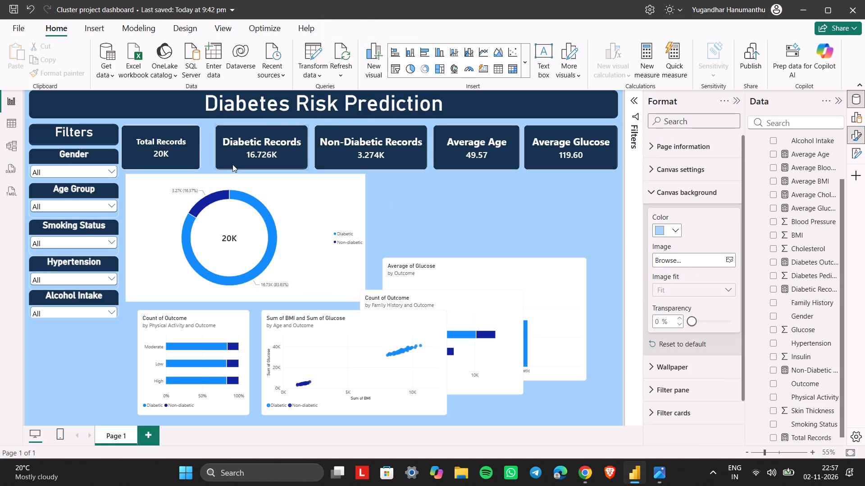
Align the Total Records card with the donut chart's outer edge, at horizontal 323 and vertical 112.
drag(188, 154, 198, 154)
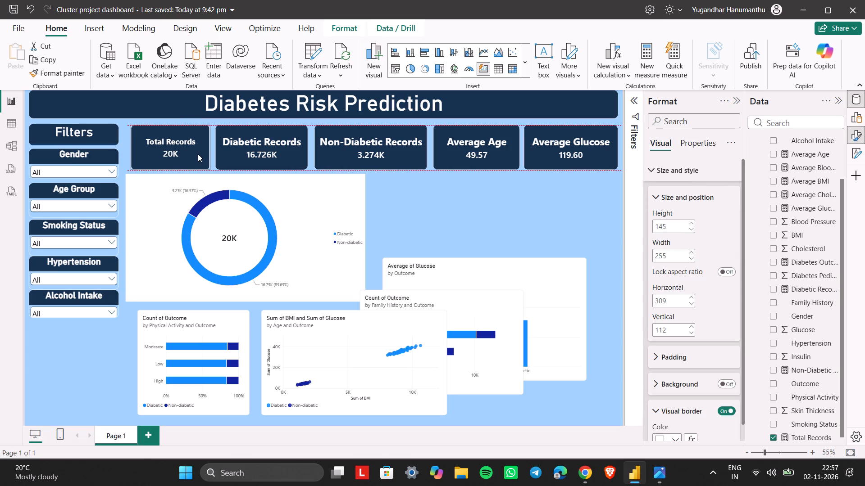
drag(198, 154, 196, 154)
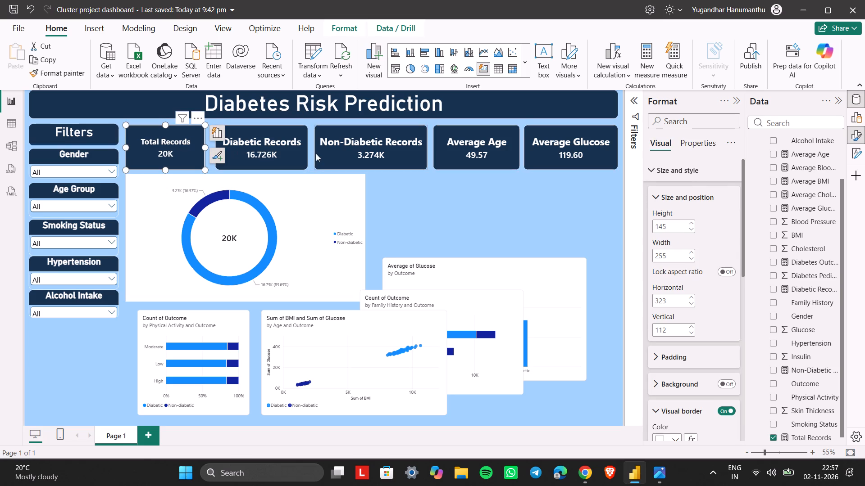
Widen the Diabetic Records card slightly toward the Total Records card, leaving a small gap between them.
click(293, 157)
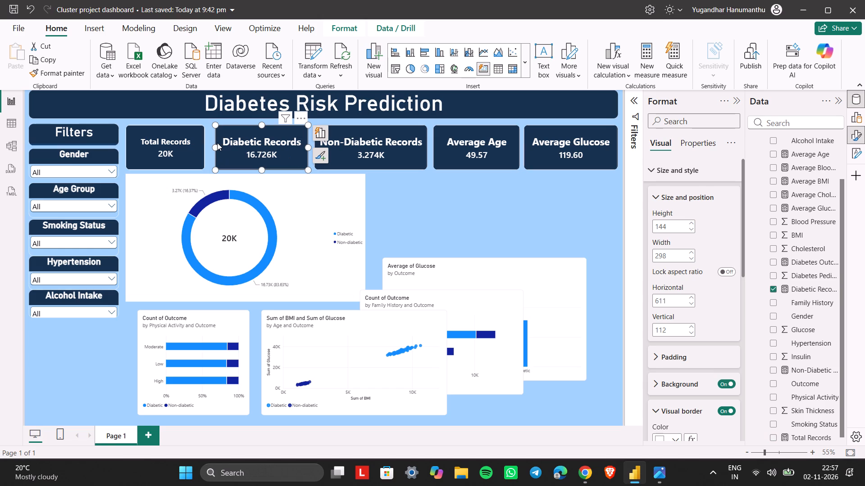
drag(215, 145, 212, 145)
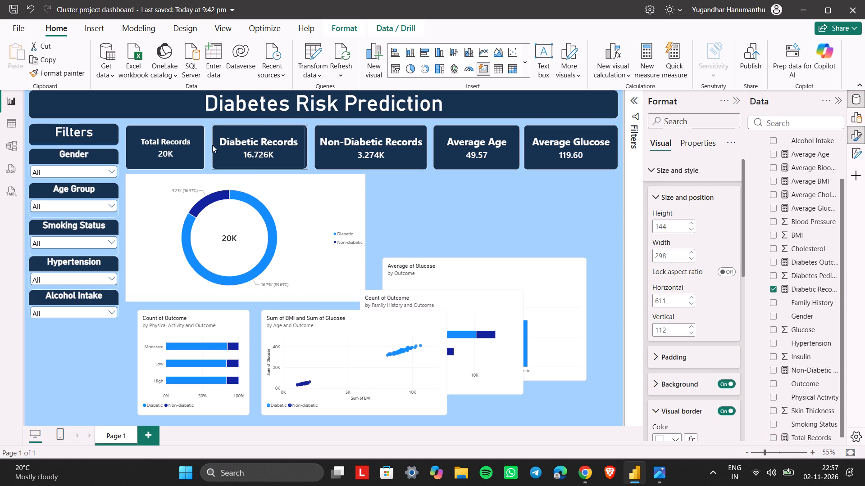
drag(212, 145, 210, 144)
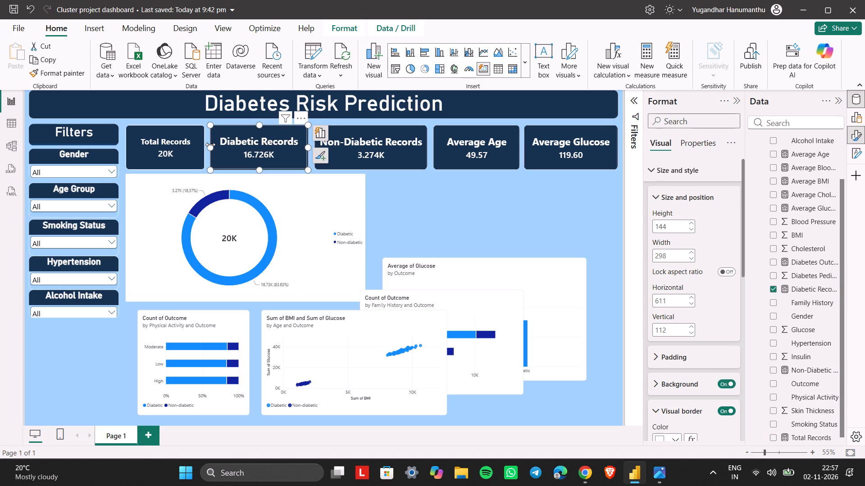
click(394, 210)
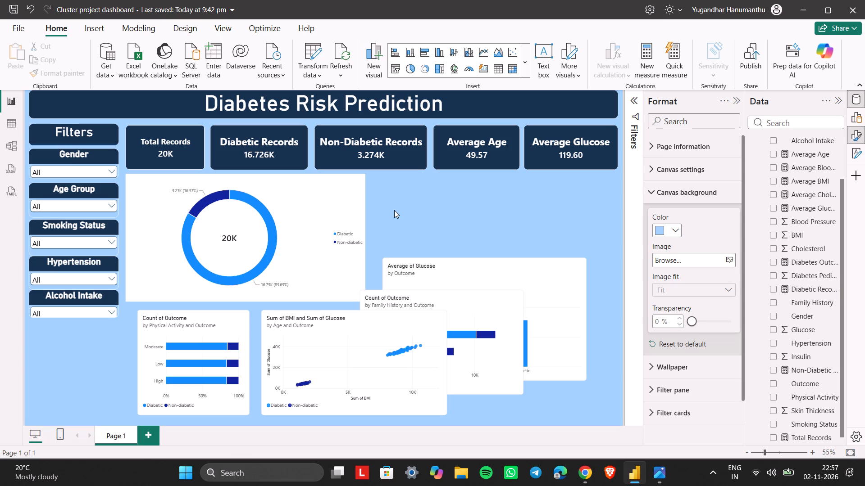
Move the Average of Glucose by Outcome chart up beside the donut chart, just below the card row.
click(458, 206)
drag(511, 270, 515, 220)
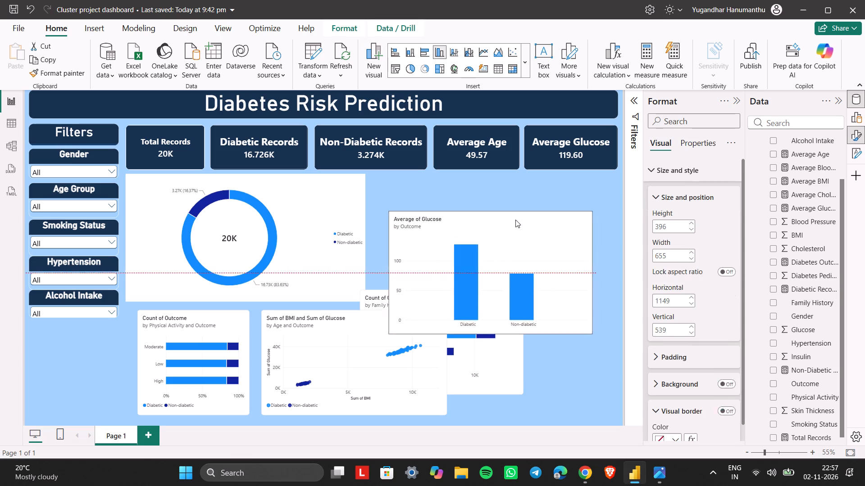
drag(515, 220, 504, 185)
click(615, 243)
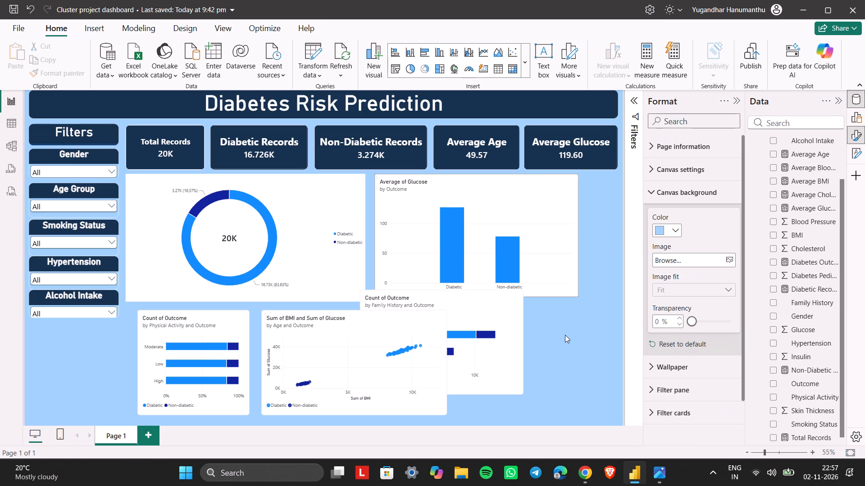
Move the Count of Outcome by Family History chart below the Average of Glucose chart, at about horizontal 1378 and vertical 687.
click(565, 335)
drag(481, 306, 544, 328)
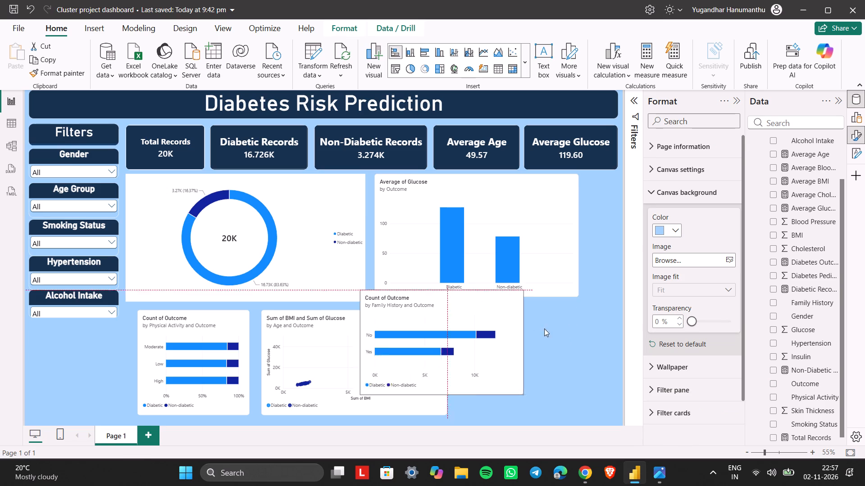
drag(544, 328, 577, 319)
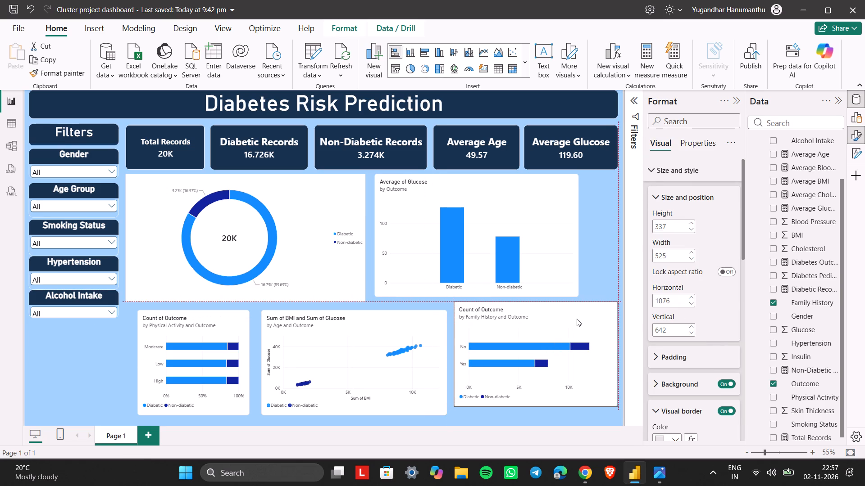
drag(577, 319, 574, 320)
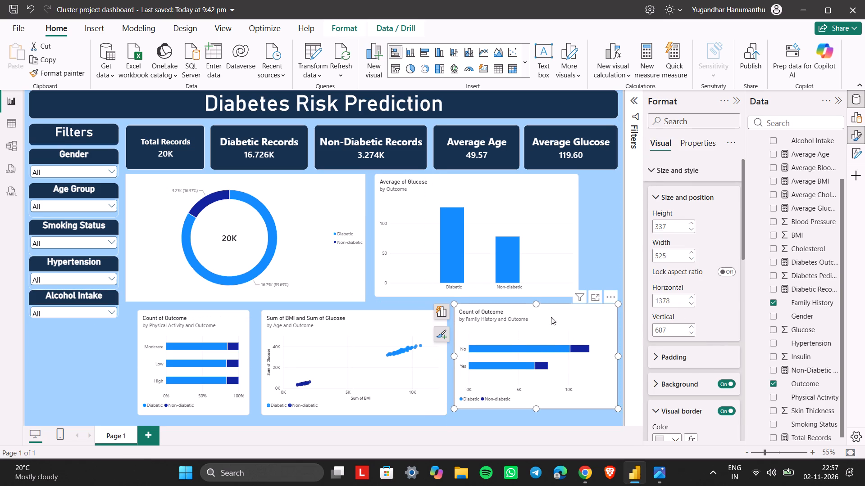
Move the scatter chart up over the donut and the Physical Activity chart beside the Family History chart, at about horizontal 960 and vertical 732.
drag(355, 356, 349, 270)
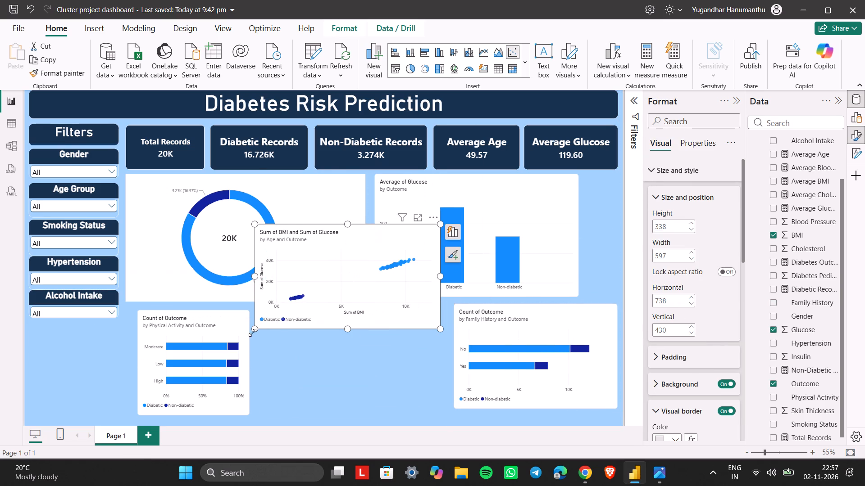
drag(231, 352, 419, 360)
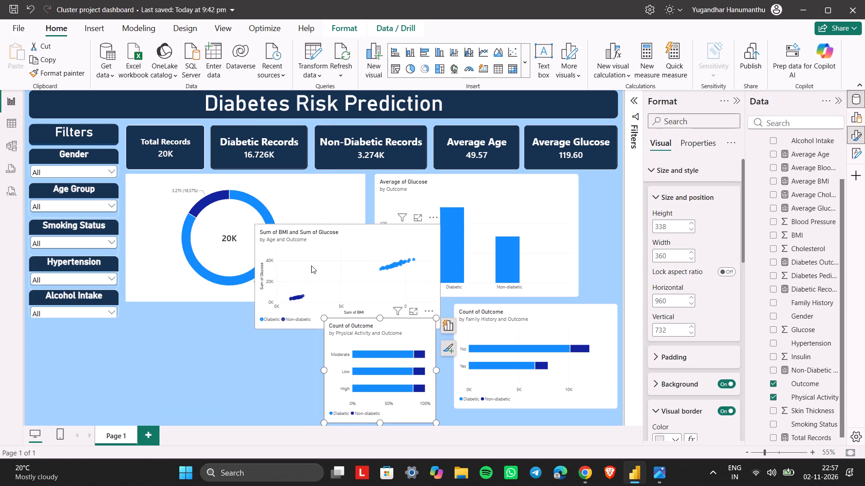
Move the Sum of BMI and Sum of Glucose scatter chart below the slicers, at about horizontal 12 and vertical 741.
drag(311, 265, 86, 361)
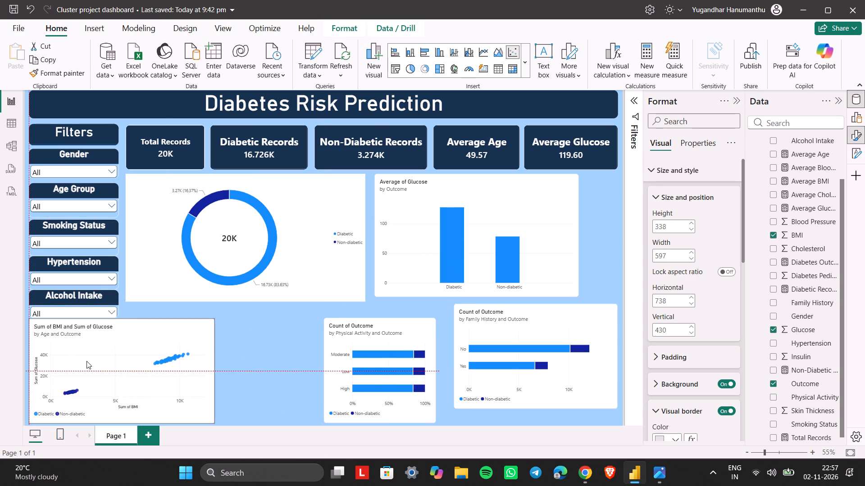
drag(86, 361, 88, 364)
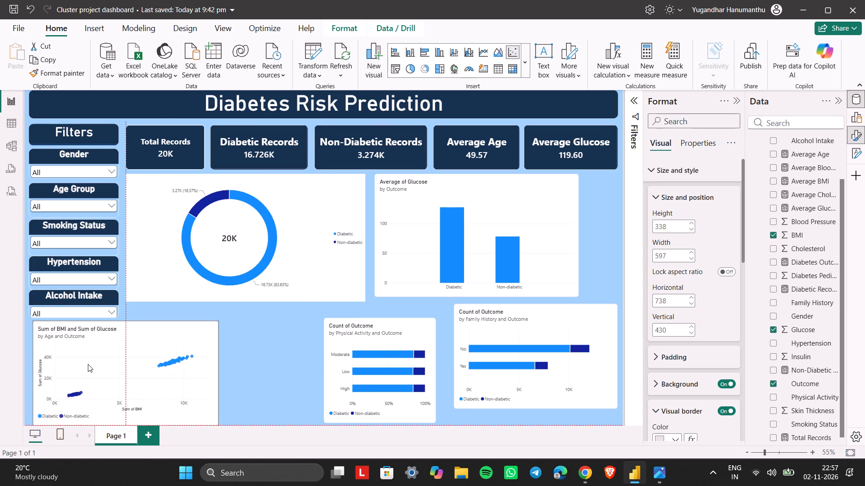
drag(88, 364, 86, 362)
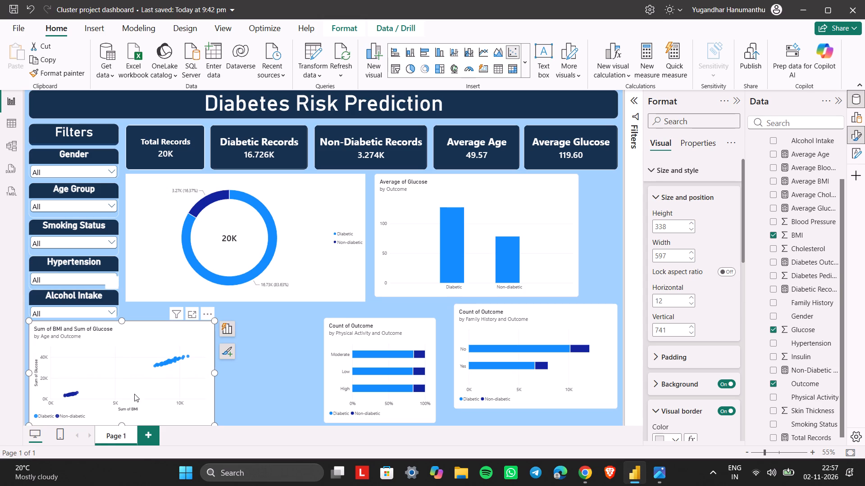
Resize the scatter chart to a height of about 329 and widen it slightly toward the Physical Activity chart.
drag(120, 424, 119, 419)
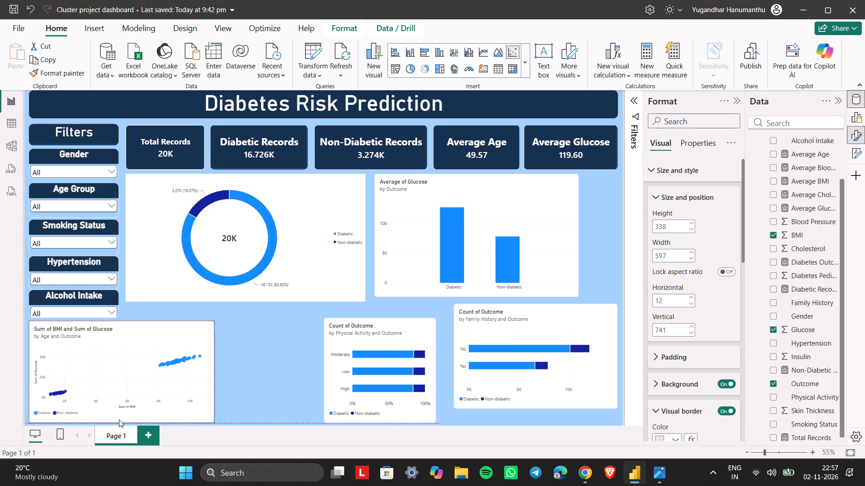
drag(119, 419, 121, 418)
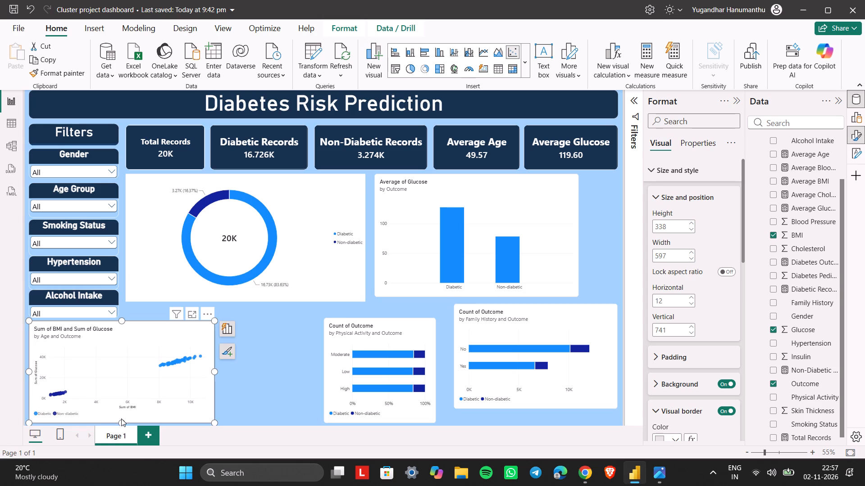
click(268, 385)
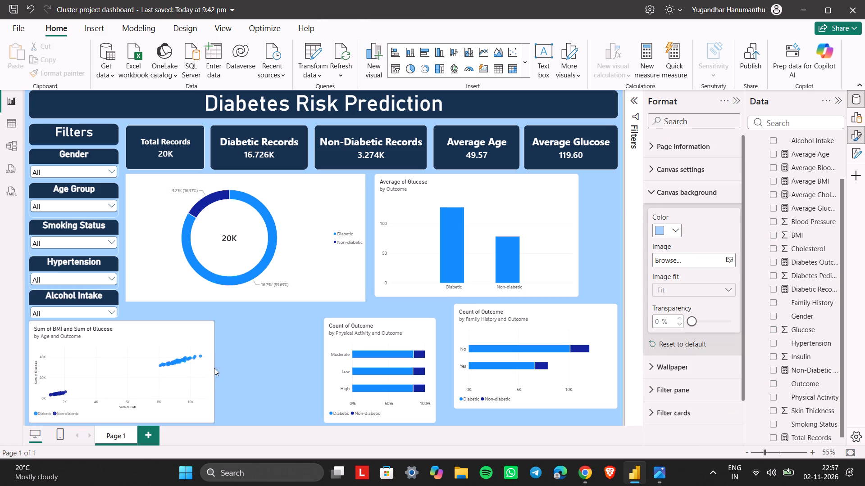
click(214, 368)
drag(214, 372, 216, 372)
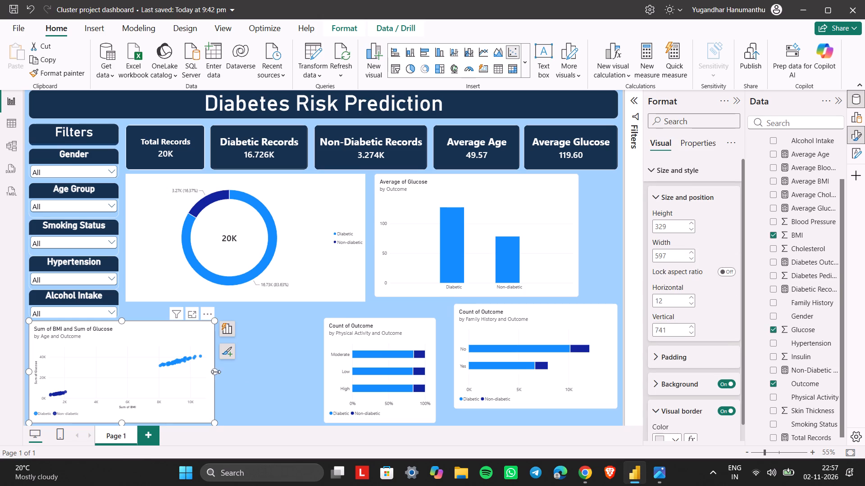
drag(216, 372, 246, 371)
click(289, 366)
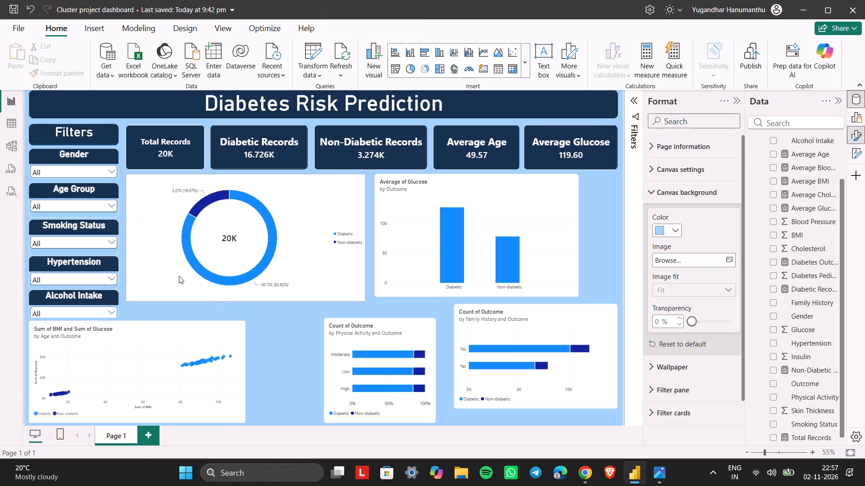
Resize the donut chart to about 448 high and 414 wide, keeping its upper corner below the Total Records card.
click(179, 276)
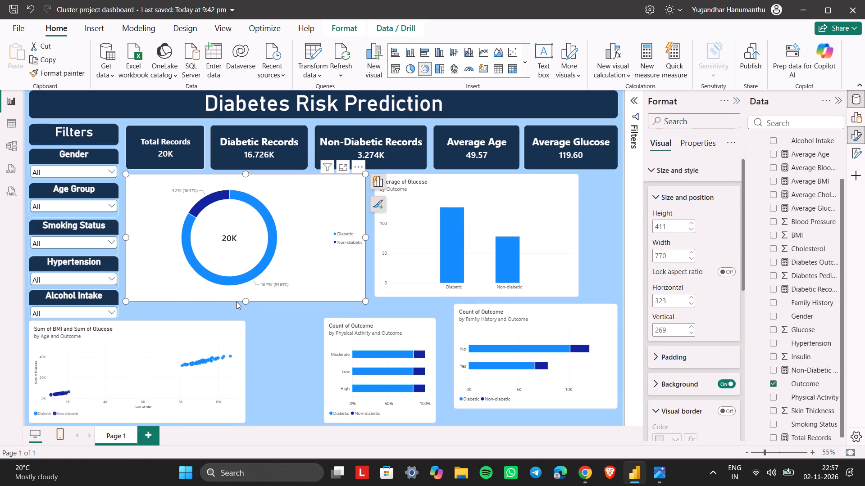
drag(245, 301, 246, 309)
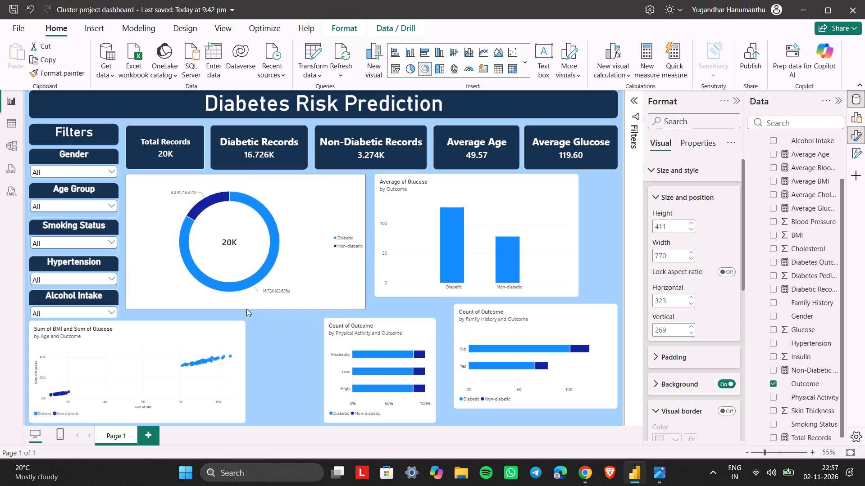
drag(246, 309, 246, 312)
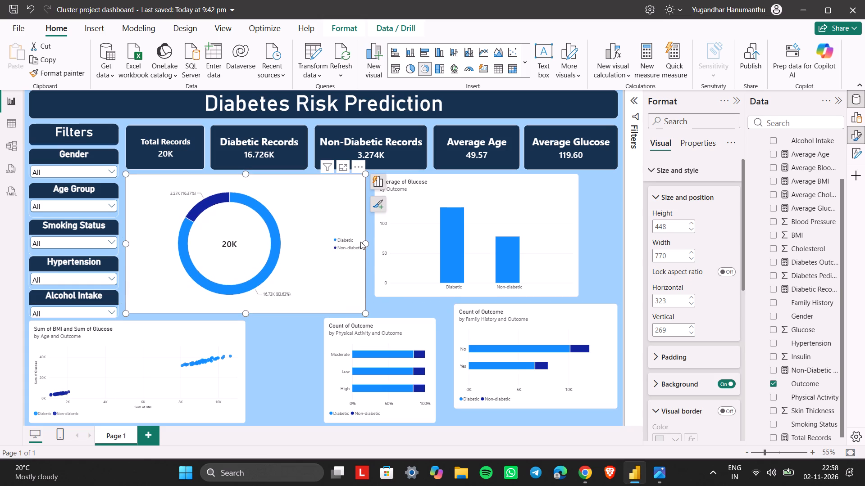
drag(364, 242, 278, 243)
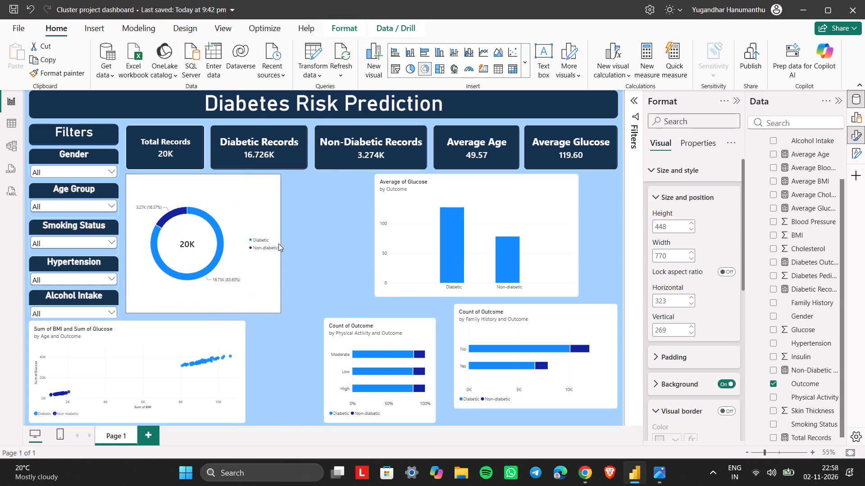
drag(278, 243, 240, 245)
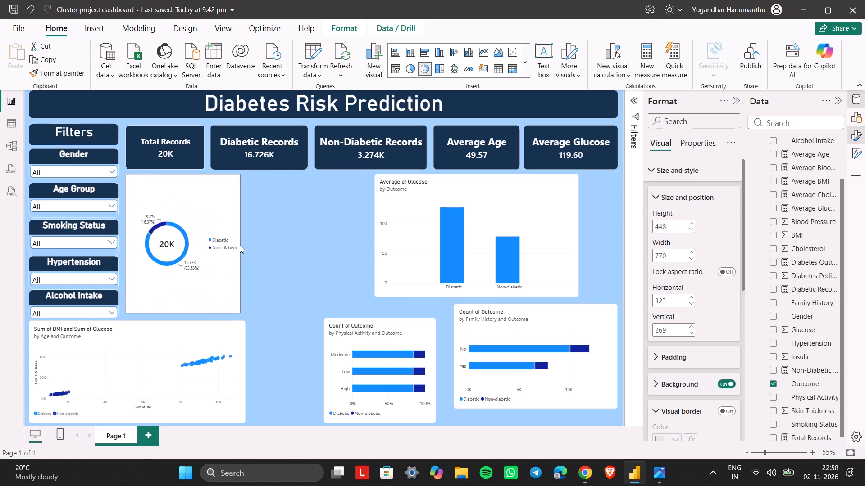
drag(240, 245, 253, 247)
Move the Average of Glucose chart beside the donut at about horizontal 767, make it about 448 high and narrow it slightly.
drag(405, 238, 377, 238)
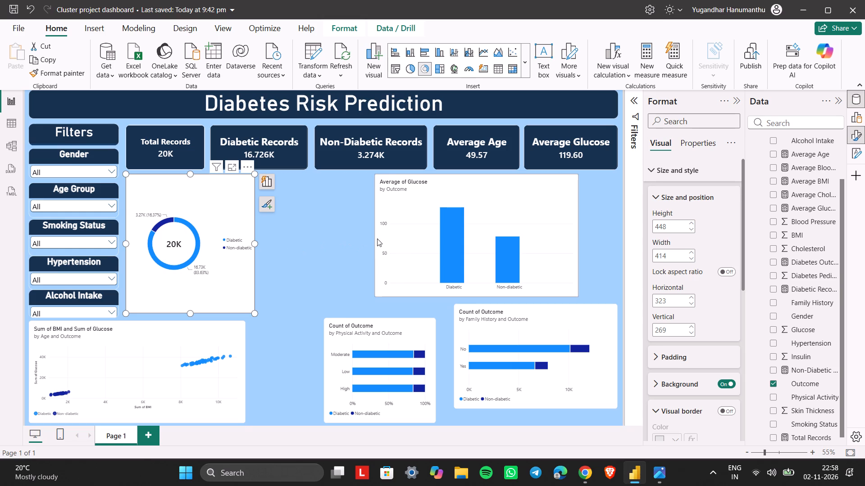
drag(377, 238, 294, 236)
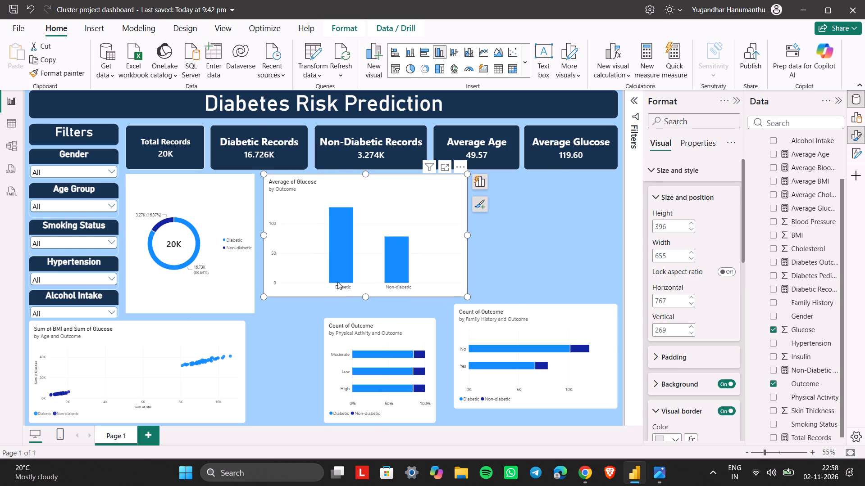
drag(364, 297, 366, 312)
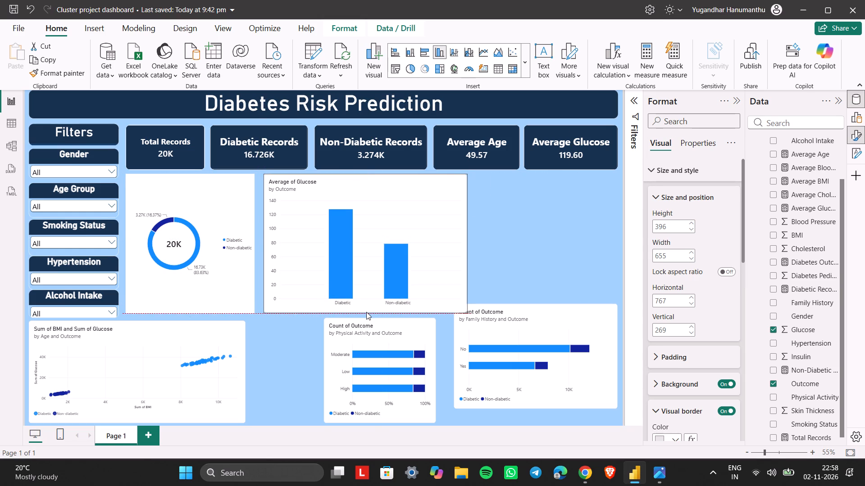
drag(366, 312, 366, 312)
drag(468, 245, 451, 243)
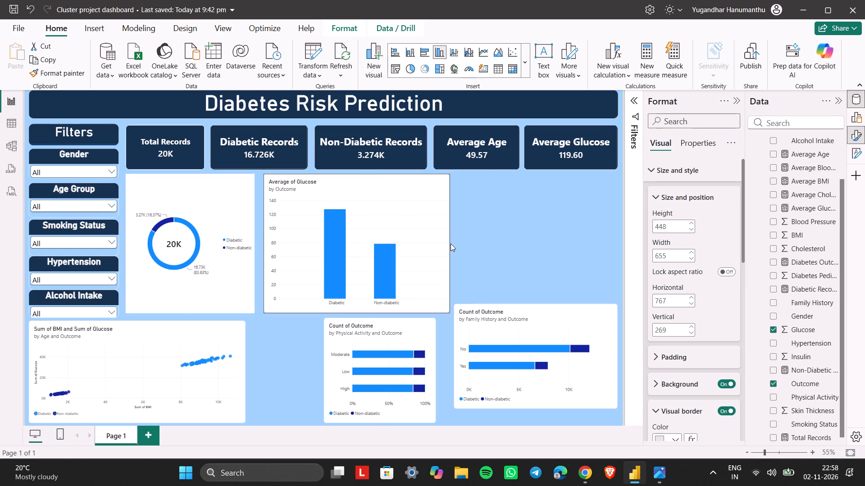
drag(451, 243, 448, 245)
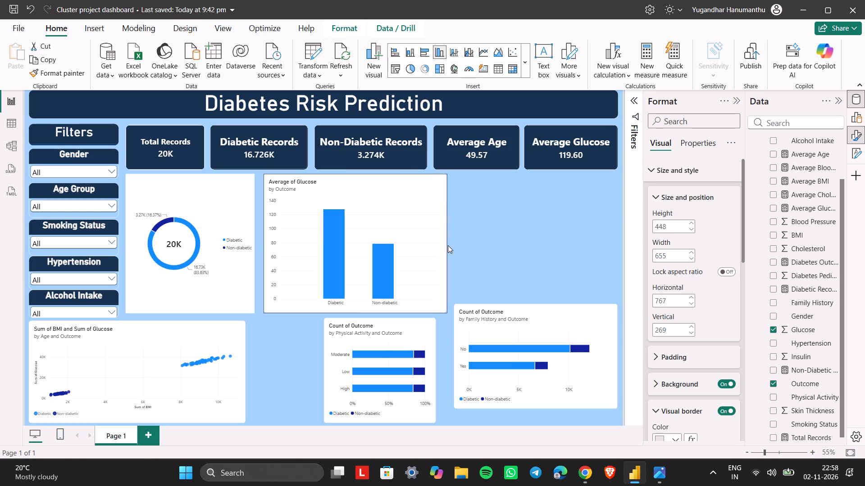
drag(448, 245, 450, 247)
Move the Family History chart beside the Average of Glucose chart, at about horizontal 1380 and vertical 269, and extend it to match that chart's height.
drag(541, 315, 543, 214)
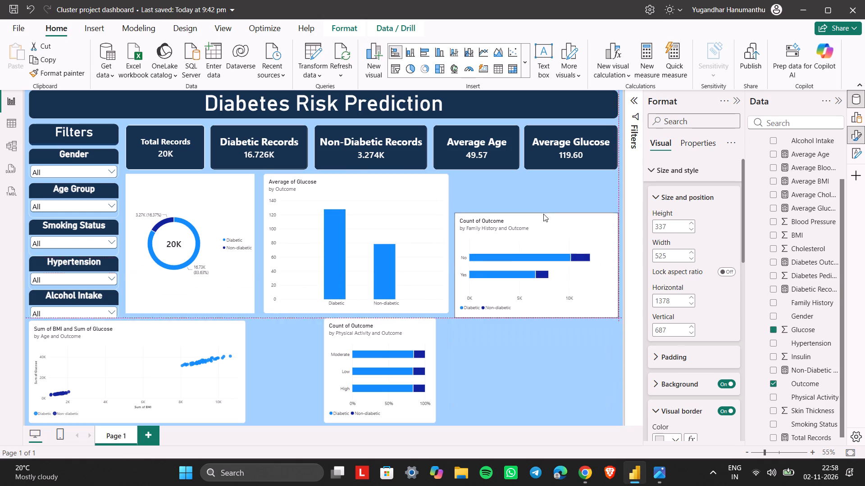
drag(543, 214, 541, 186)
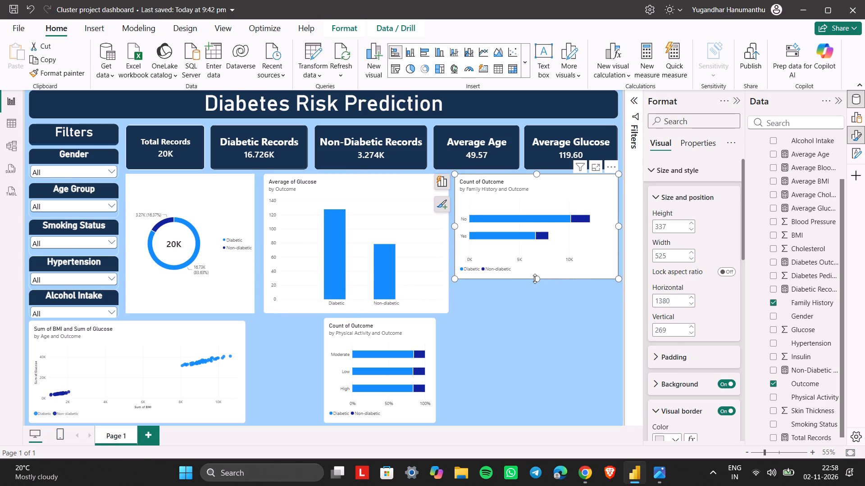
drag(535, 279, 539, 310)
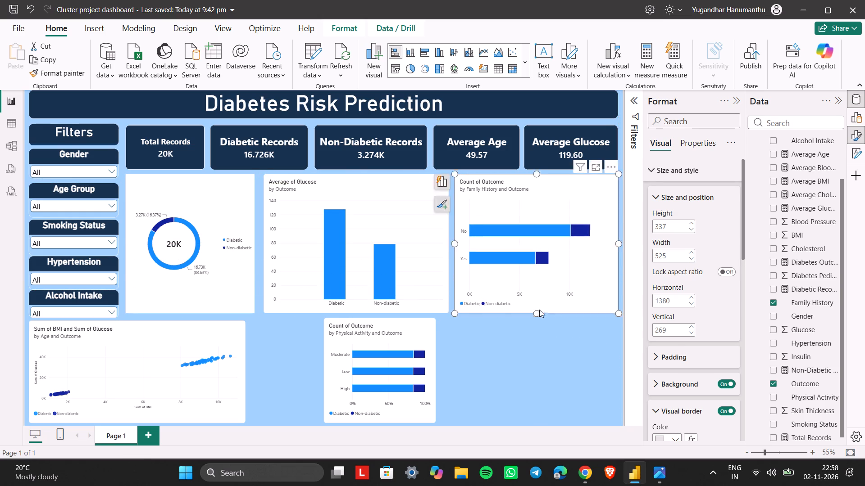
Place the Physical Activity chart beside the scatter chart at about horizontal 729 and vertical 741, sized about 329 high and 564 wide.
drag(432, 356, 359, 355)
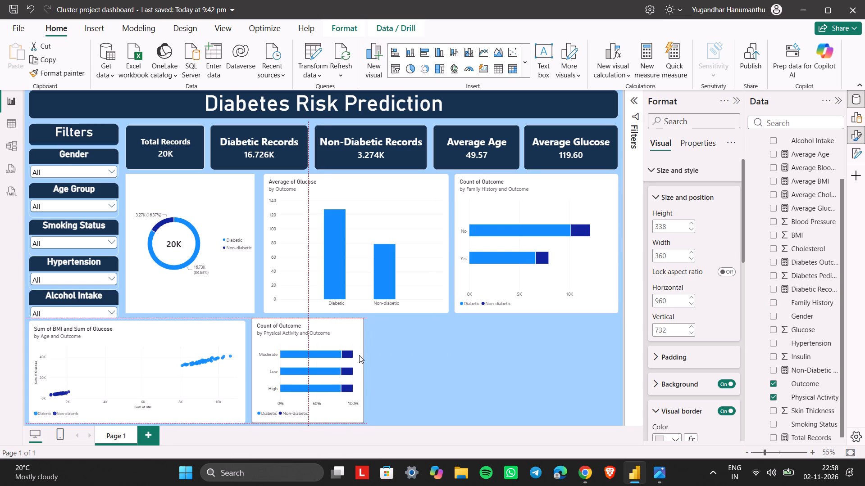
drag(359, 355, 360, 355)
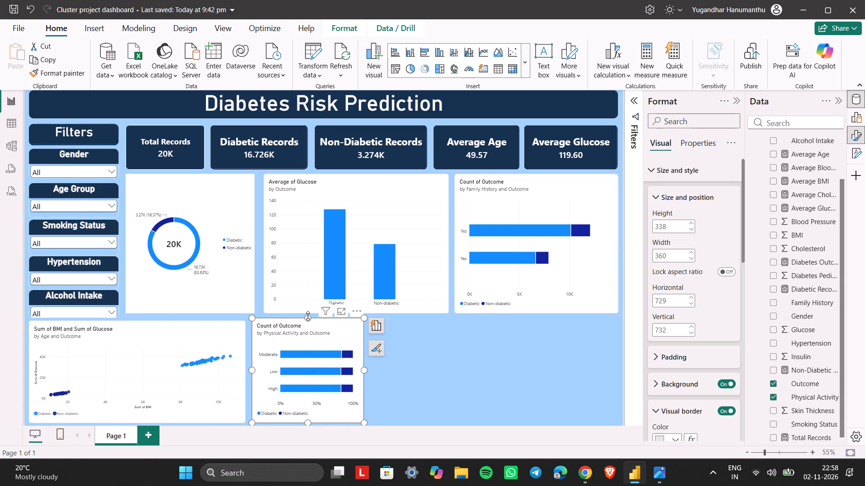
drag(308, 316, 309, 320)
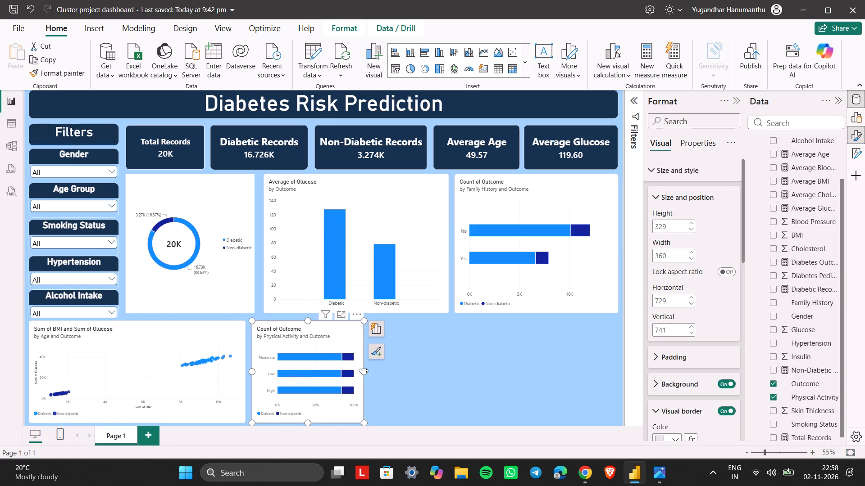
drag(364, 370, 430, 373)
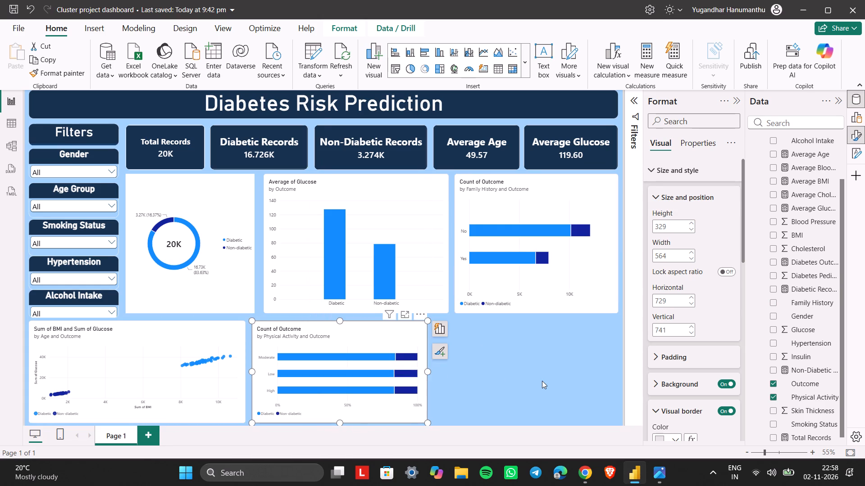
click(542, 381)
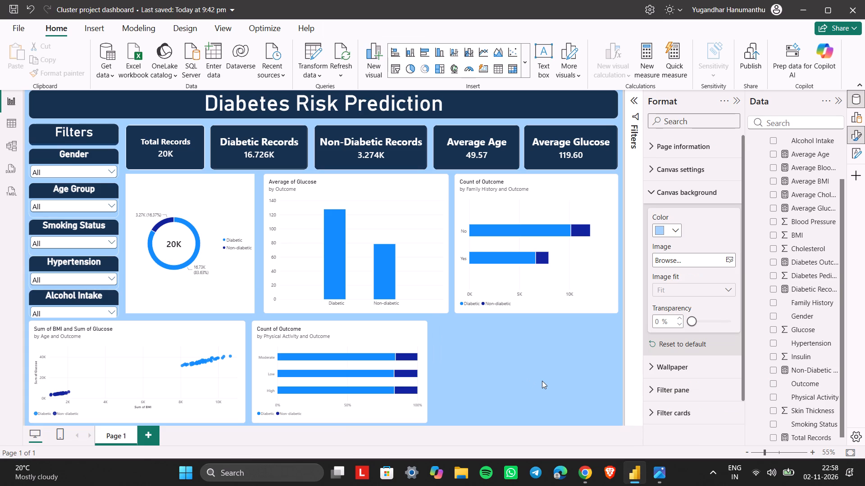
Save the dashboard report.
click(8, 2)
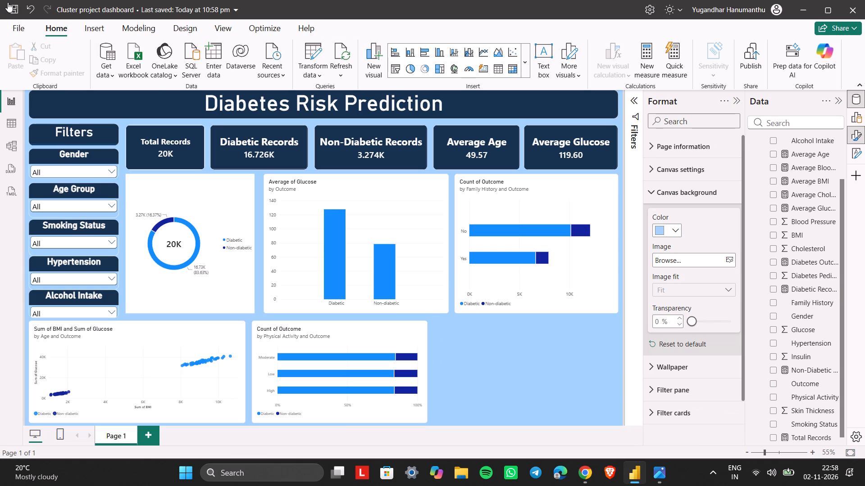
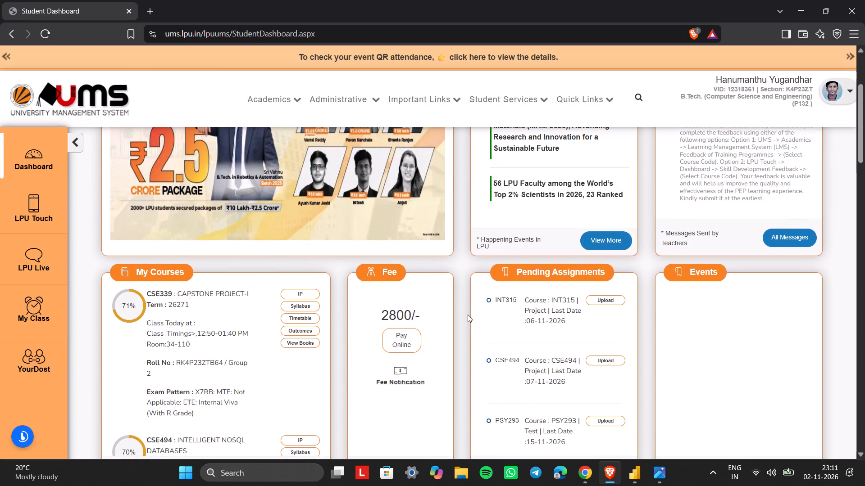
Open the INT315 pending assignment's upload page from the student dashboard in Brave and show the INT315 Cluster Computing course's assignments.
scroll(468, 315, down, 1)
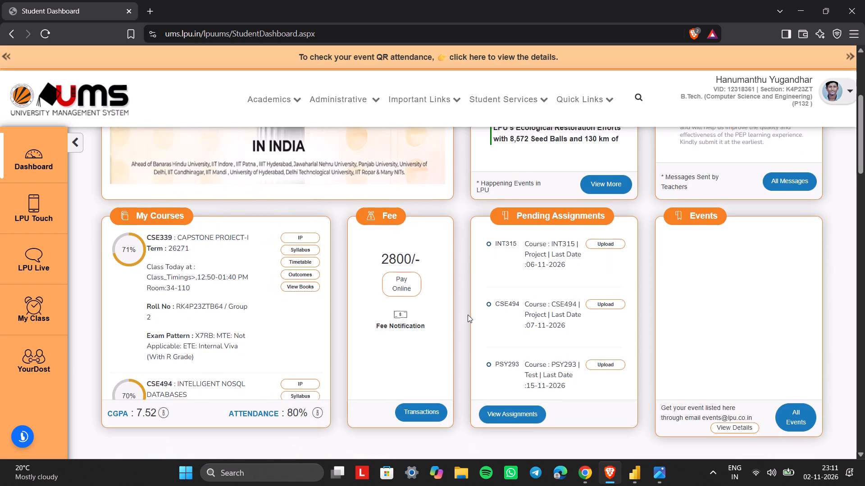
scroll(468, 315, down, 1)
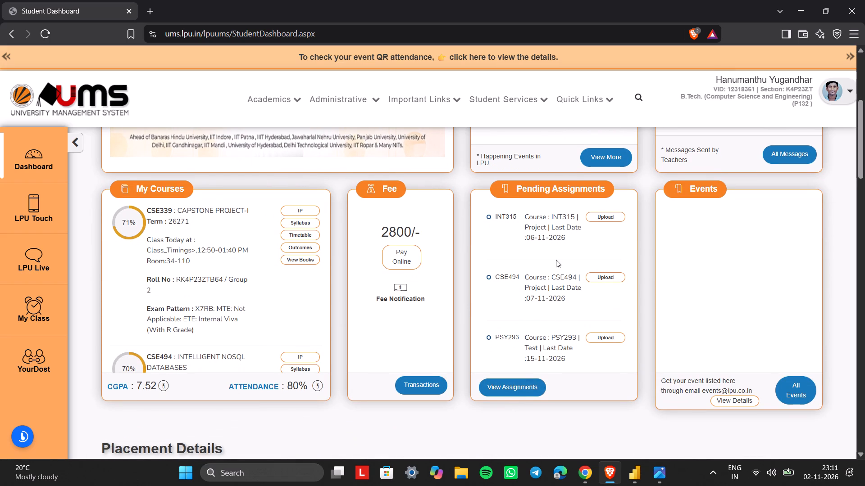
click(593, 217)
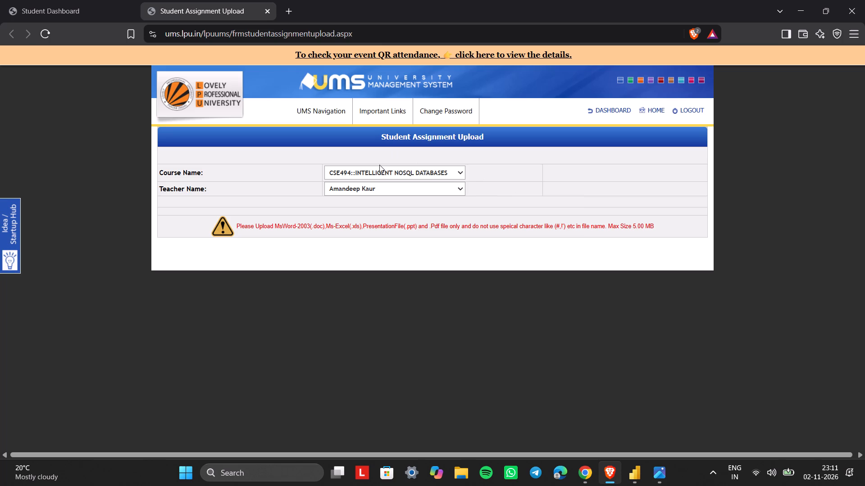
click(375, 175)
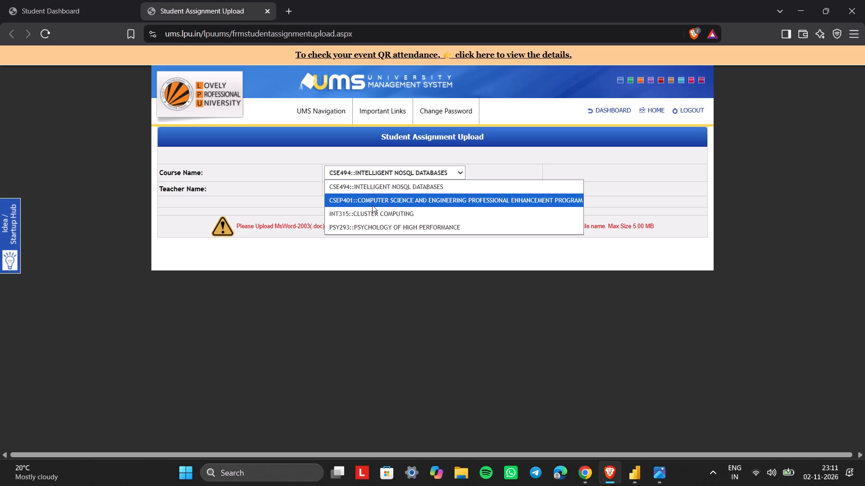
click(368, 216)
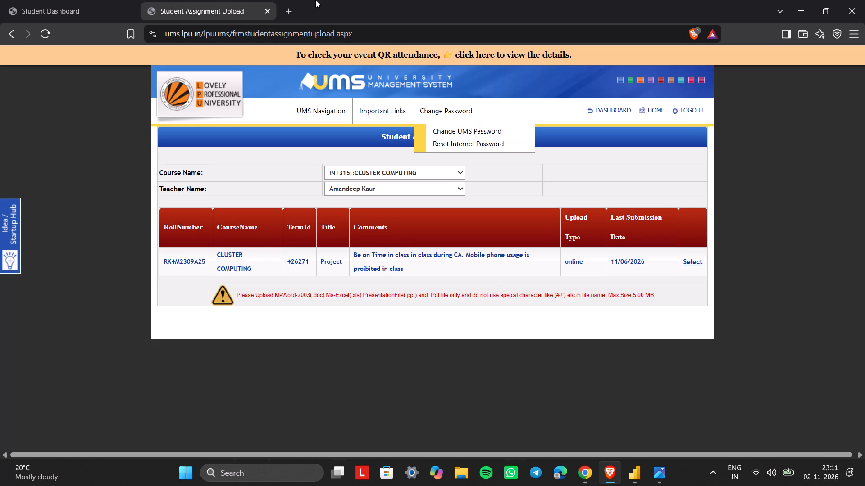
Open the LPU Live chat site (lpulive.lpu.in) in a new browser tab and allow its notifications.
click(293, 10)
text(lp)
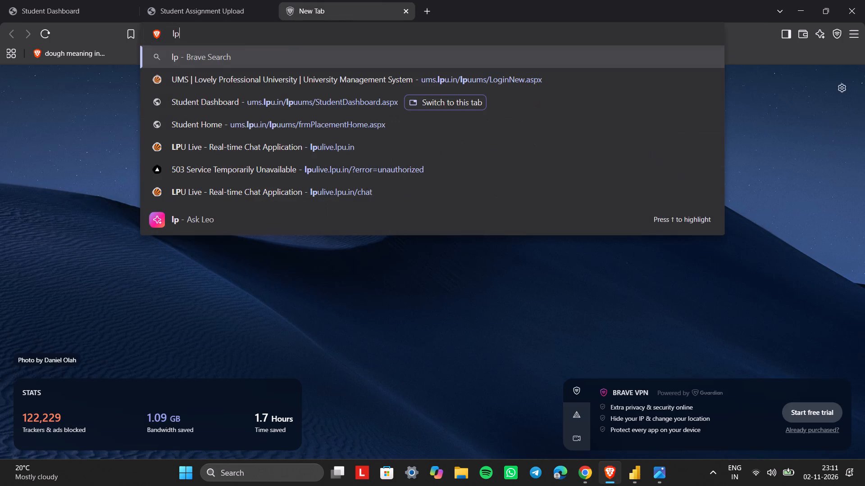
text(u)
key(space)
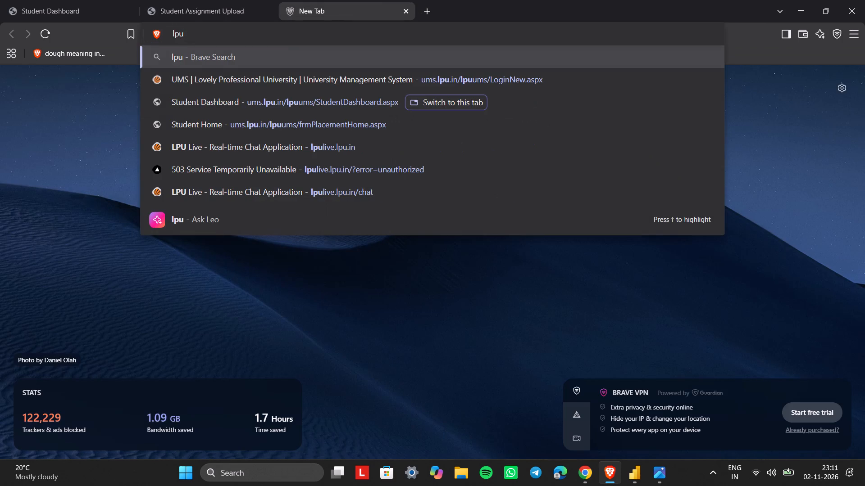
key(Down)
key(Down)
key(Down)
key(Down)
key(Return)
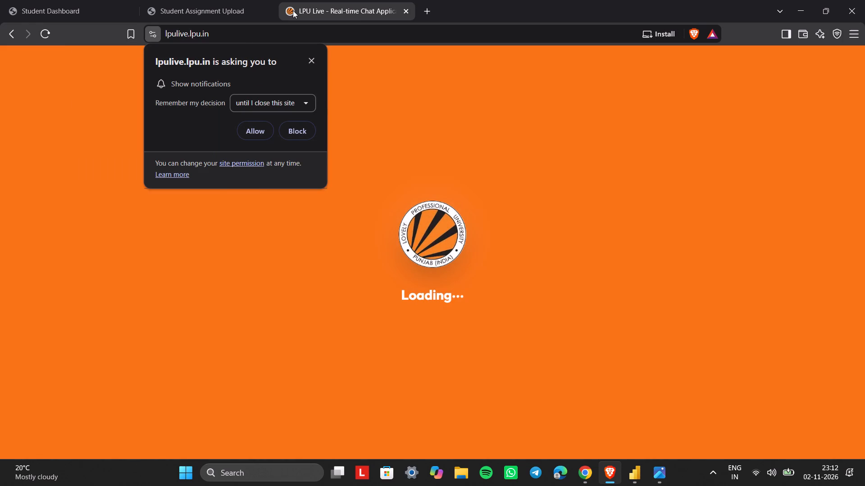
click(242, 121)
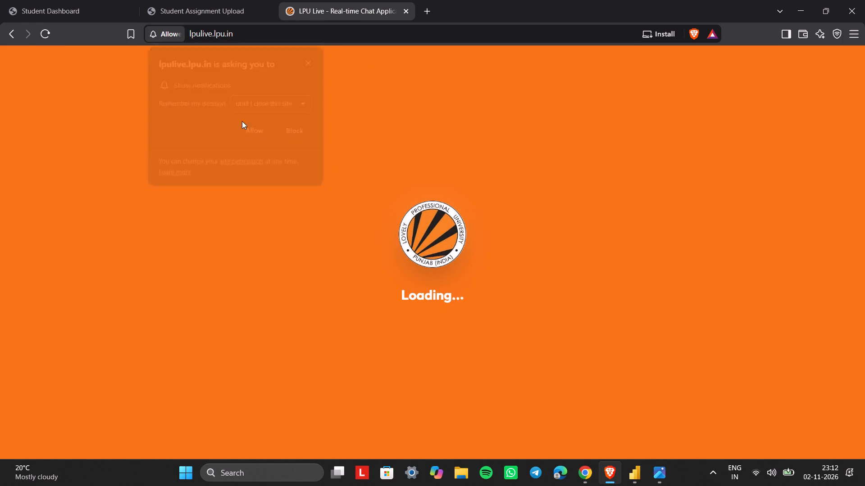
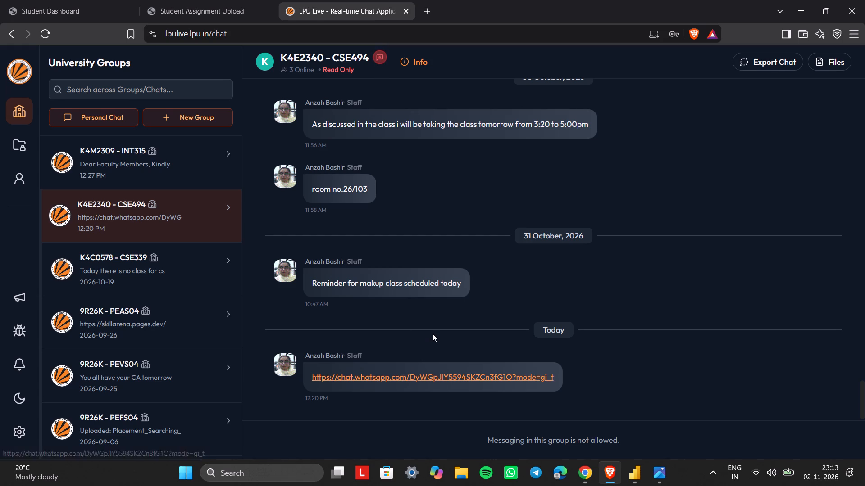
Open the WhatsApp group invite link posted today in the K4E2340 - CSE494 group chat.
scroll(432, 333, down, 1)
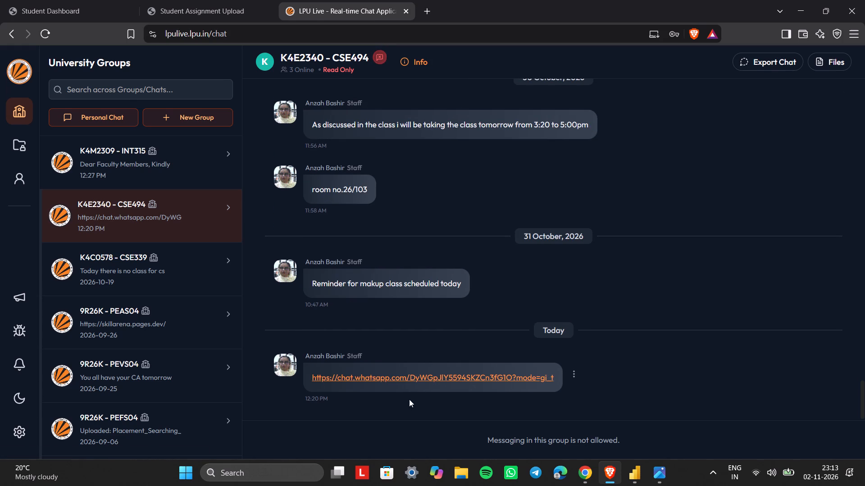
click(382, 382)
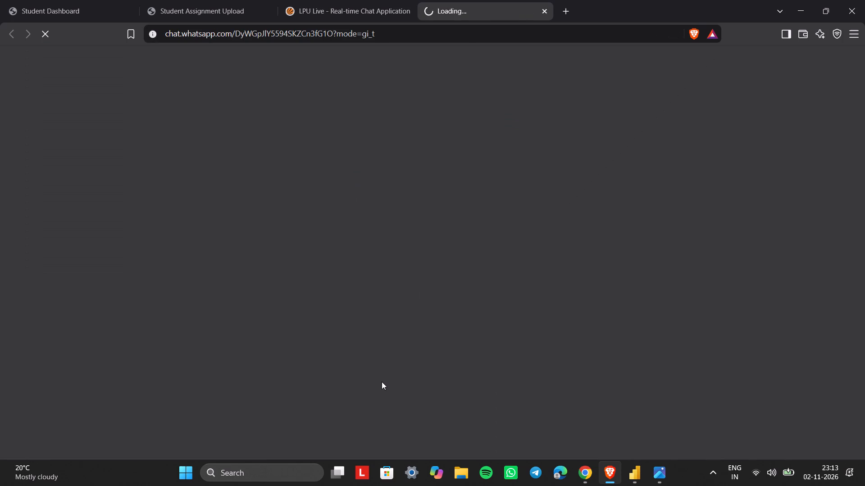